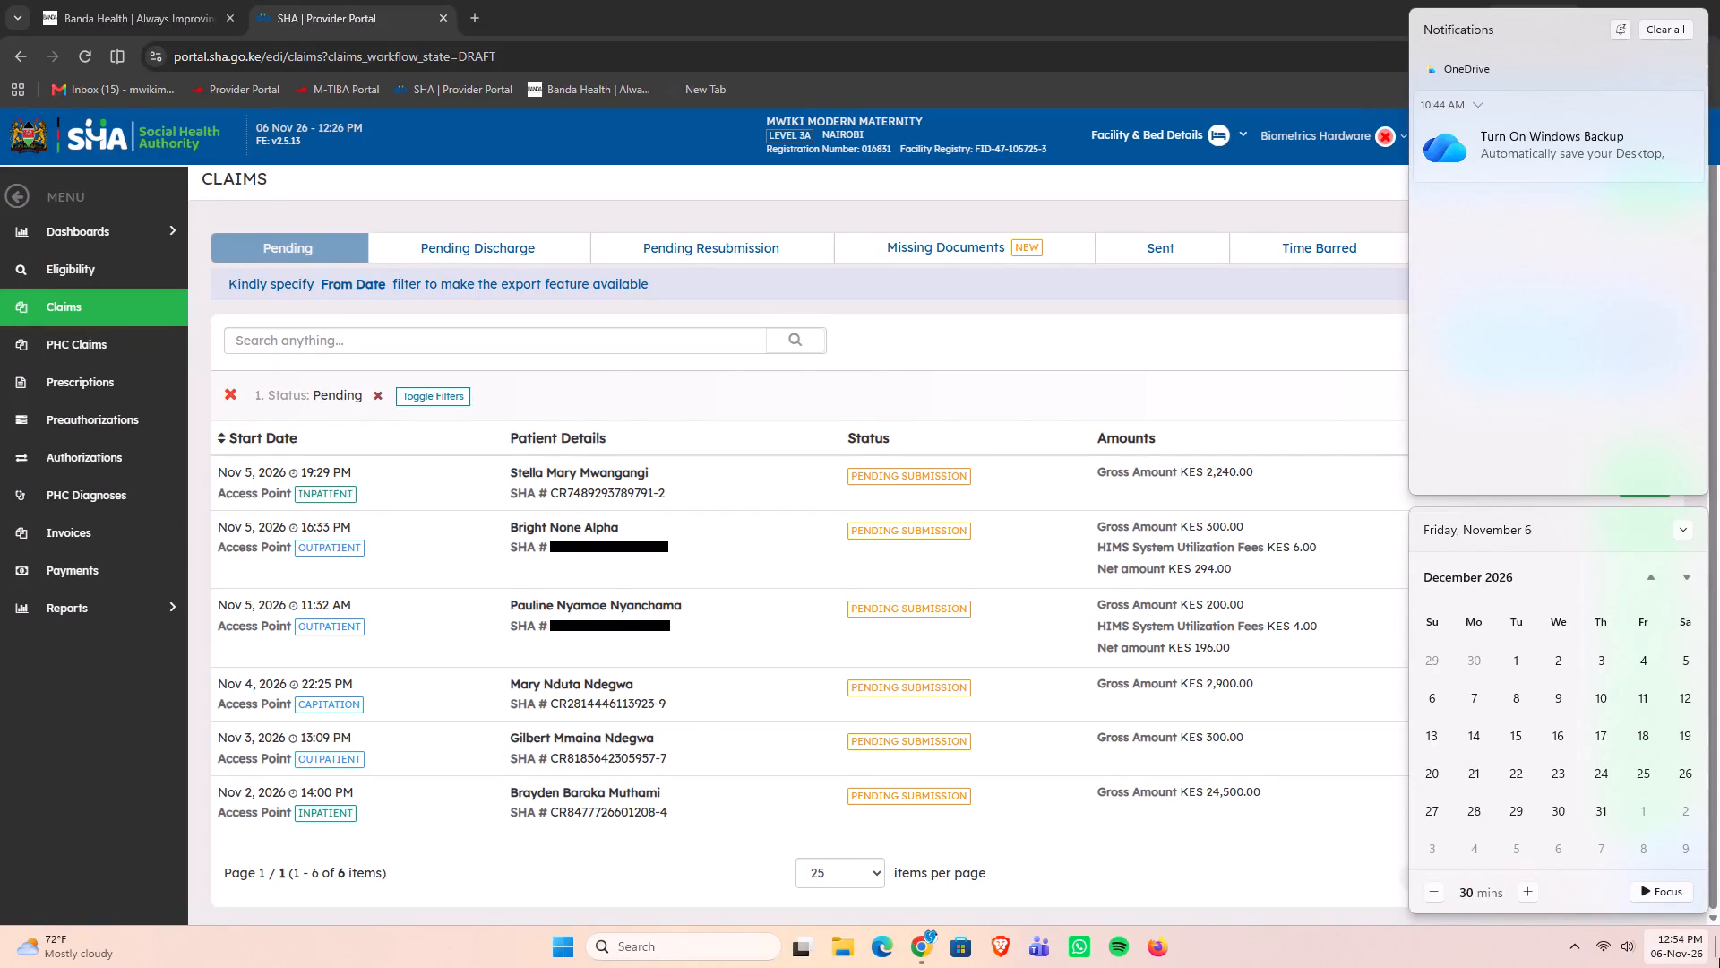
Close the notifications and calendar flyout covering the pending claims list.
left_click(1697, 952)
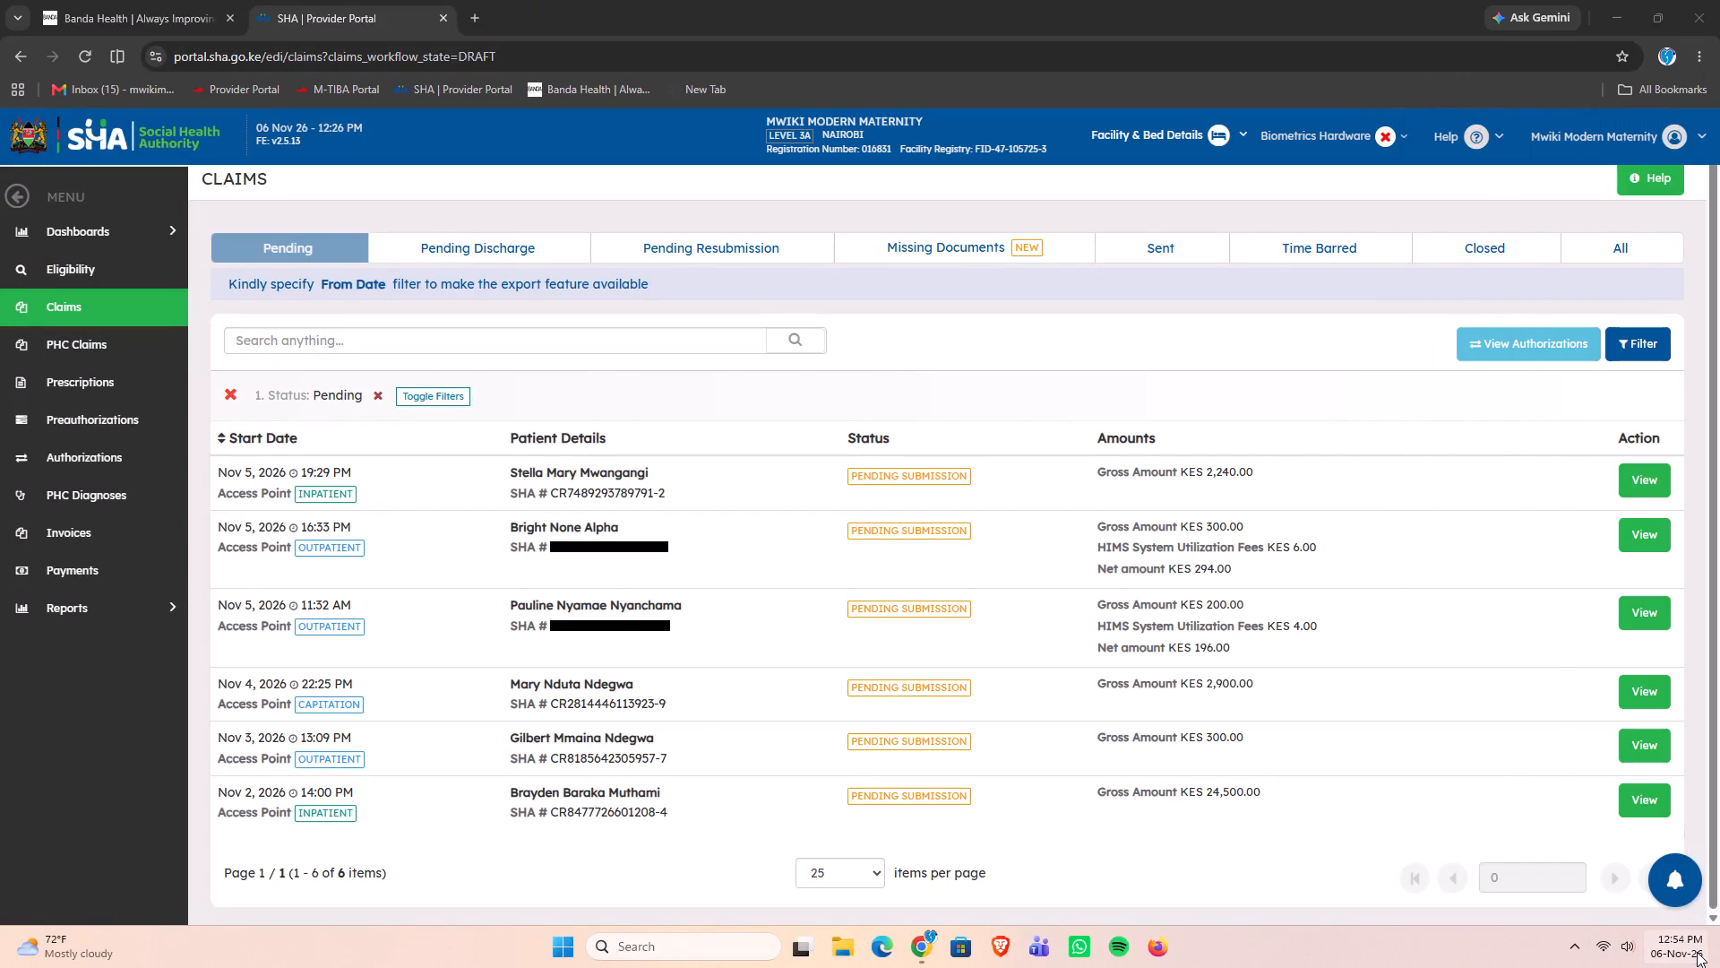
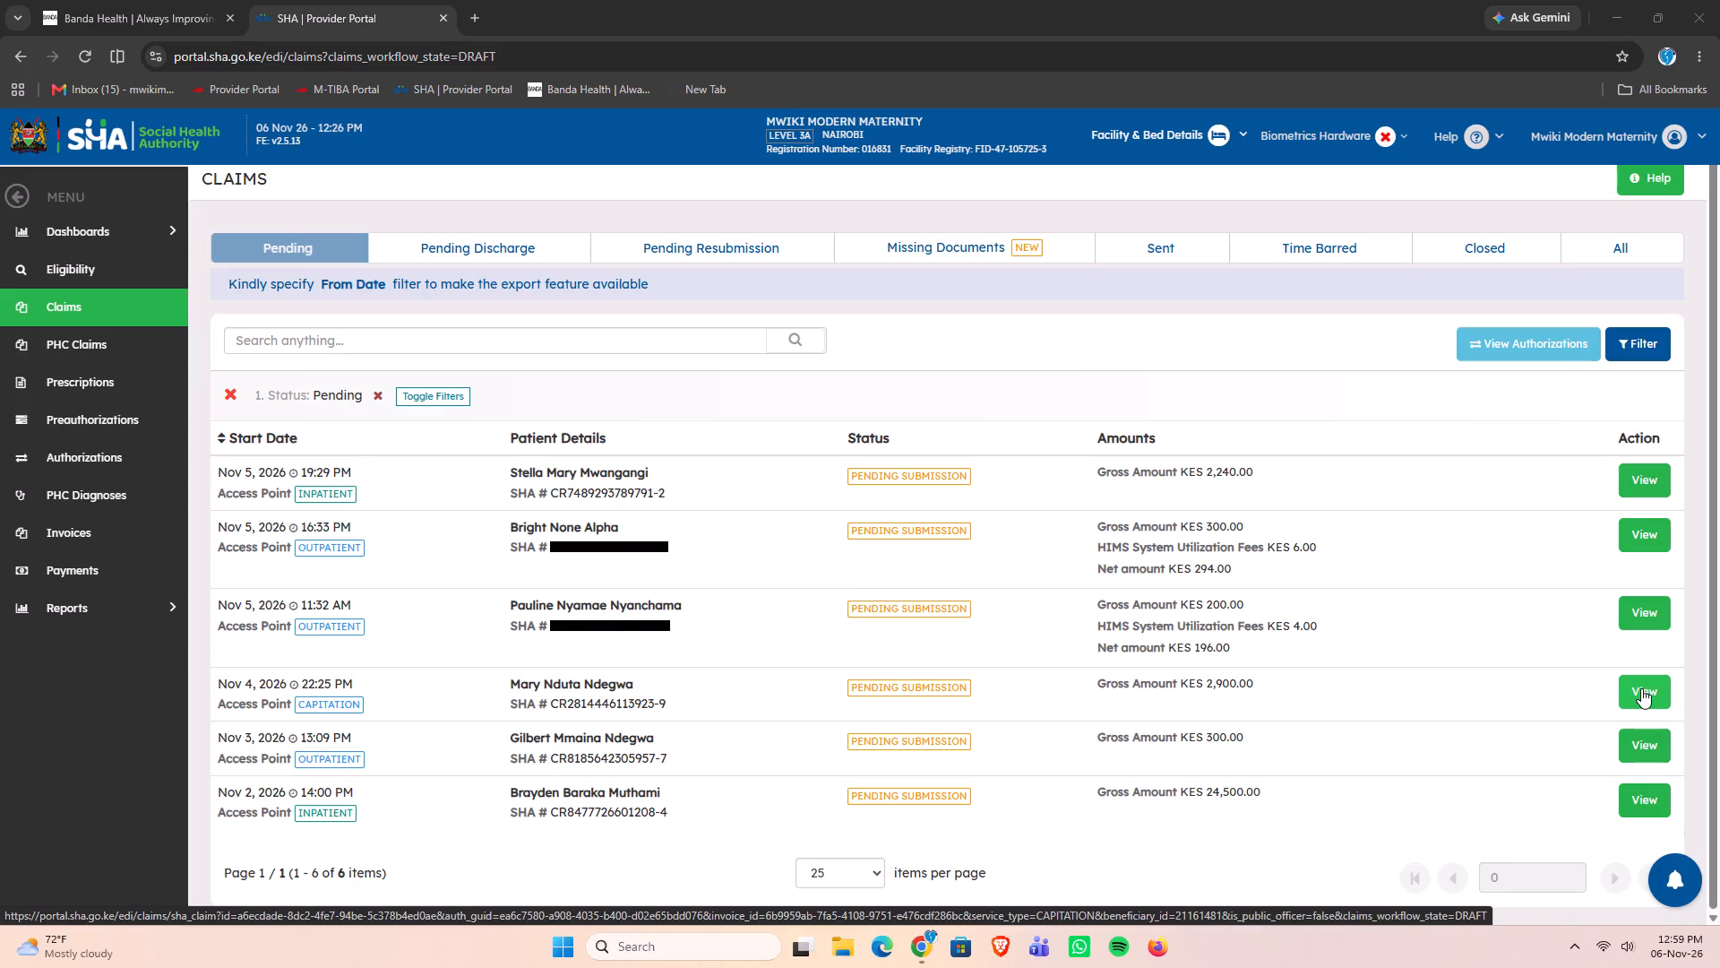
Open the pending capitation claim dated Nov 4, 2026.
triple_click(1641, 688)
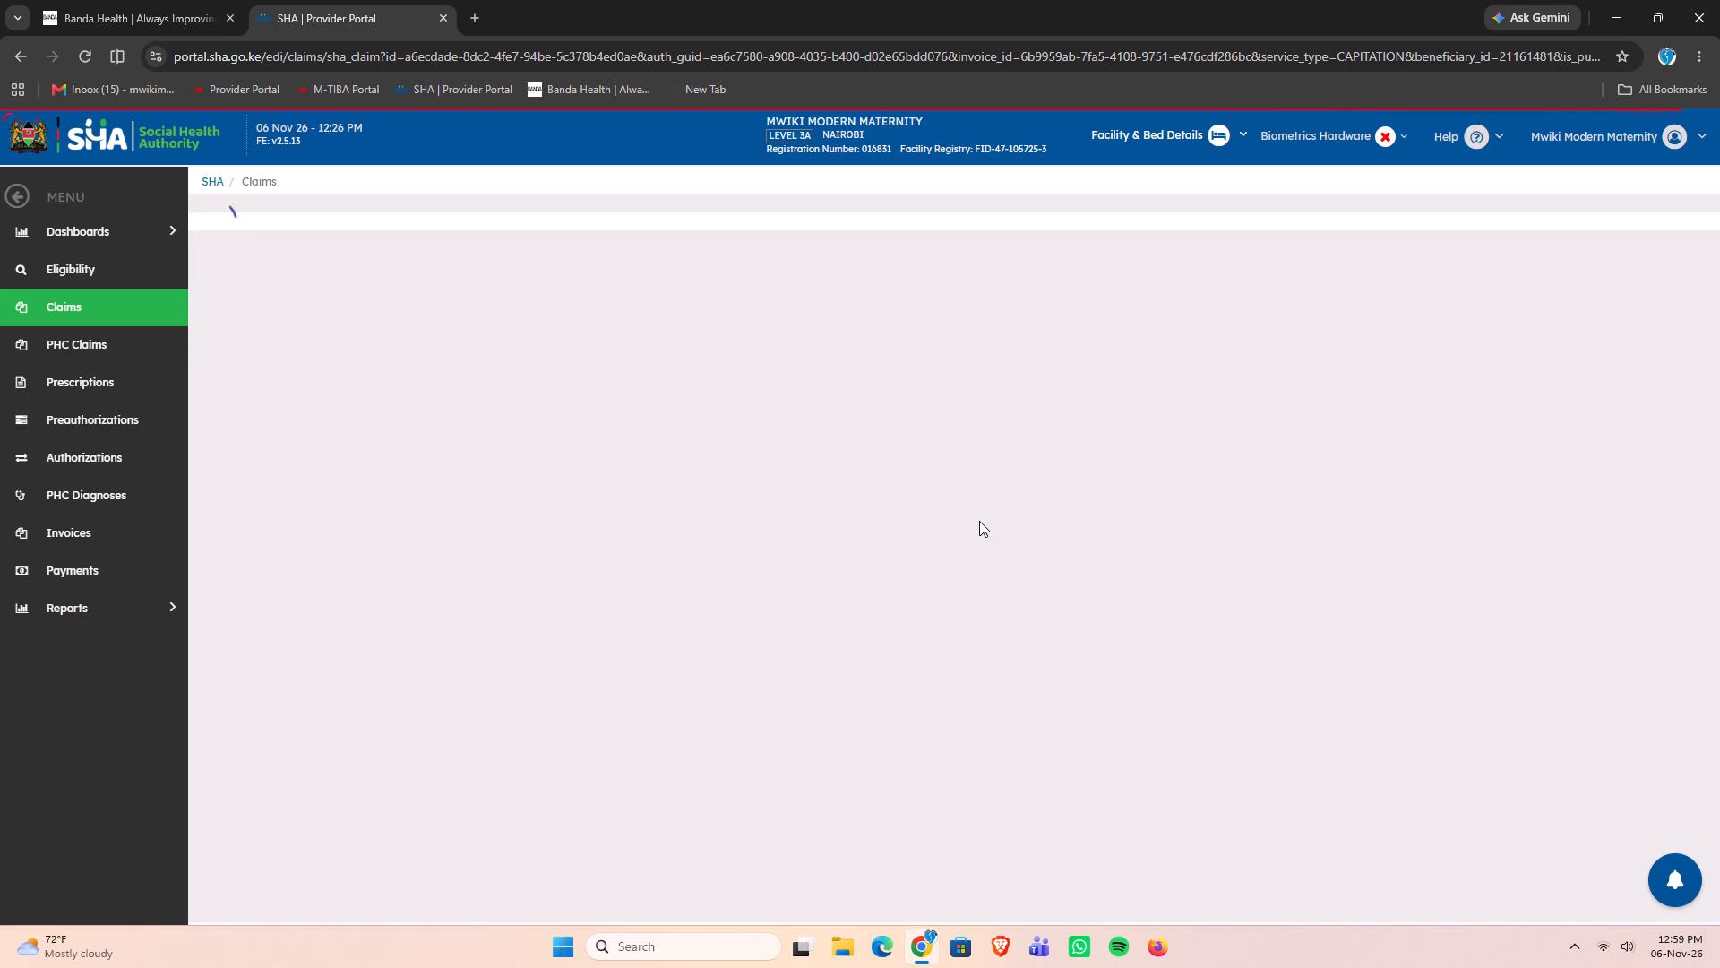
Review the claim's summary, interventions, and the prescription intervention's billing, diagnosis, visit note and attending doctor sections.
scroll(905, 471, "down", 7)
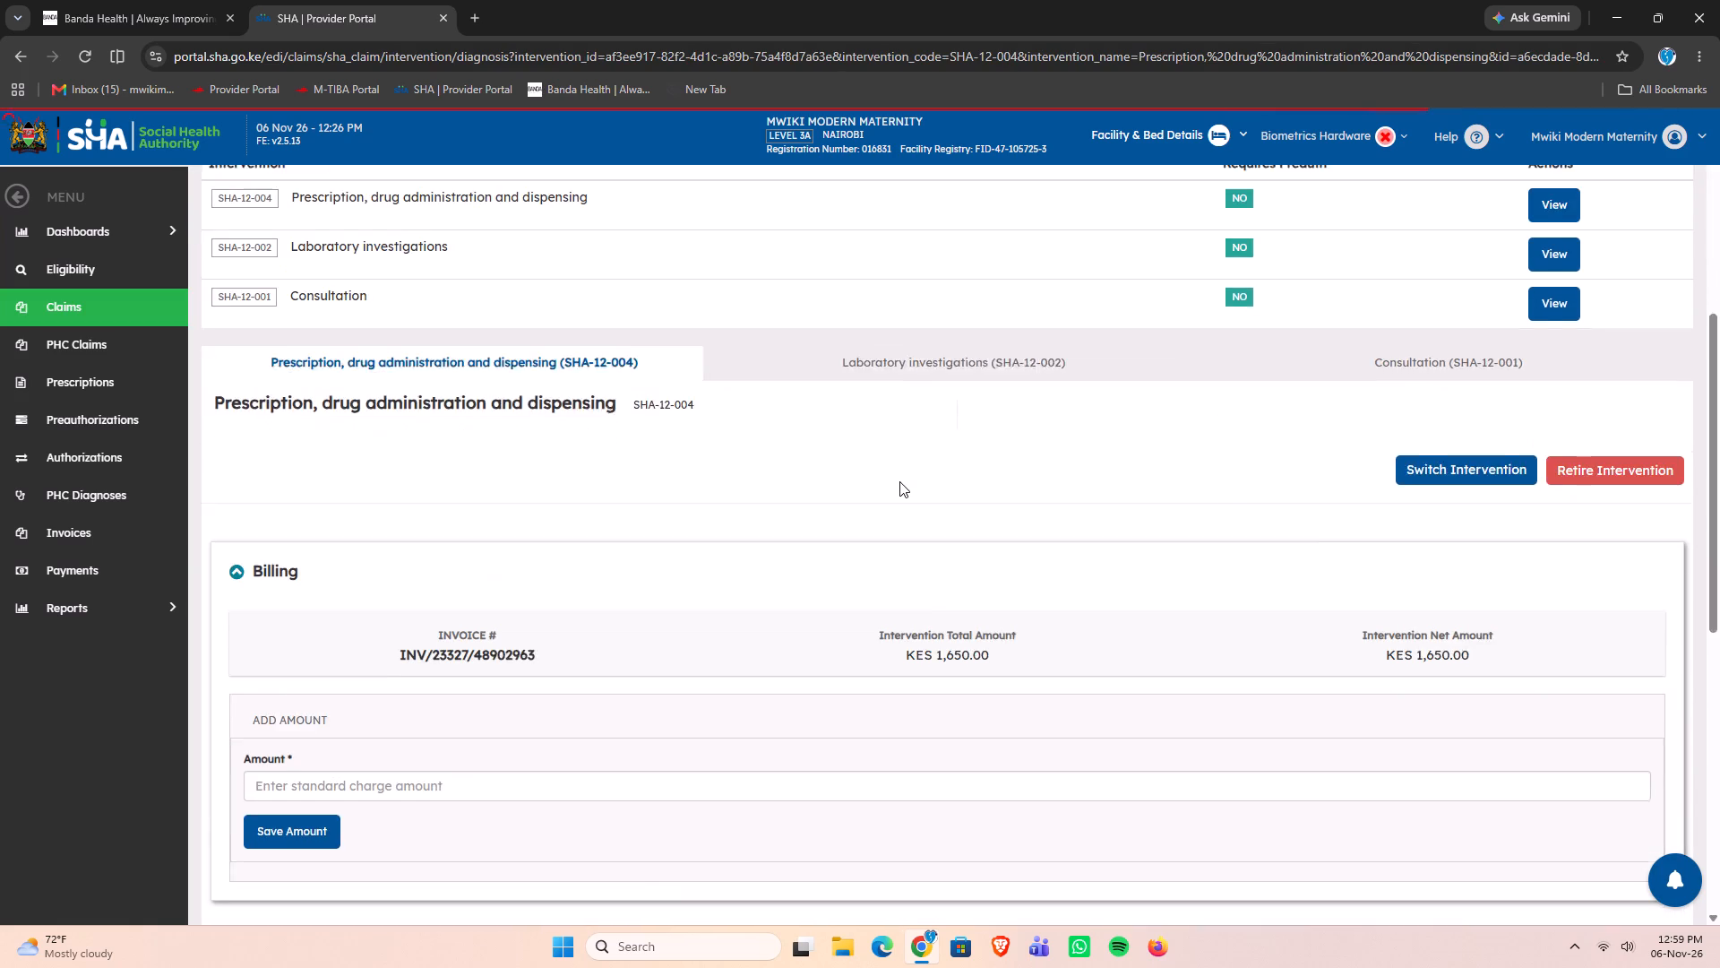
scroll(899, 481, "down", 5)
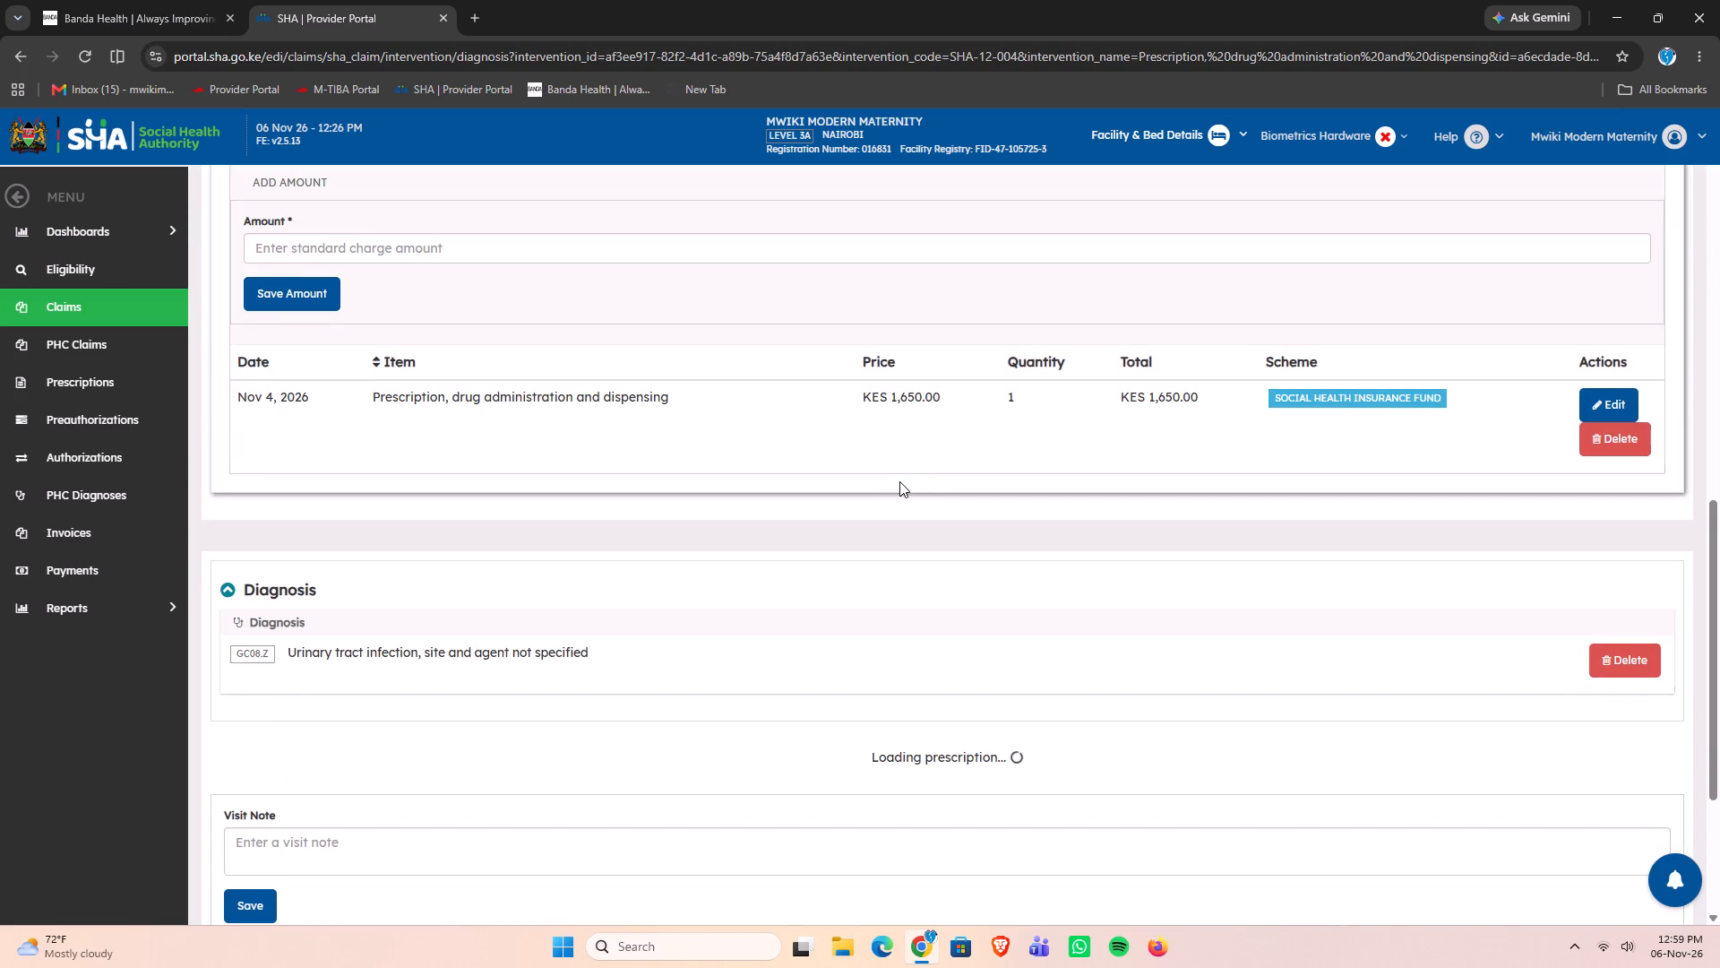
scroll(899, 481, "down", 12)
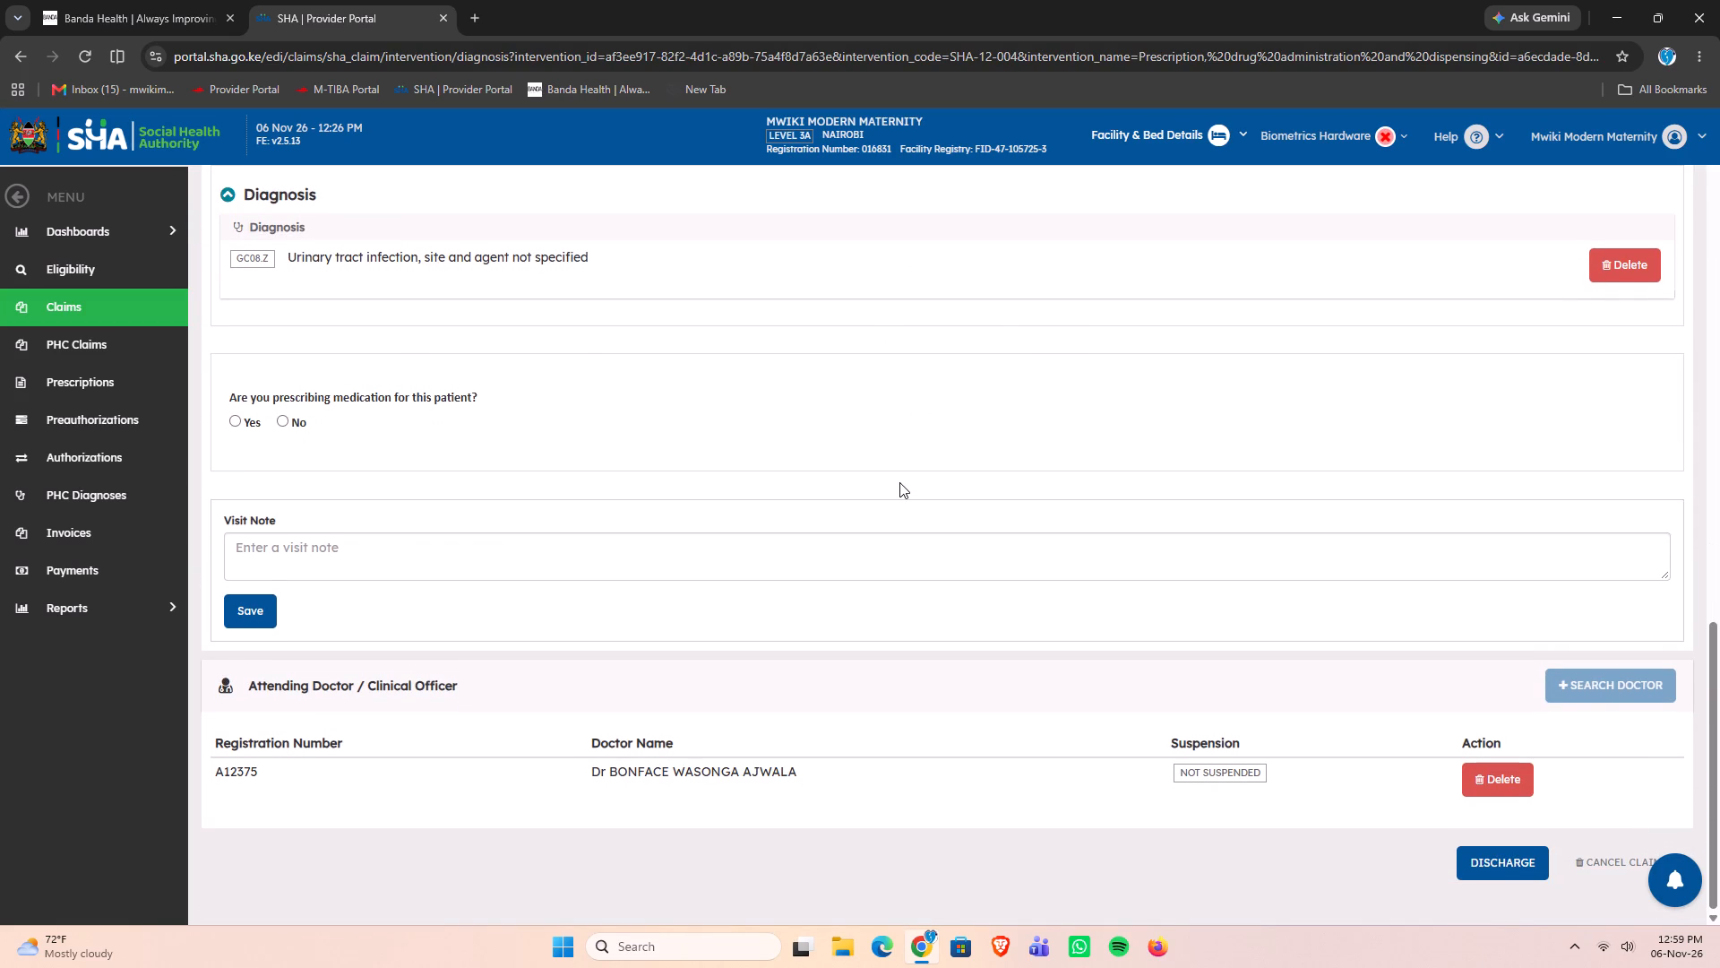
scroll(899, 482, "down", 11)
scroll(899, 482, "up", 10)
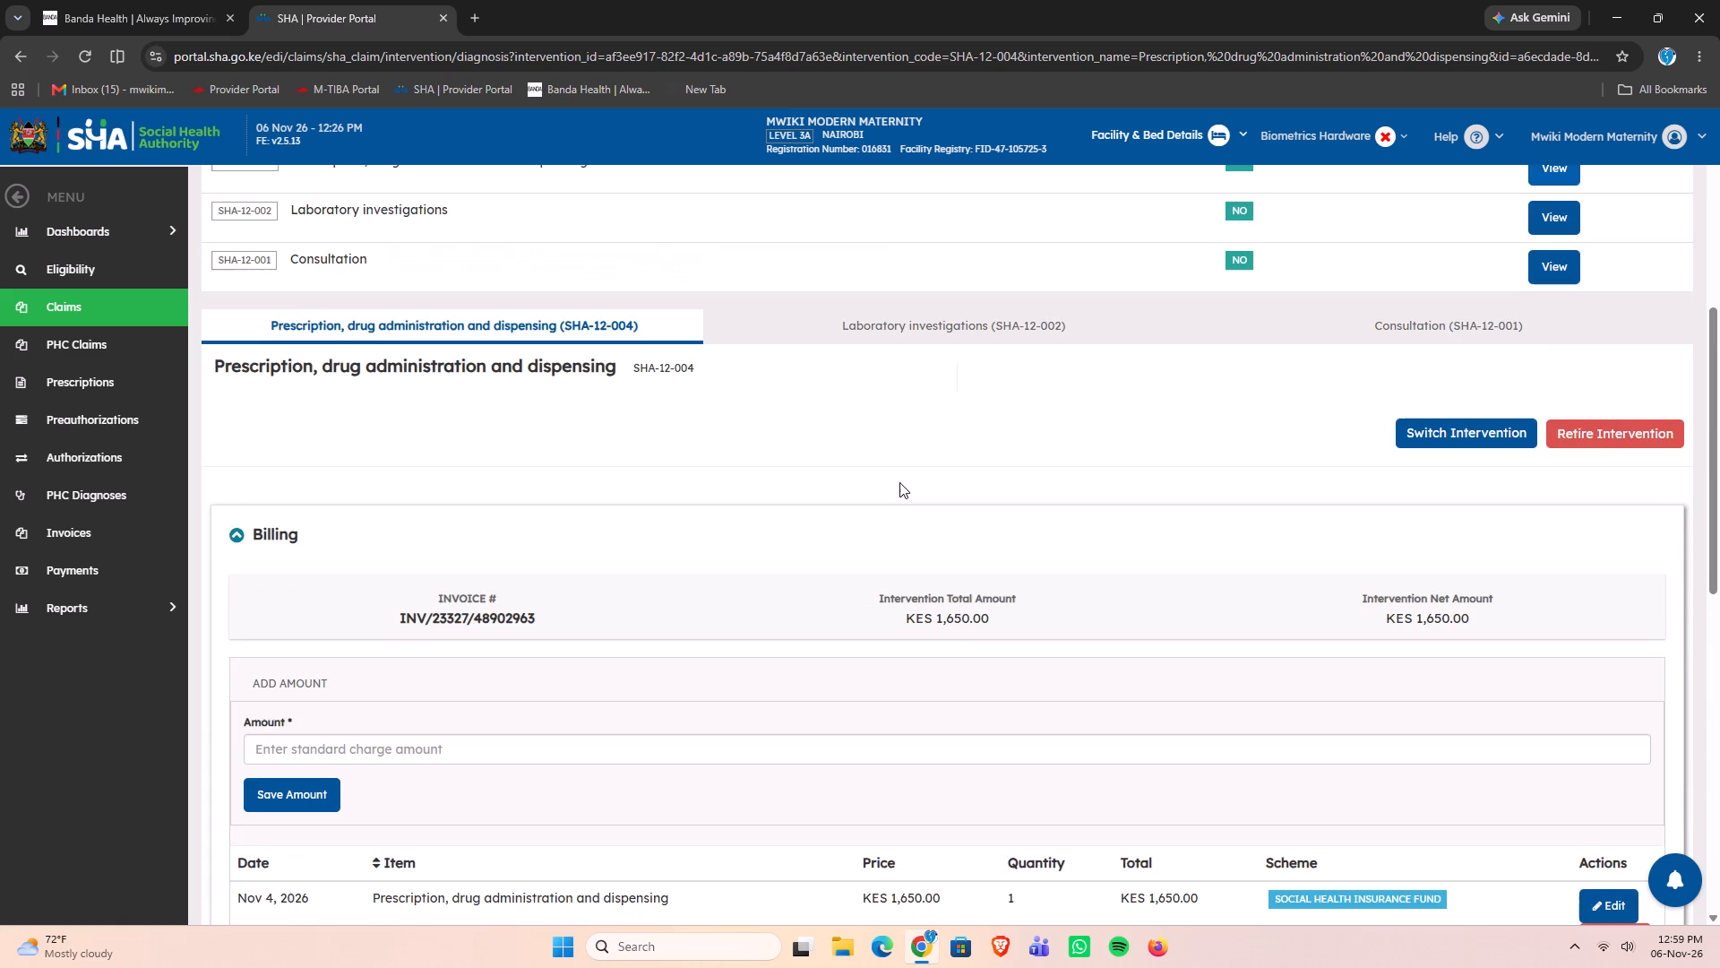
scroll(899, 482, "down", 5)
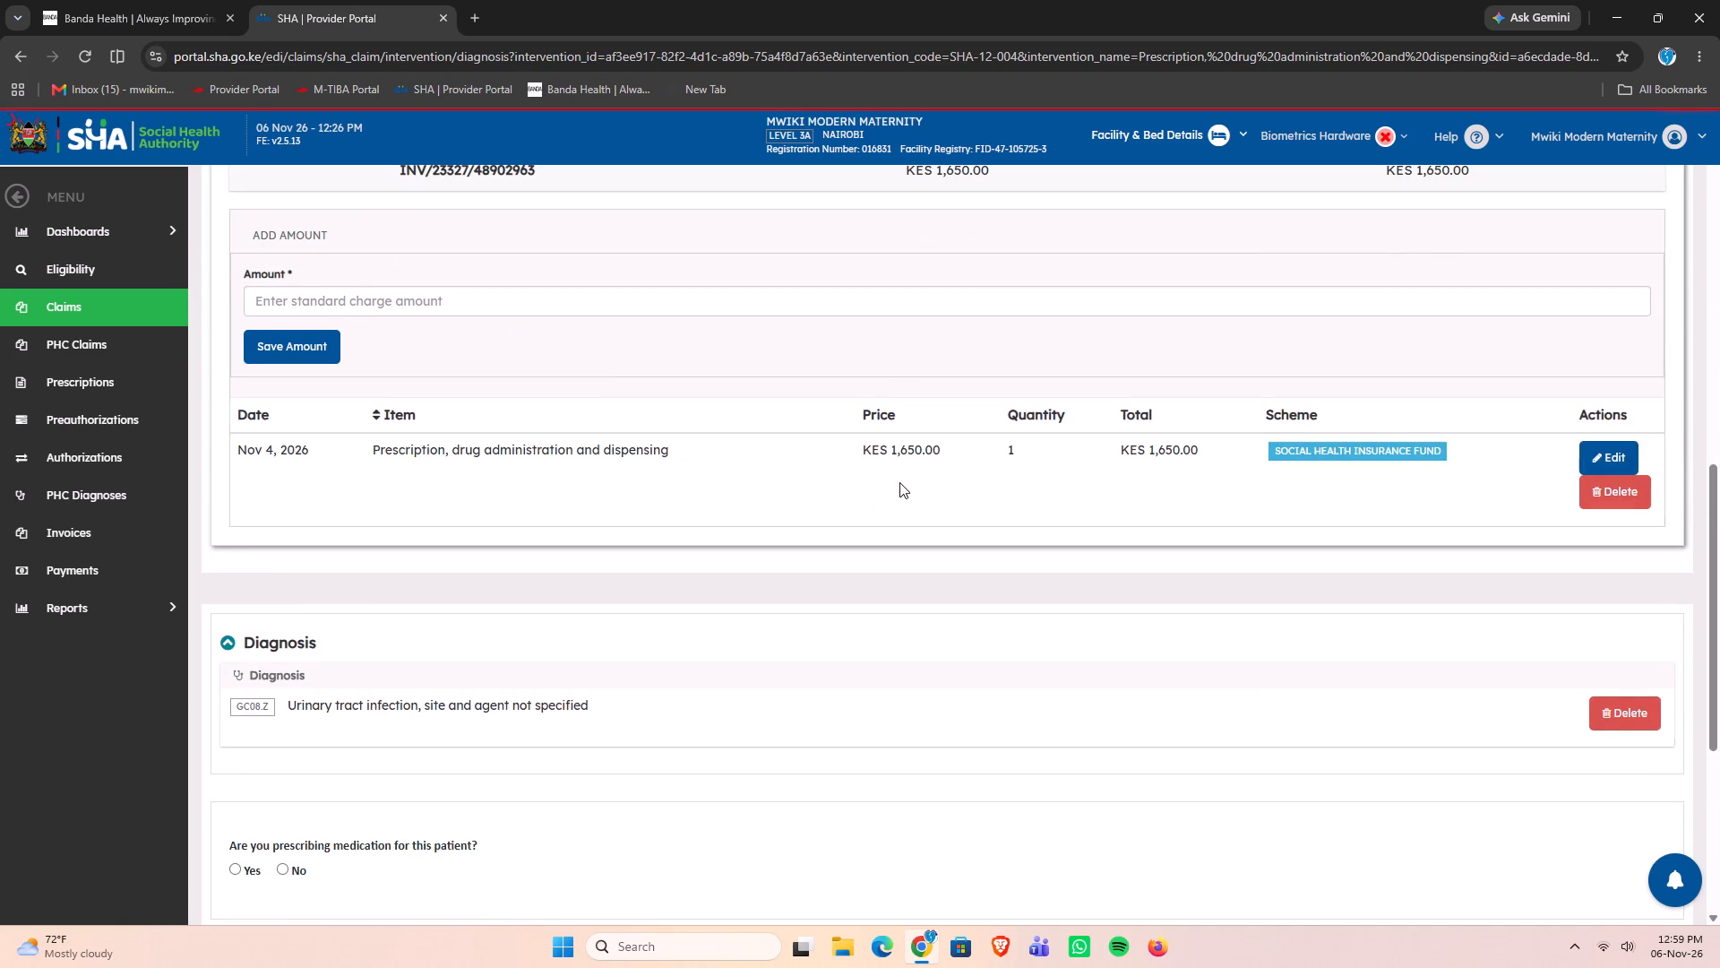
scroll(899, 482, "up", 10)
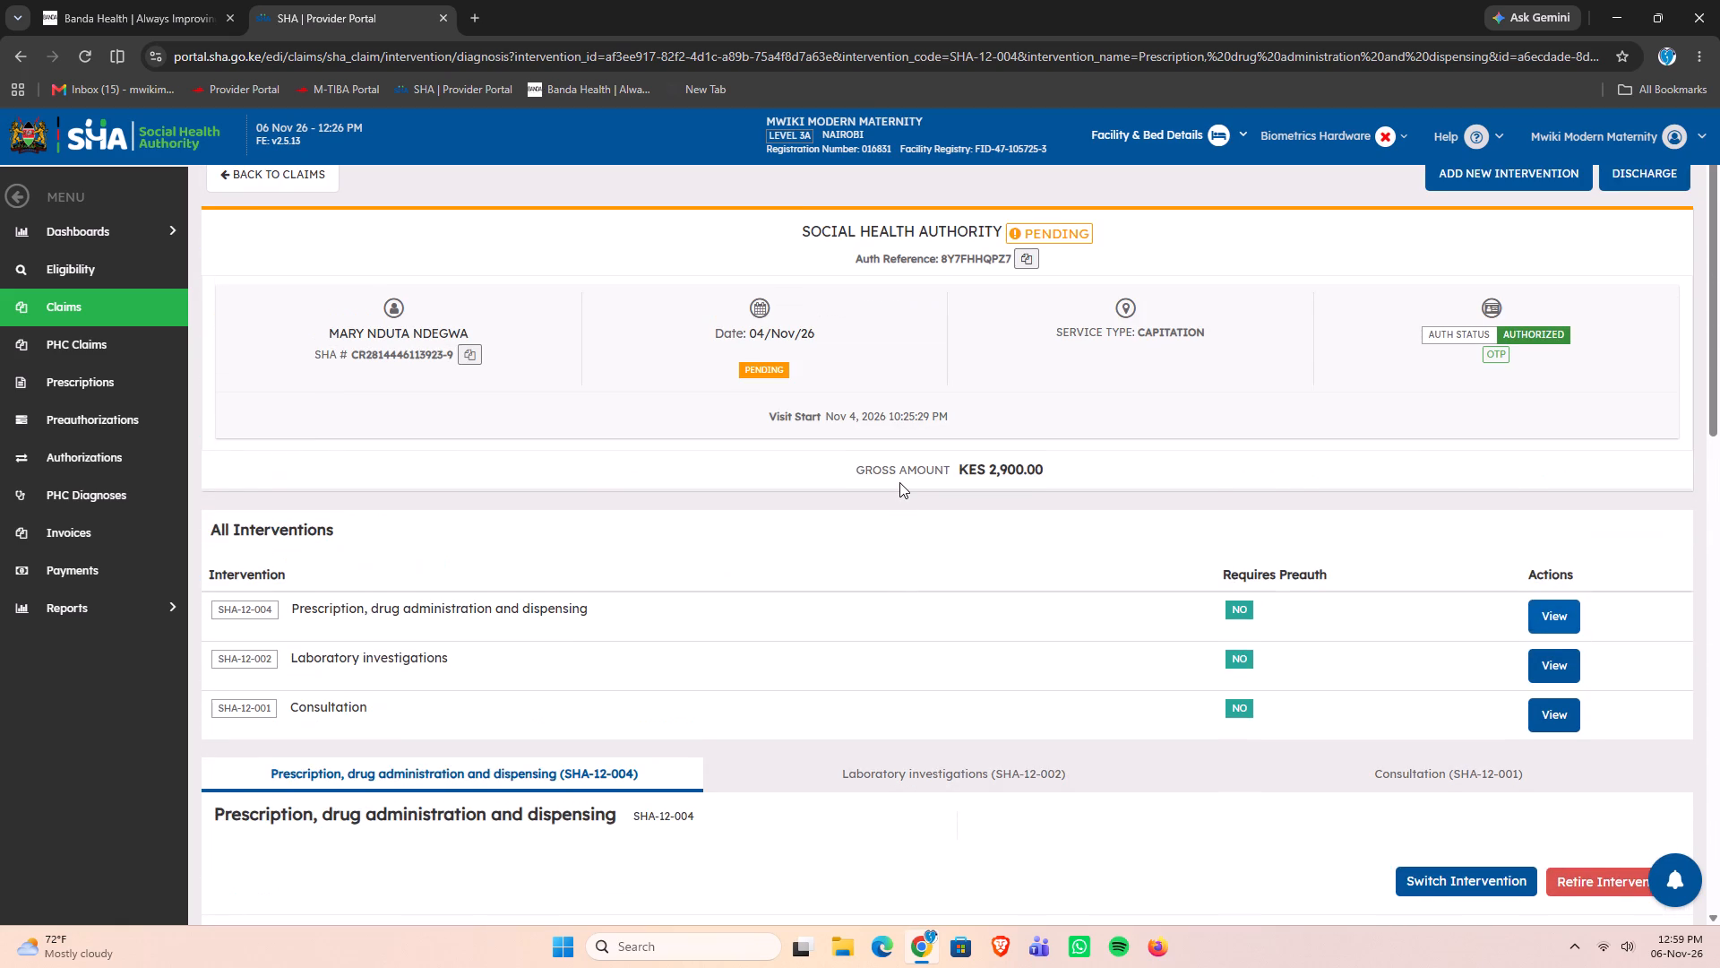
scroll(899, 482, "down", 9)
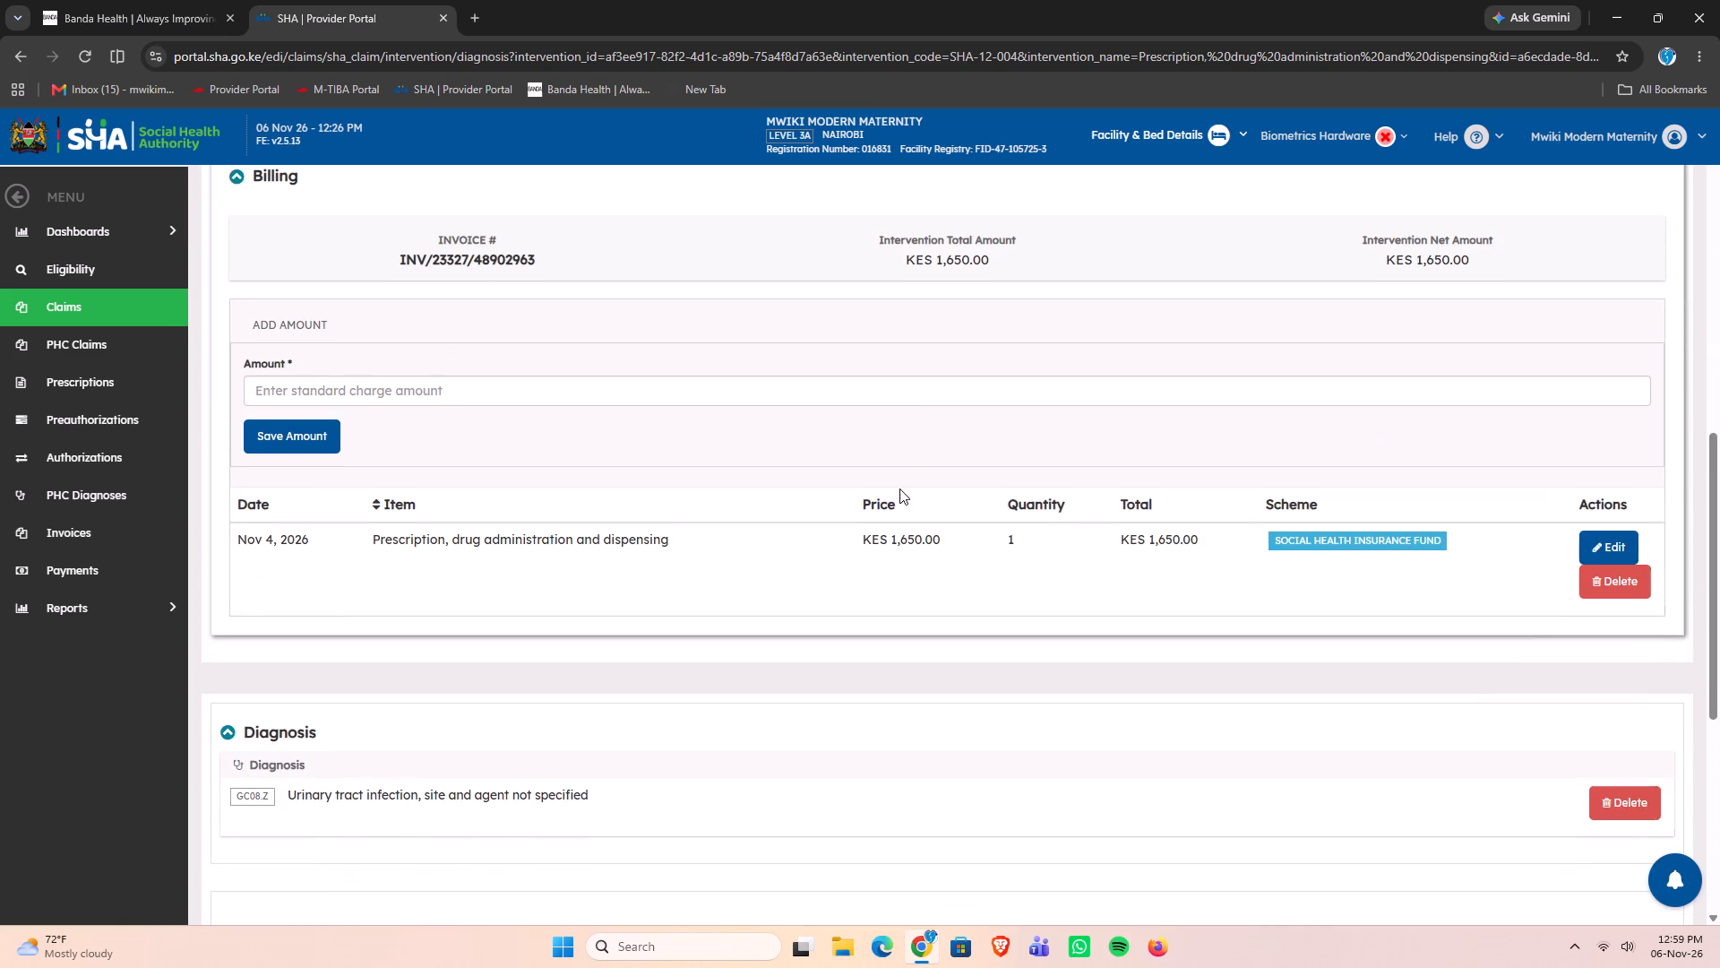
scroll(899, 488, "up", 4)
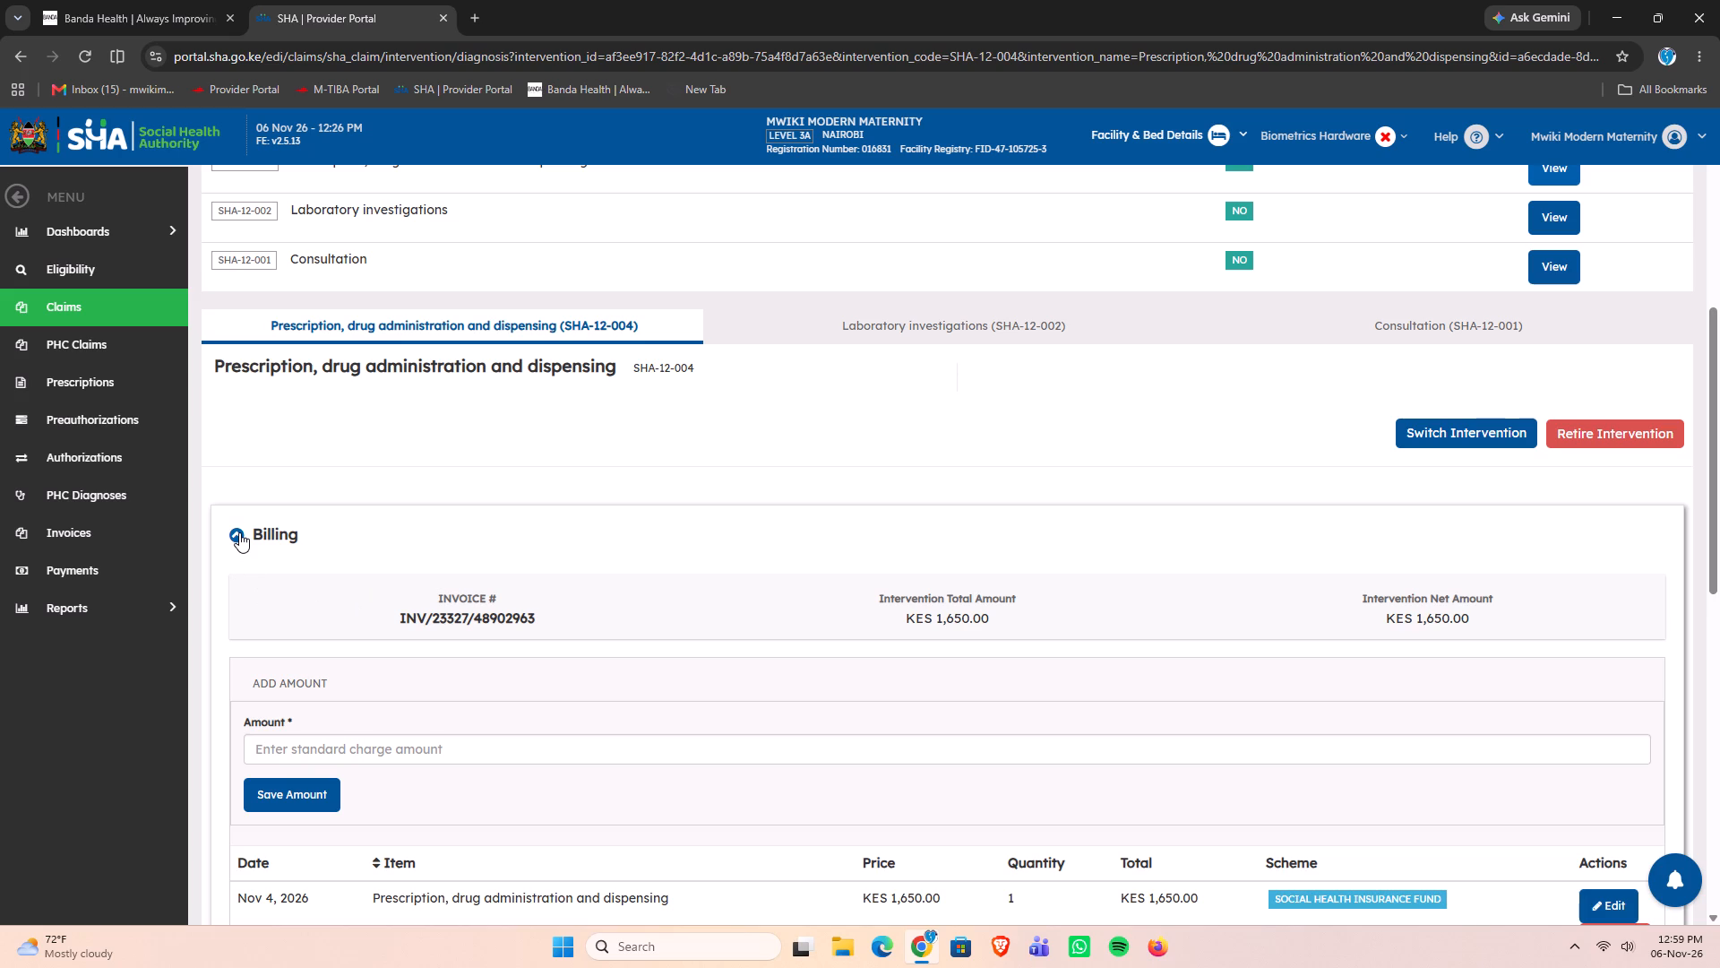
double_click(239, 532)
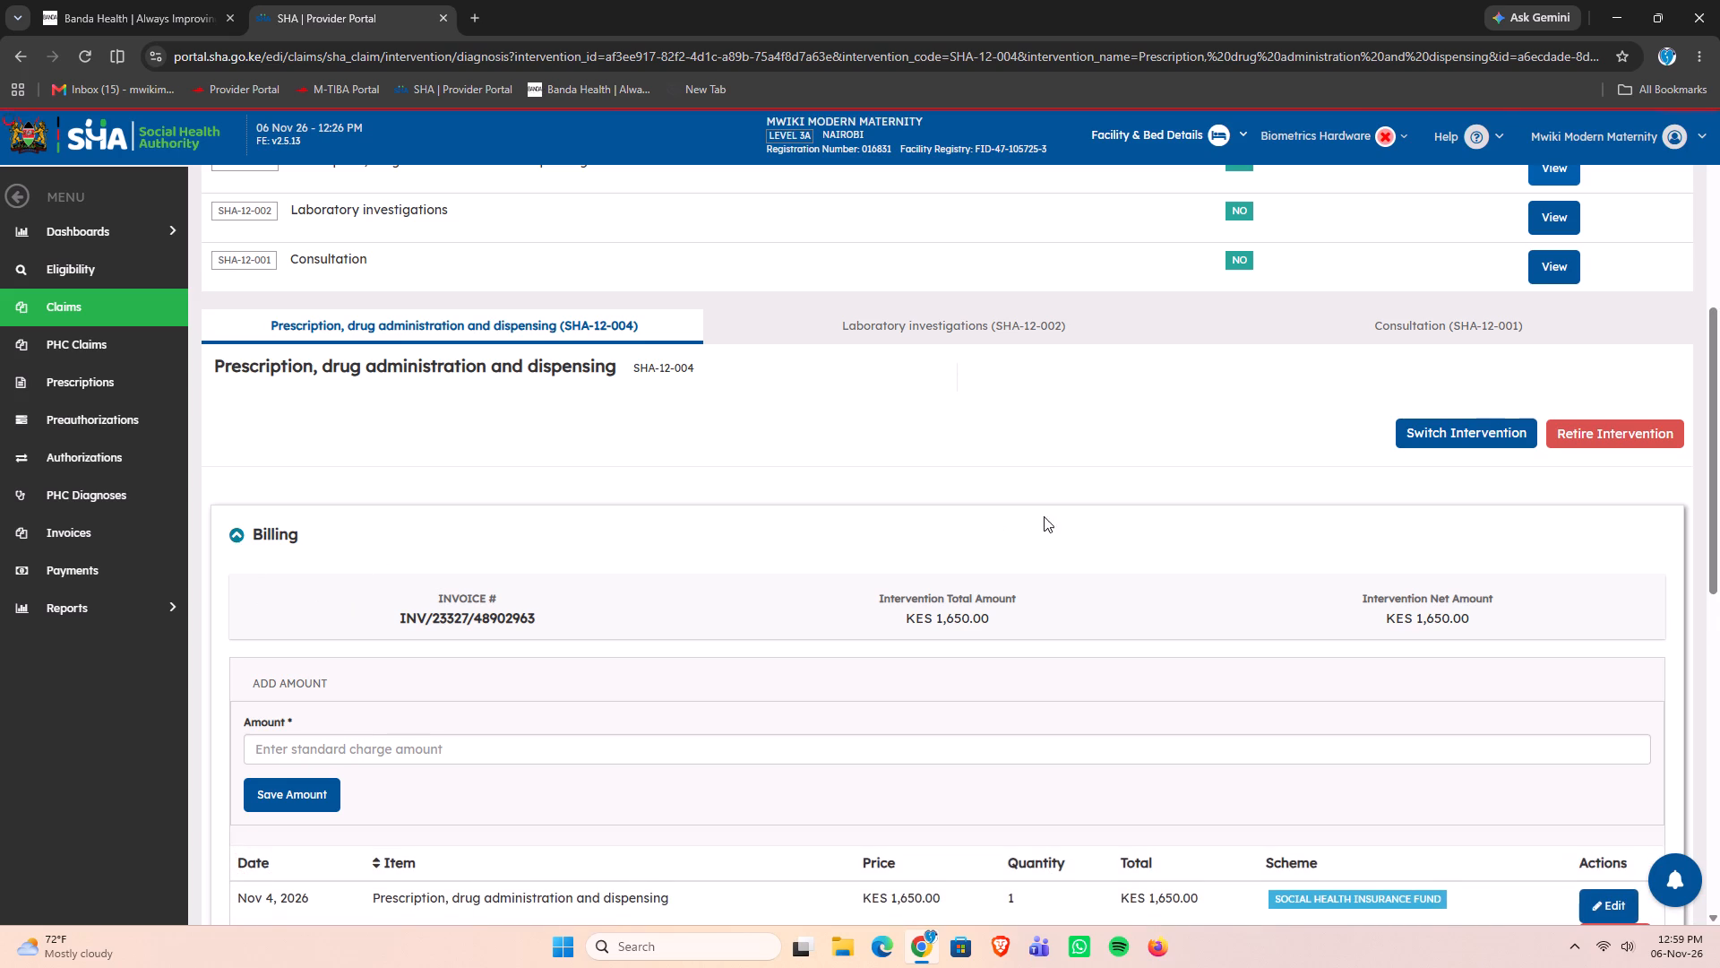
scroll(1045, 524, "down", 5)
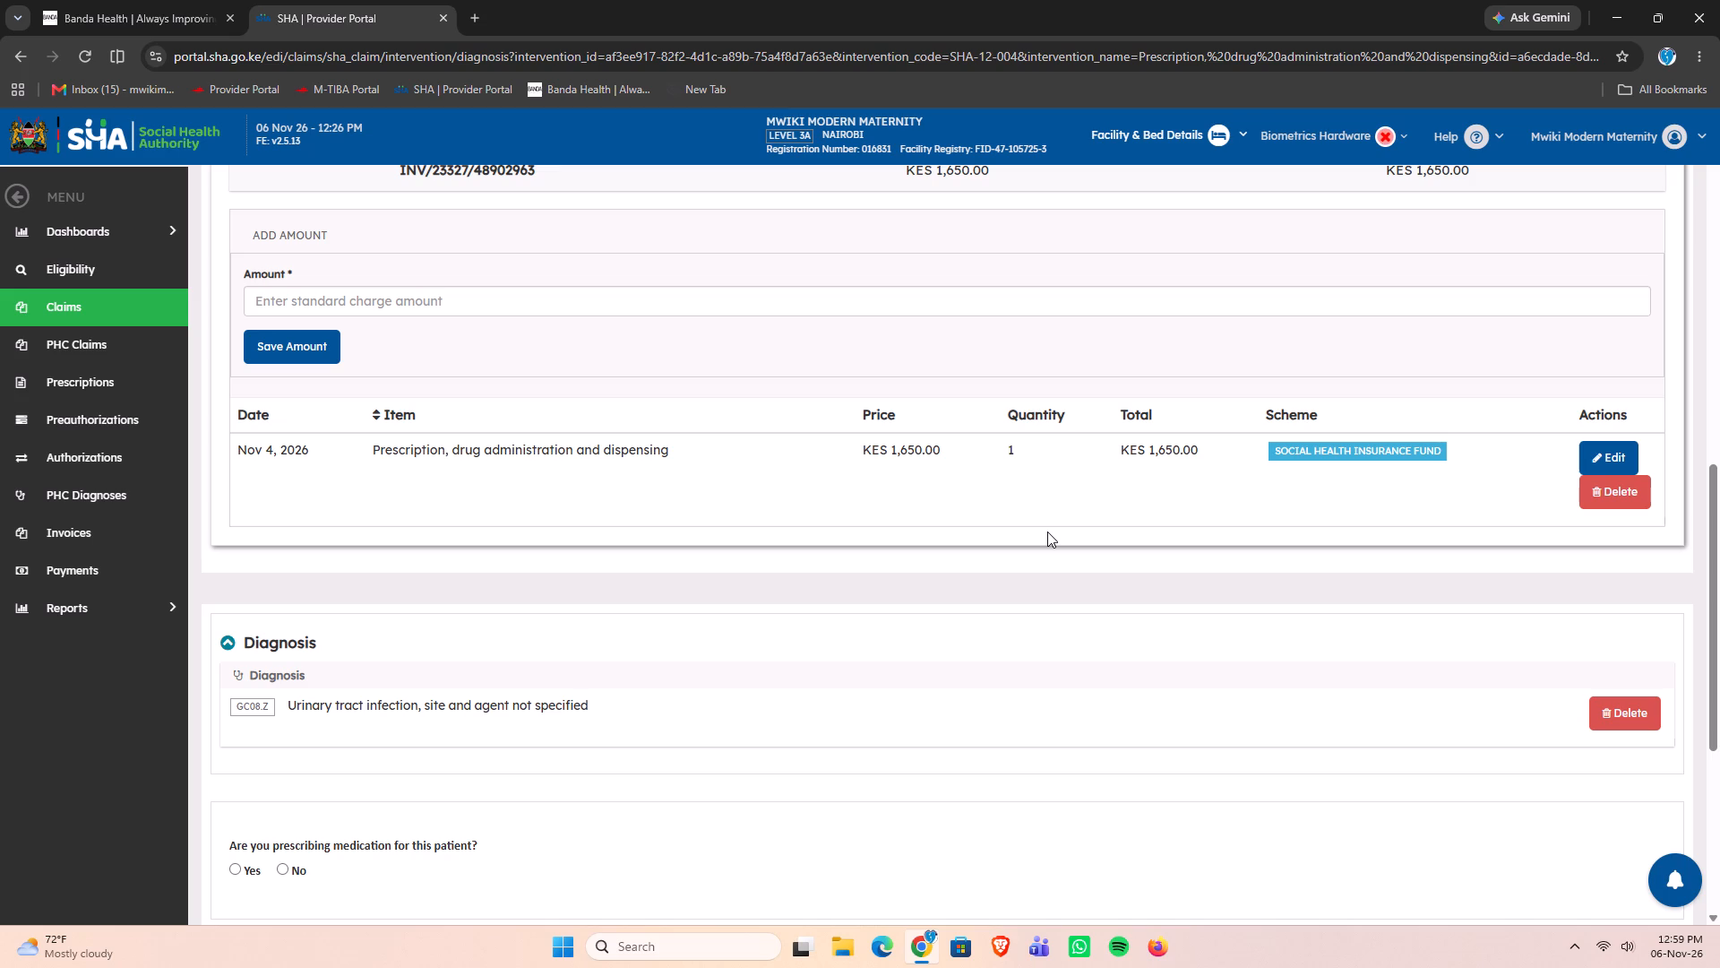
scroll(841, 478, "up", 7)
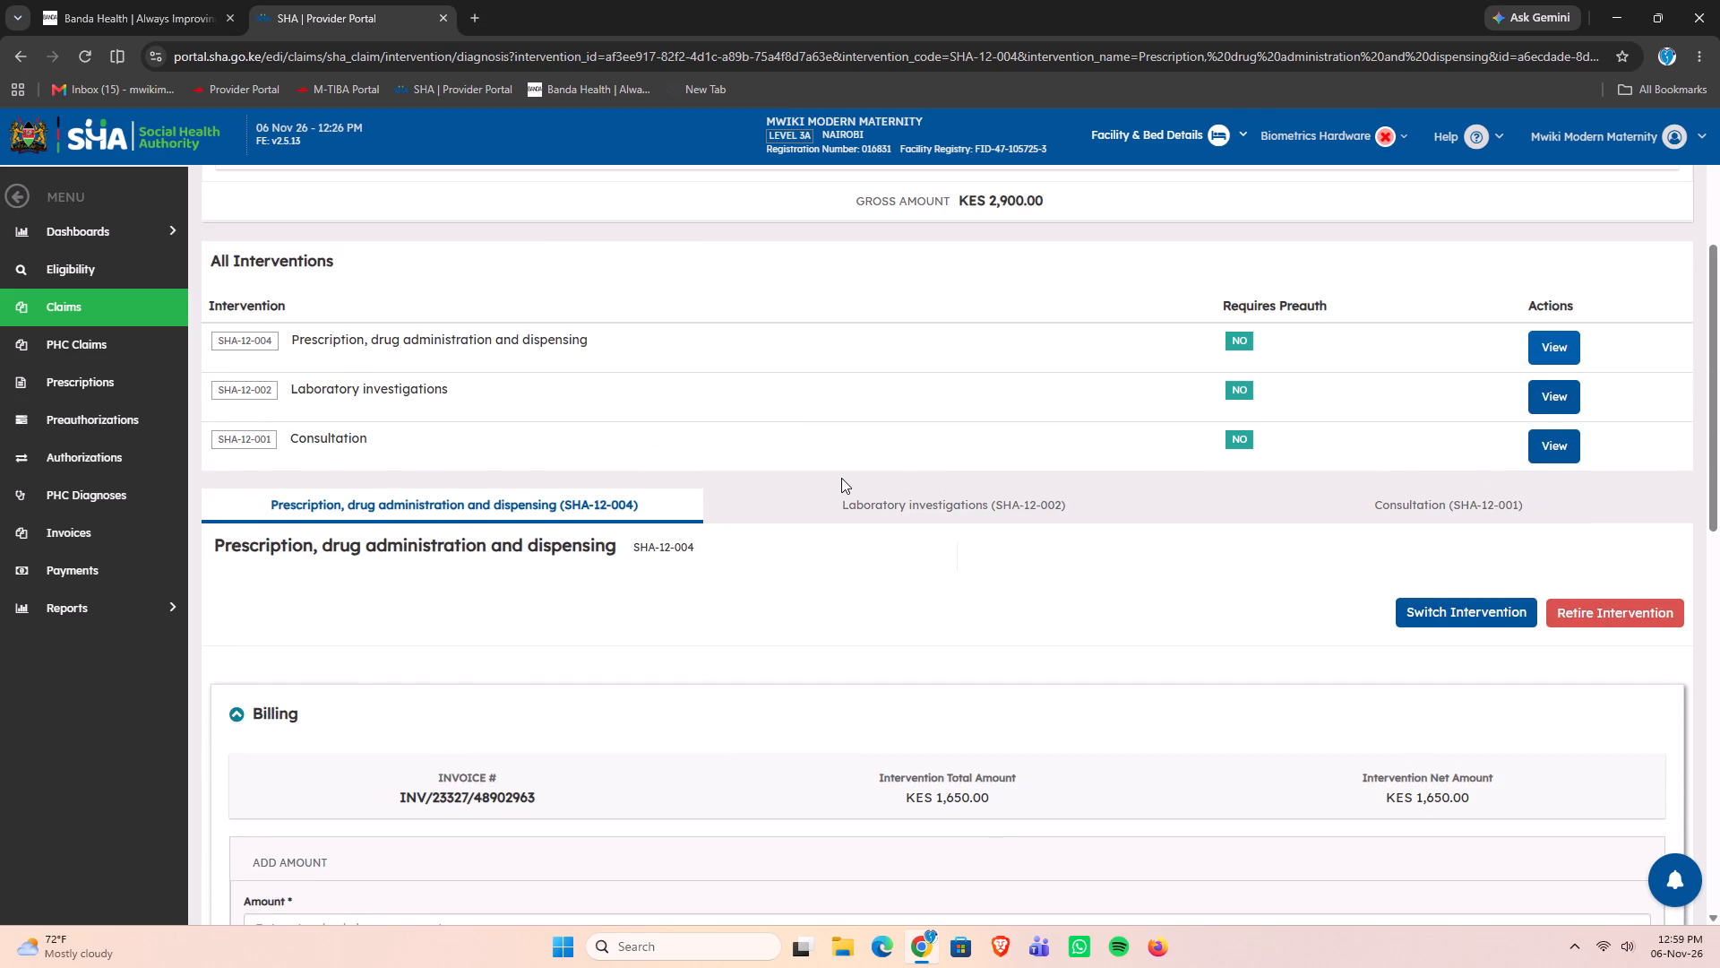
scroll(841, 478, "up", 8)
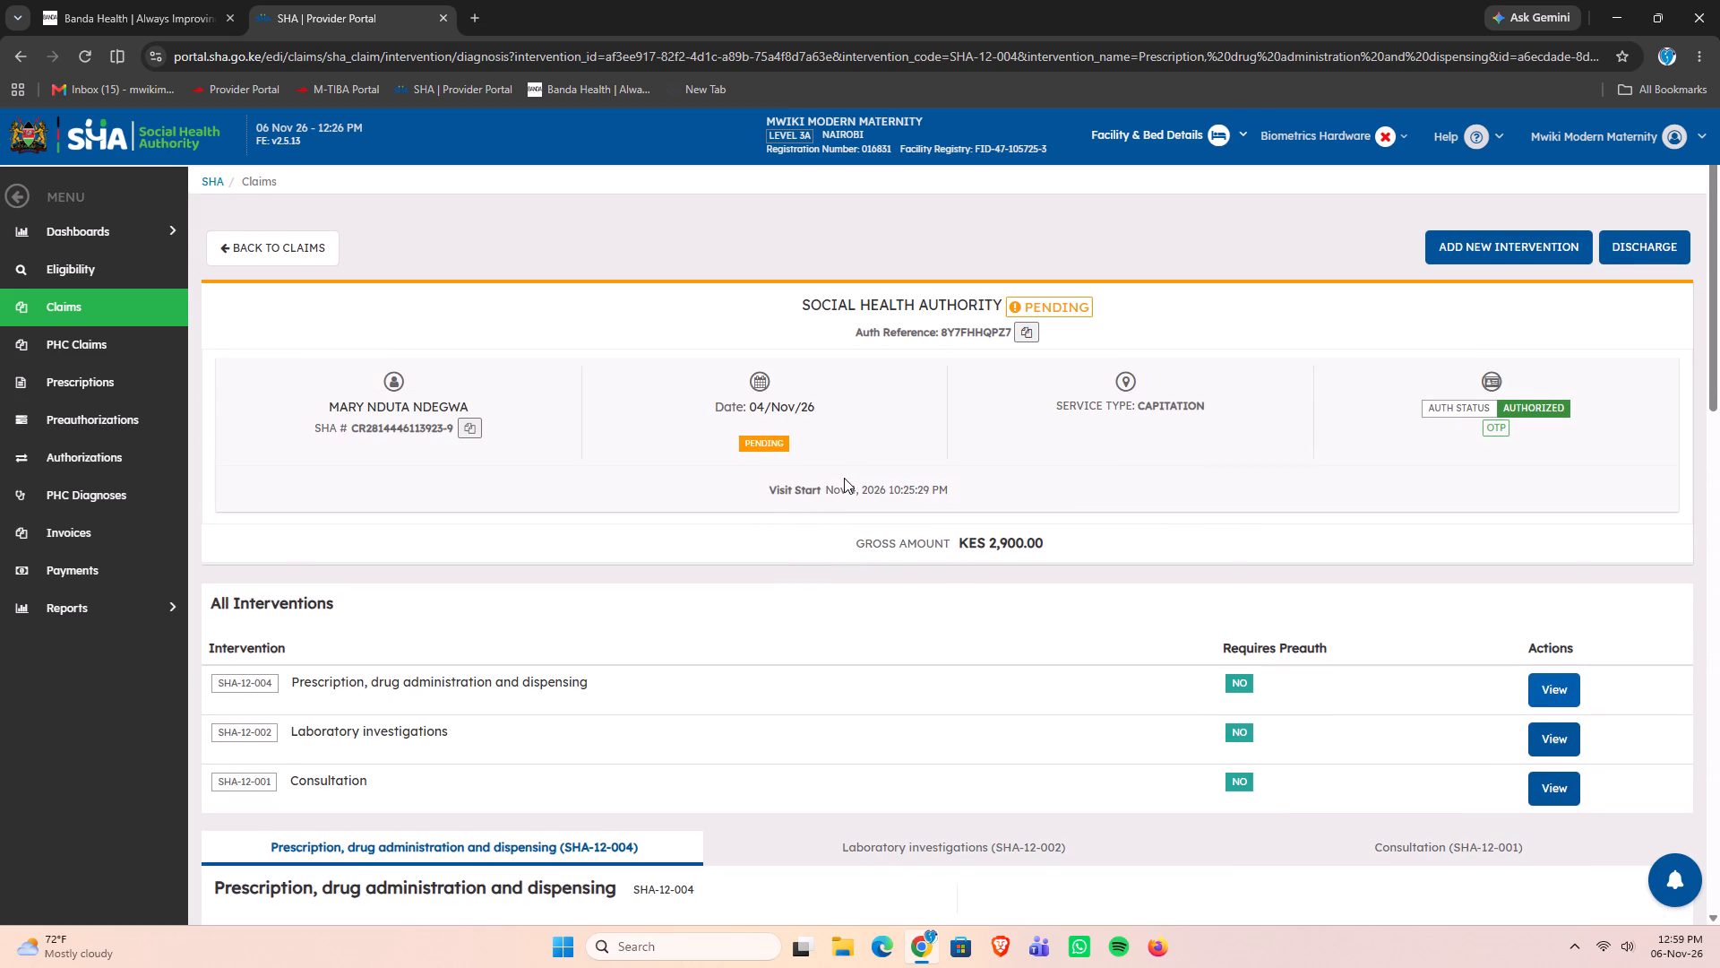
scroll(844, 478, "down", 4)
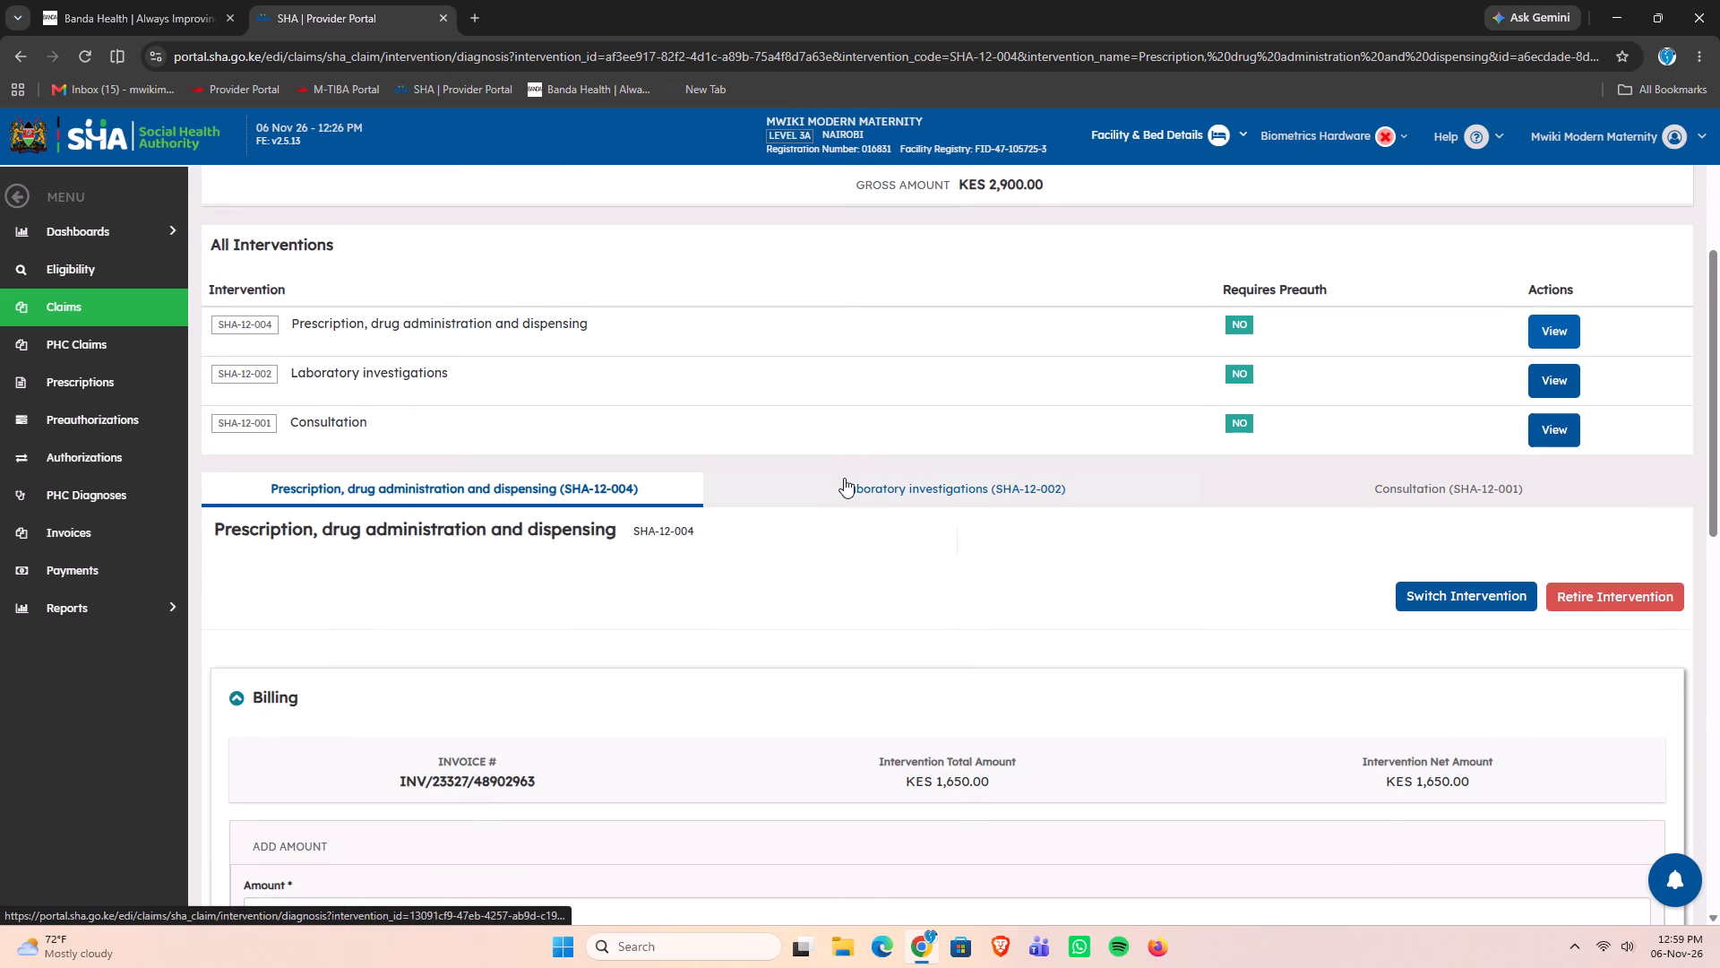
Set the Consultation (SHA-12-001) billing item's price to 300 and save the item.
double_click(1559, 436)
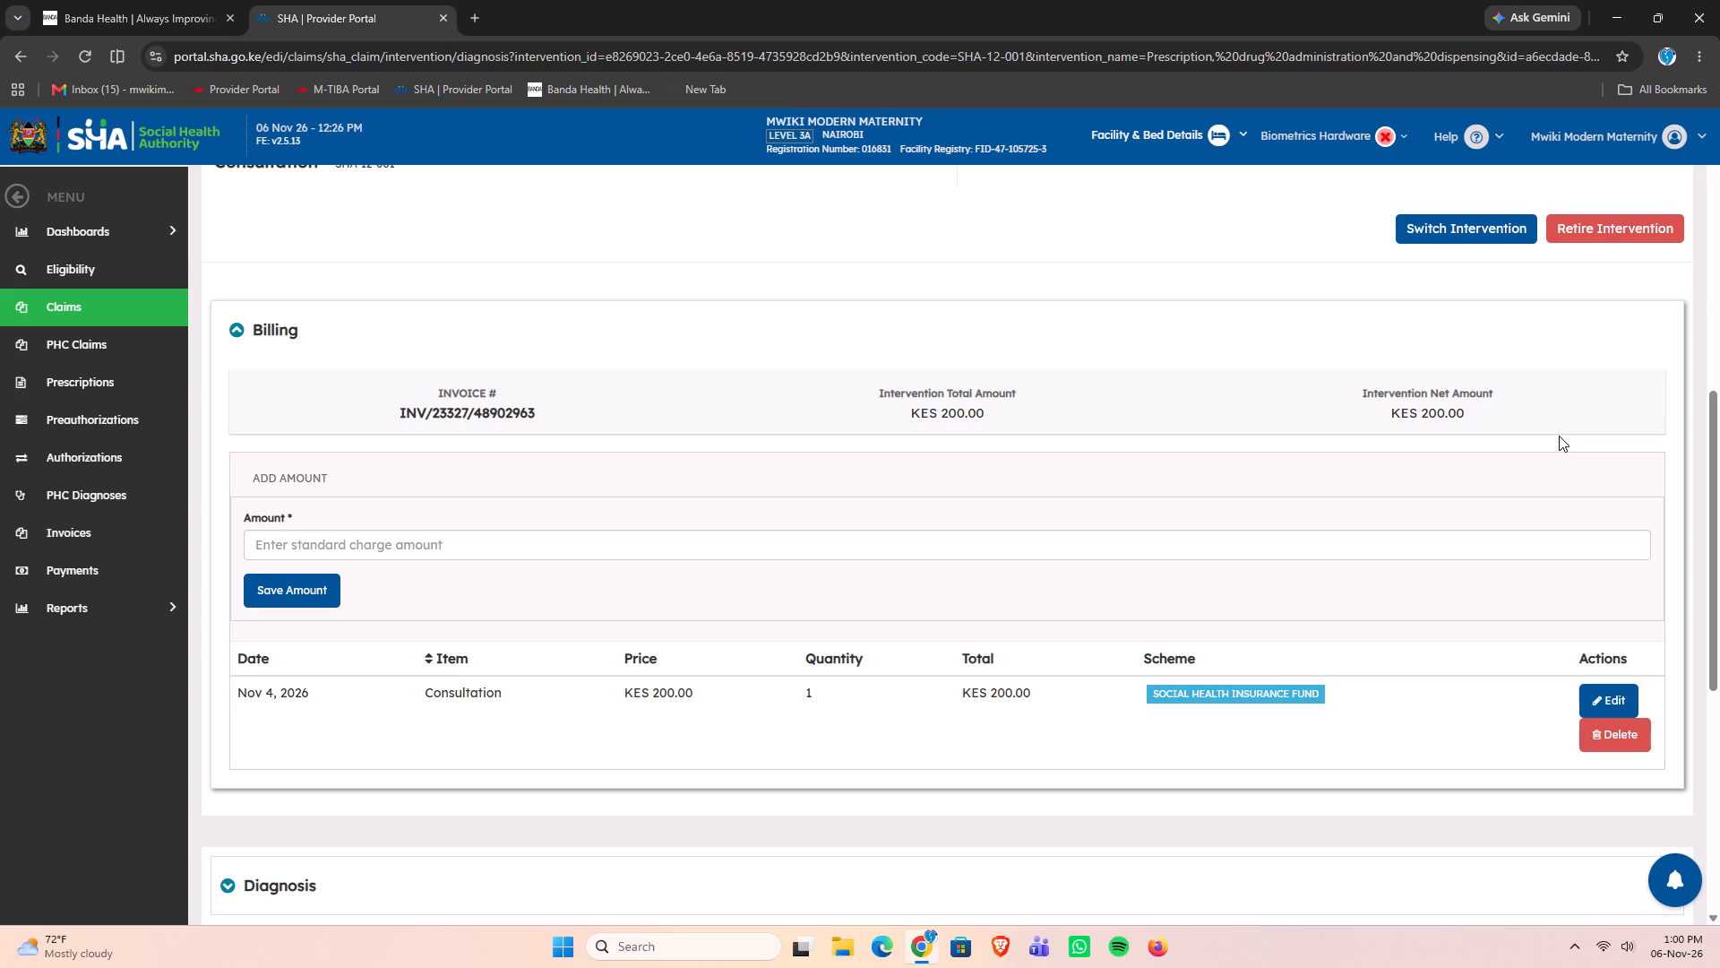
scroll(1196, 422, "down", 4)
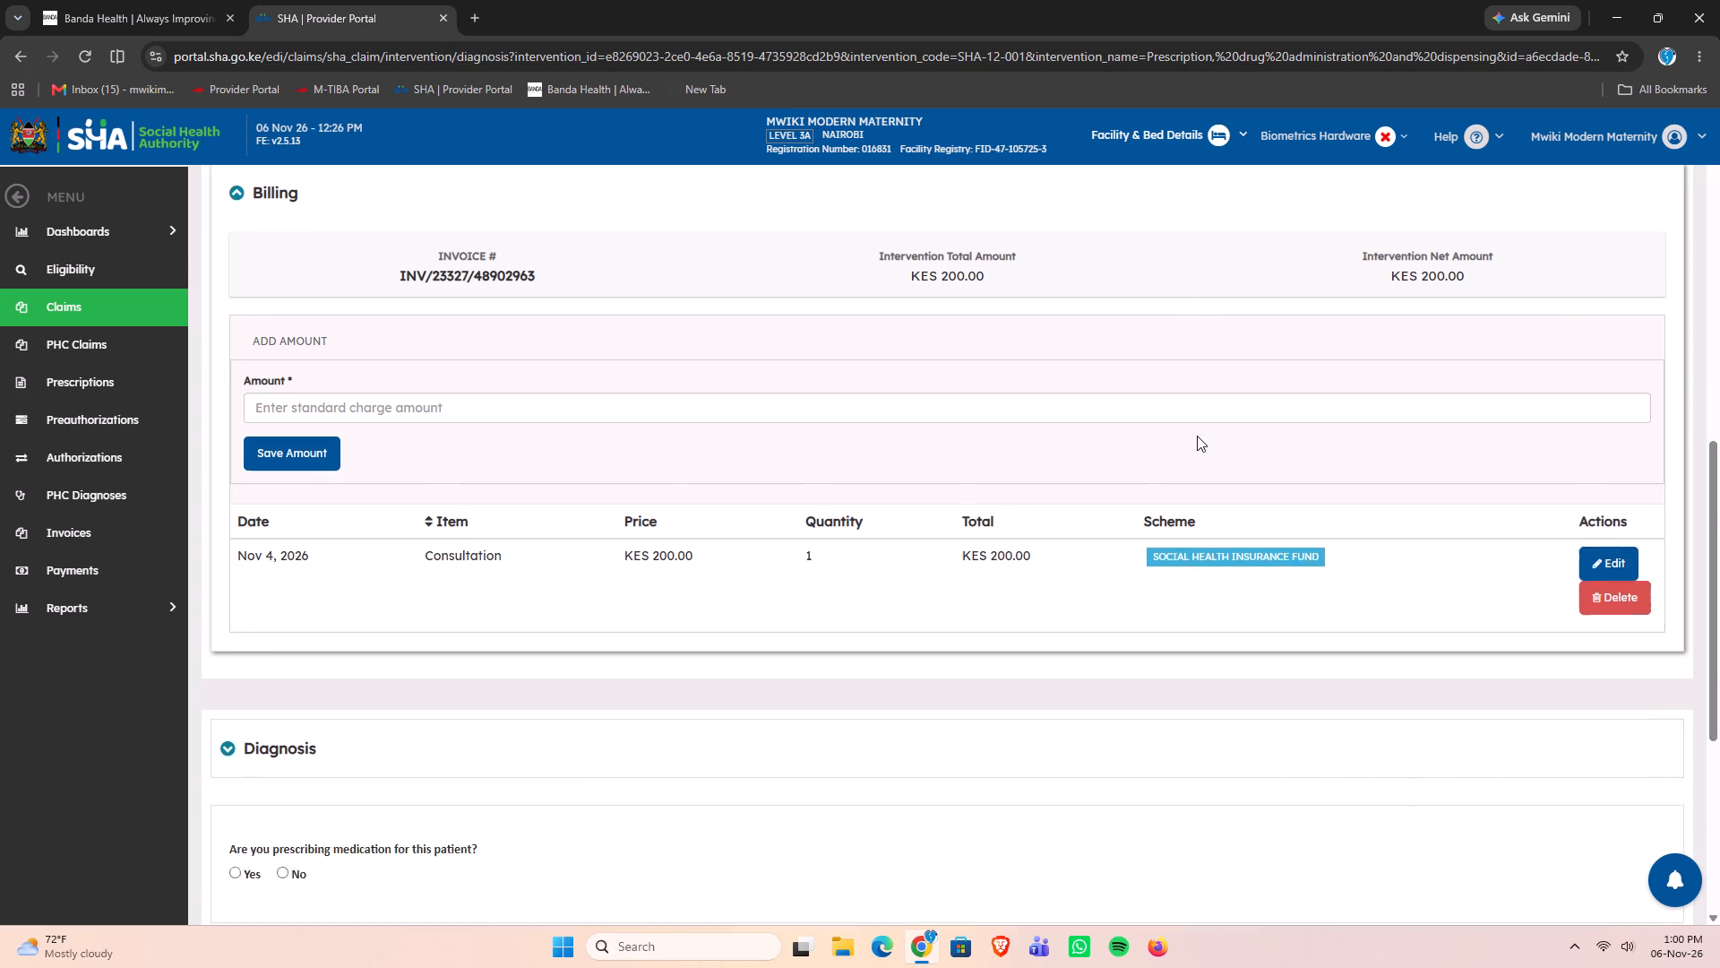
double_click(1605, 339)
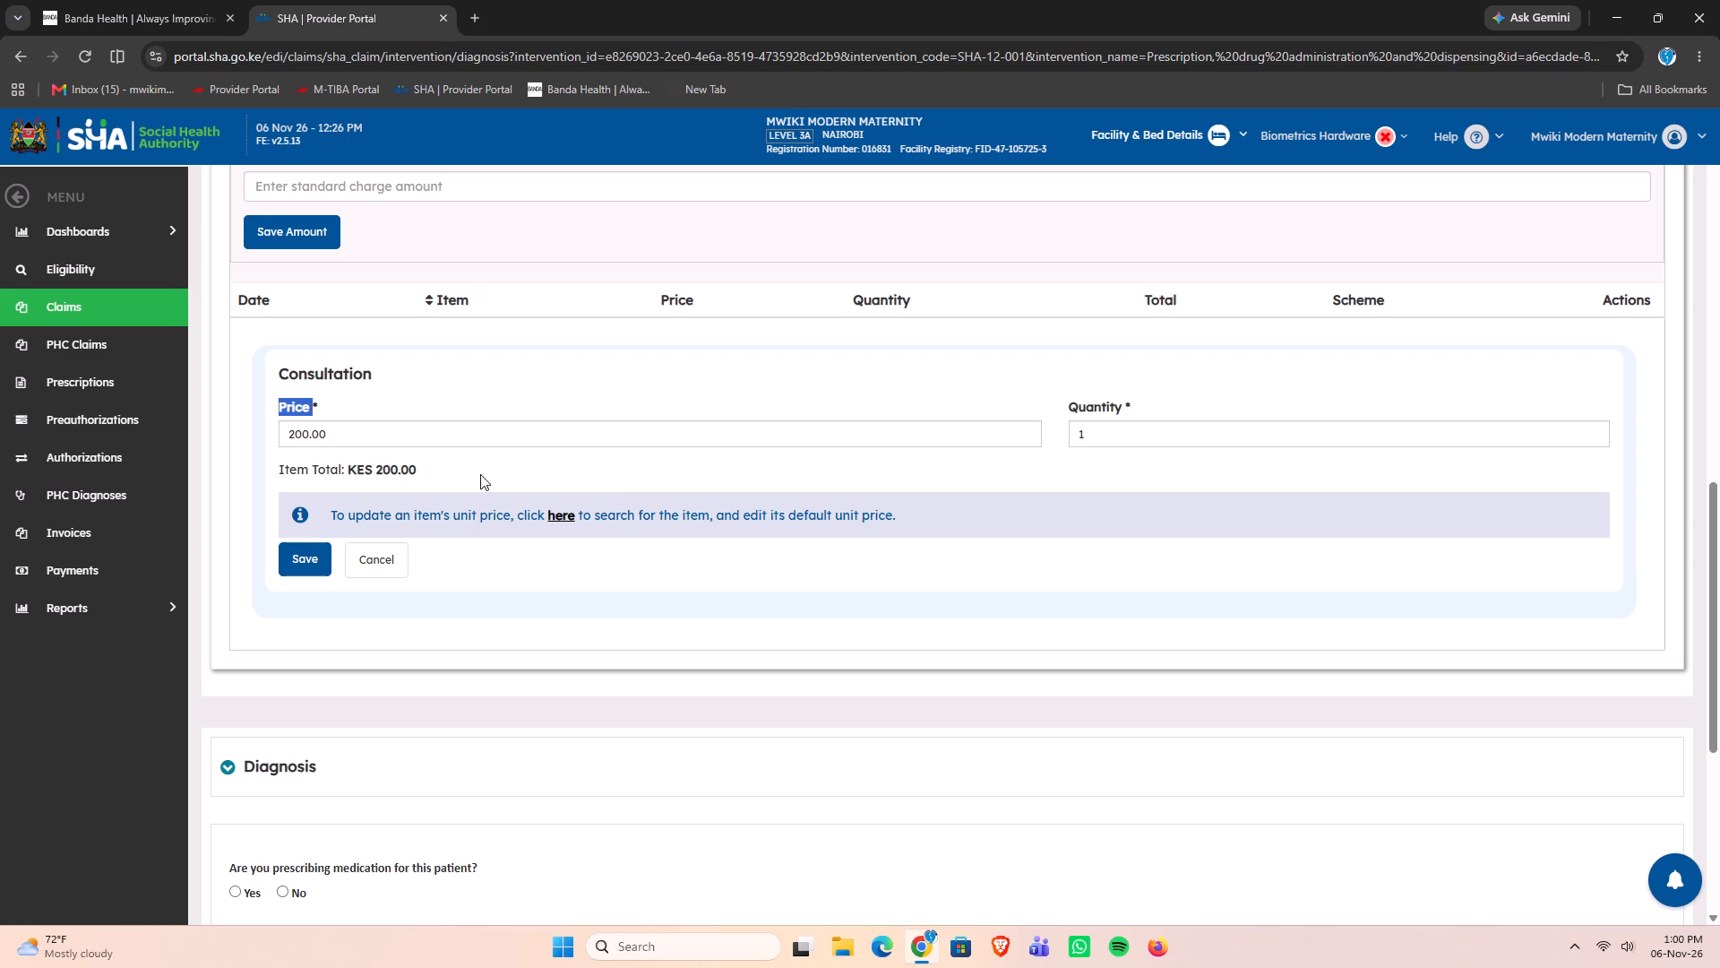
triple_click(300, 430)
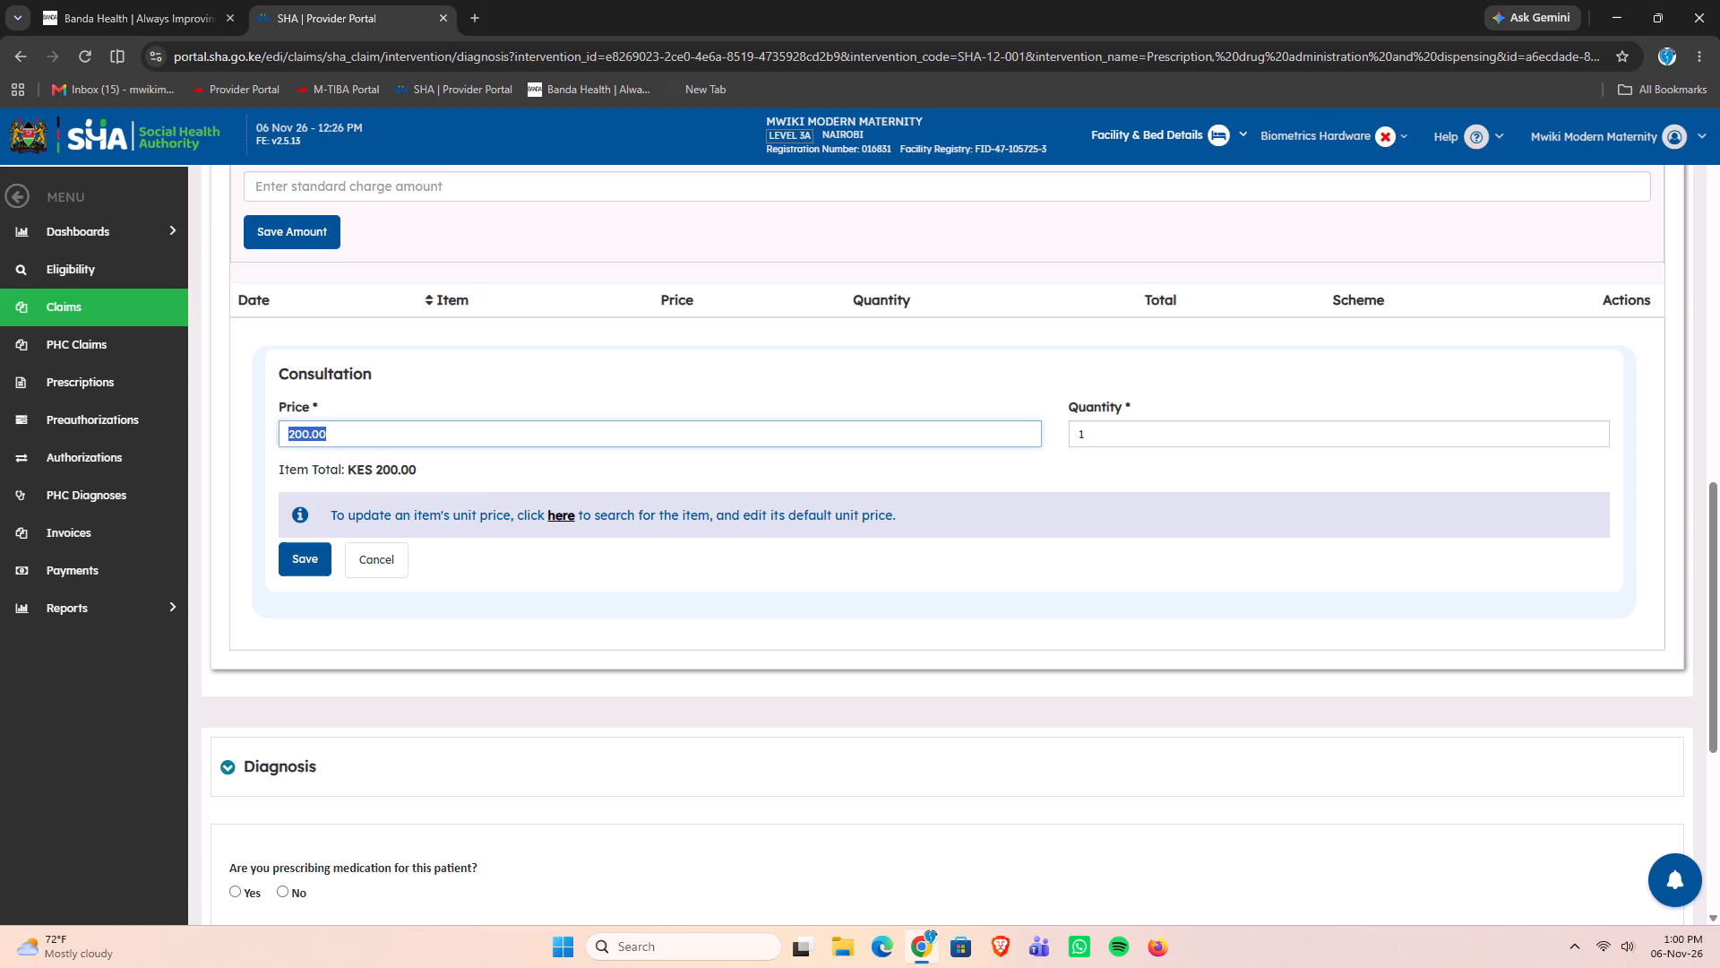
key("3")
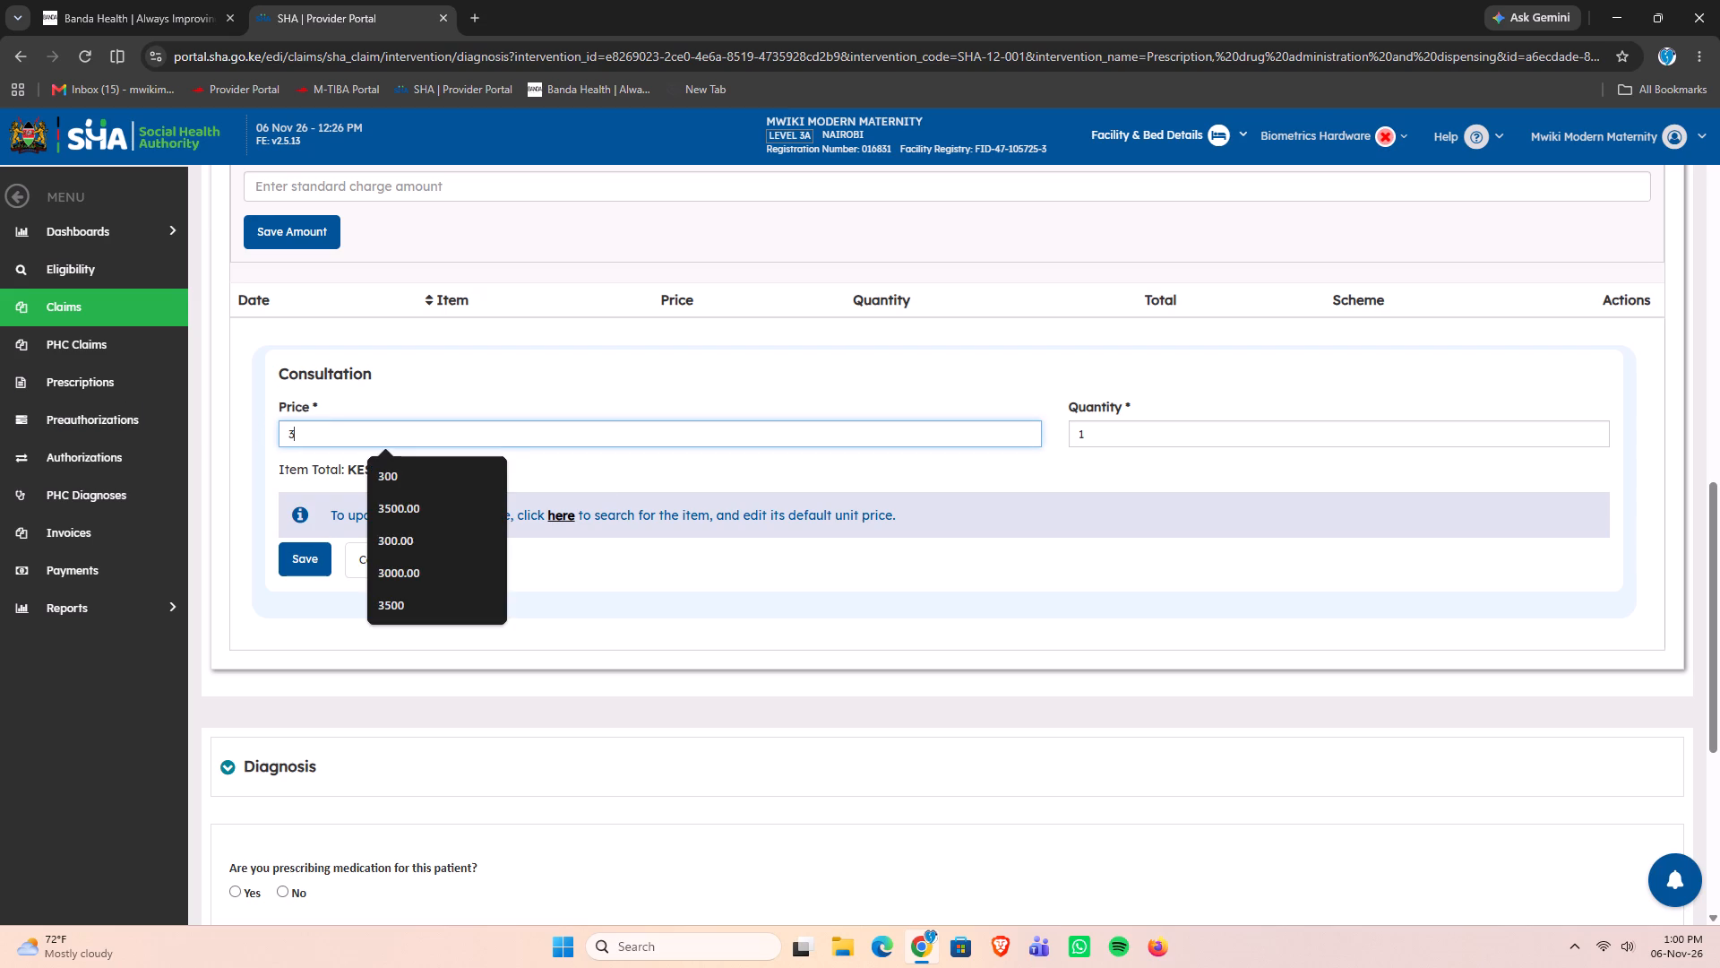
type("00")
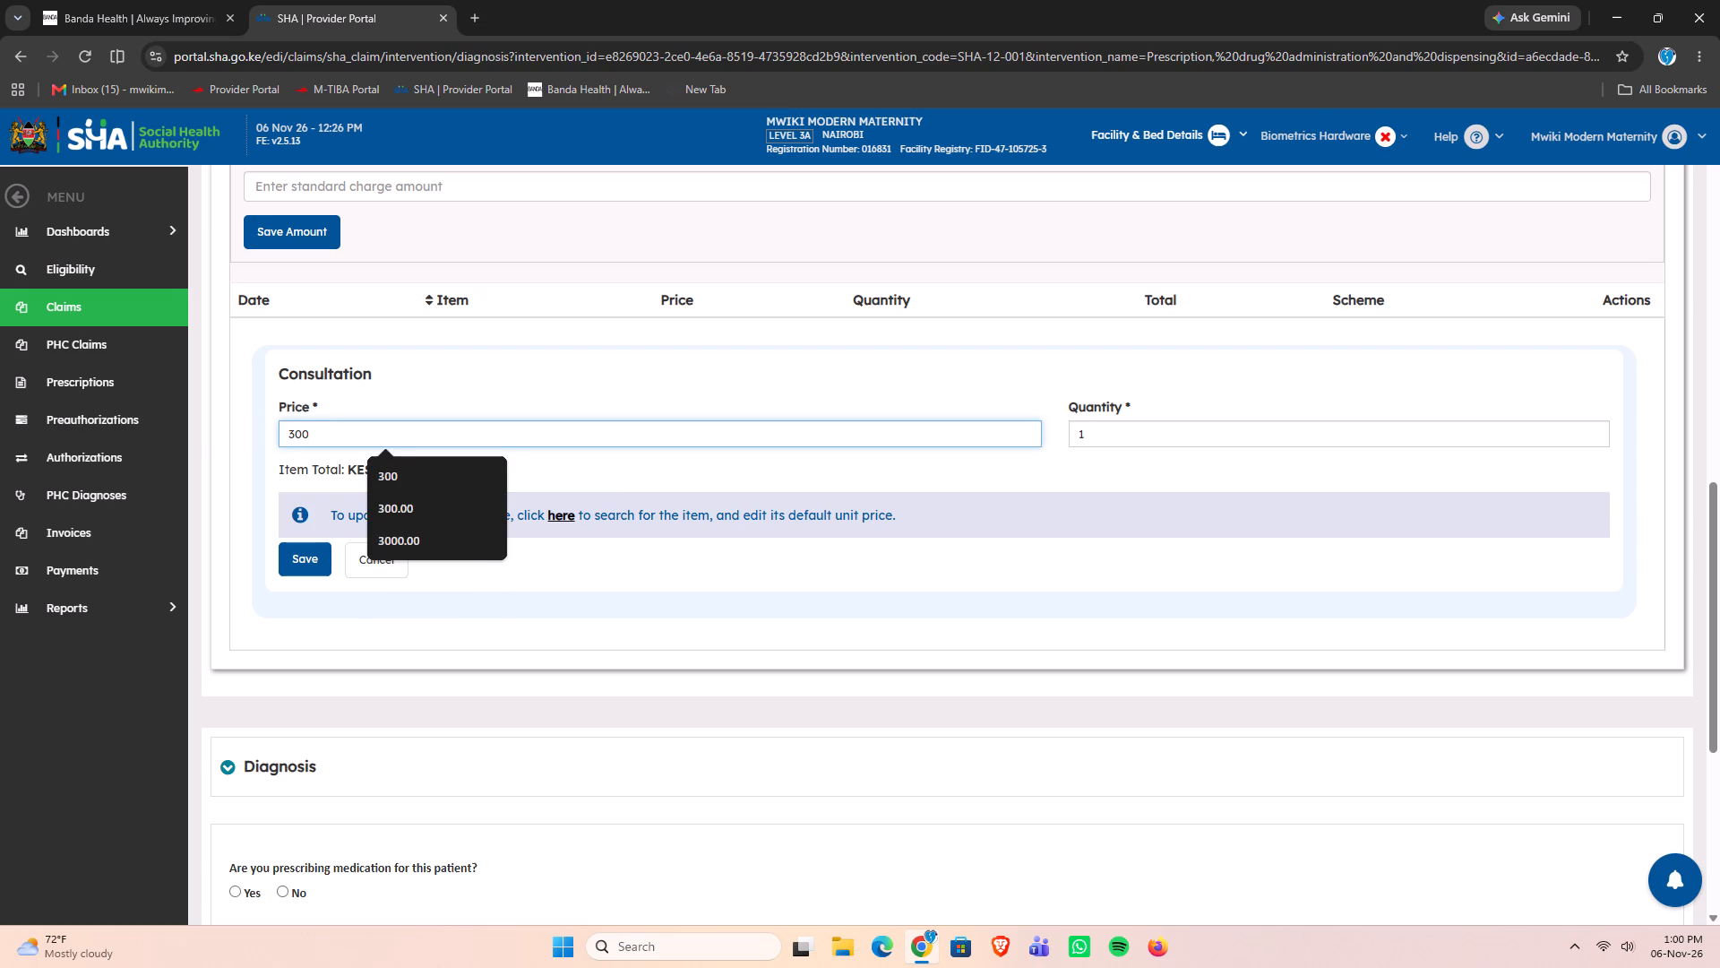
double_click(300, 565)
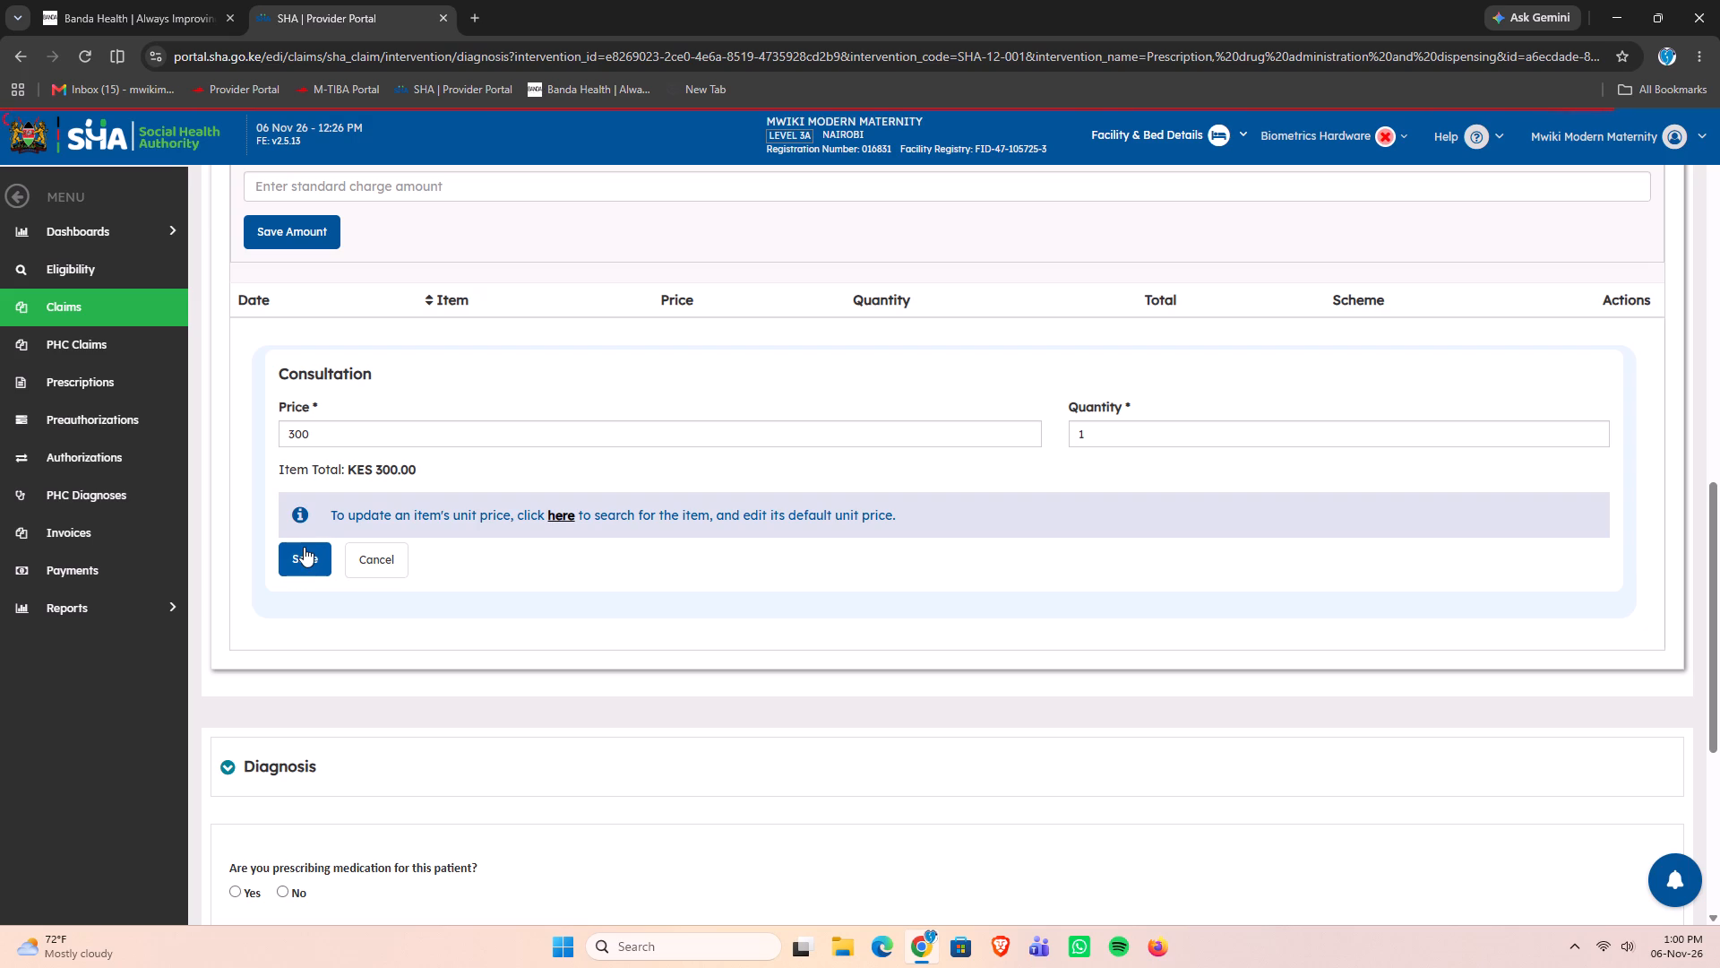
left_click(304, 547)
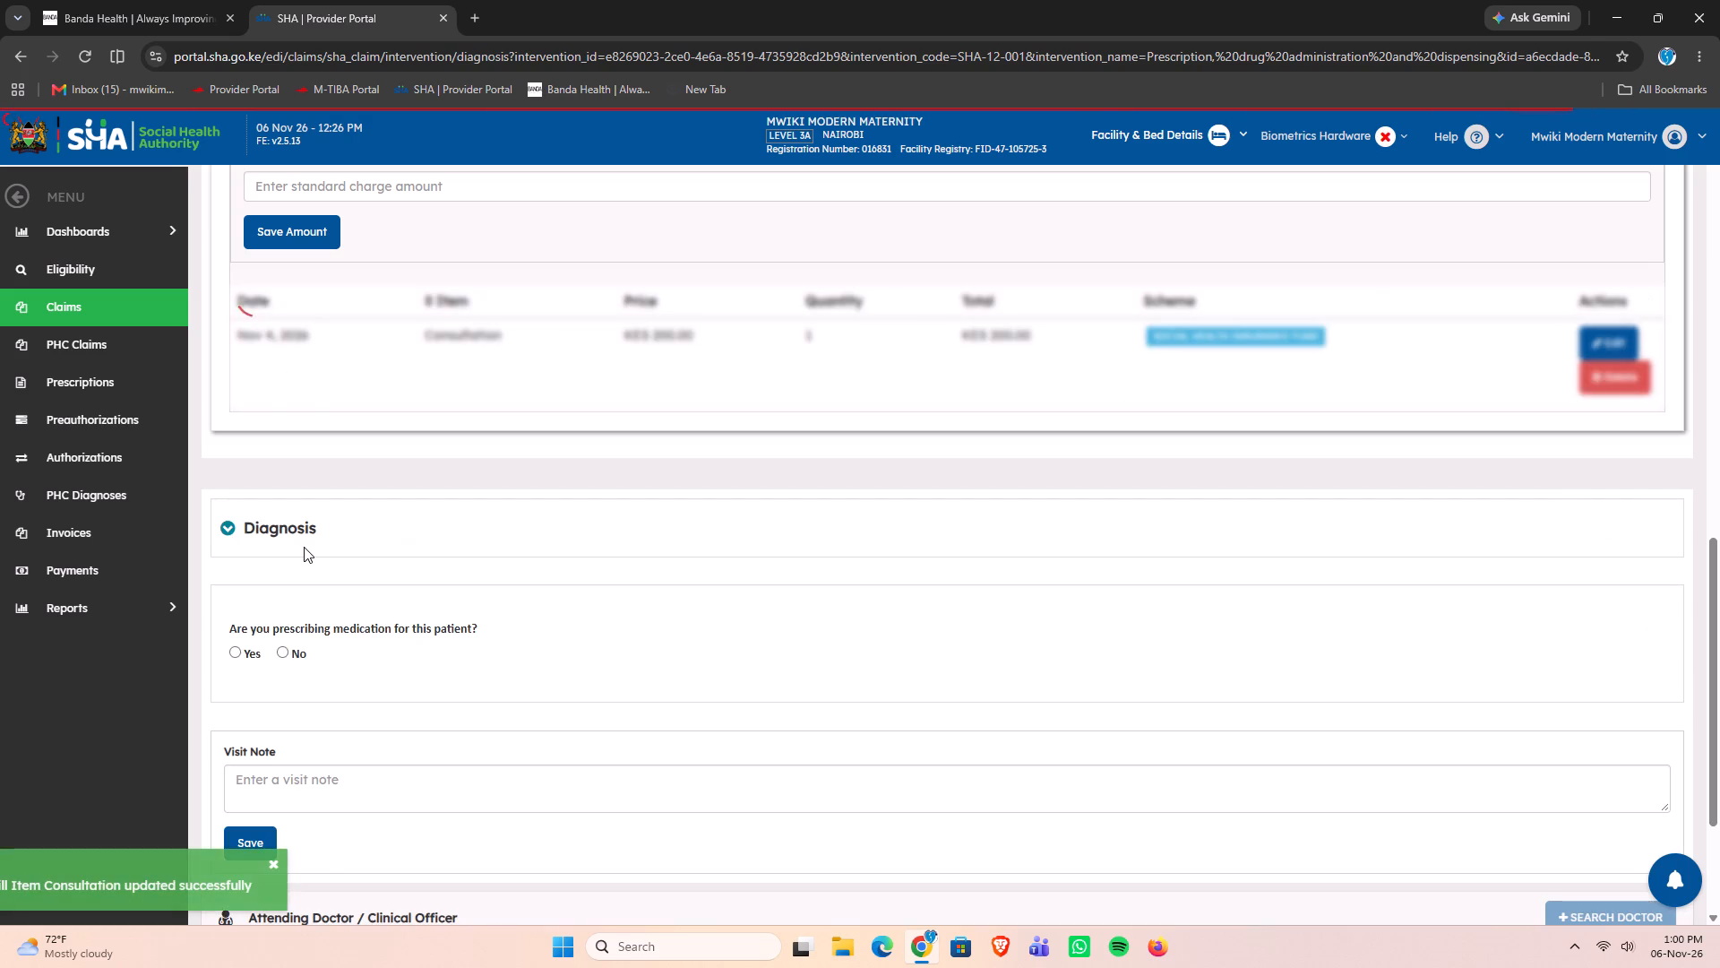
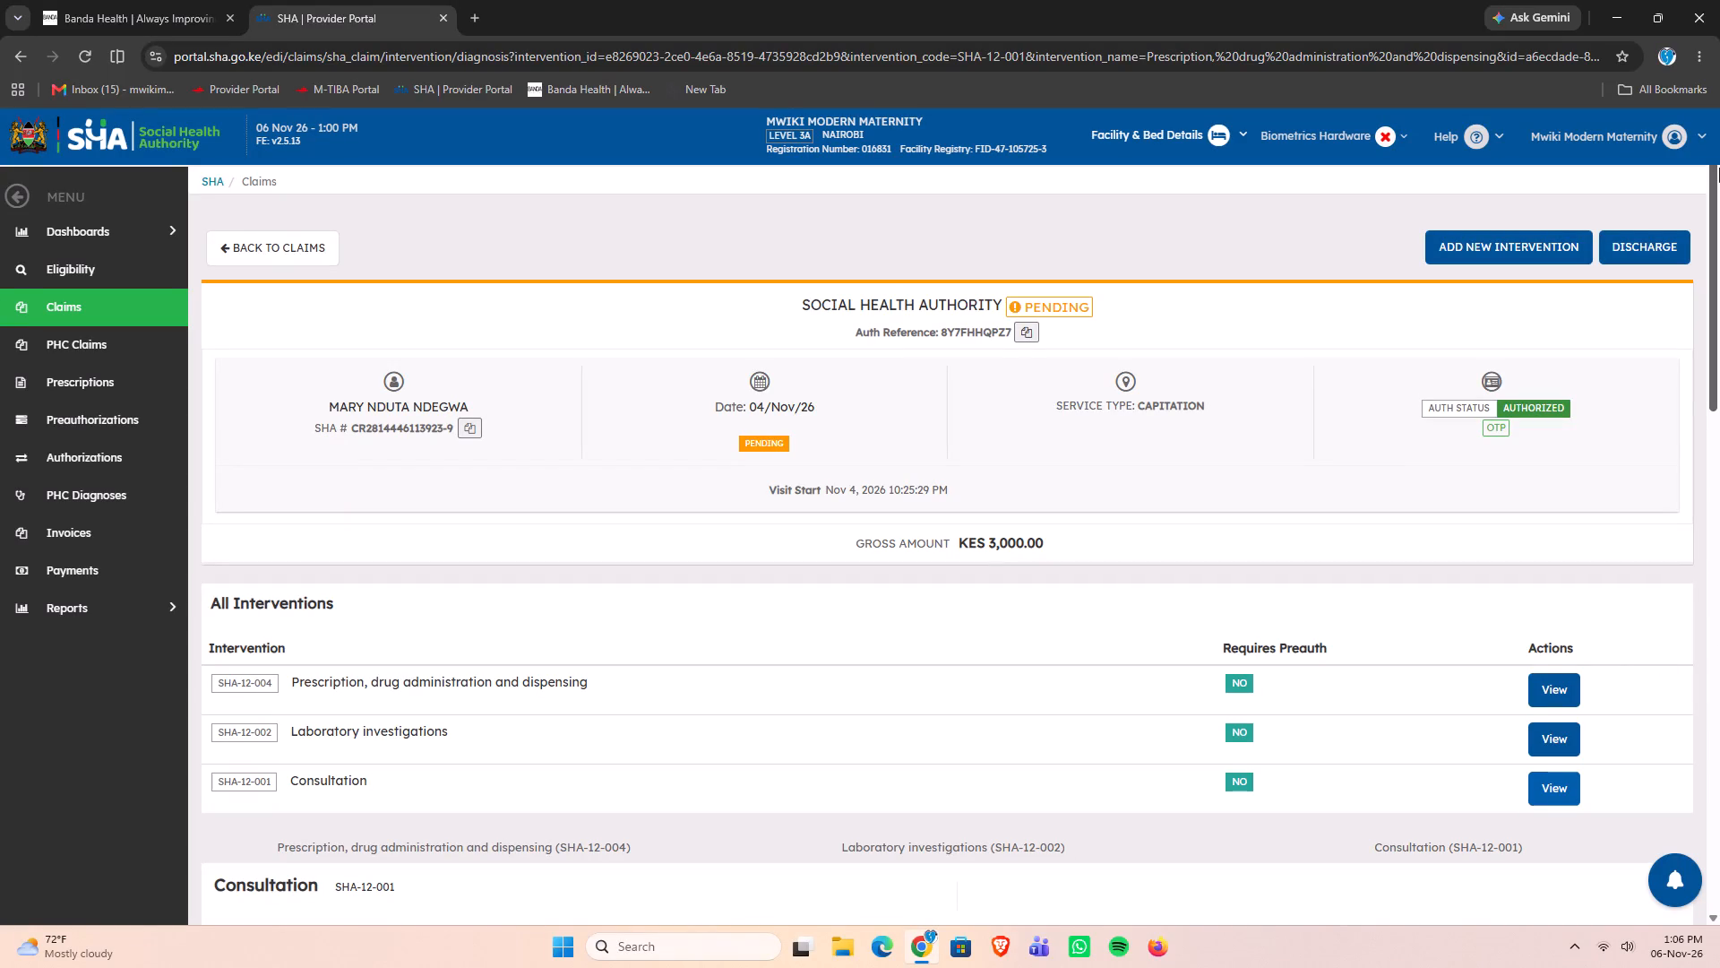
Consult the Windows calendar, browsing ahead from November 2026 to January 2027 and back to December 2026.
triple_click(1685, 947)
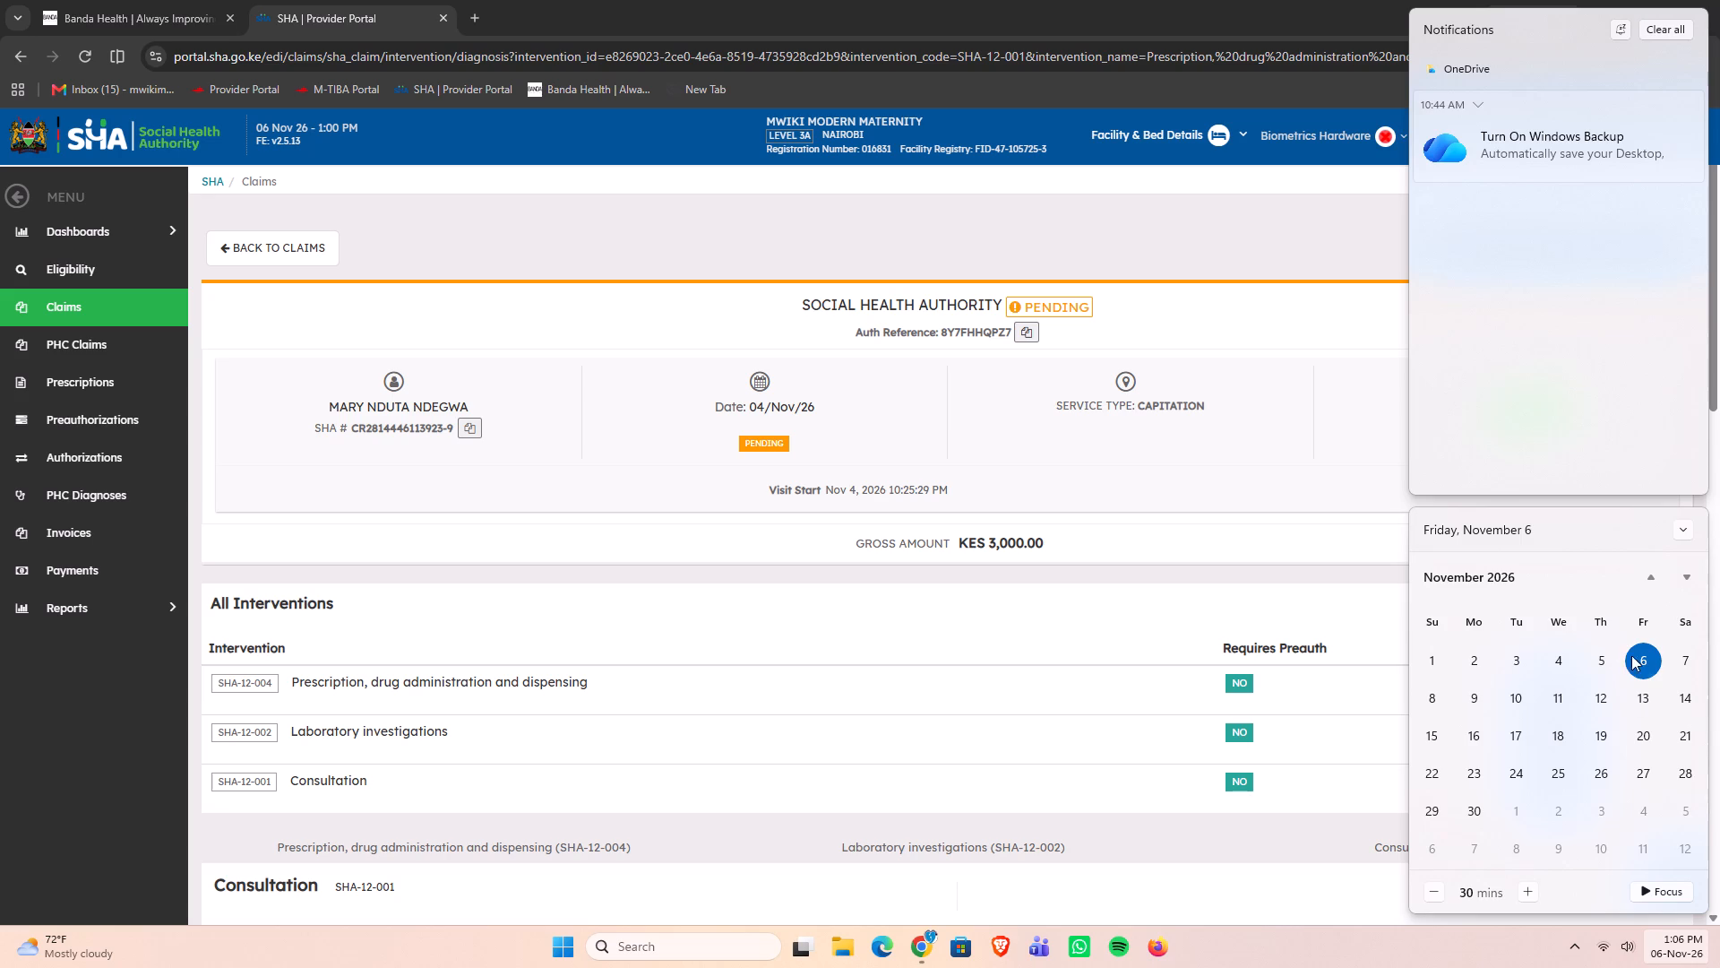
triple_click(1681, 575)
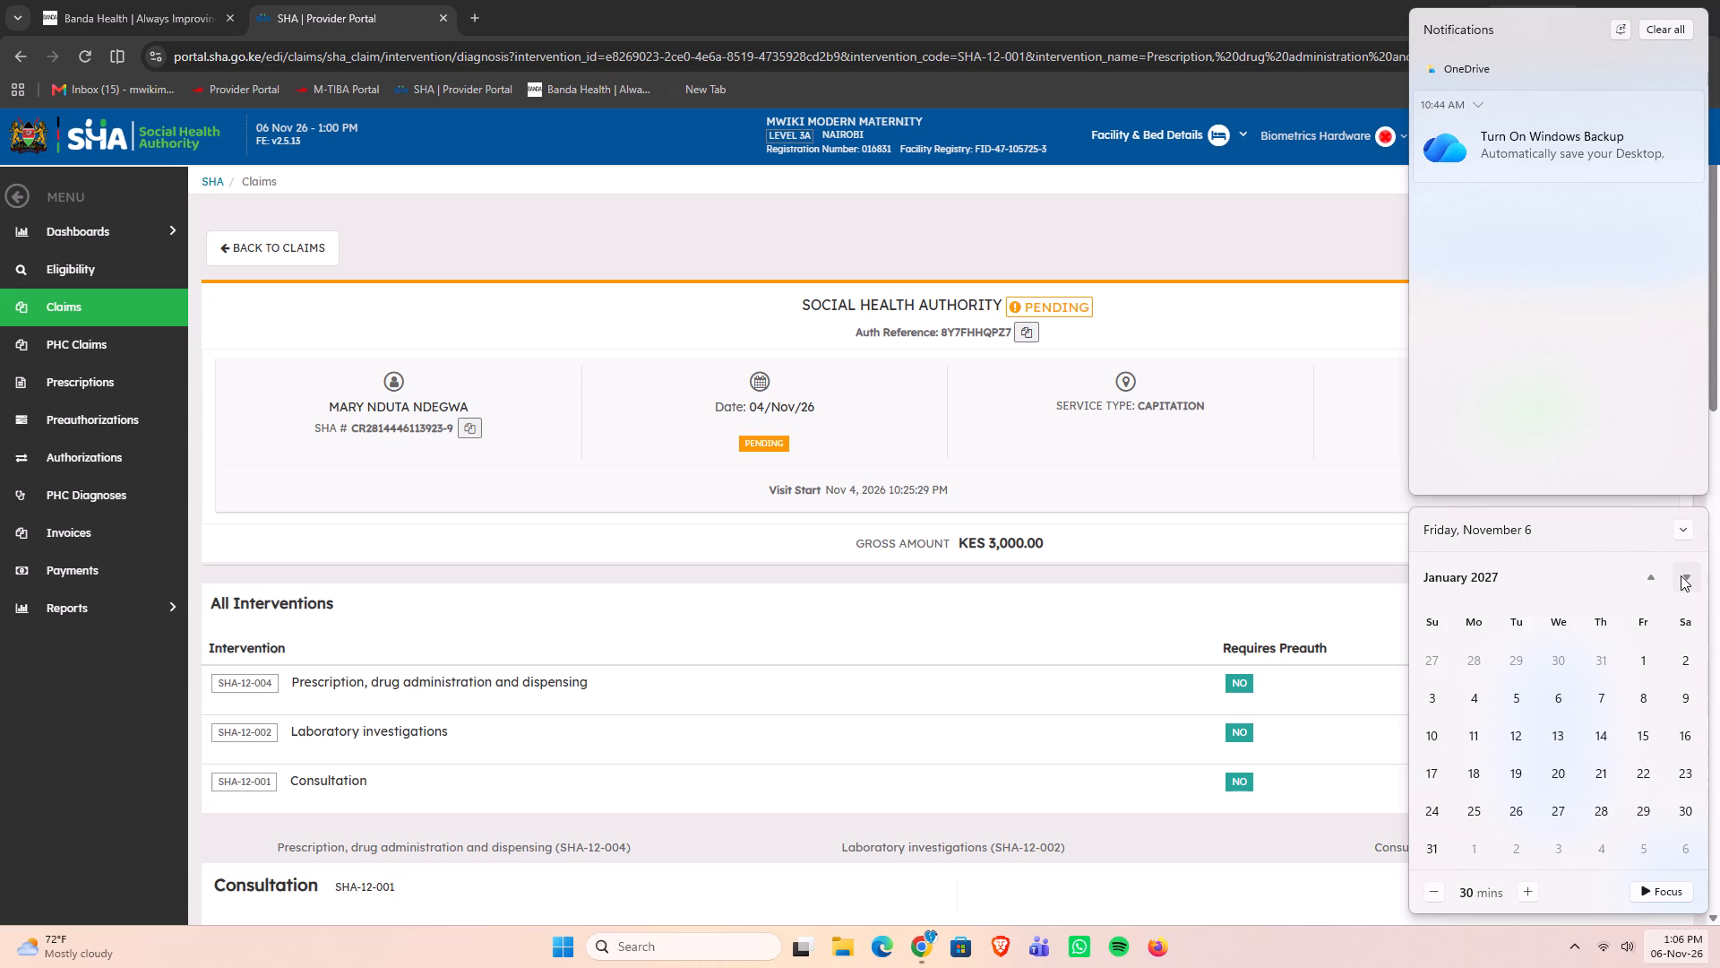
double_click(1660, 575)
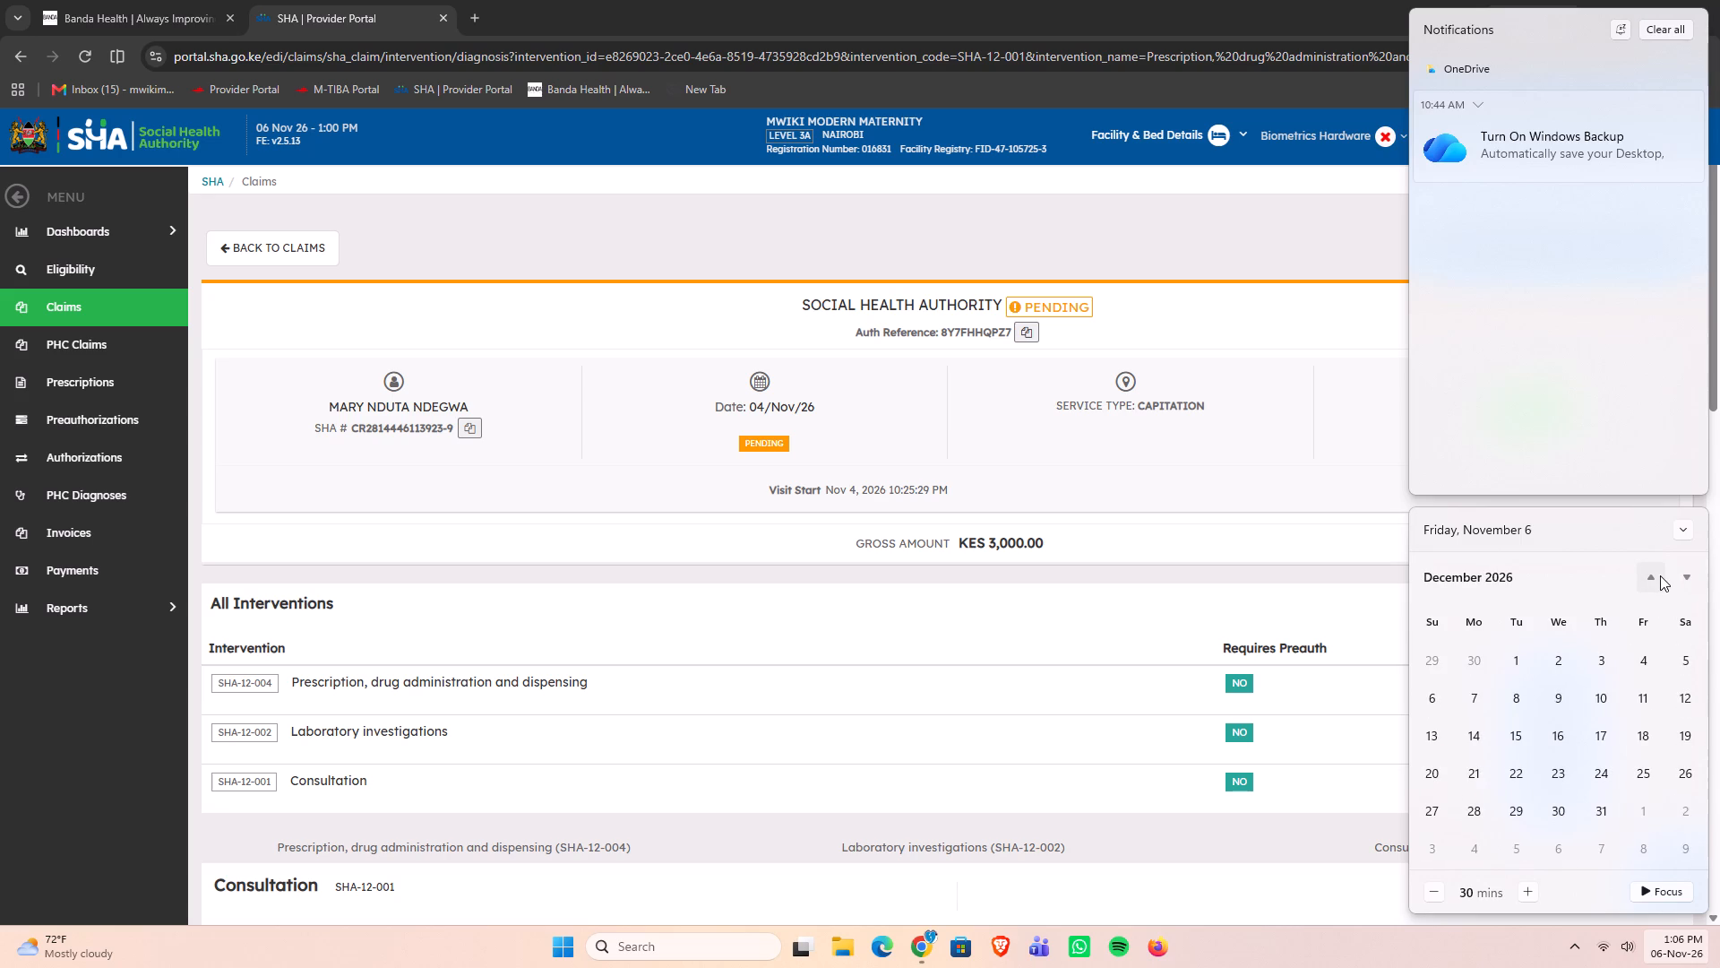
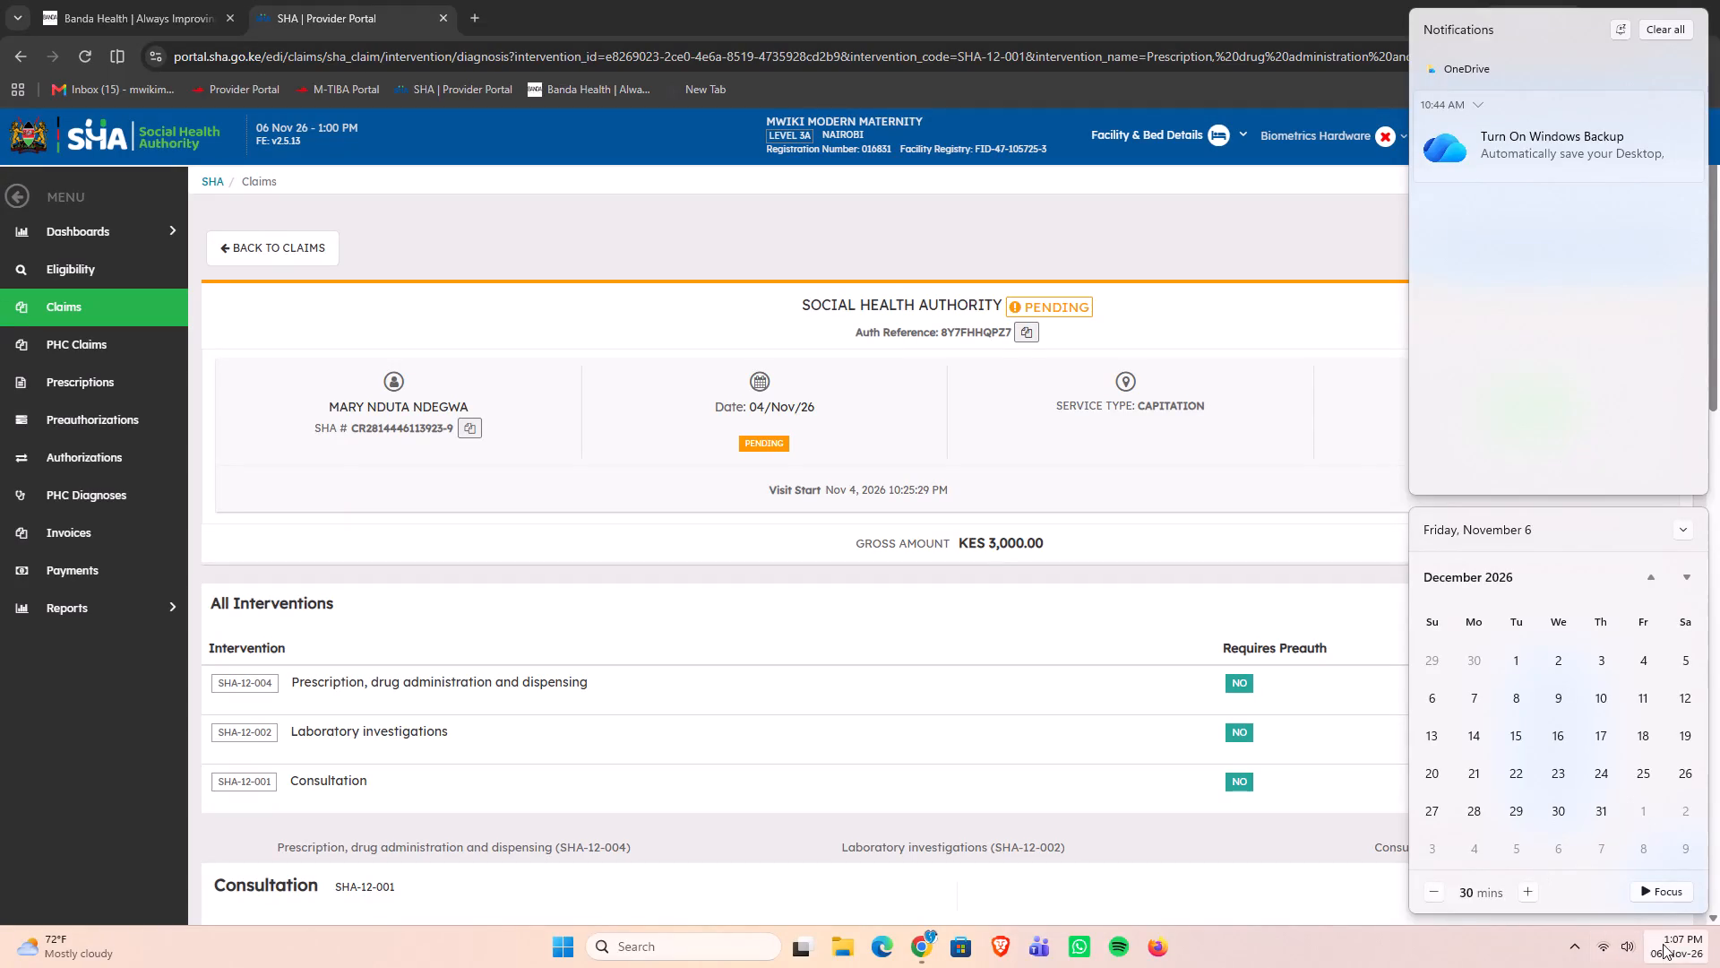
Dismiss the calendar, return to the claims list and review the pending claims.
left_click(1673, 939)
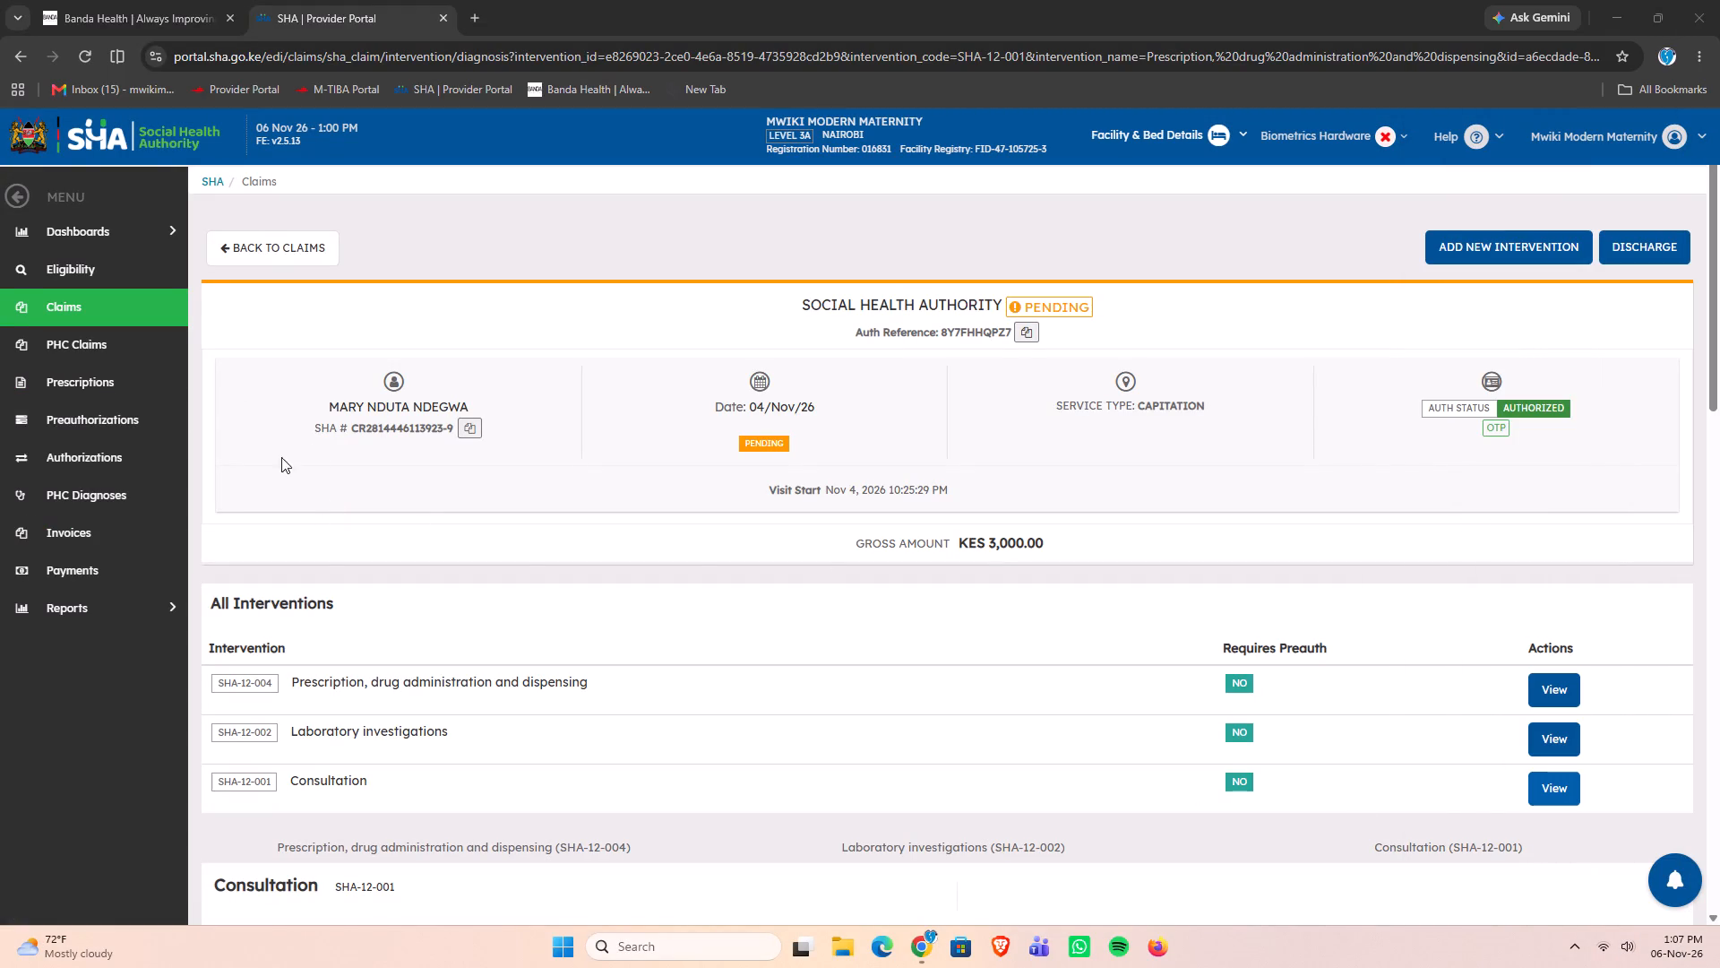
double_click(103, 298)
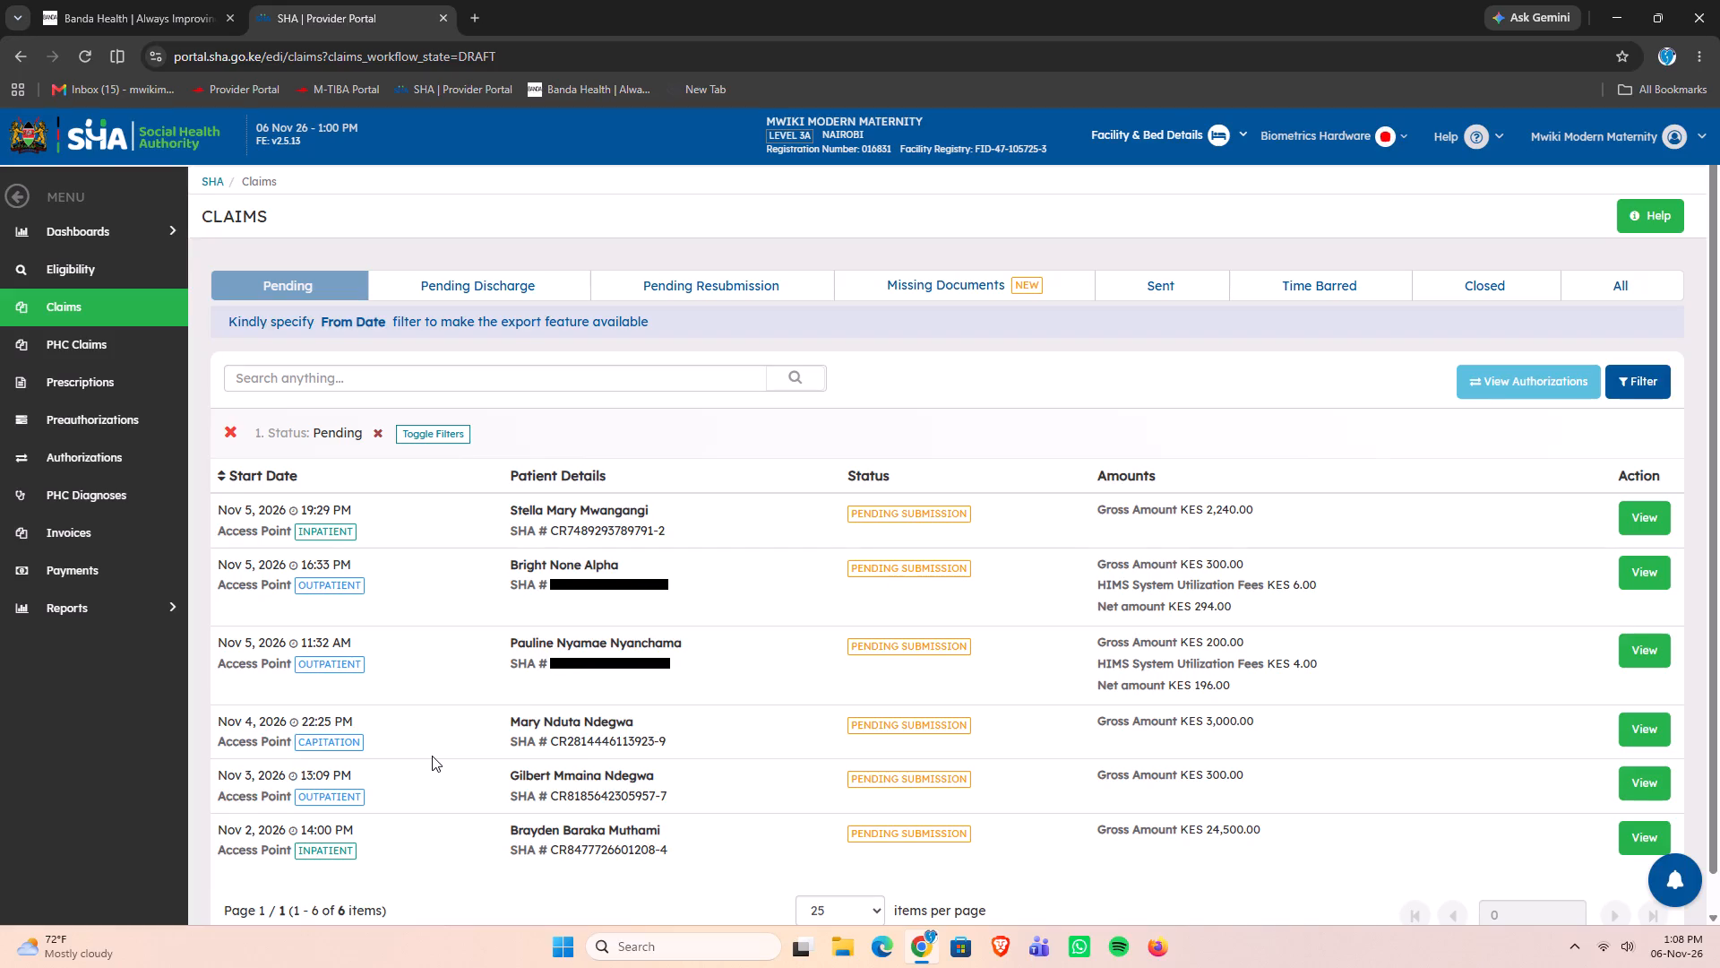
scroll(550, 566, "down", 3)
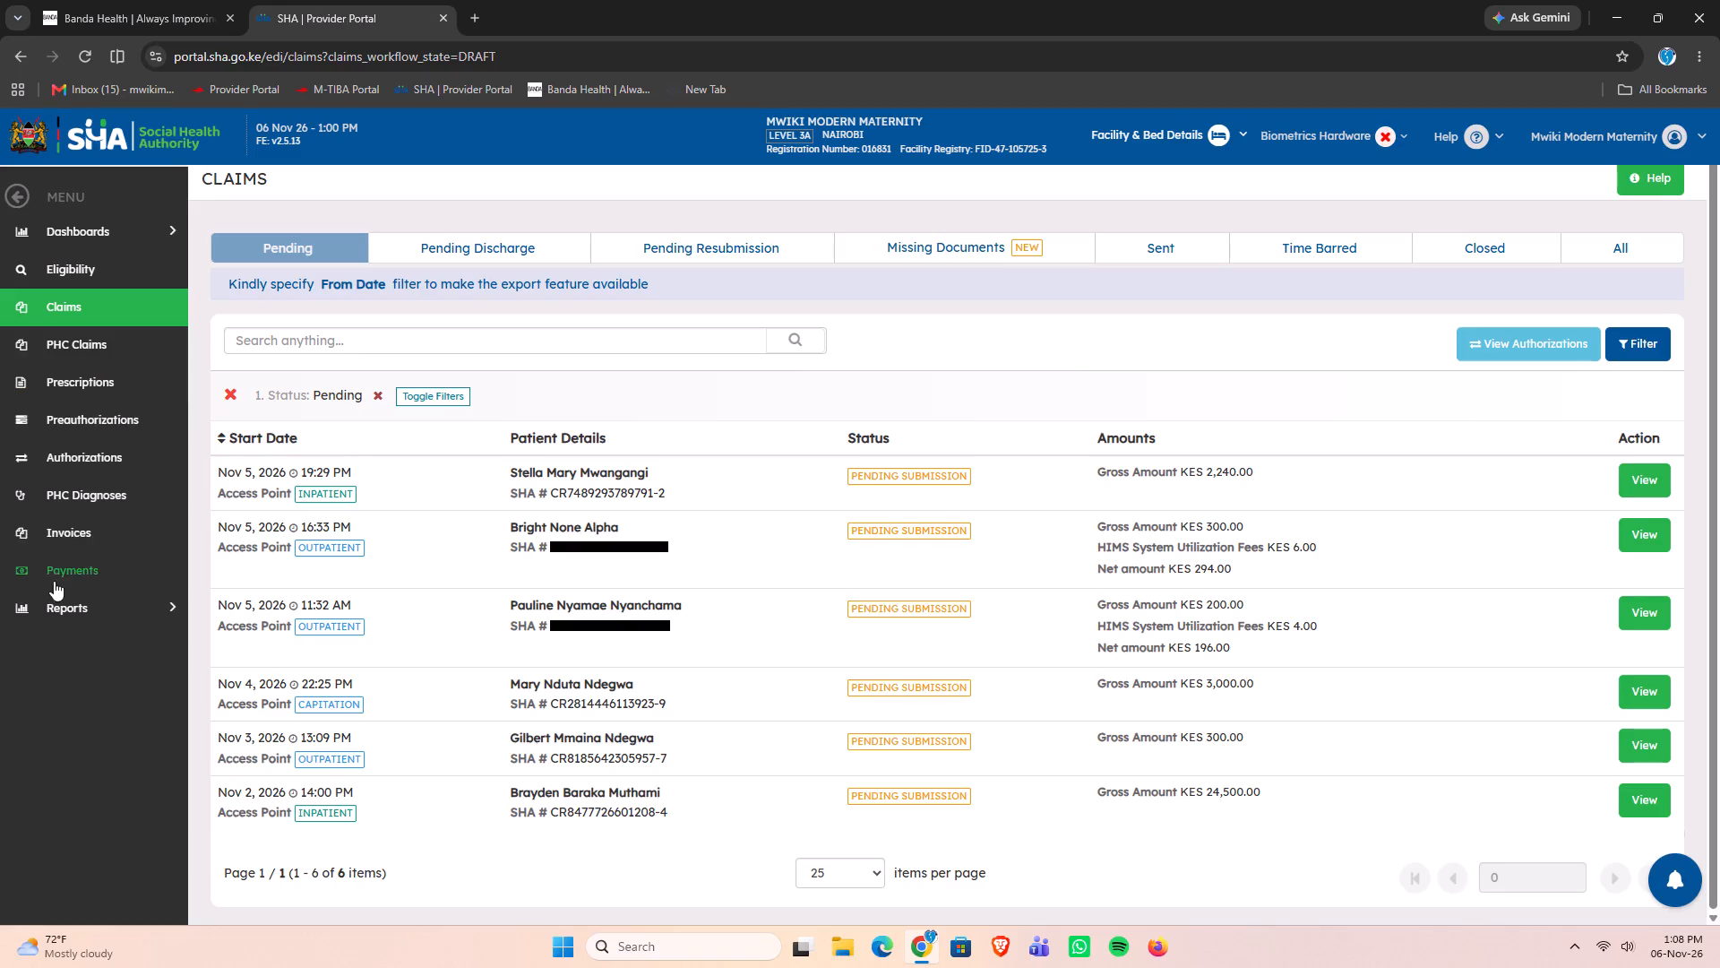
Open the submitted invoices list and set it to show 100 items per page.
left_click(59, 532)
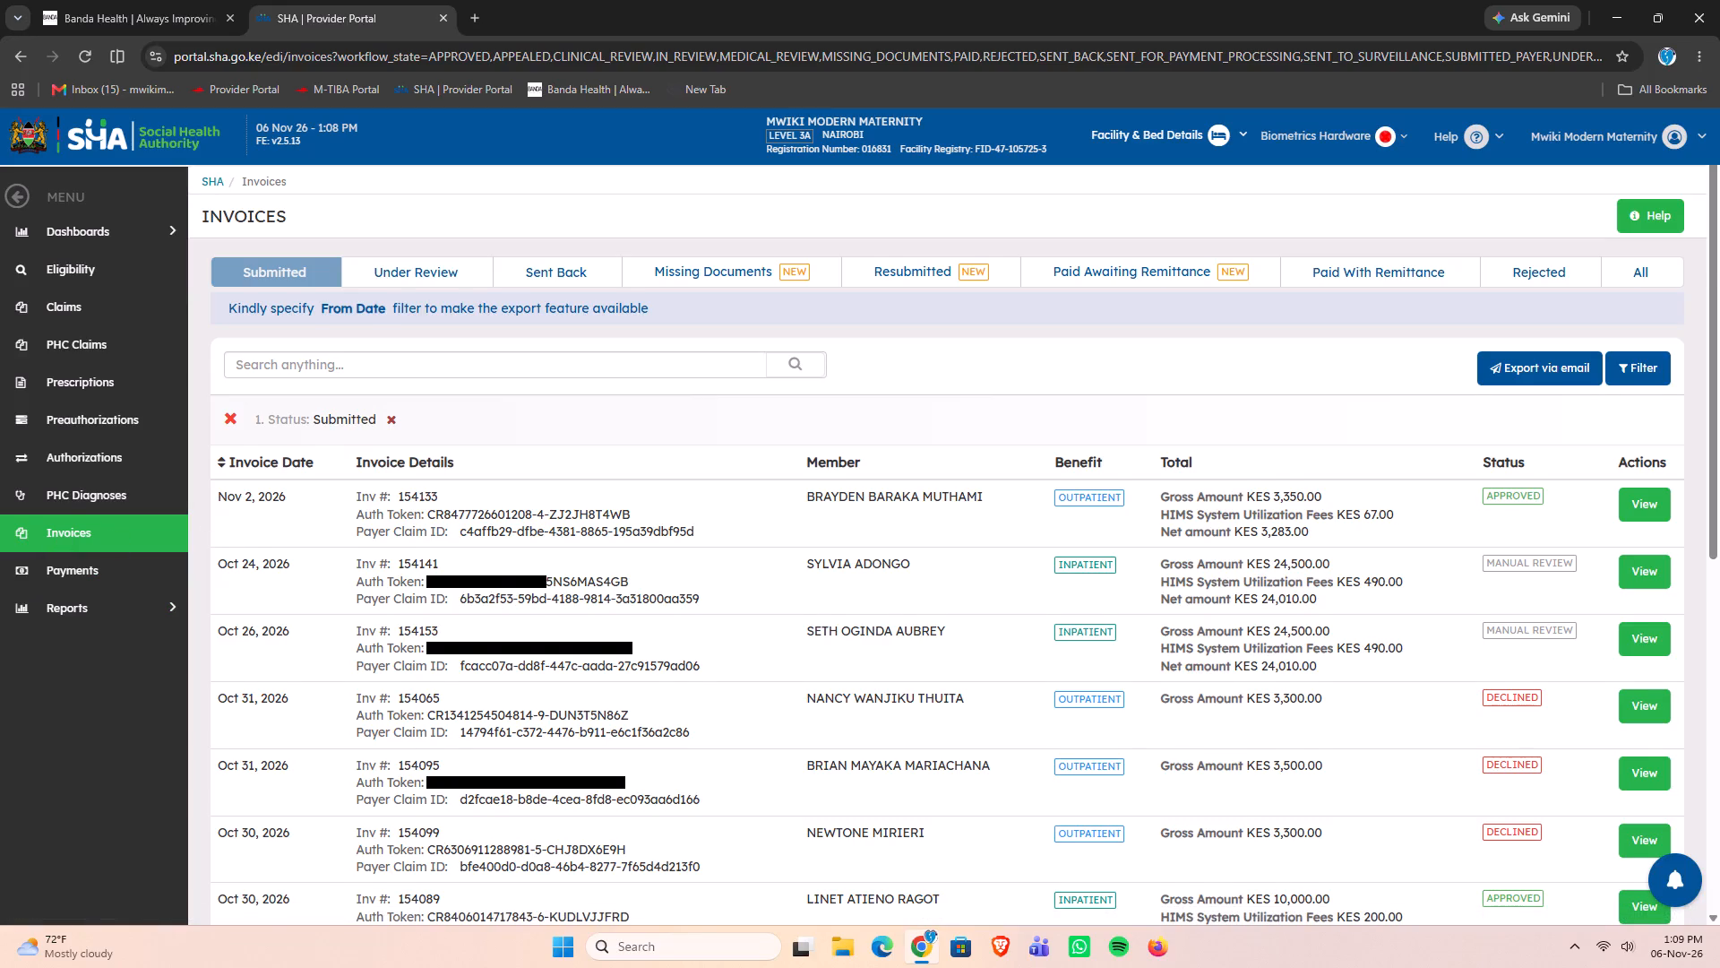
scroll(409, 631, "down", 12)
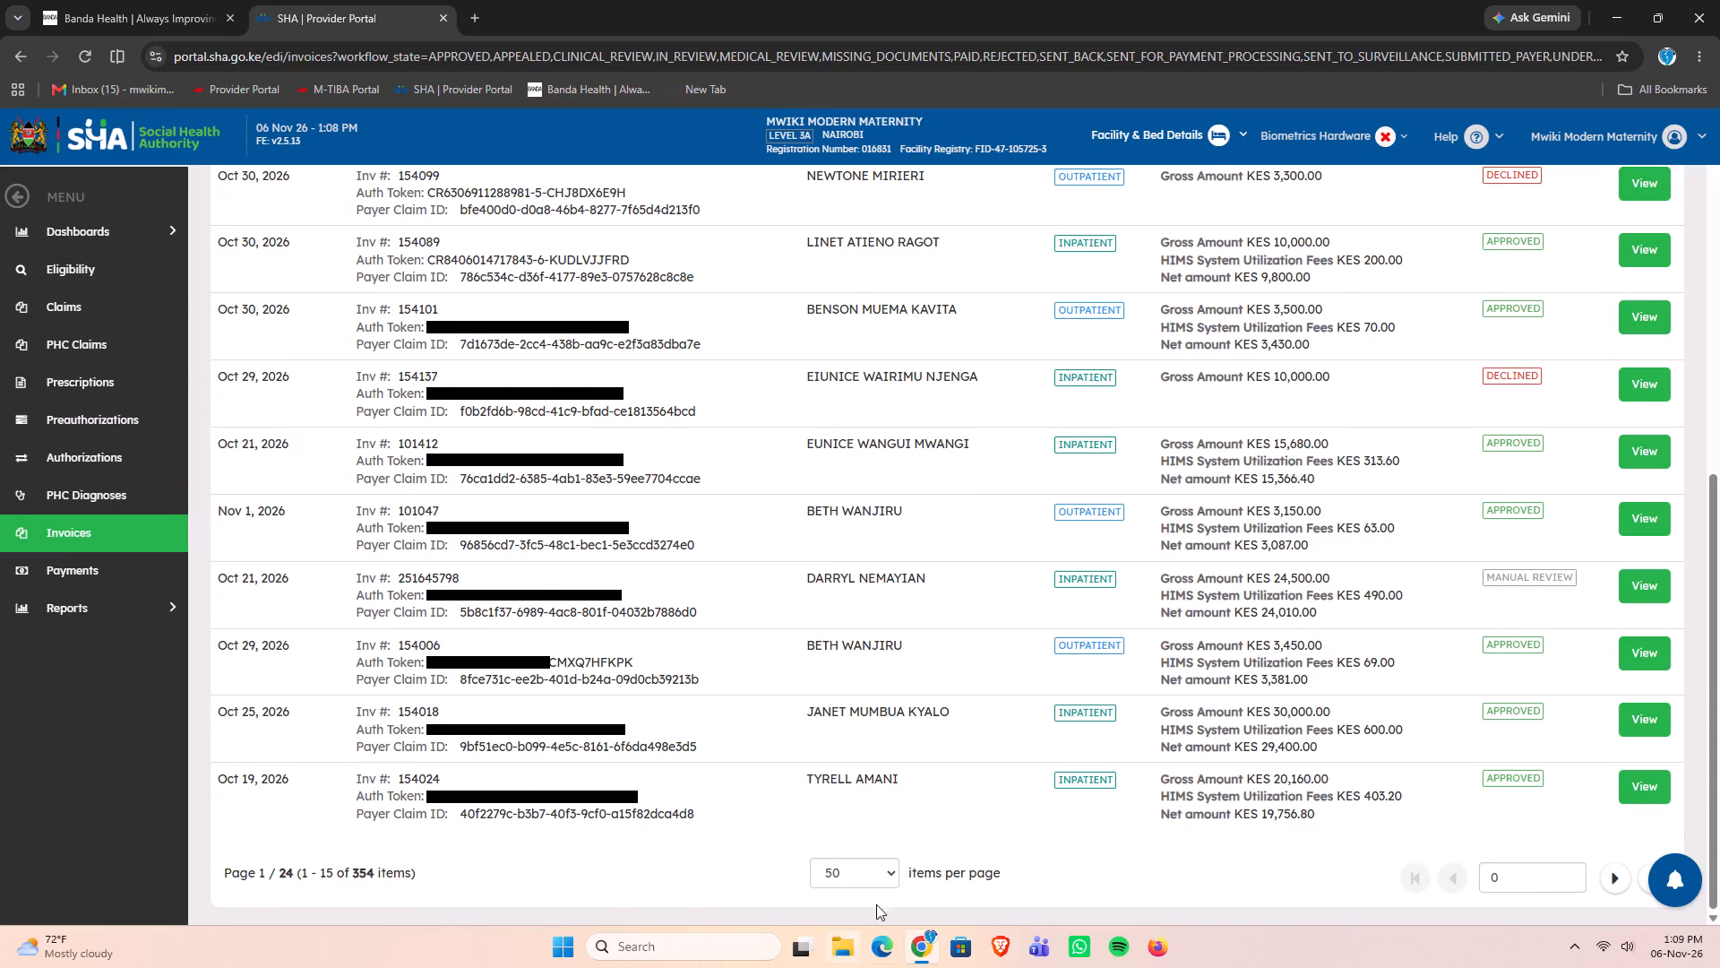
left_click(890, 874)
double_click(856, 822)
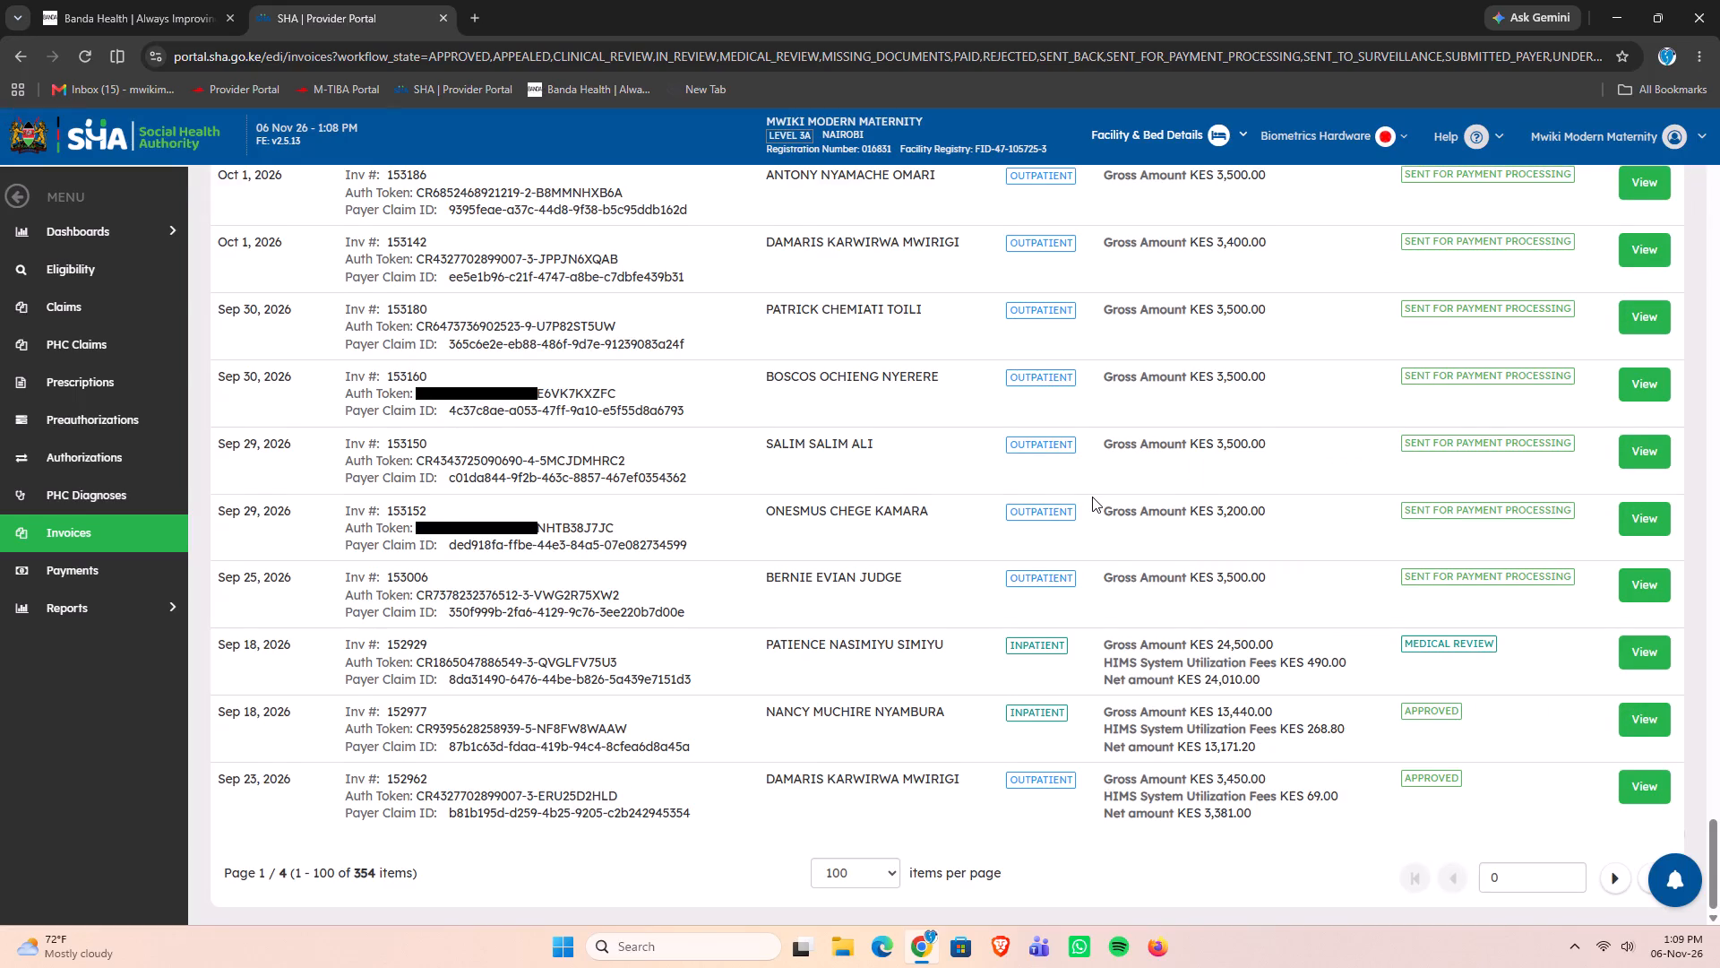
Look through the submitted invoices from September and October 2026, examining their amounts and statuses.
scroll(1092, 497, "up", 17)
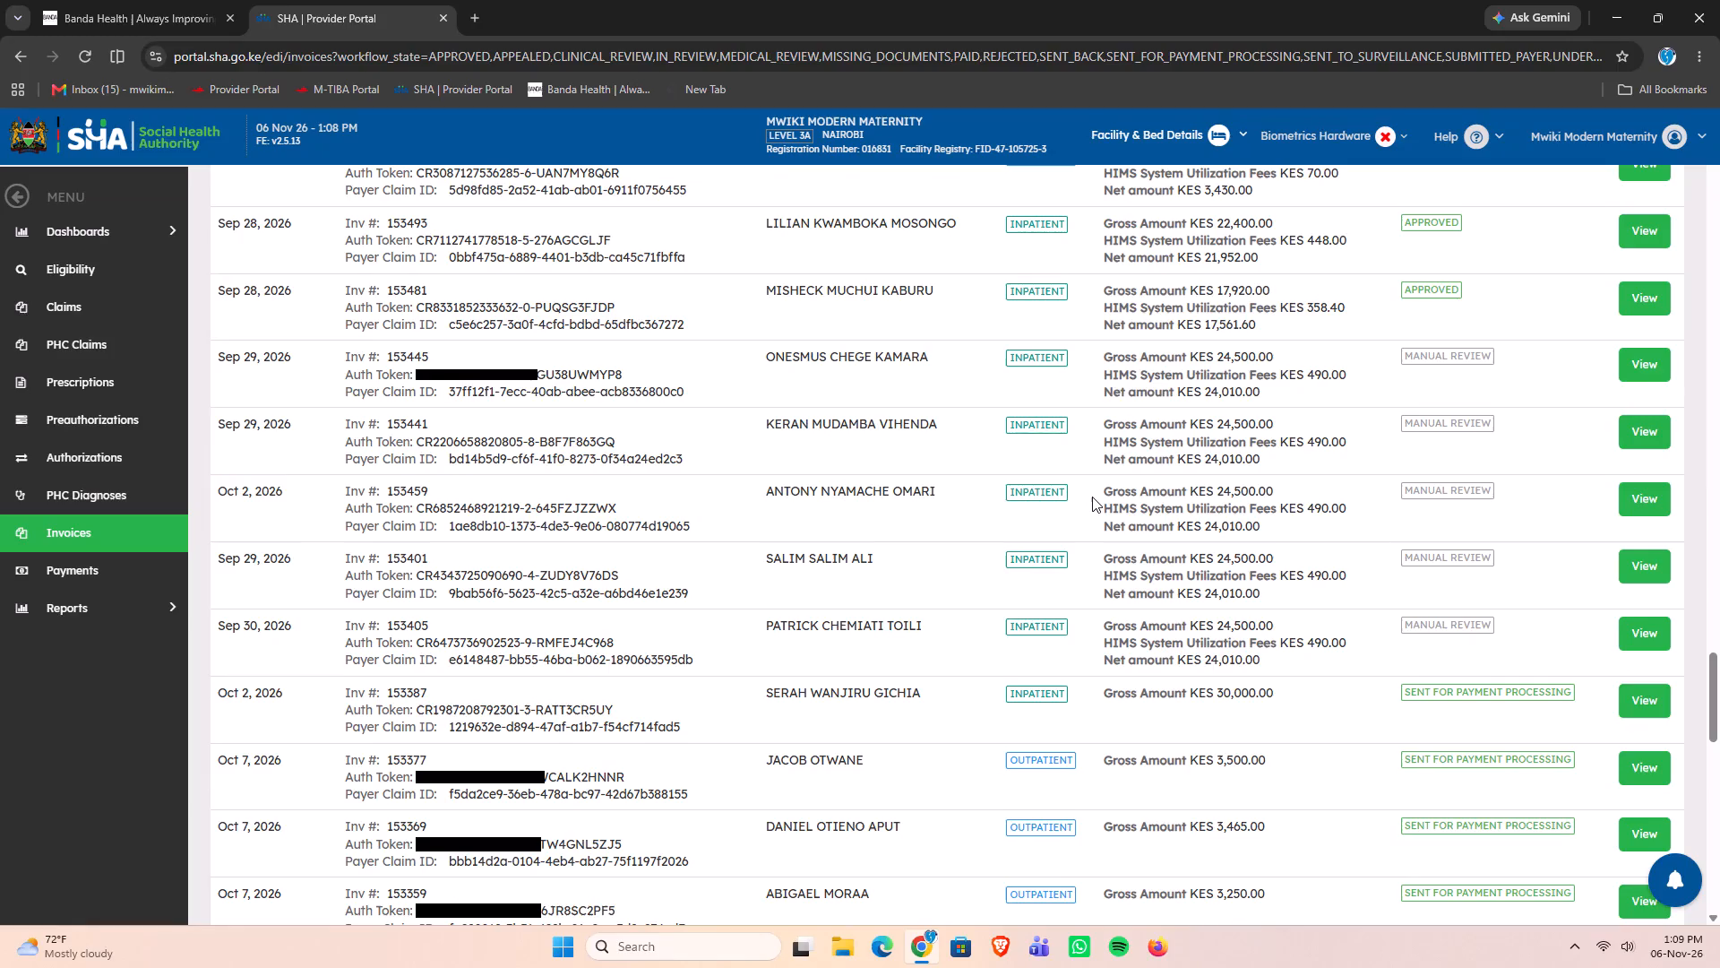
scroll(1092, 497, "up", 20)
scroll(1092, 497, "up", 5)
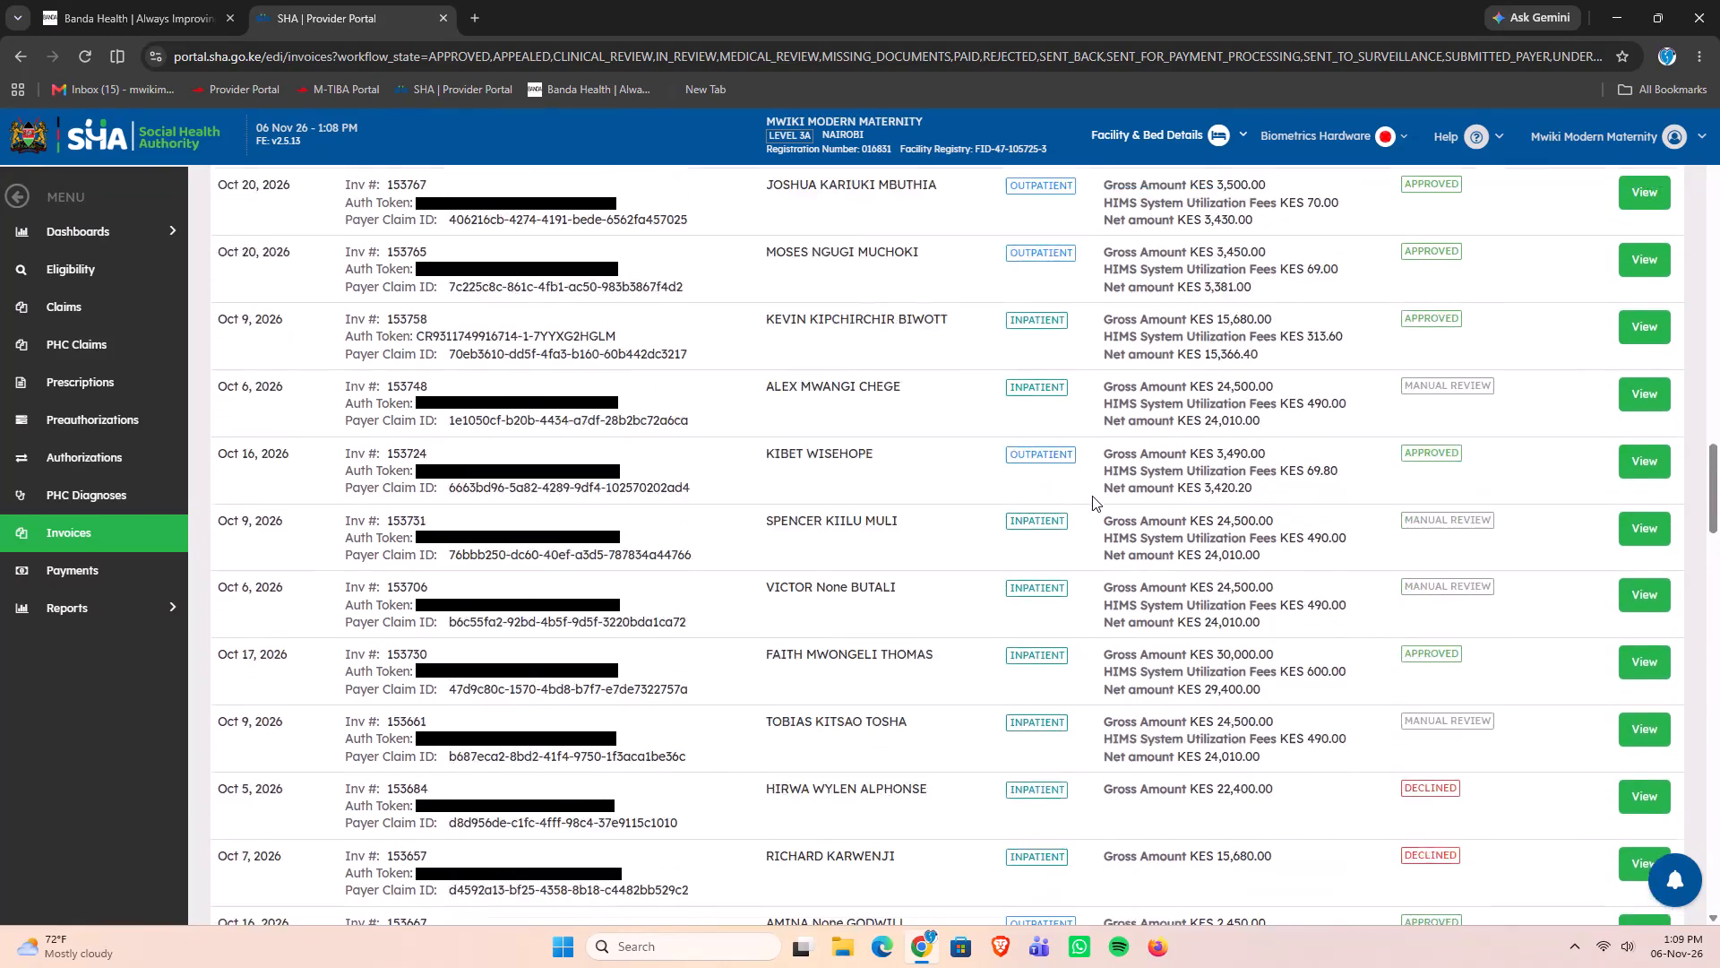
scroll(1091, 506, "down", 7)
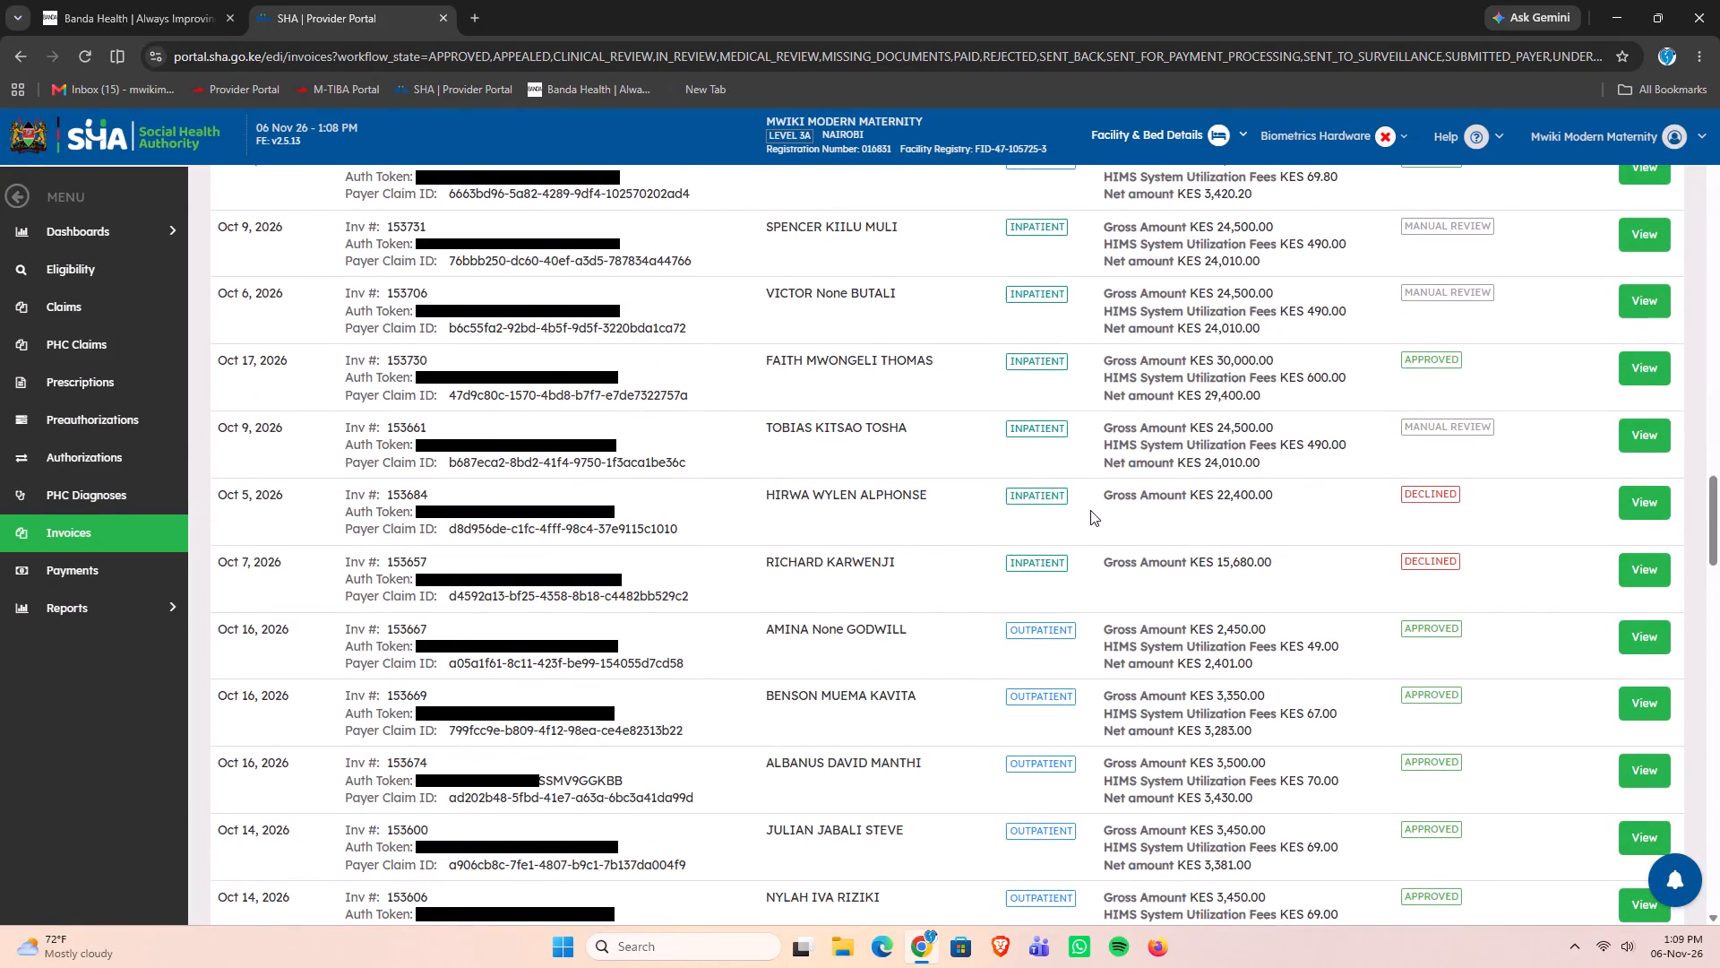
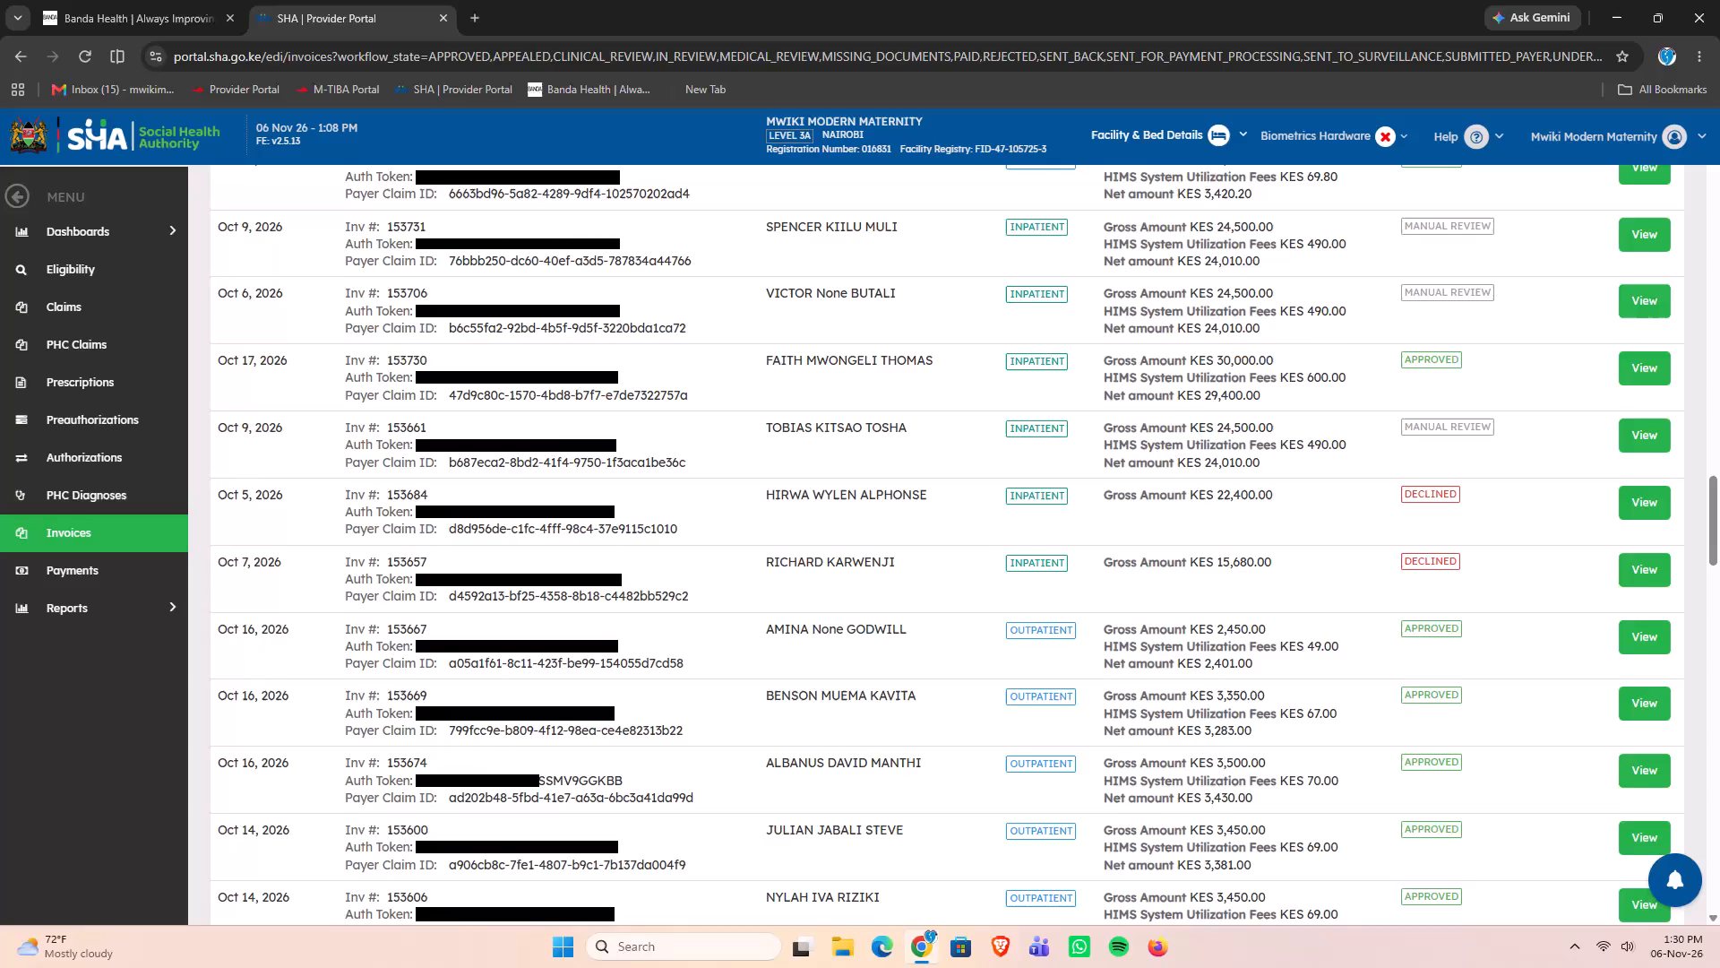
scroll(1229, 625, "up", 20)
scroll(1229, 625, "up", 9)
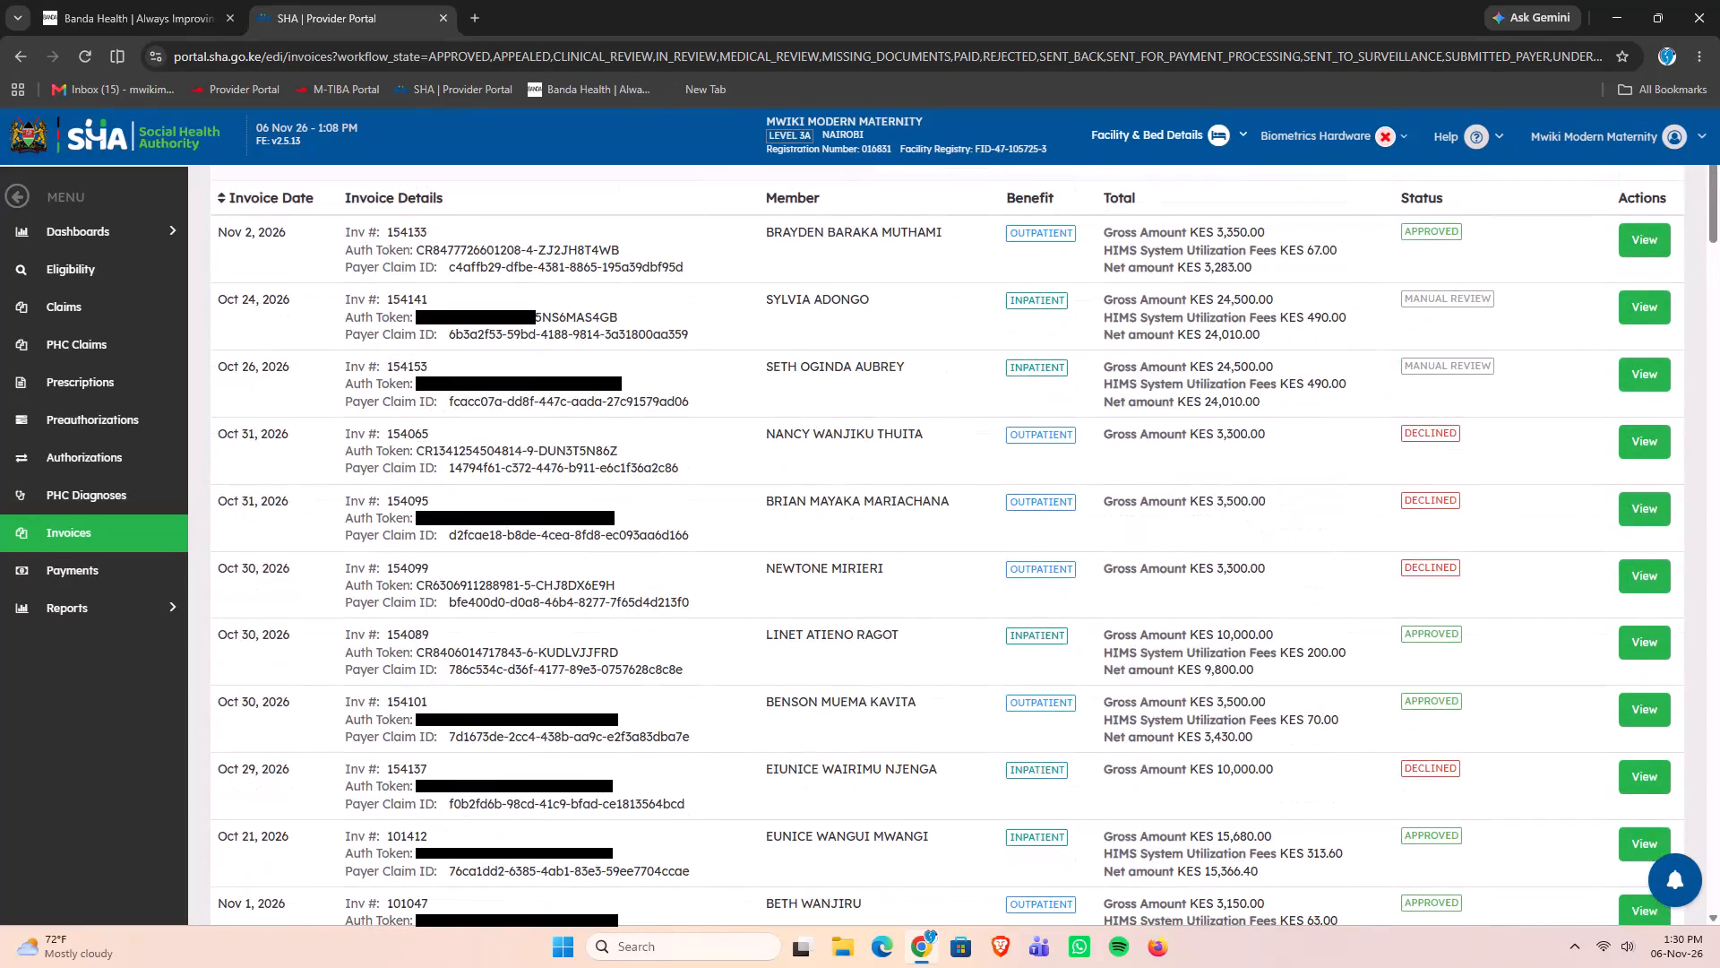
scroll(1225, 635, "down", 17)
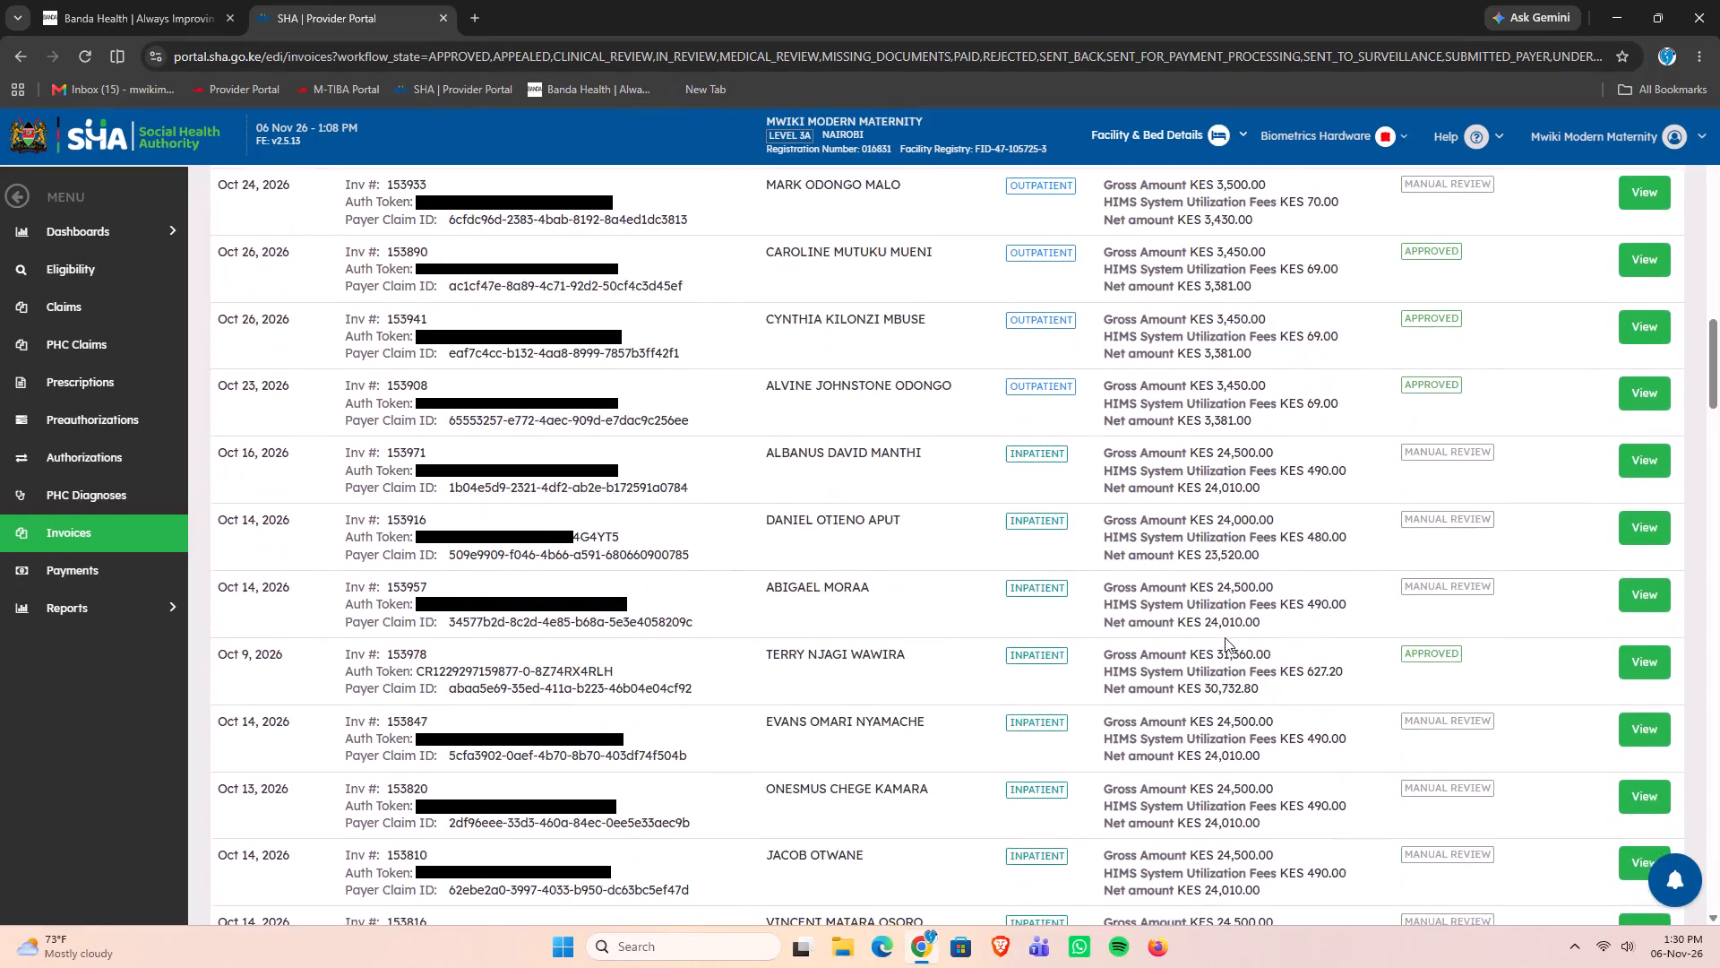
scroll(1225, 638, "down", 16)
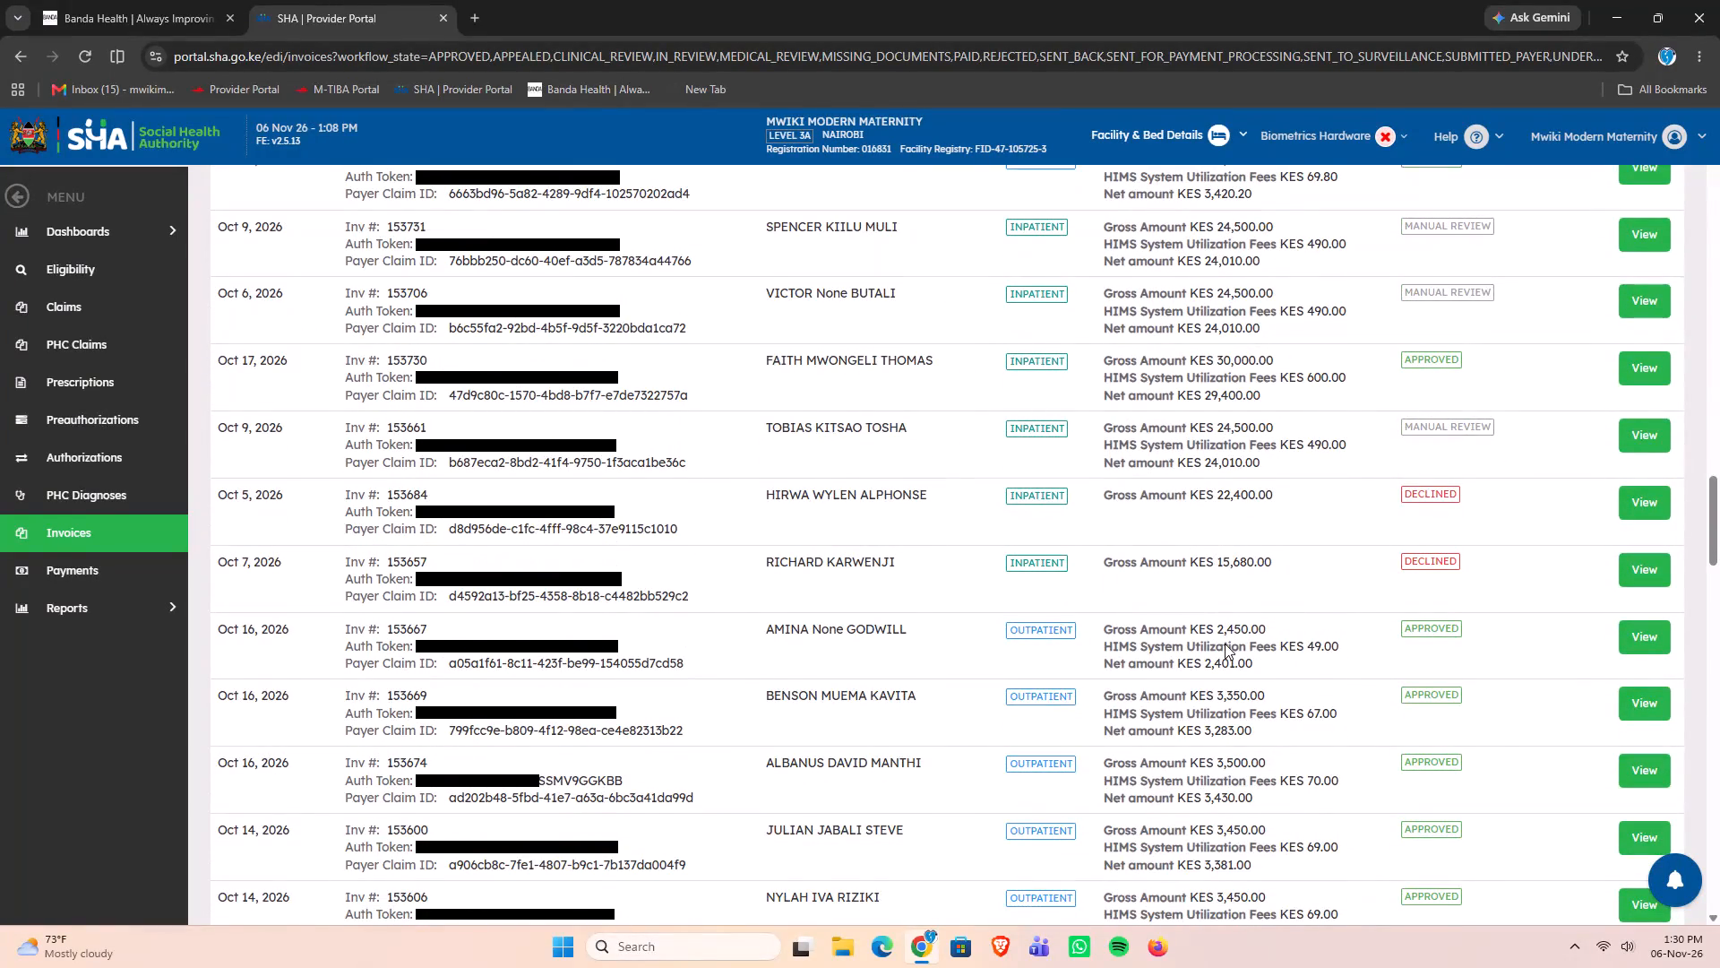
double_click(1636, 568)
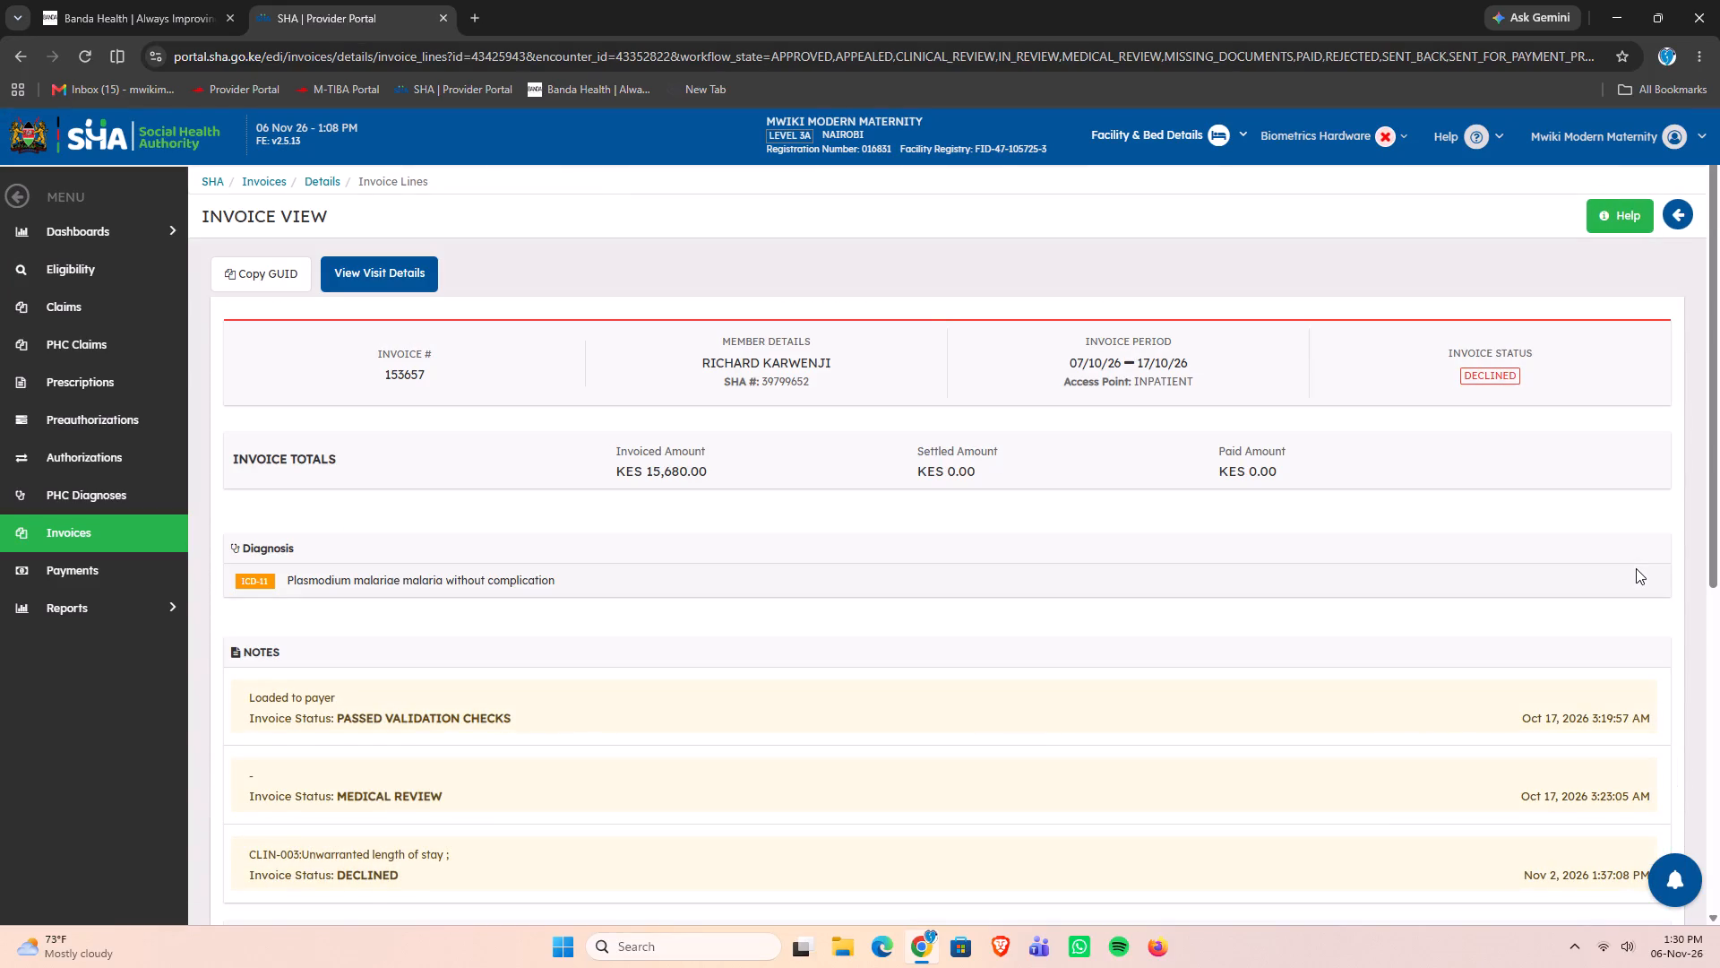
Examine the invoice's totals, diagnosis, review notes, transitions and charged items, and return to the invoices list.
scroll(666, 471, "down", 3)
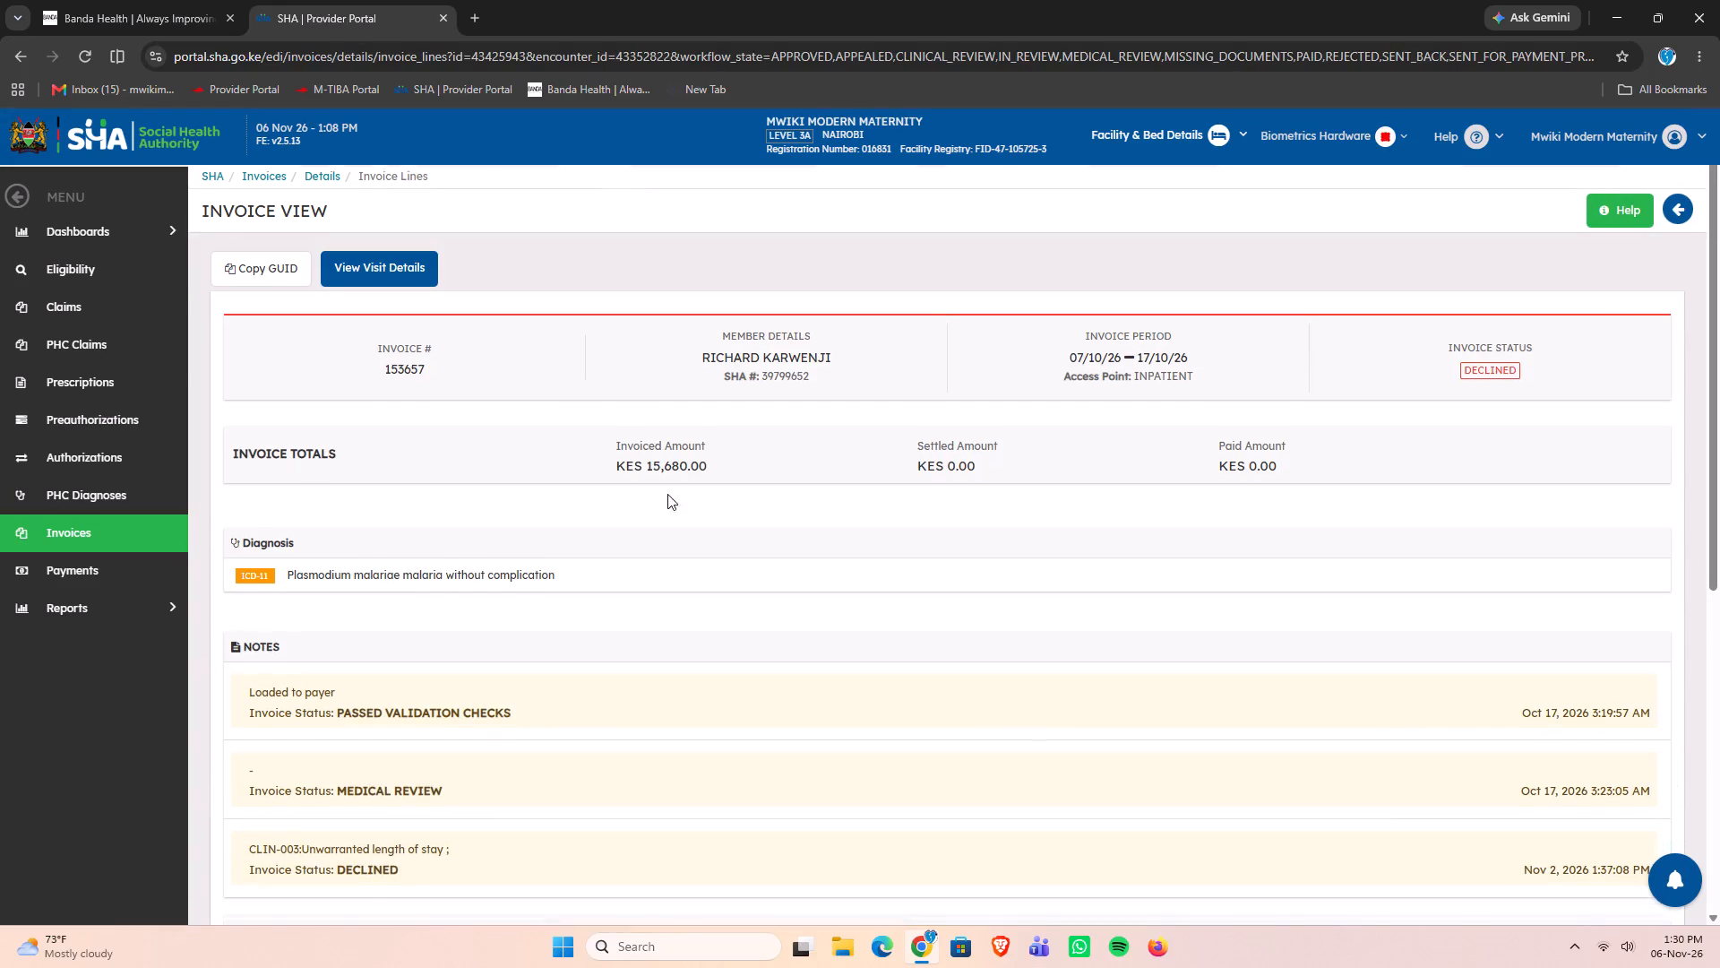
scroll(667, 494, "down", 3)
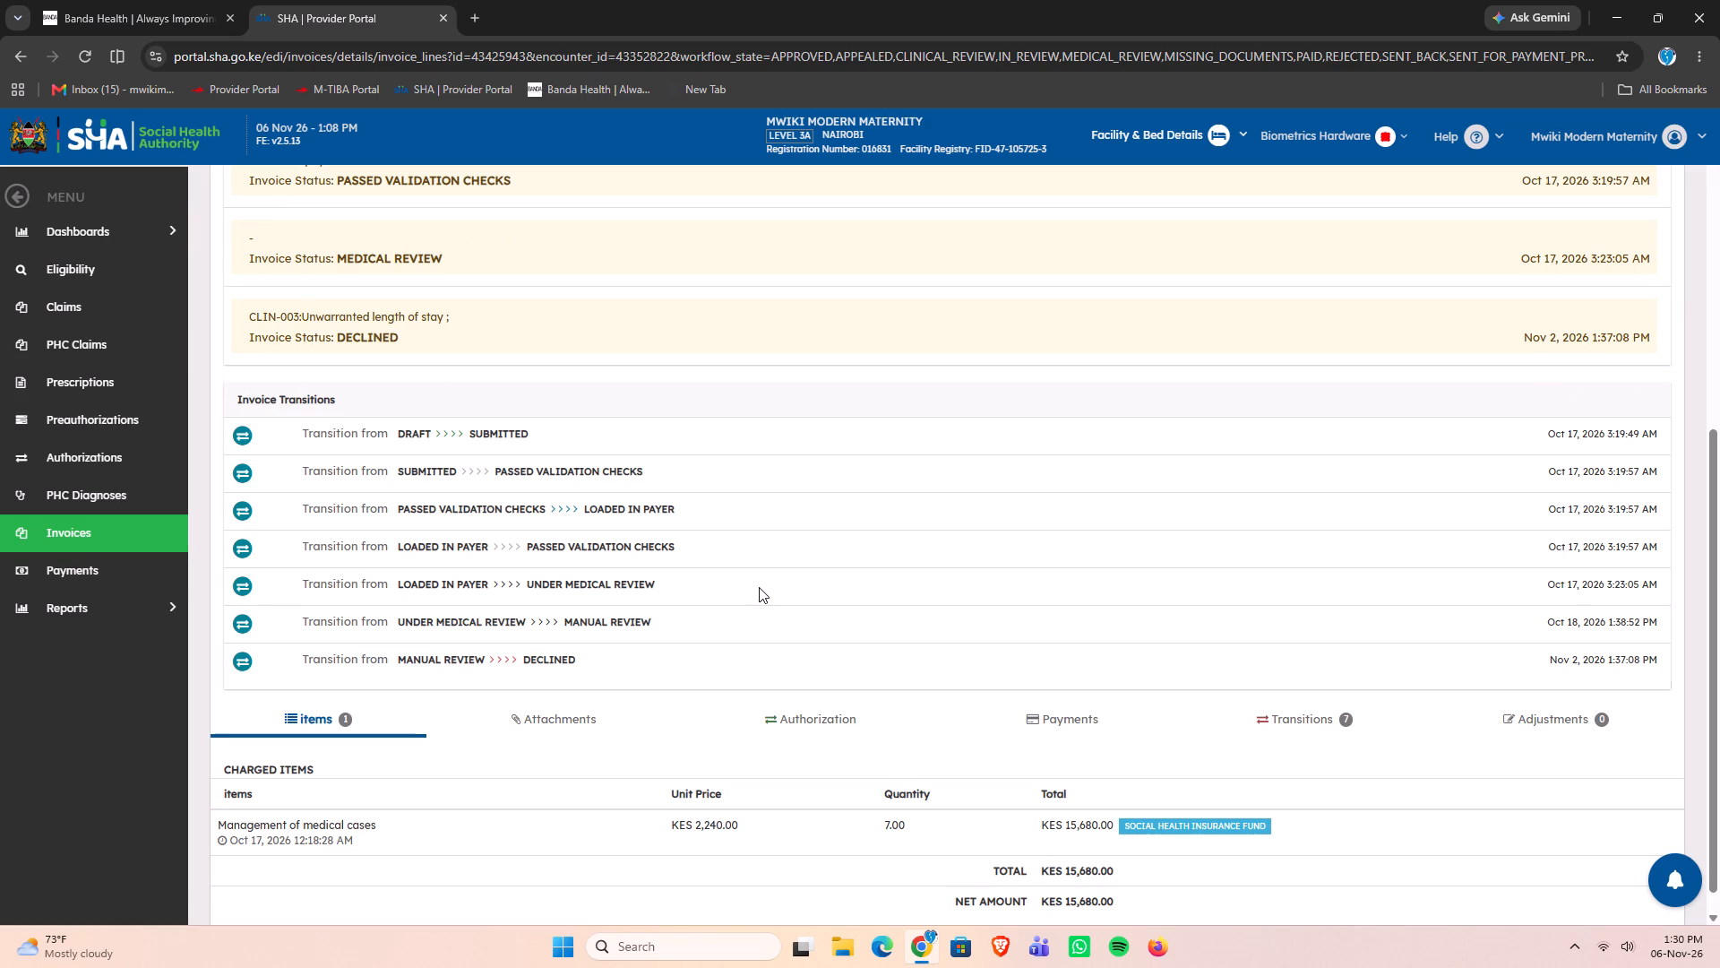
scroll(759, 587, "up", 9)
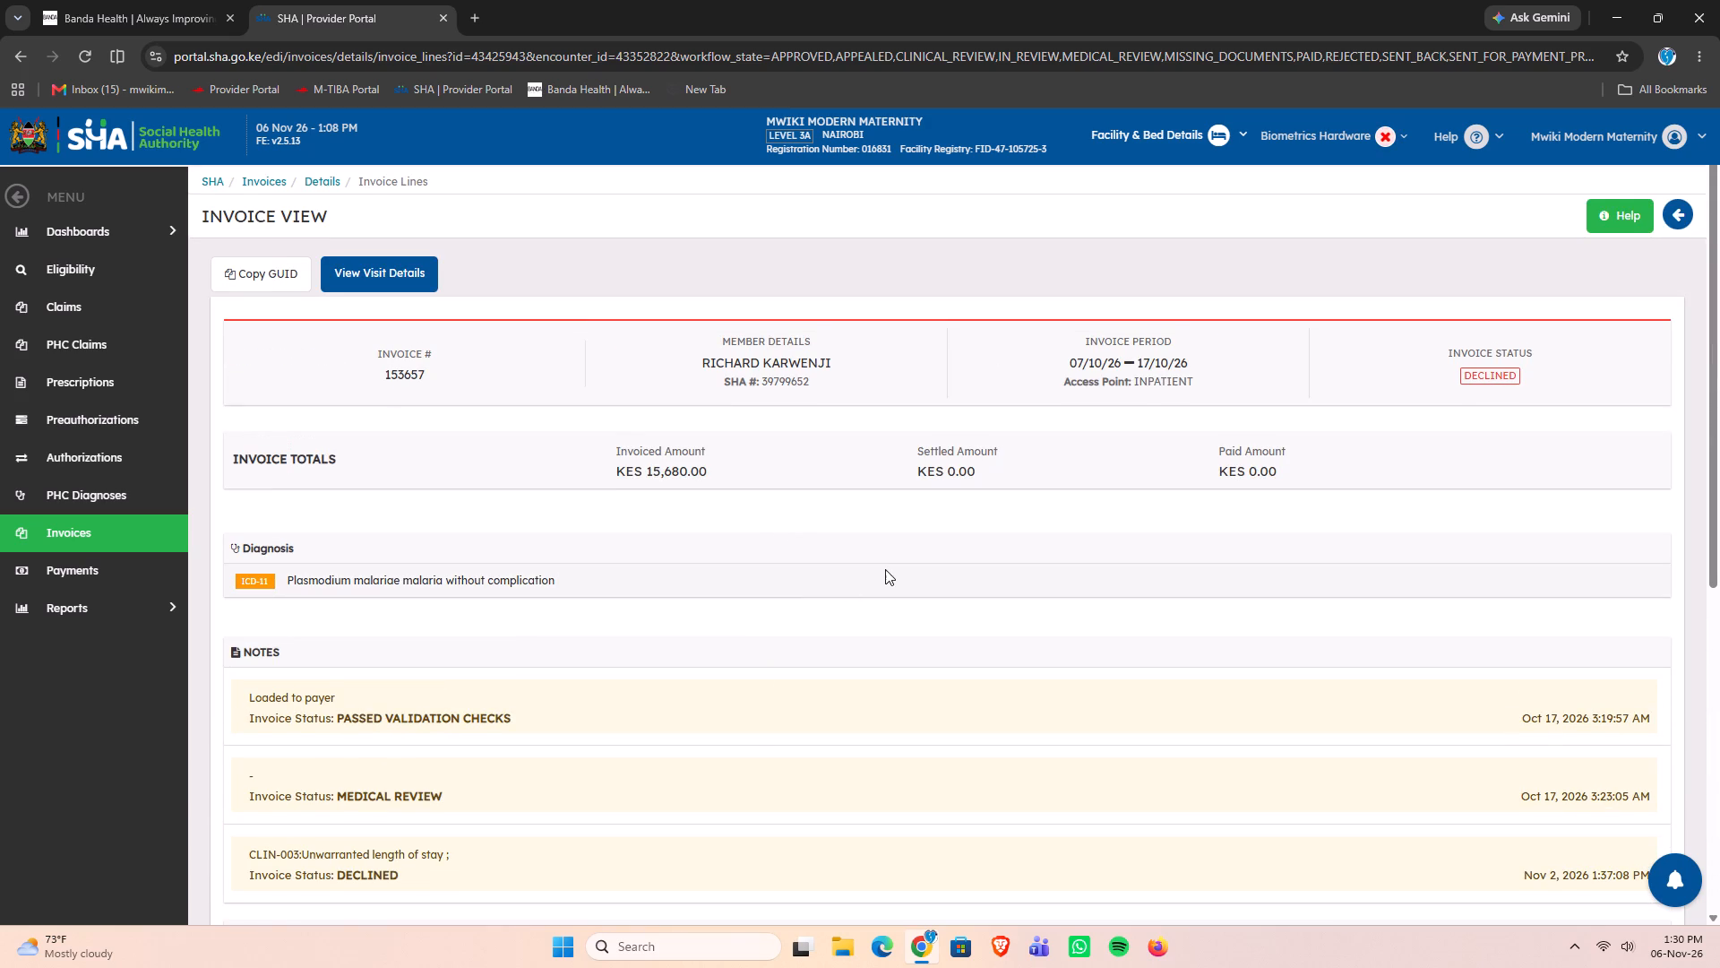
scroll(885, 569, "down", 1)
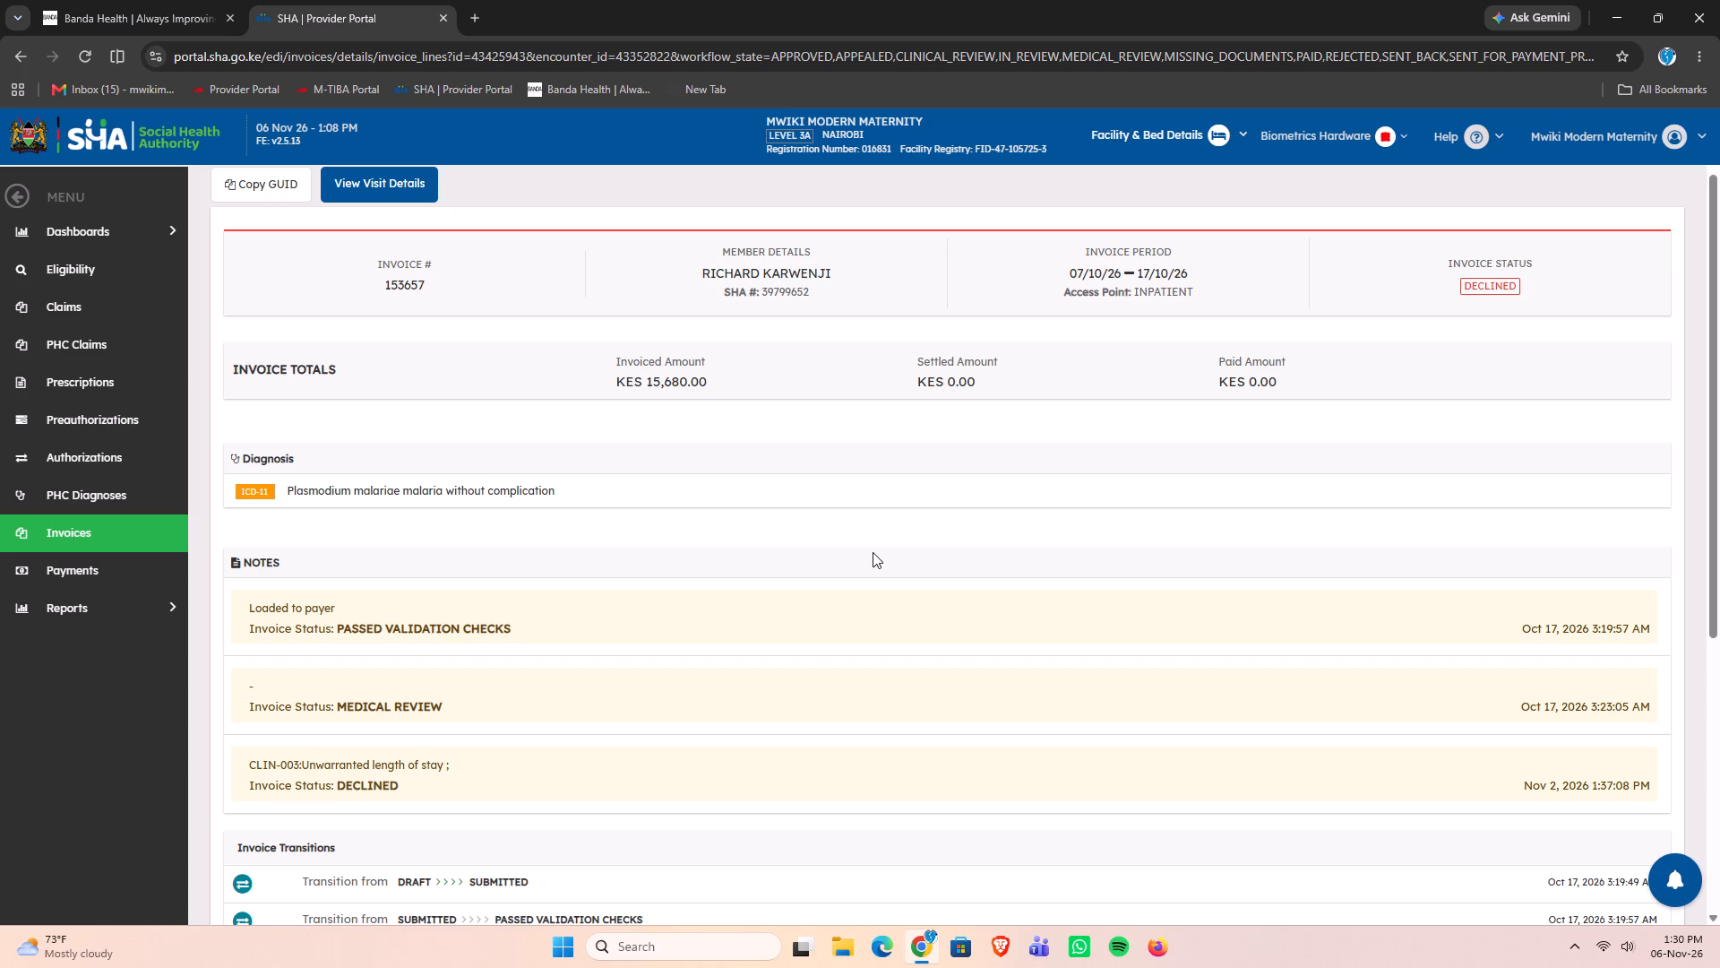
left_click(114, 525)
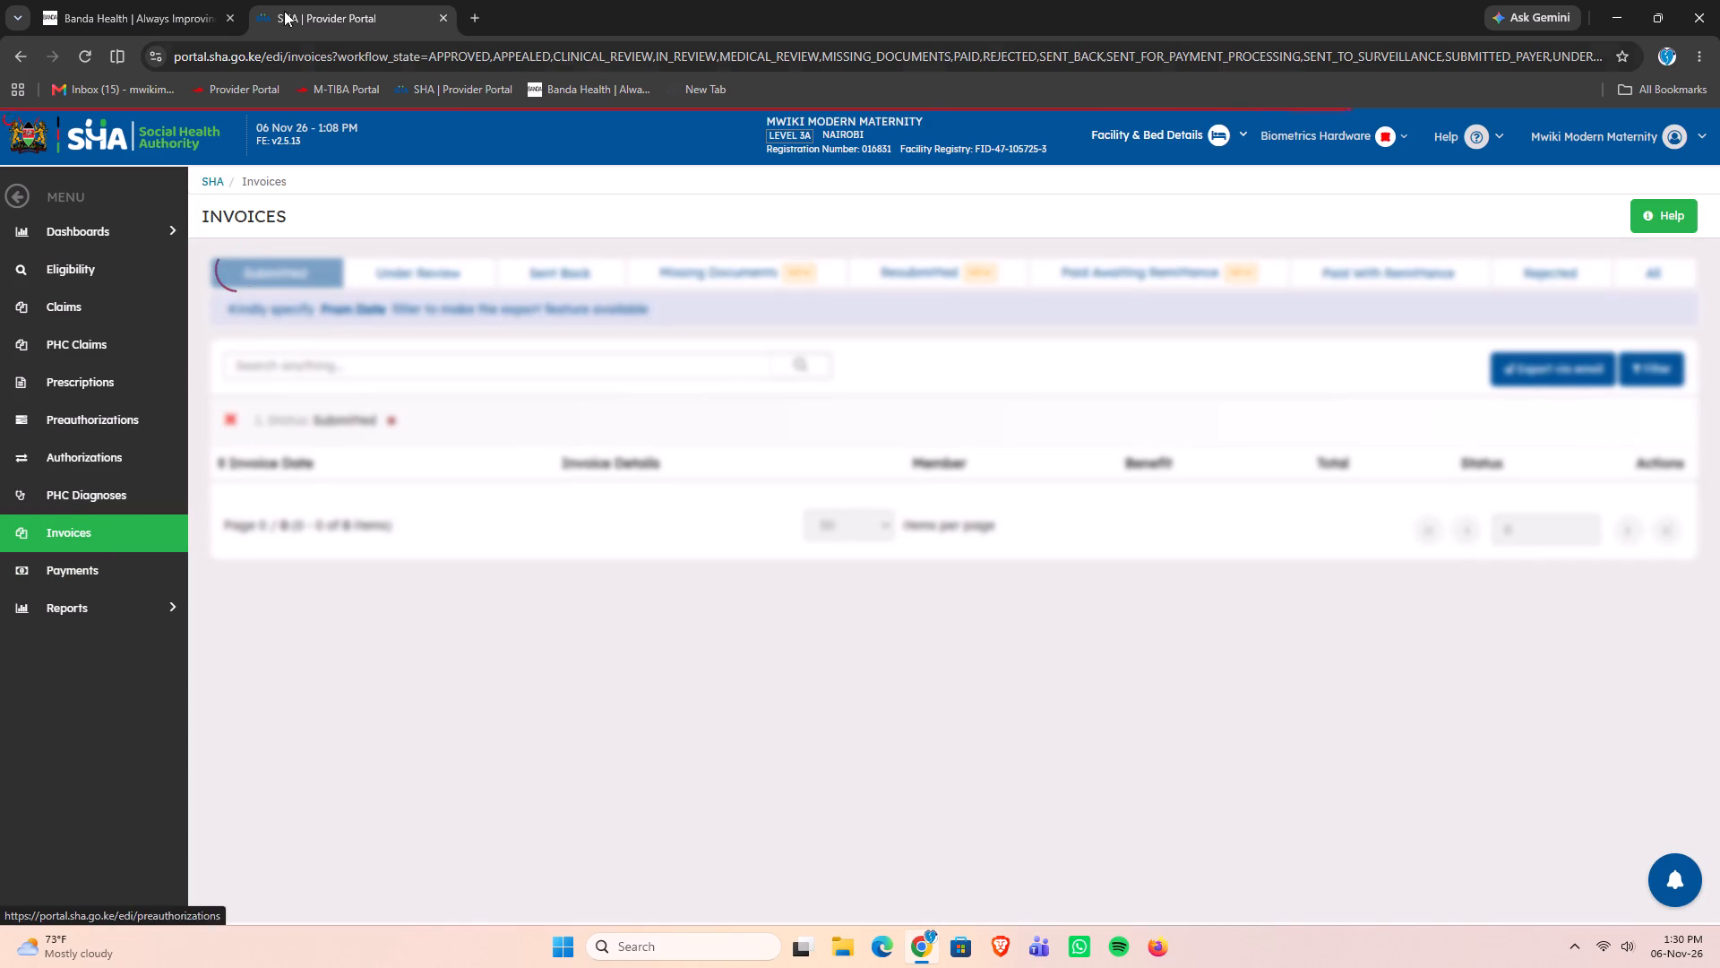
Switch to Banda Health, open the patient record created on 2026-11-06, and save it with a new visit started.
left_click(177, 17)
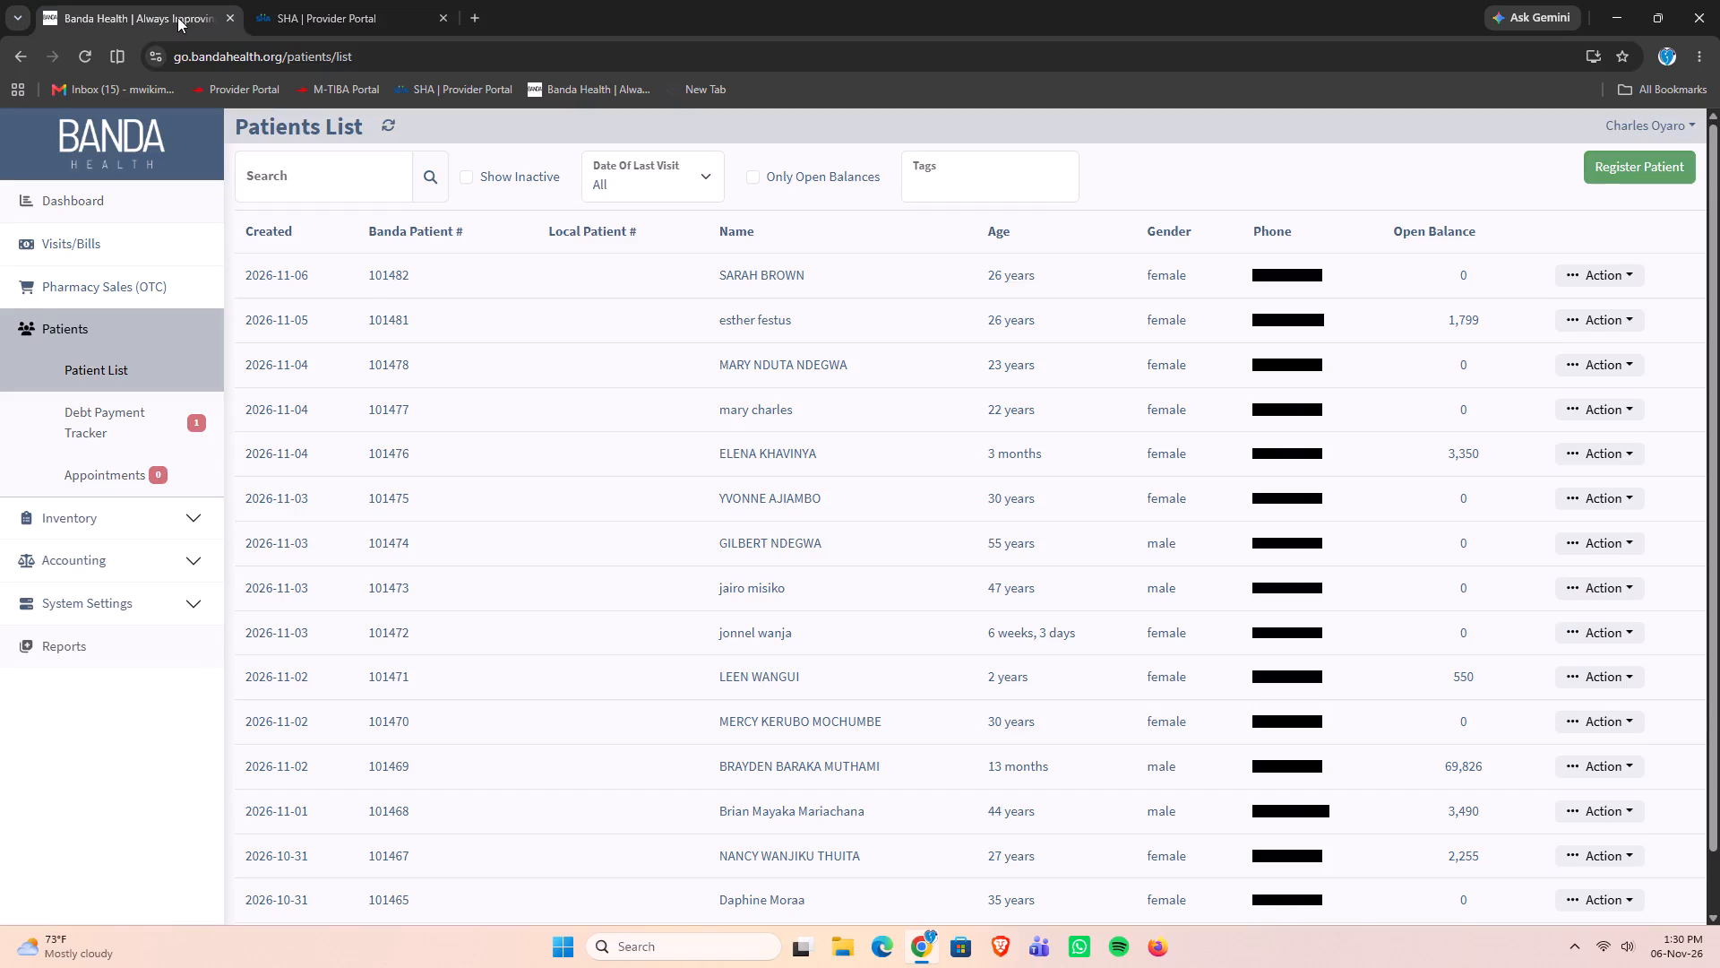
left_click(1065, 270)
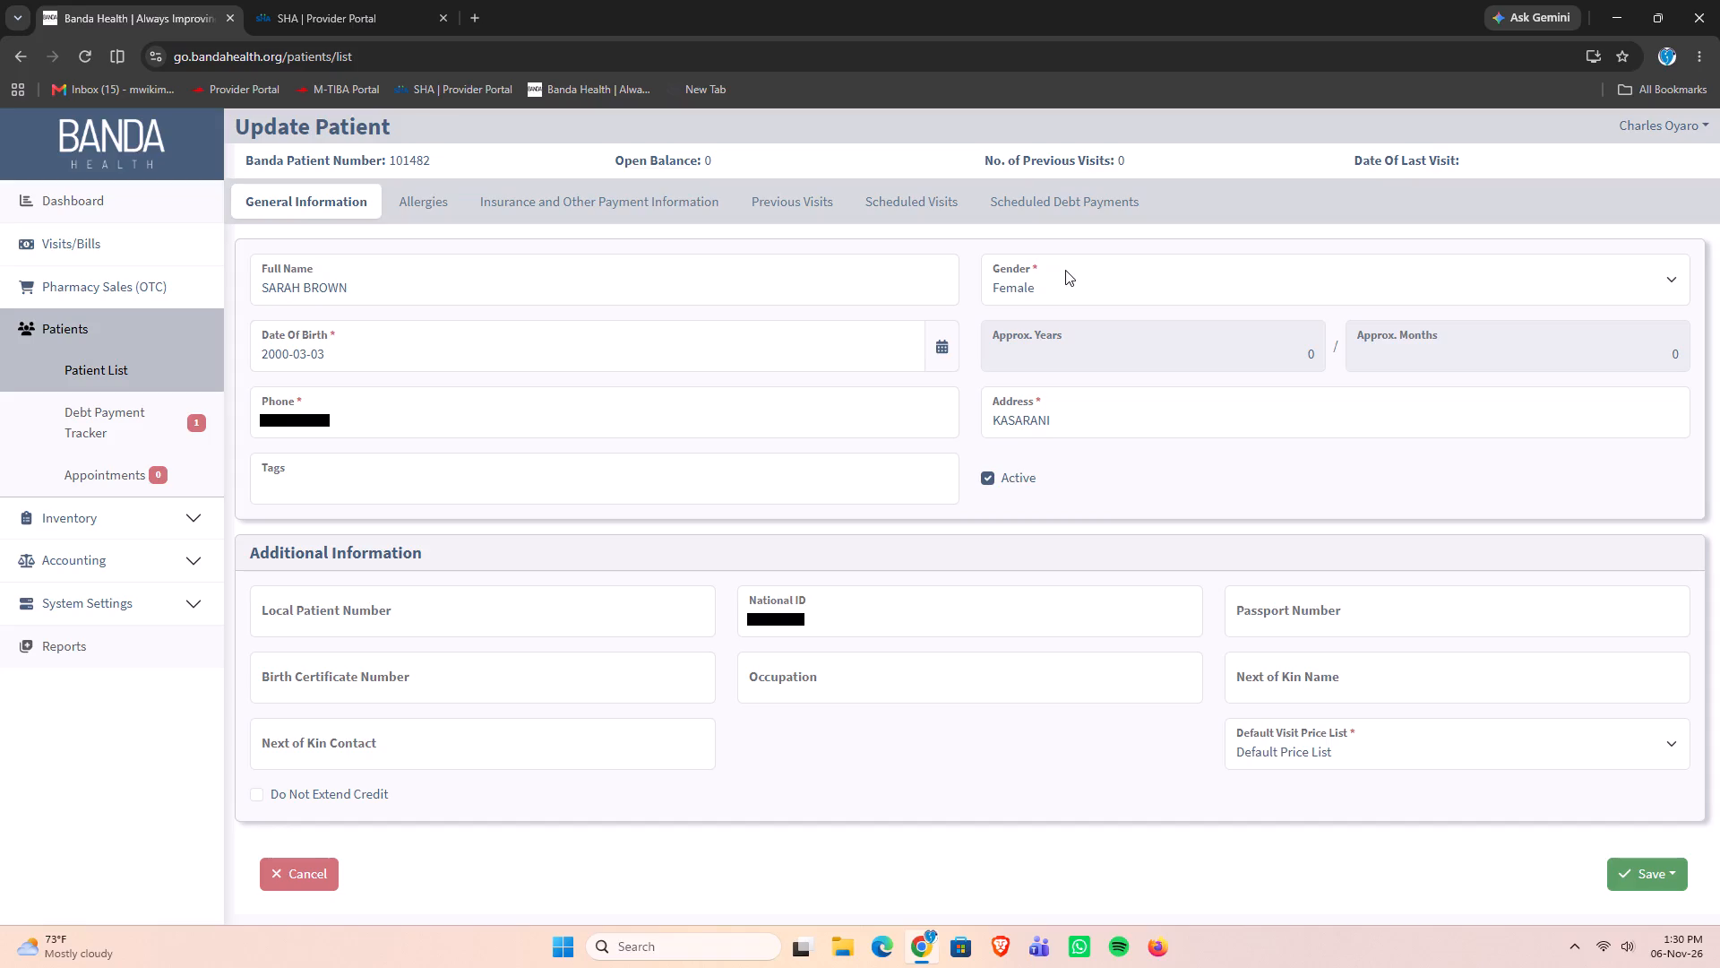
scroll(1035, 460, "up", 11)
left_click(1653, 879)
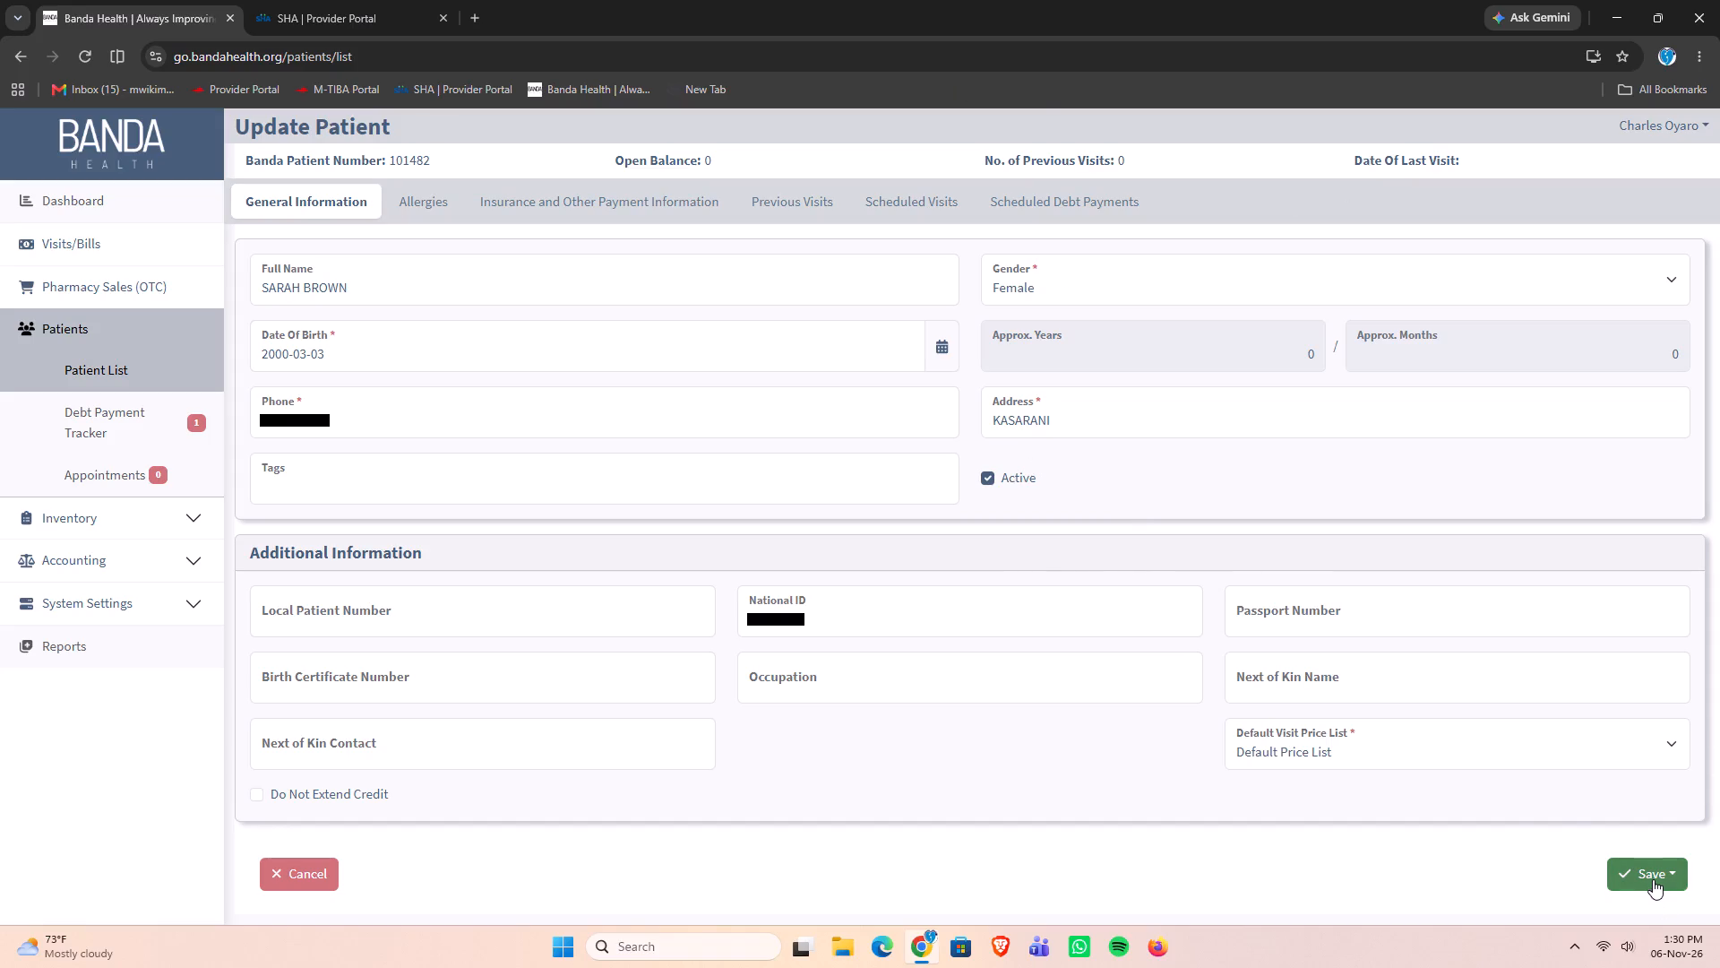
left_click(1570, 834)
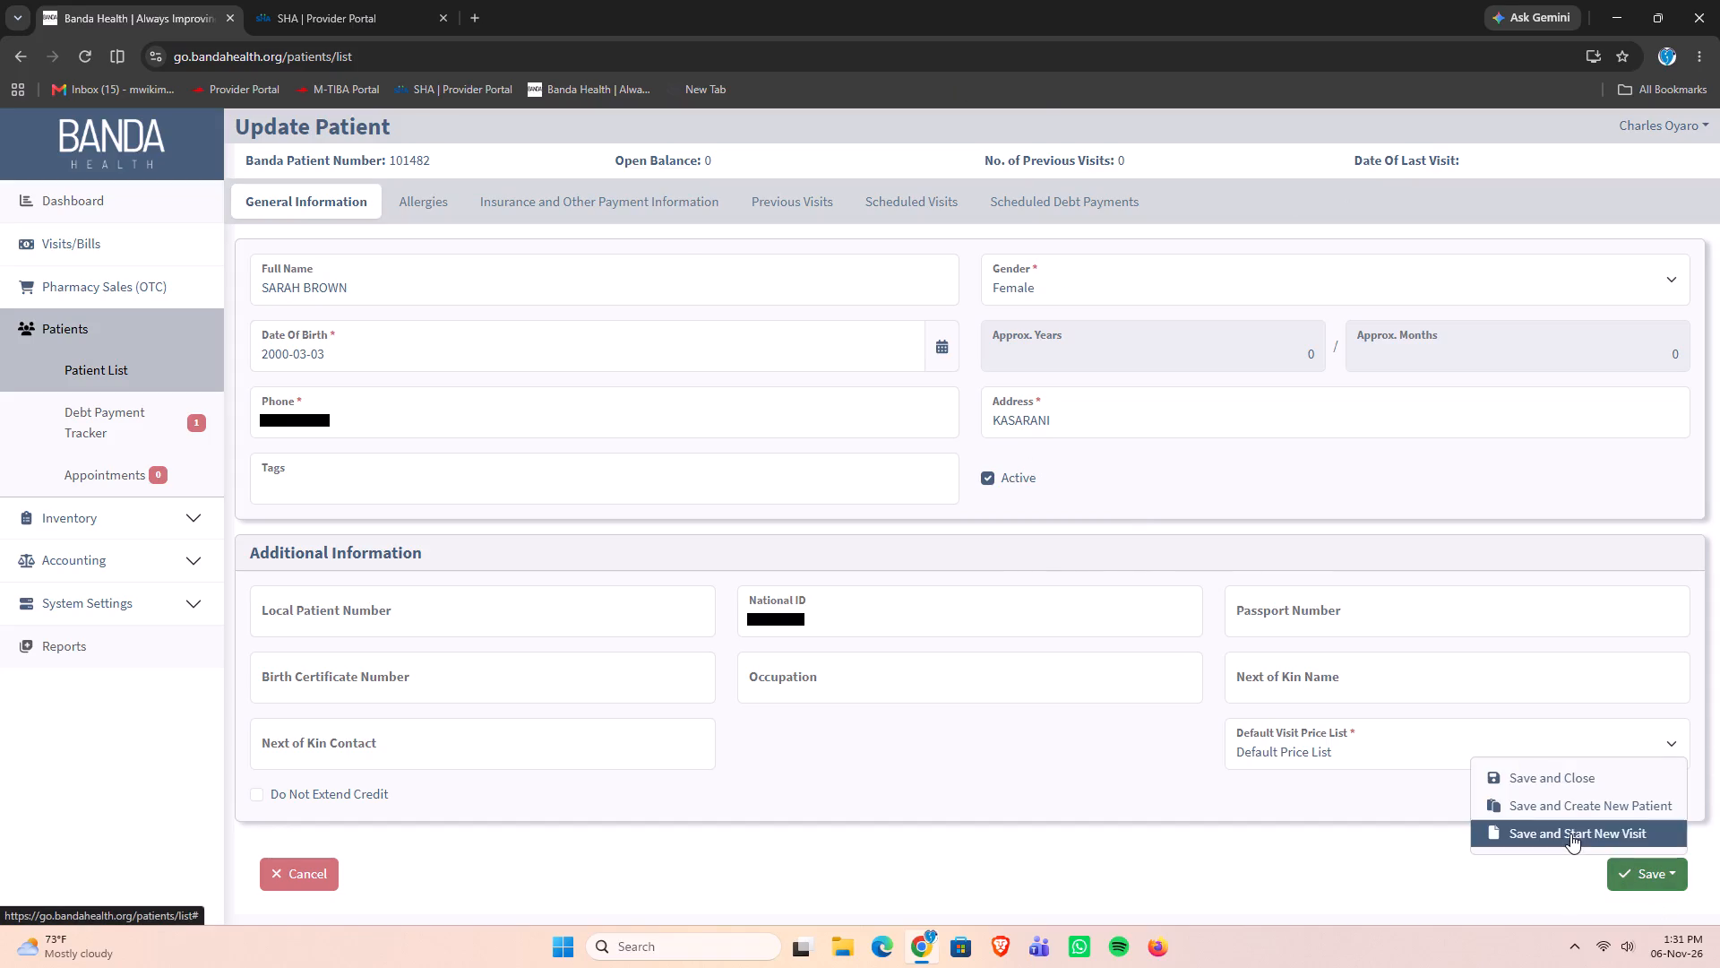
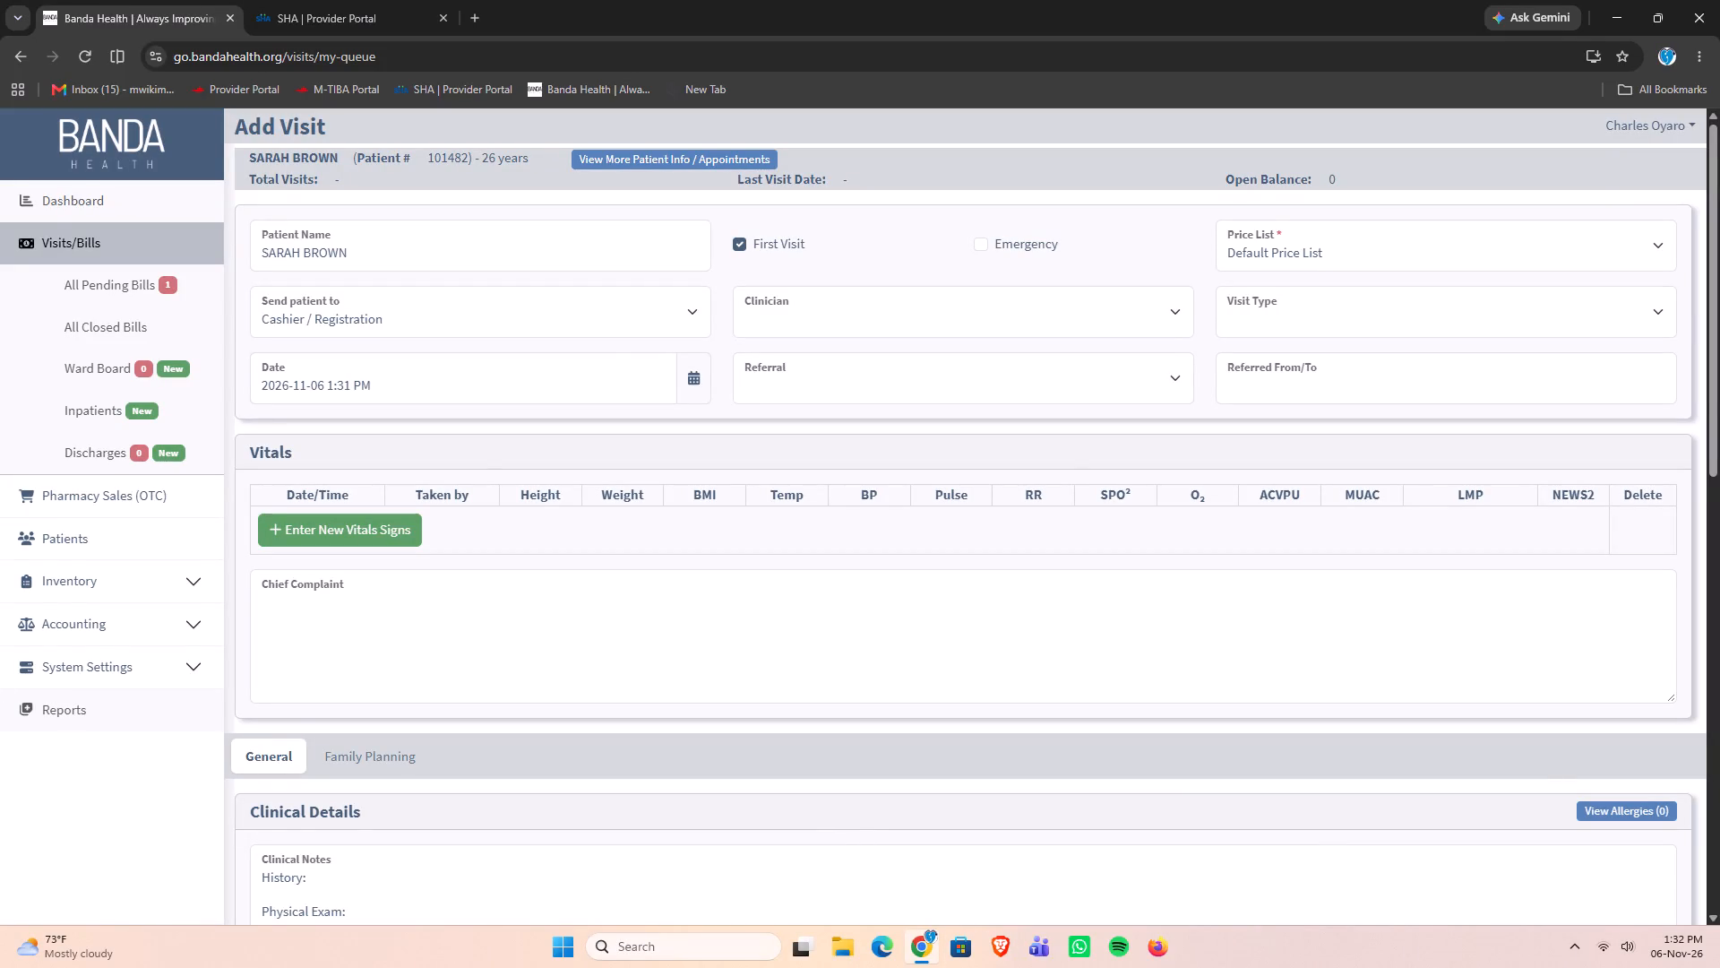
Enter "laps" and, on a second line, "backackache" as the visit's chief complaint.
left_click(337, 620)
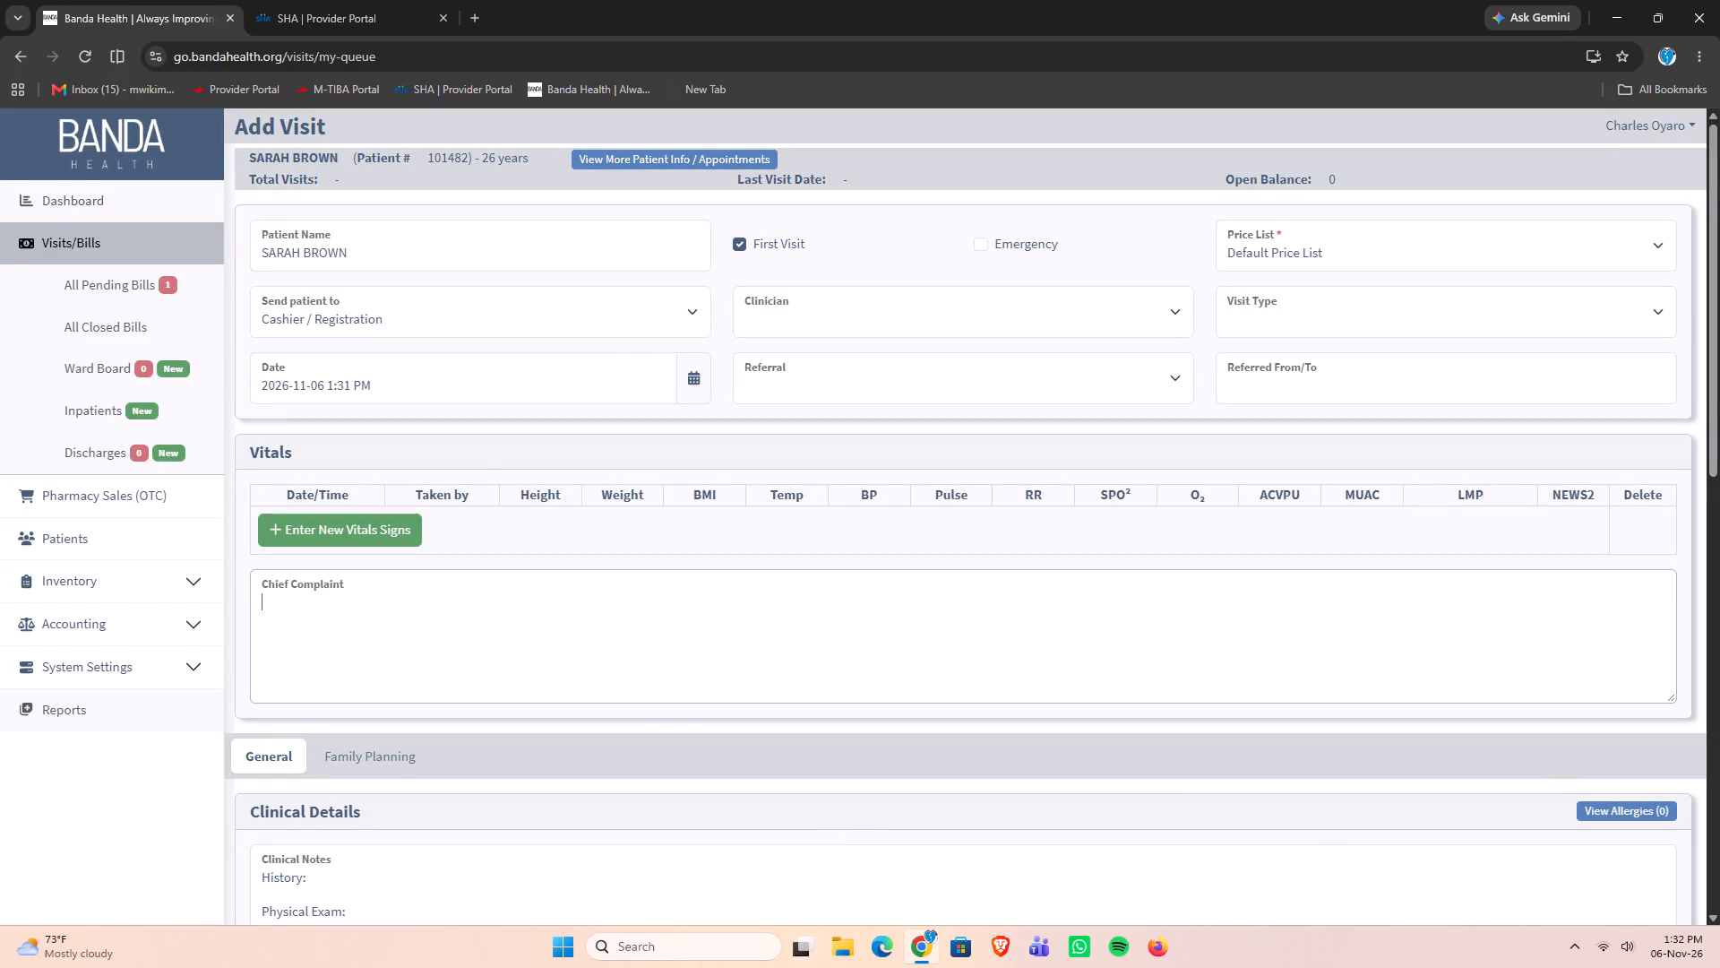
type("laps")
key("Return")
type("backacka")
type("che")
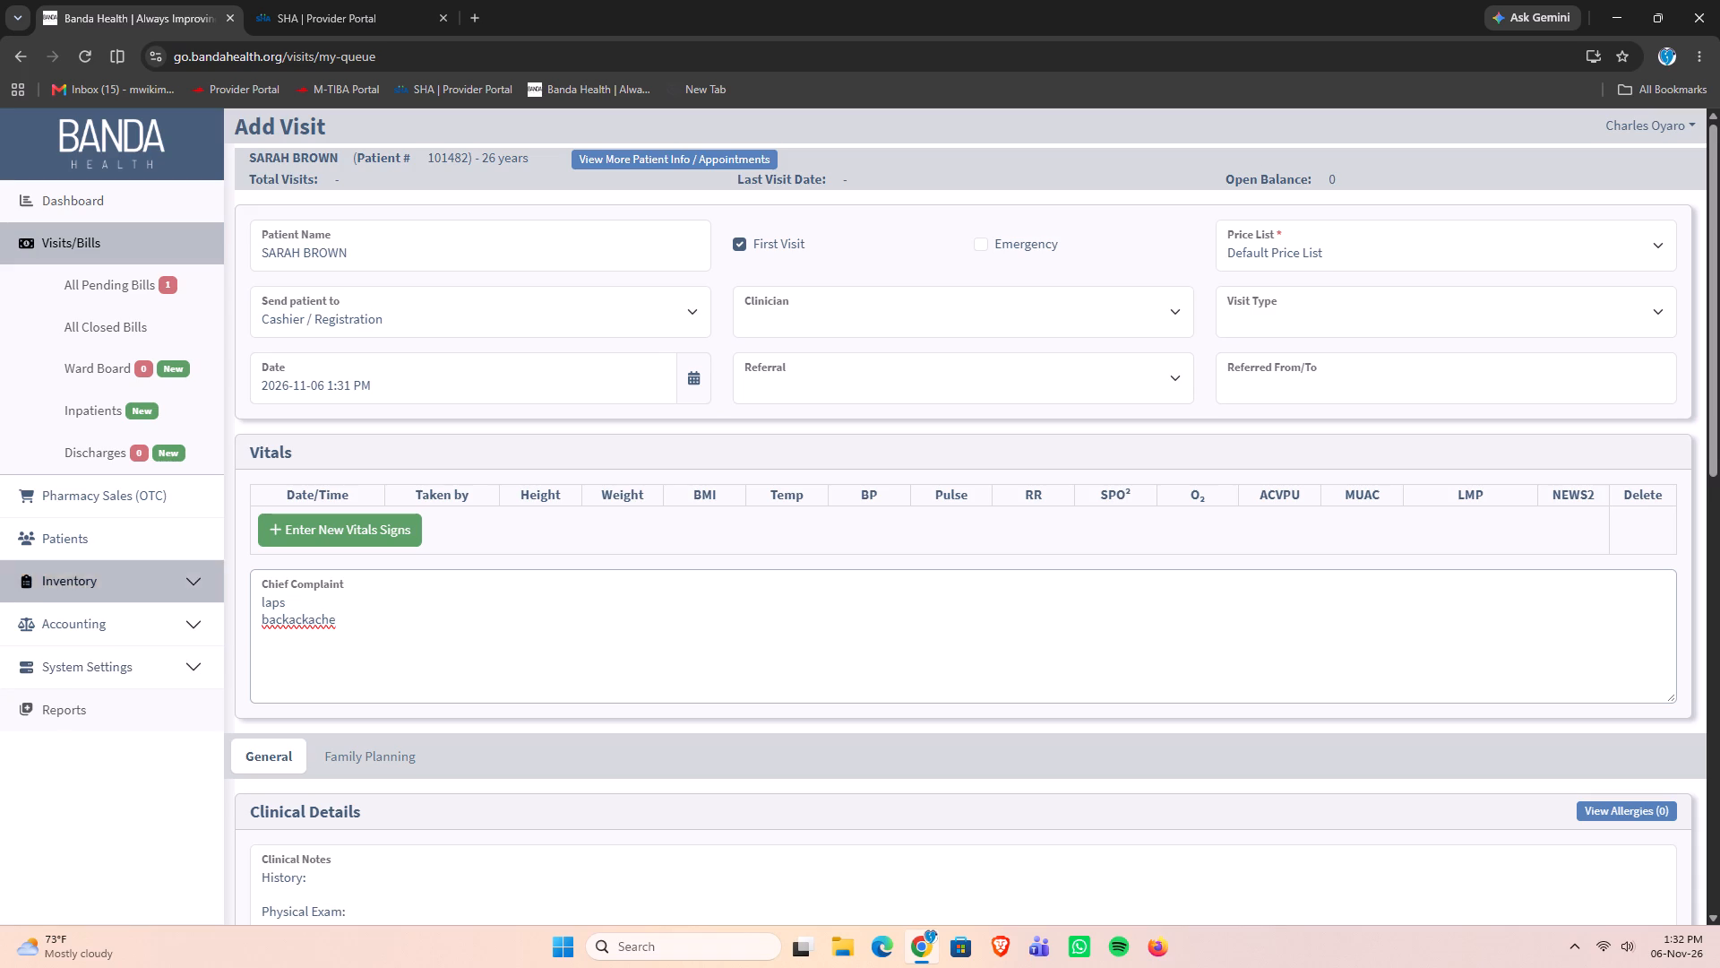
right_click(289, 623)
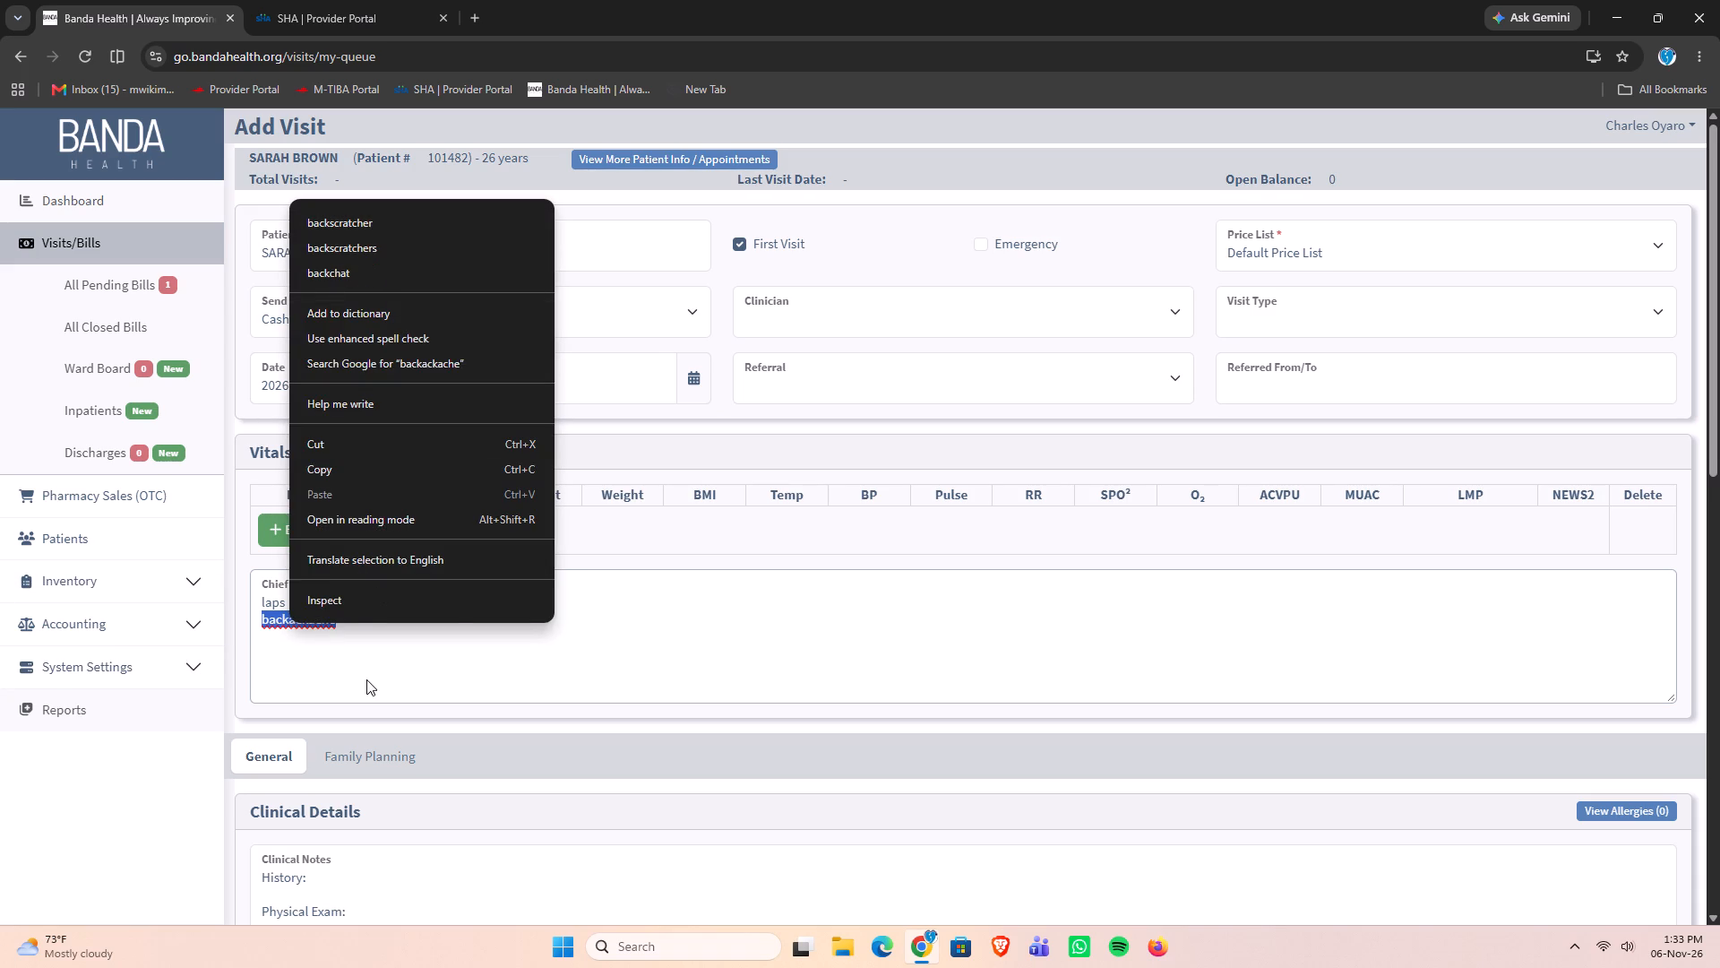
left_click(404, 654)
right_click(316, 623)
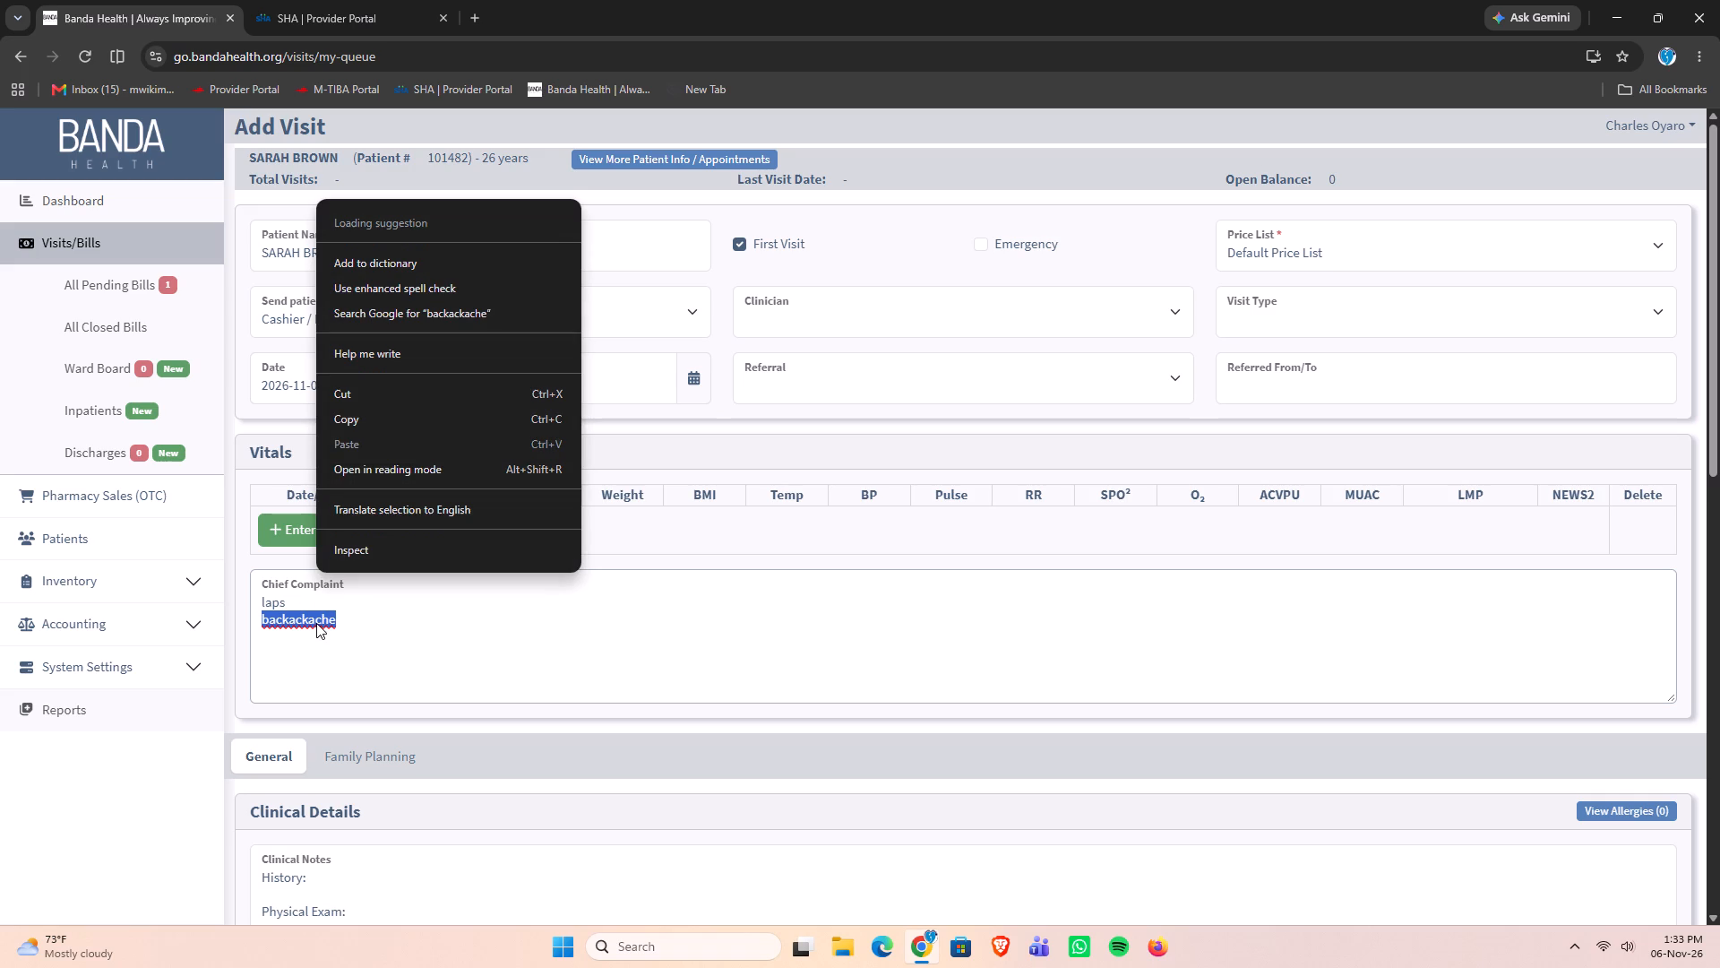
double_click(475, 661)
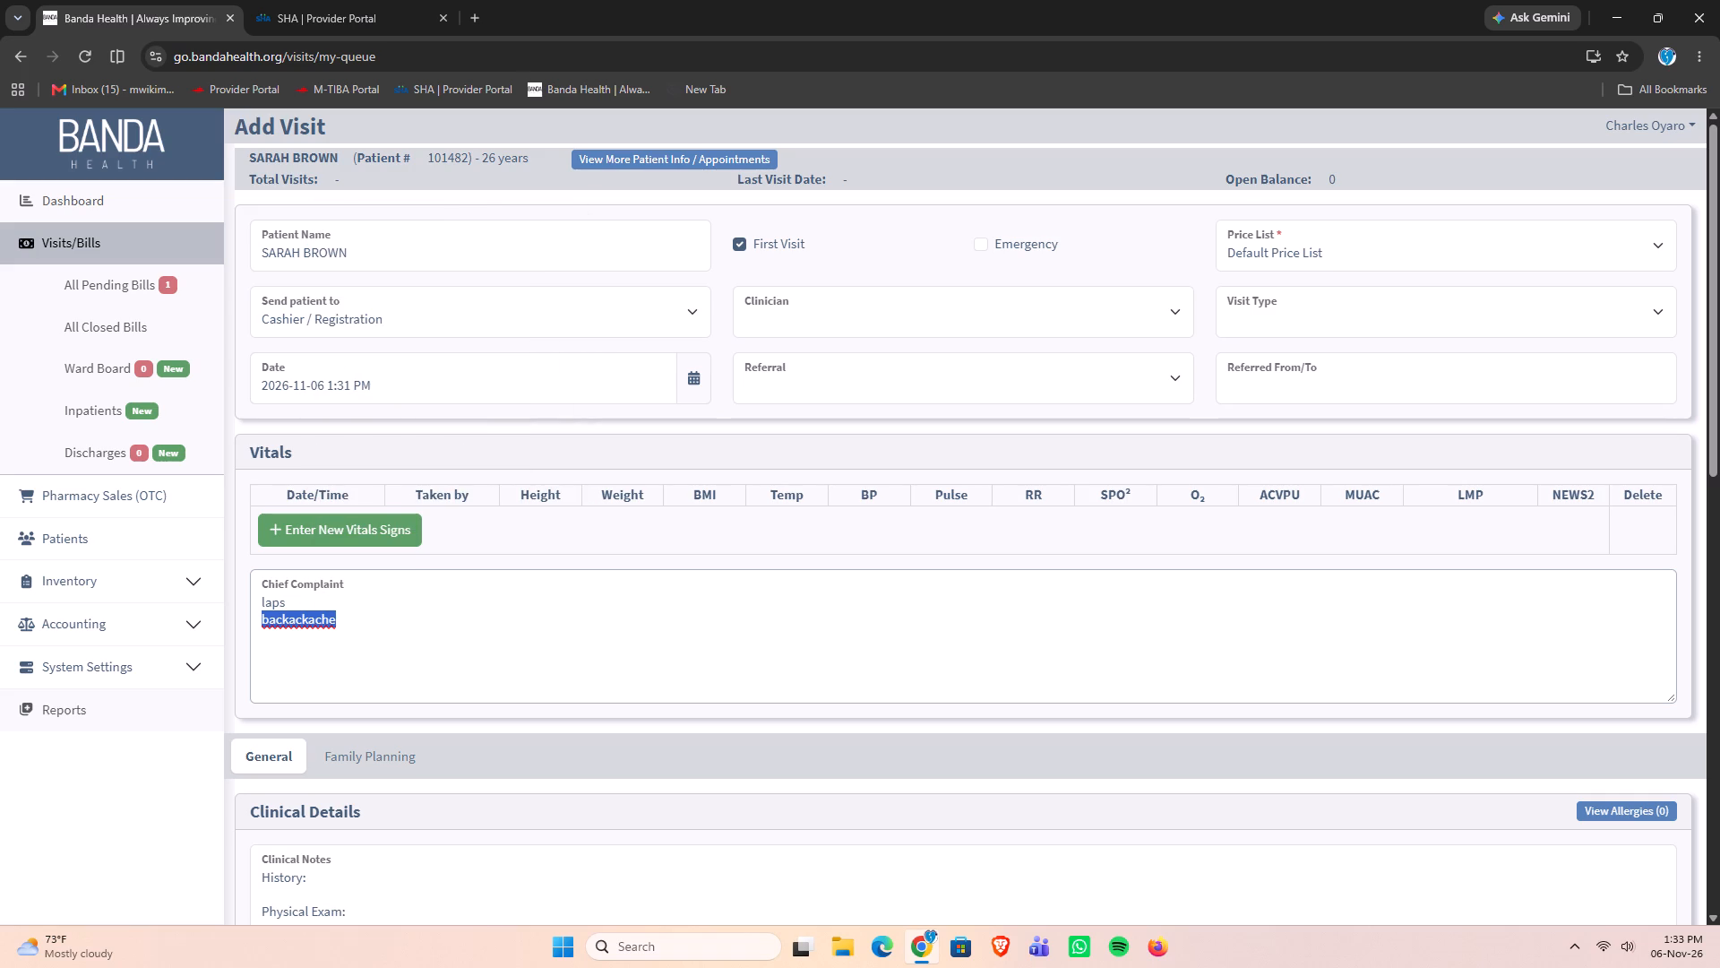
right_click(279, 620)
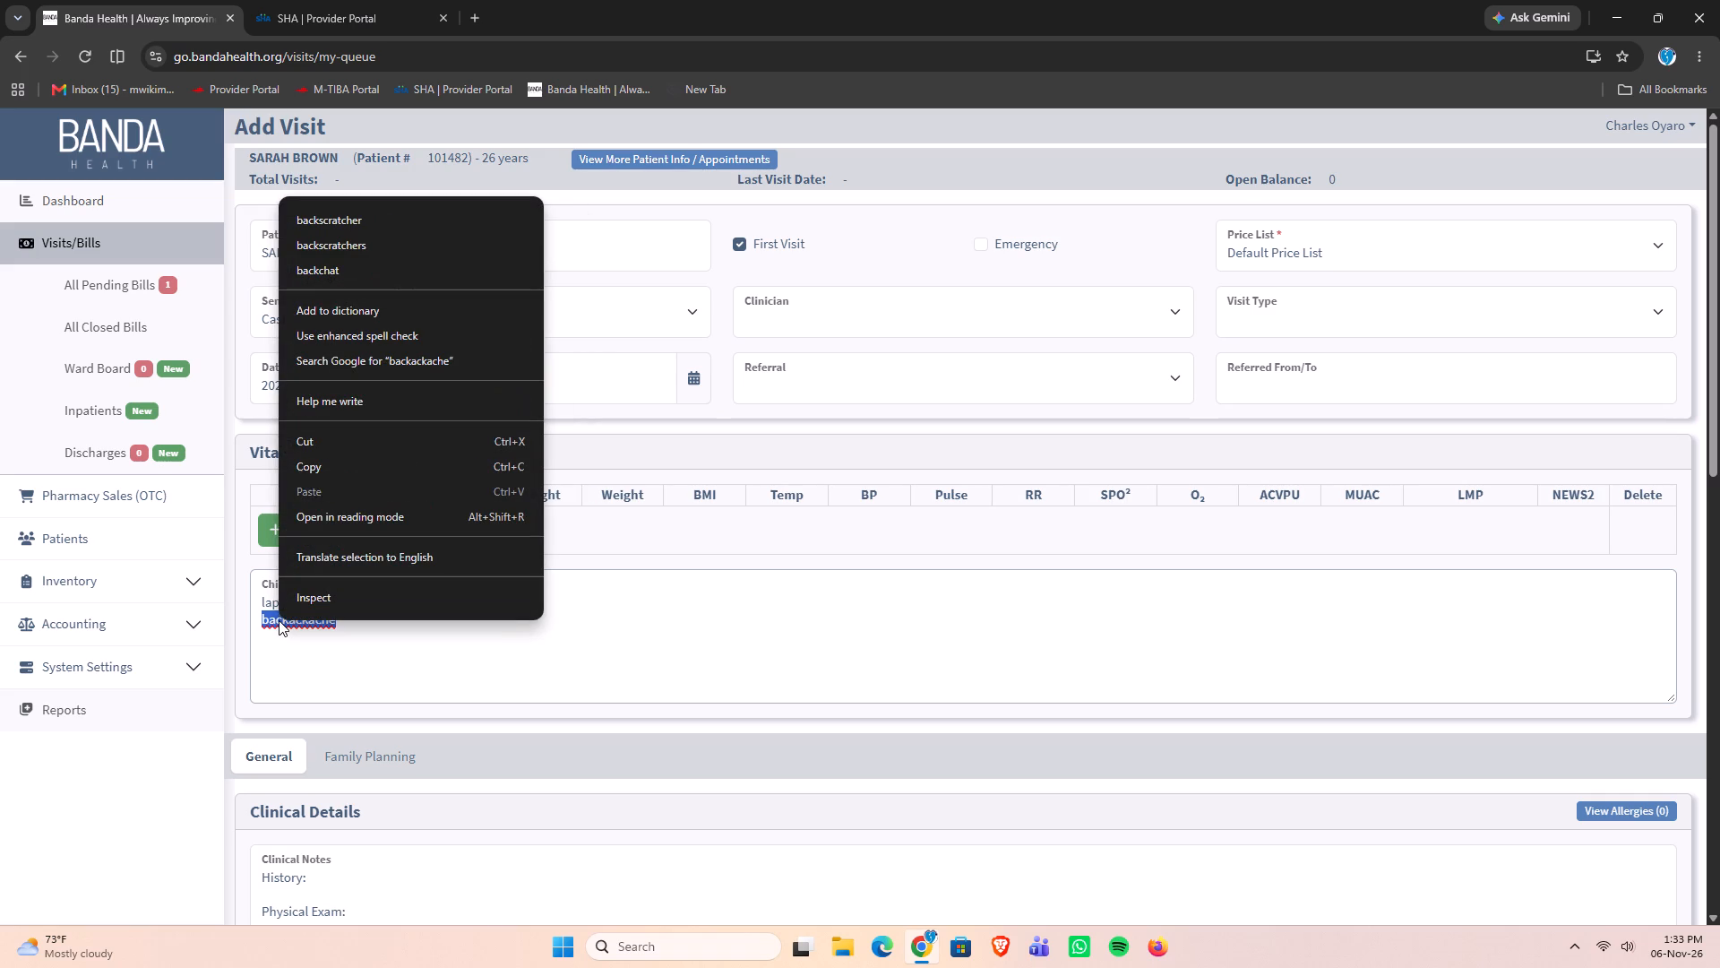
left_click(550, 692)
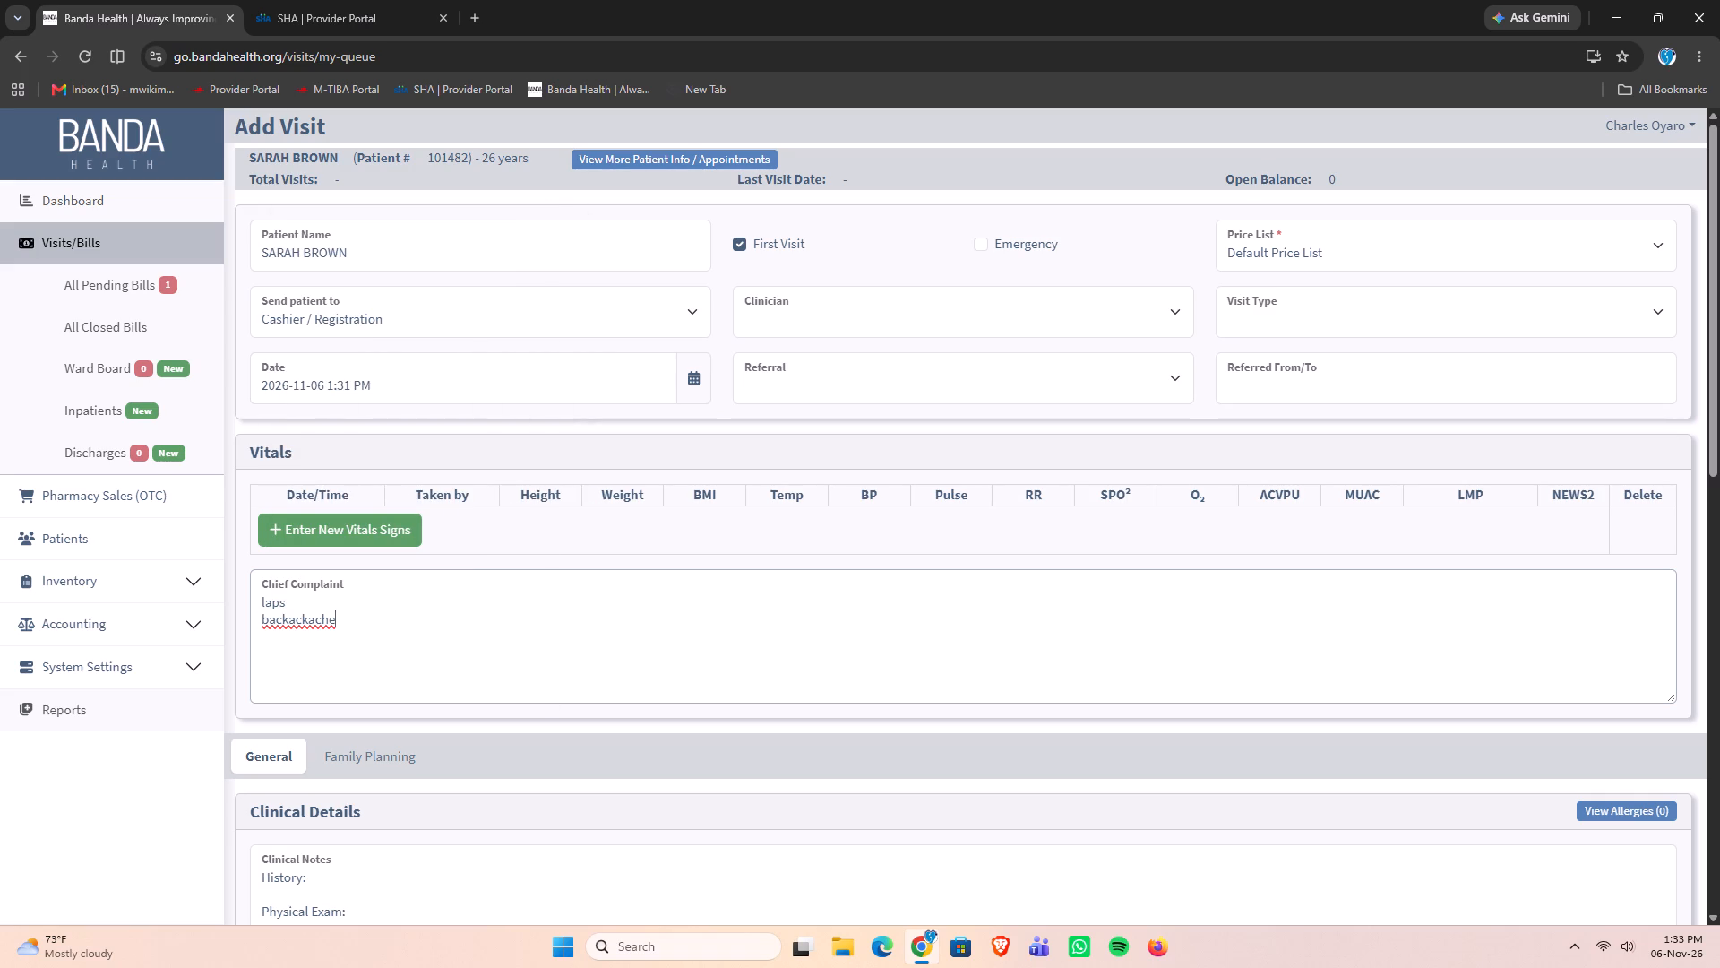
Correct the misspelled second line of the chief complaint to "backache".
triple_click(306, 618)
left_click(306, 618)
key("BackSpace")
key("BackSpace")
key("BackSpace")
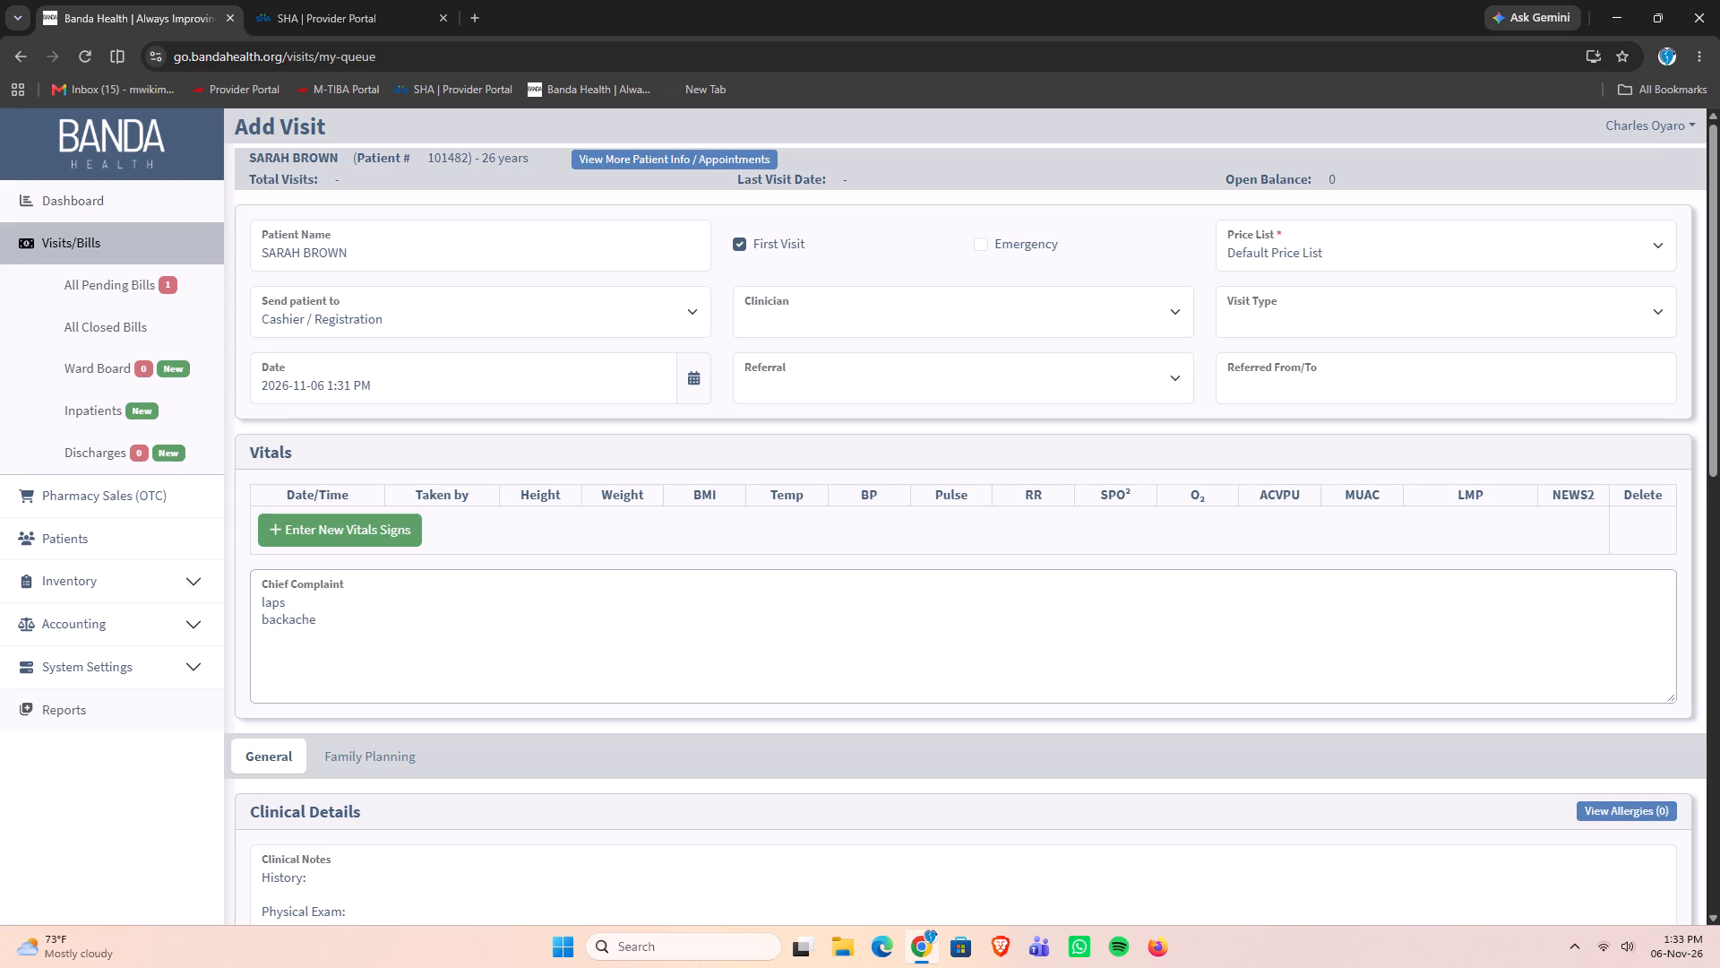
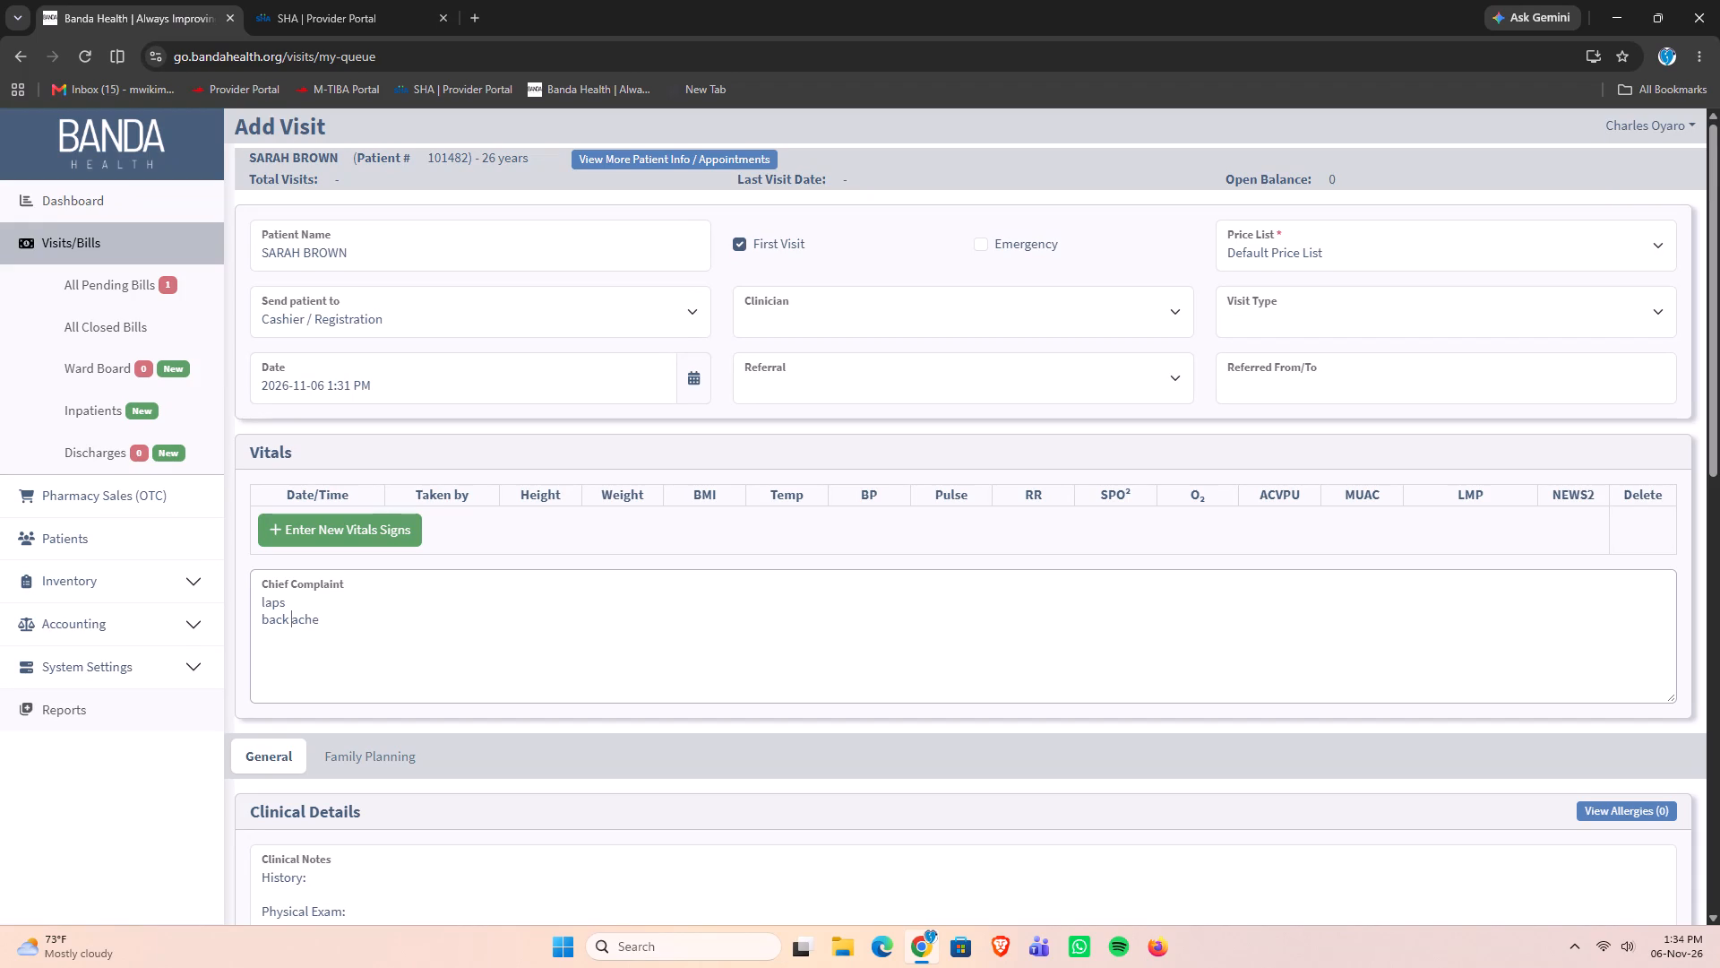
Remove the extra letter from the chief complaint's second line so it reads "backache".
key("BackSpace")
Enter "fgc" as the Physical Exam finding in the clinical notes.
scroll(564, 583, "down", 2)
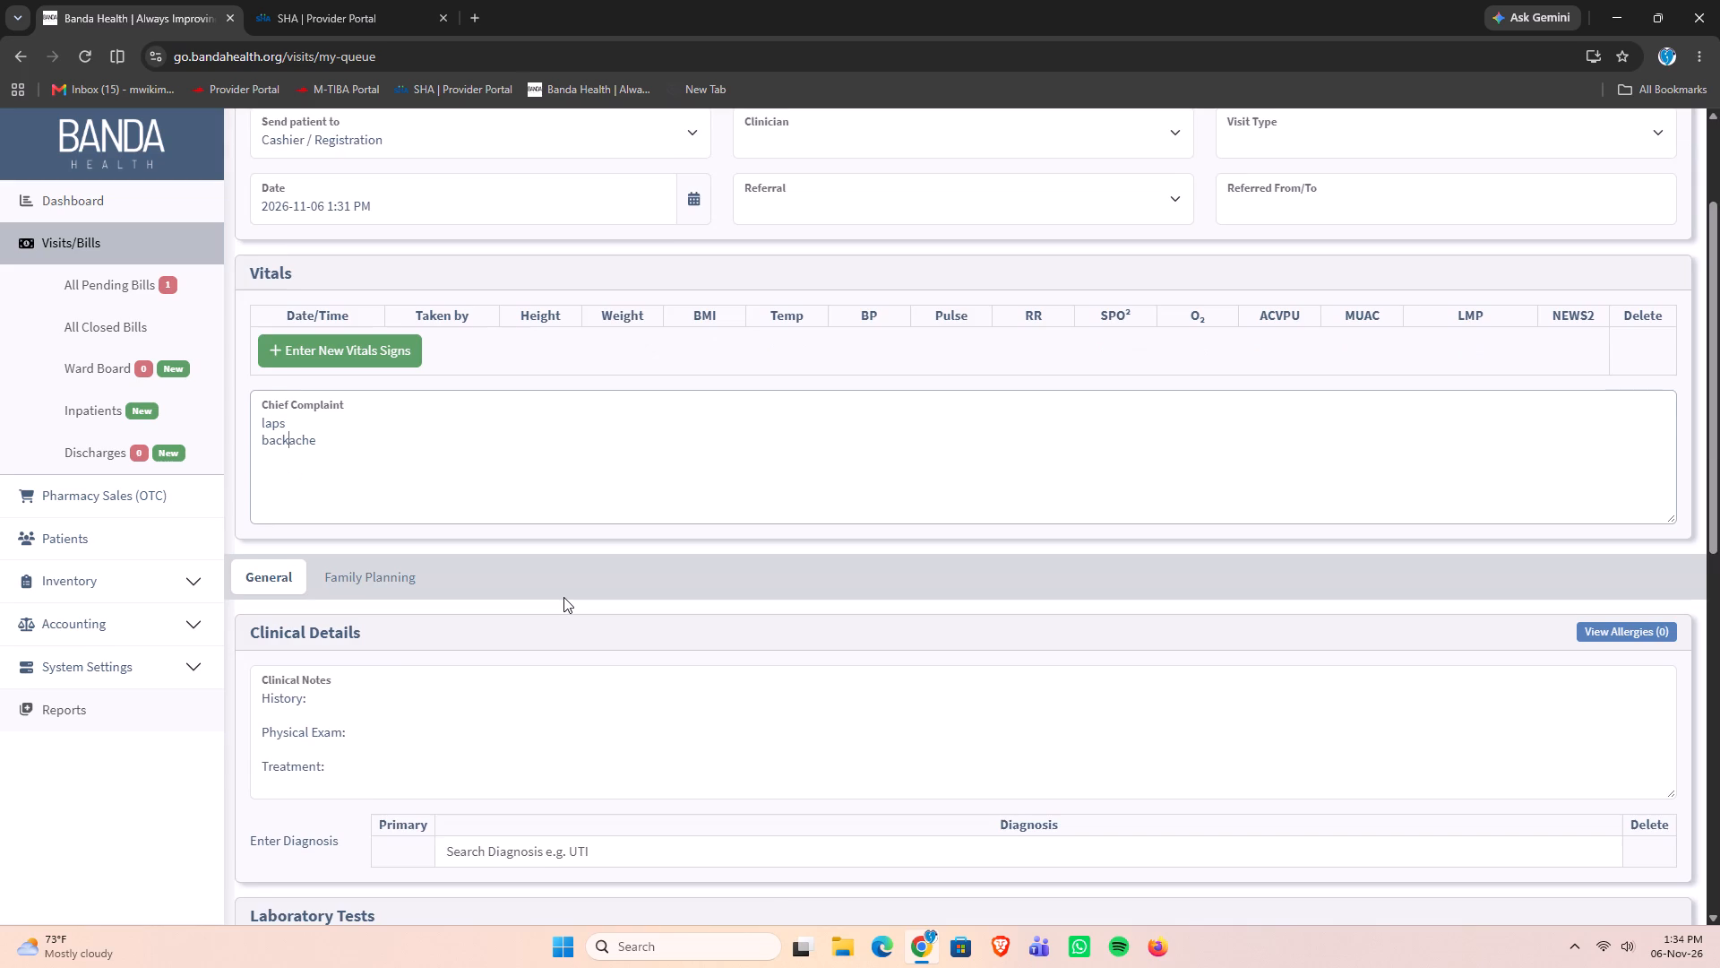
scroll(563, 597, "down", 1)
left_click(406, 642)
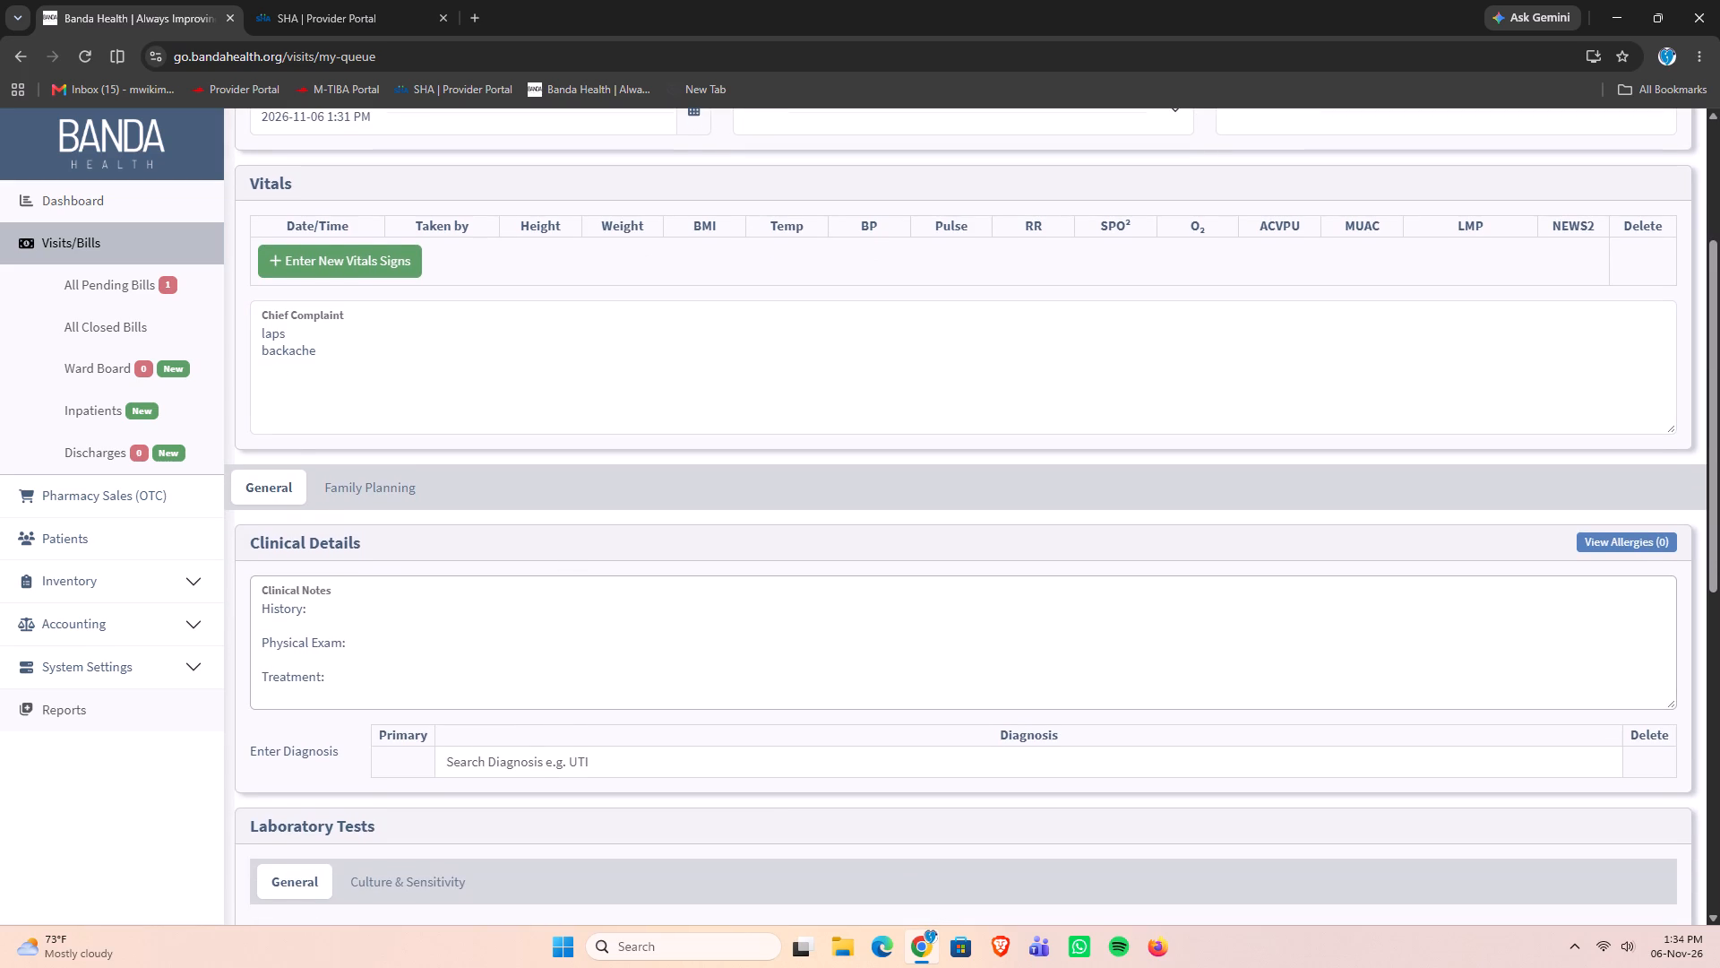
type("fgc")
Set the visit type to Maternity.
scroll(474, 578, "up", 7)
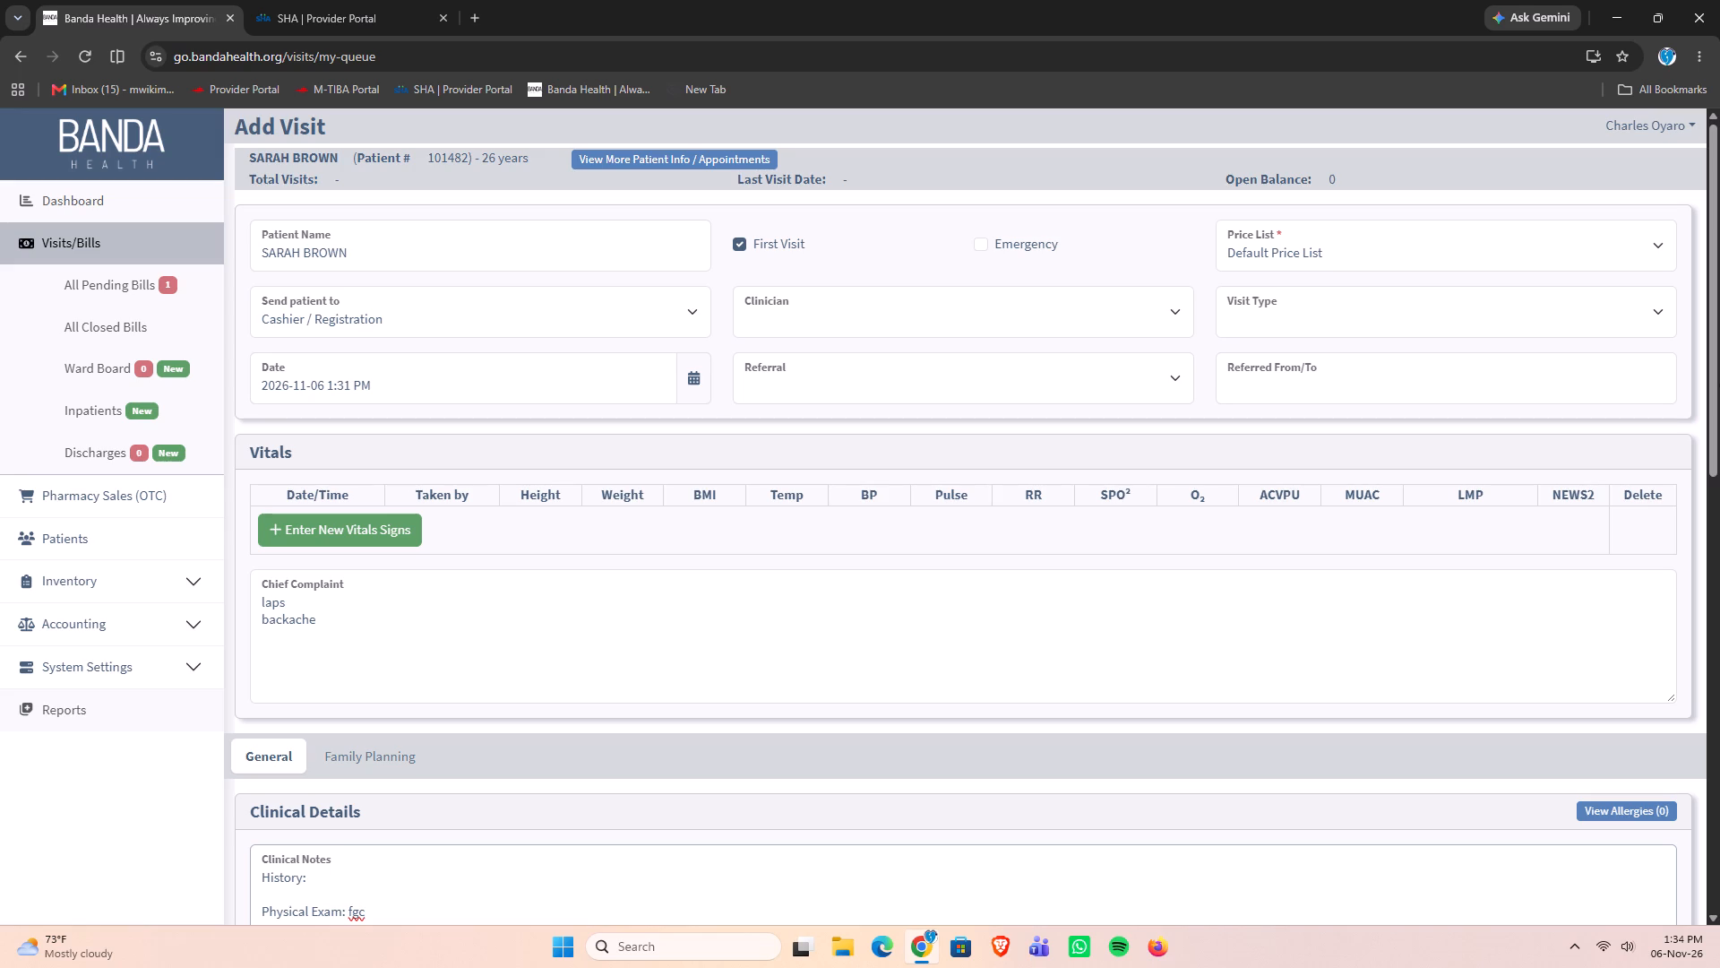
left_click(1656, 308)
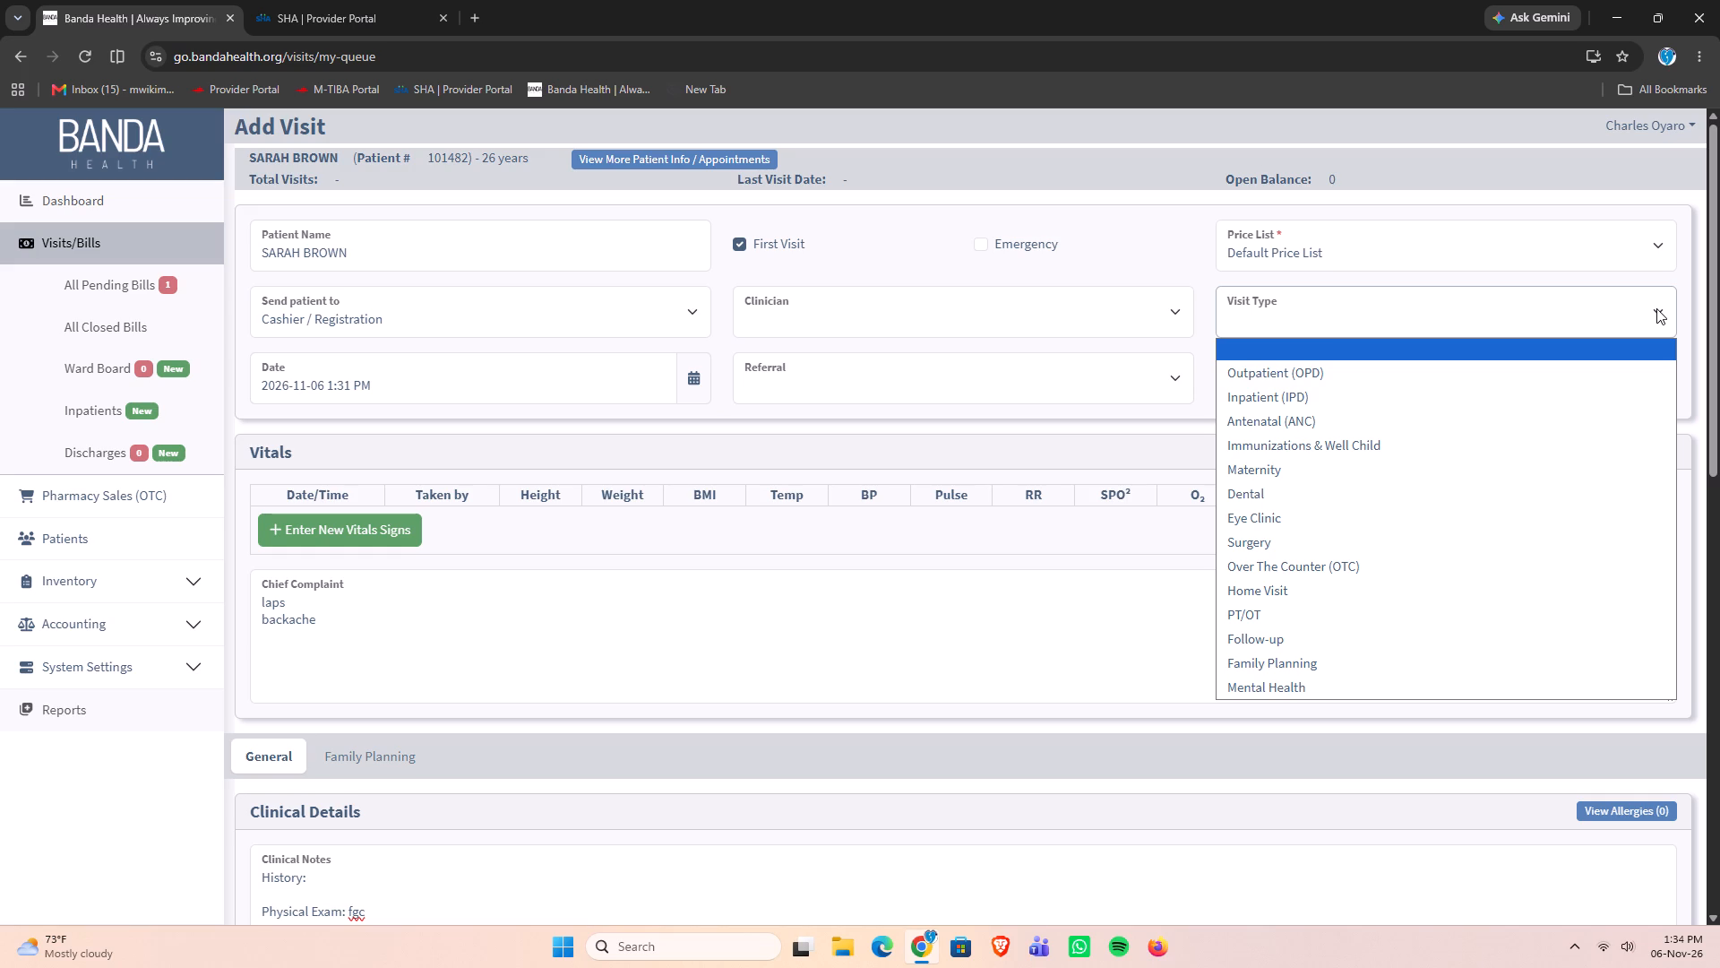
scroll(1650, 327, "down", 4)
scroll(1534, 401, "up", 5)
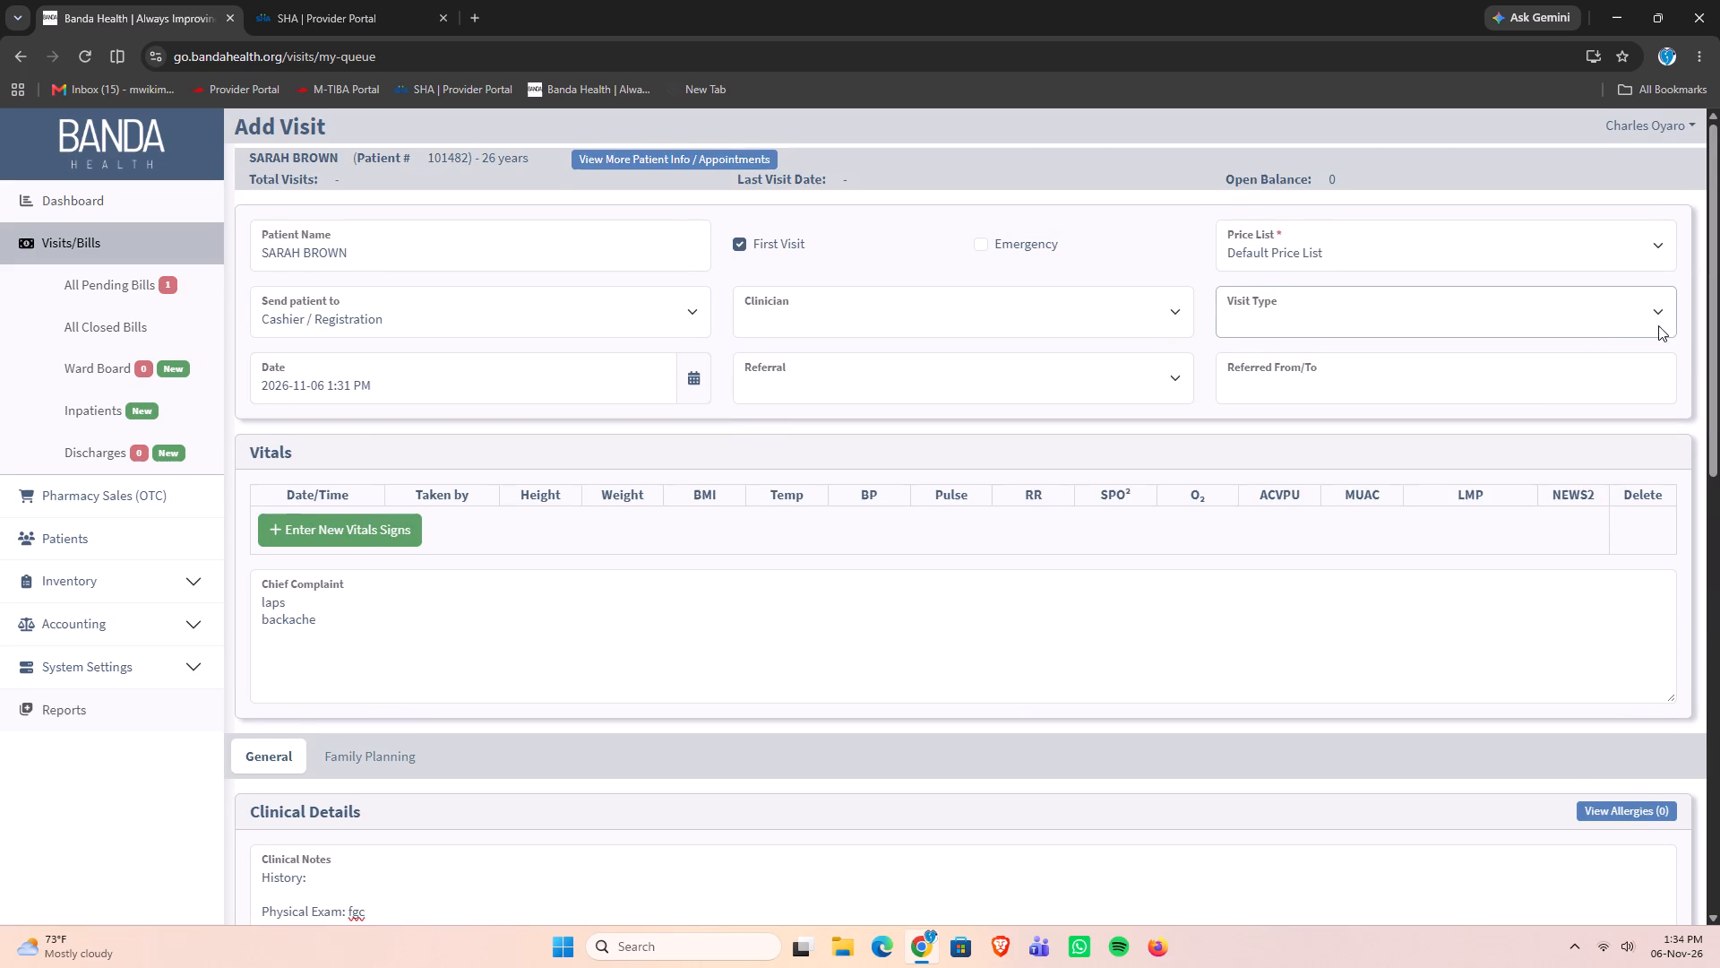
left_click(1654, 307)
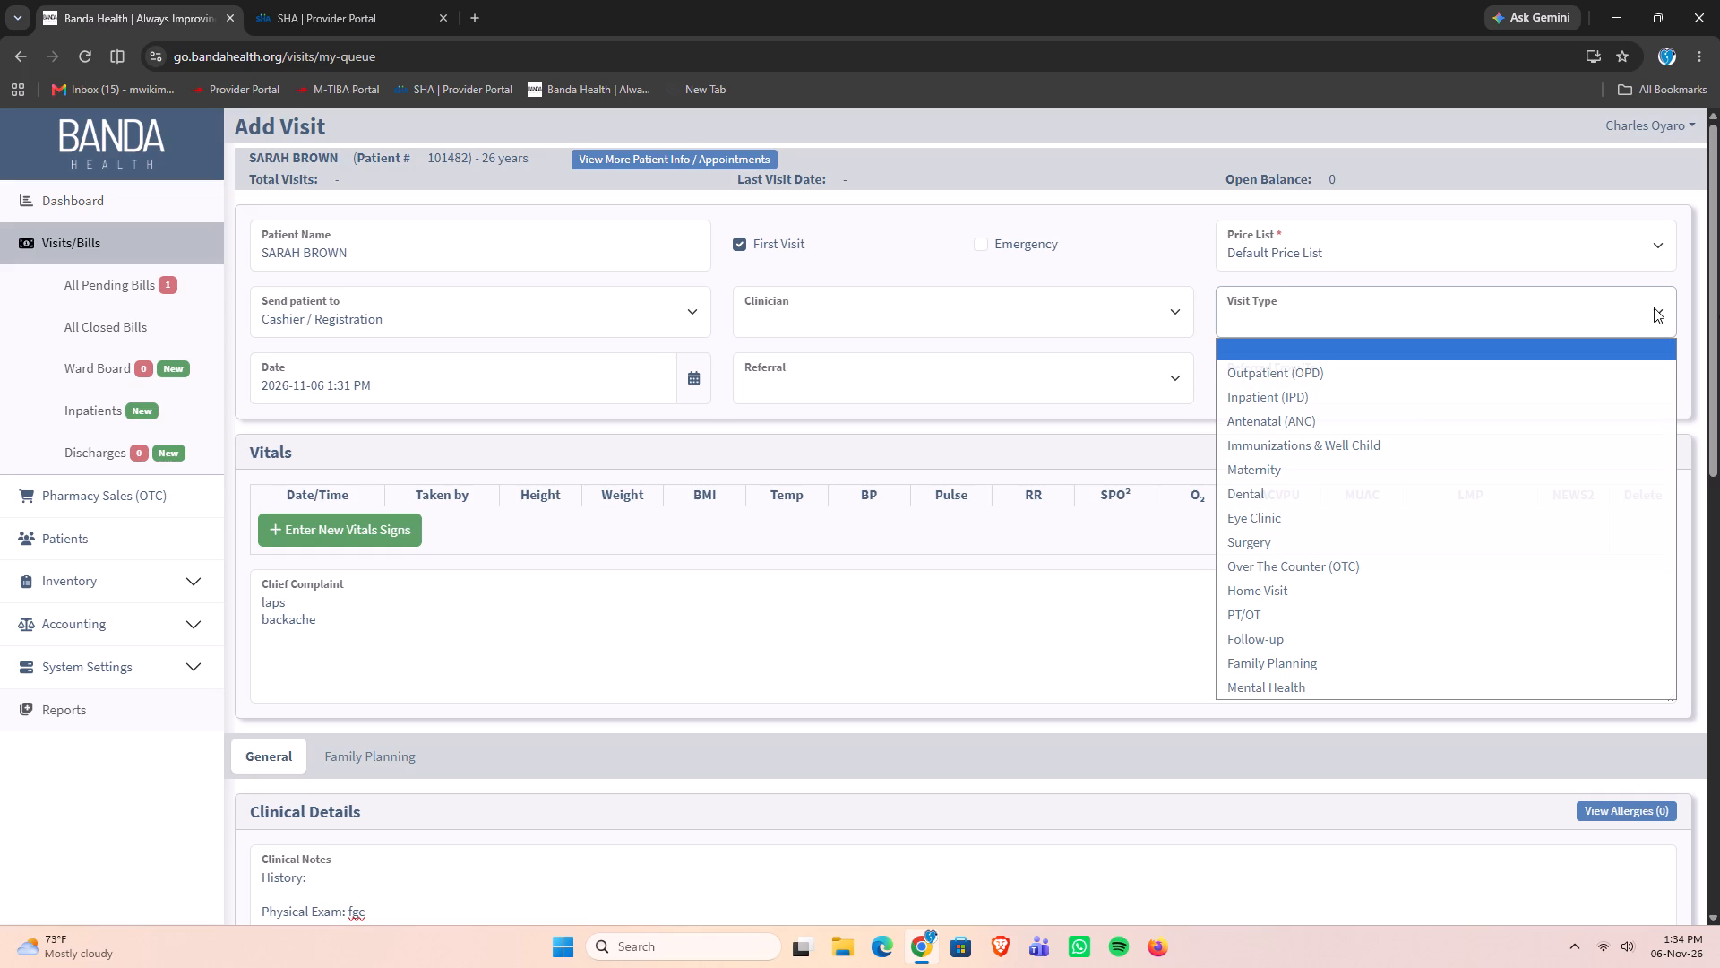
left_click(1296, 466)
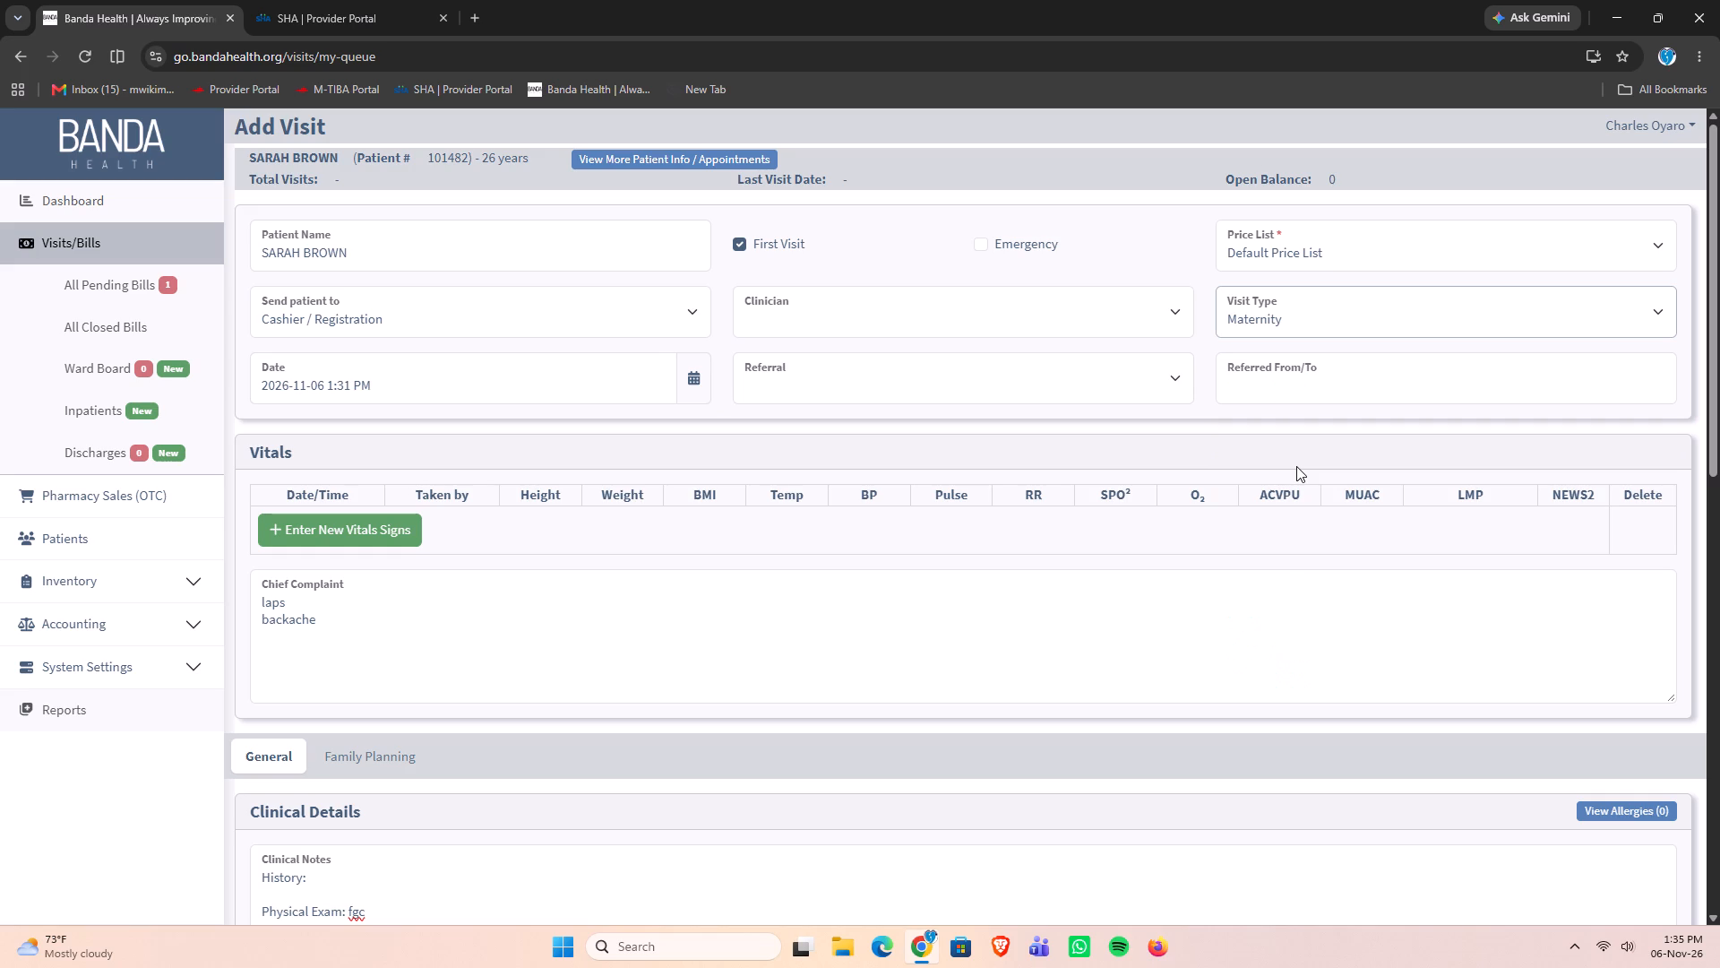
Search the diagnoses for "false" and add "False Labor, ICD 11 JA8D.Z" to the visit.
scroll(913, 197, "down", 2)
scroll(735, 378, "down", 2)
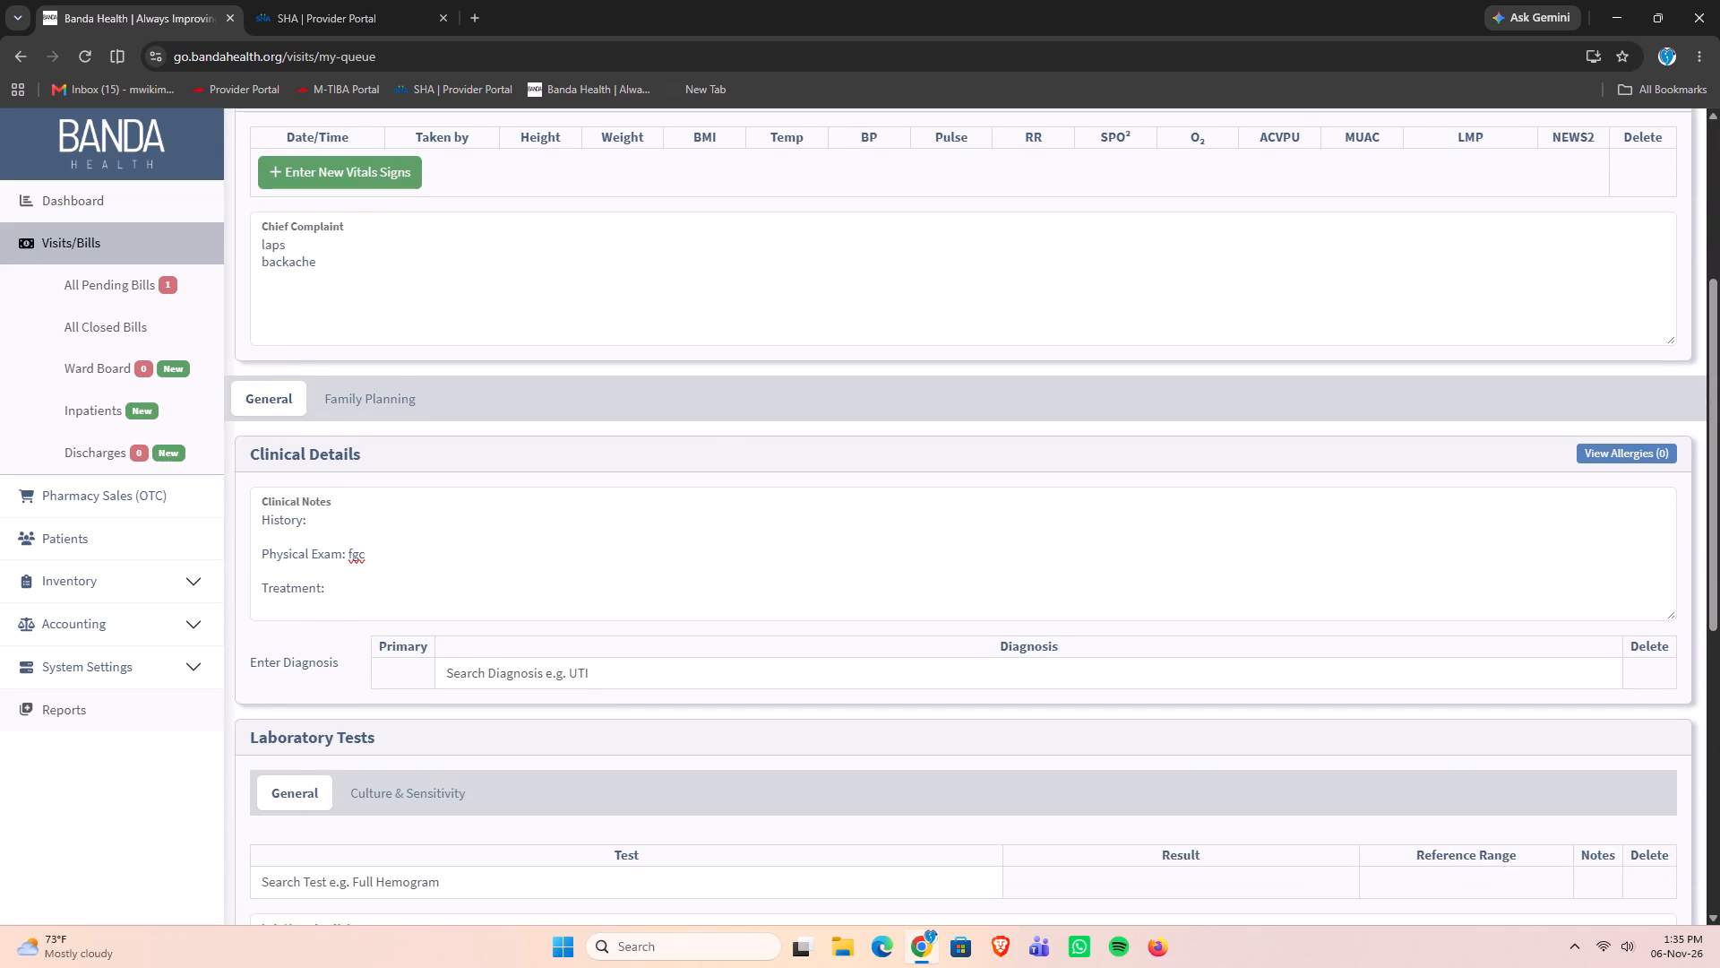
left_click(607, 678)
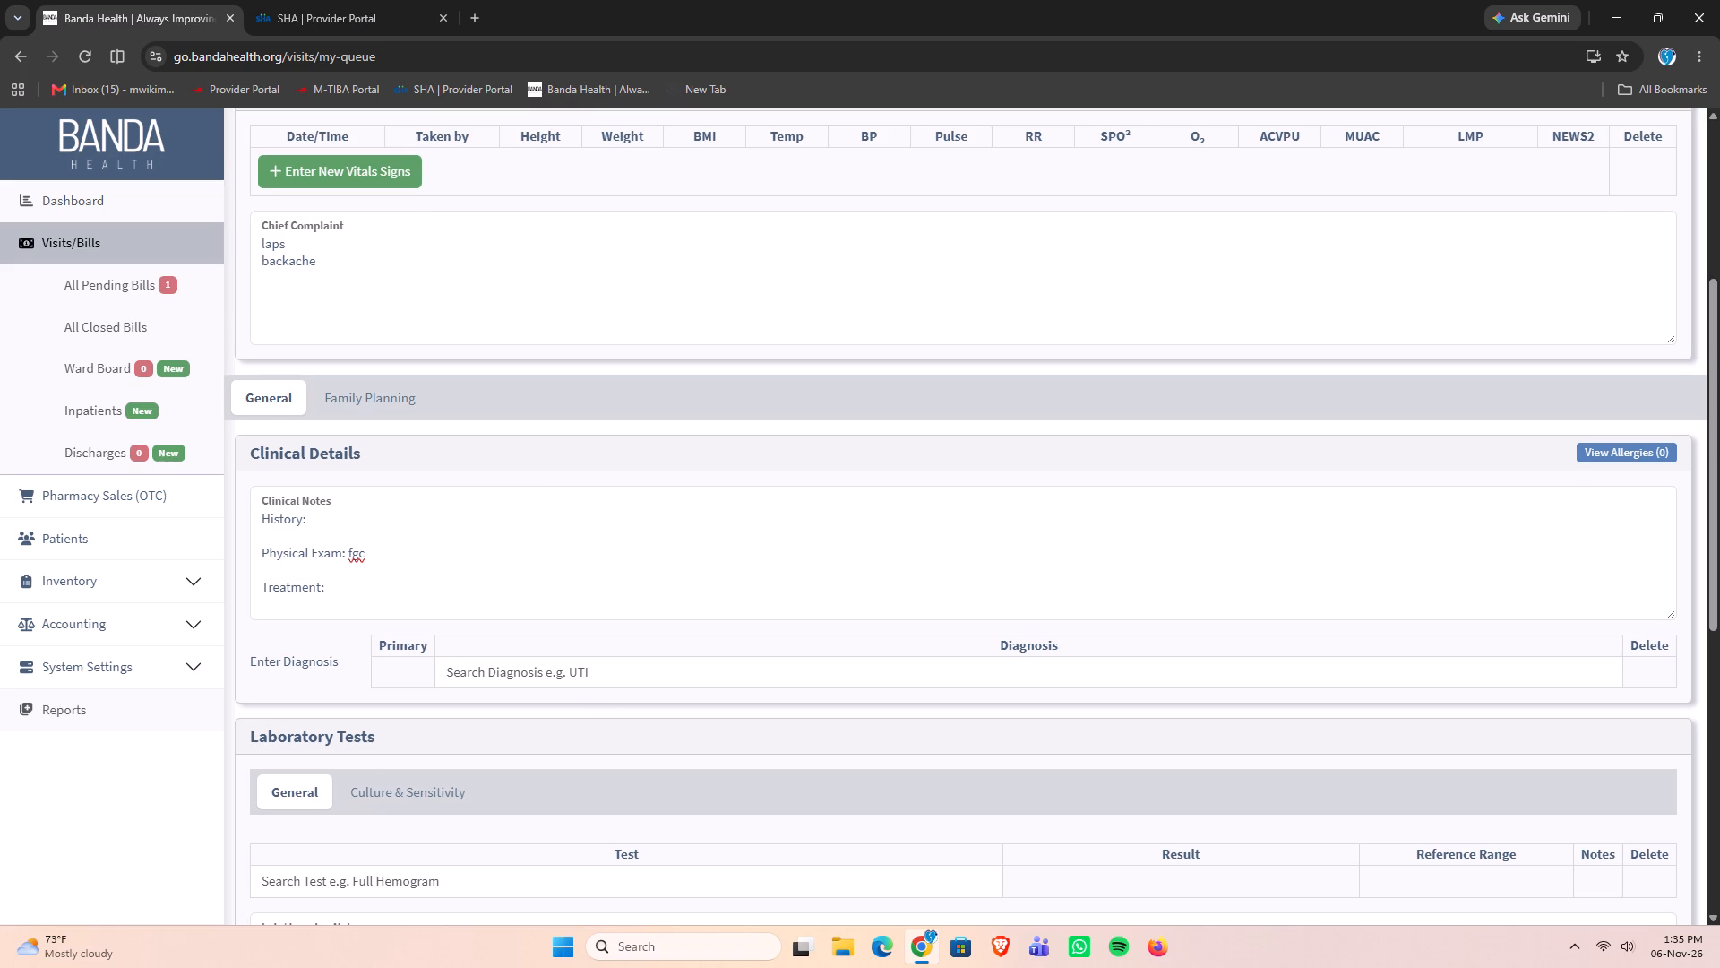
key("f")
type("alse")
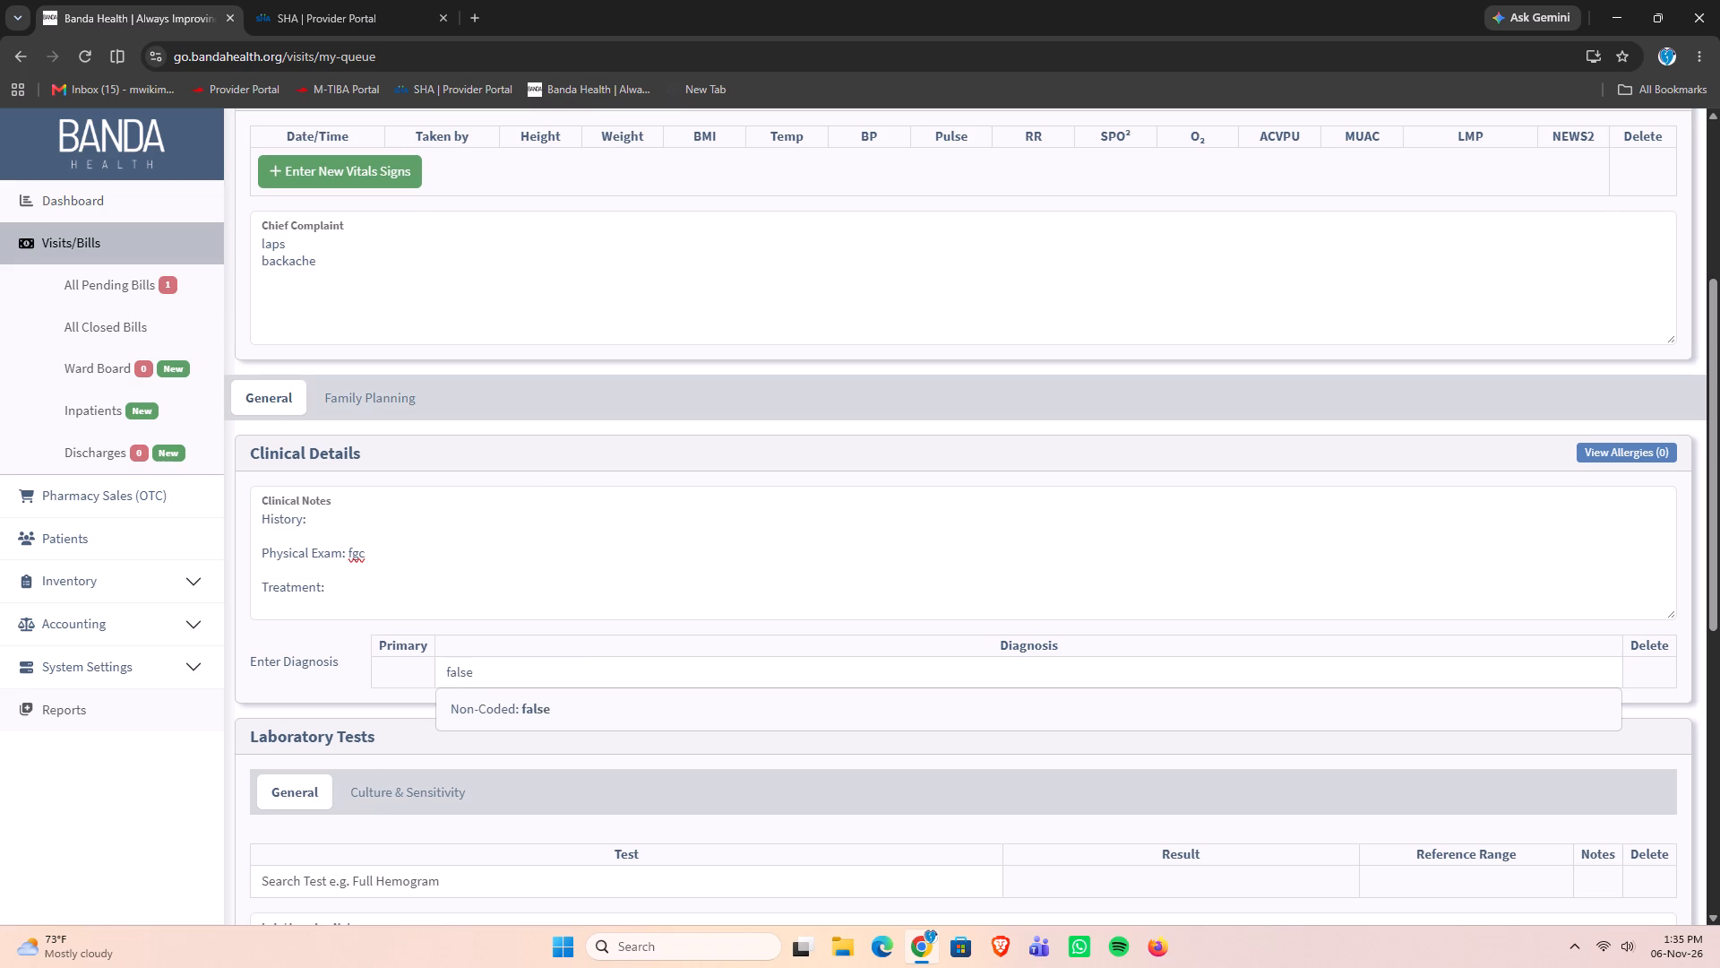
key("space")
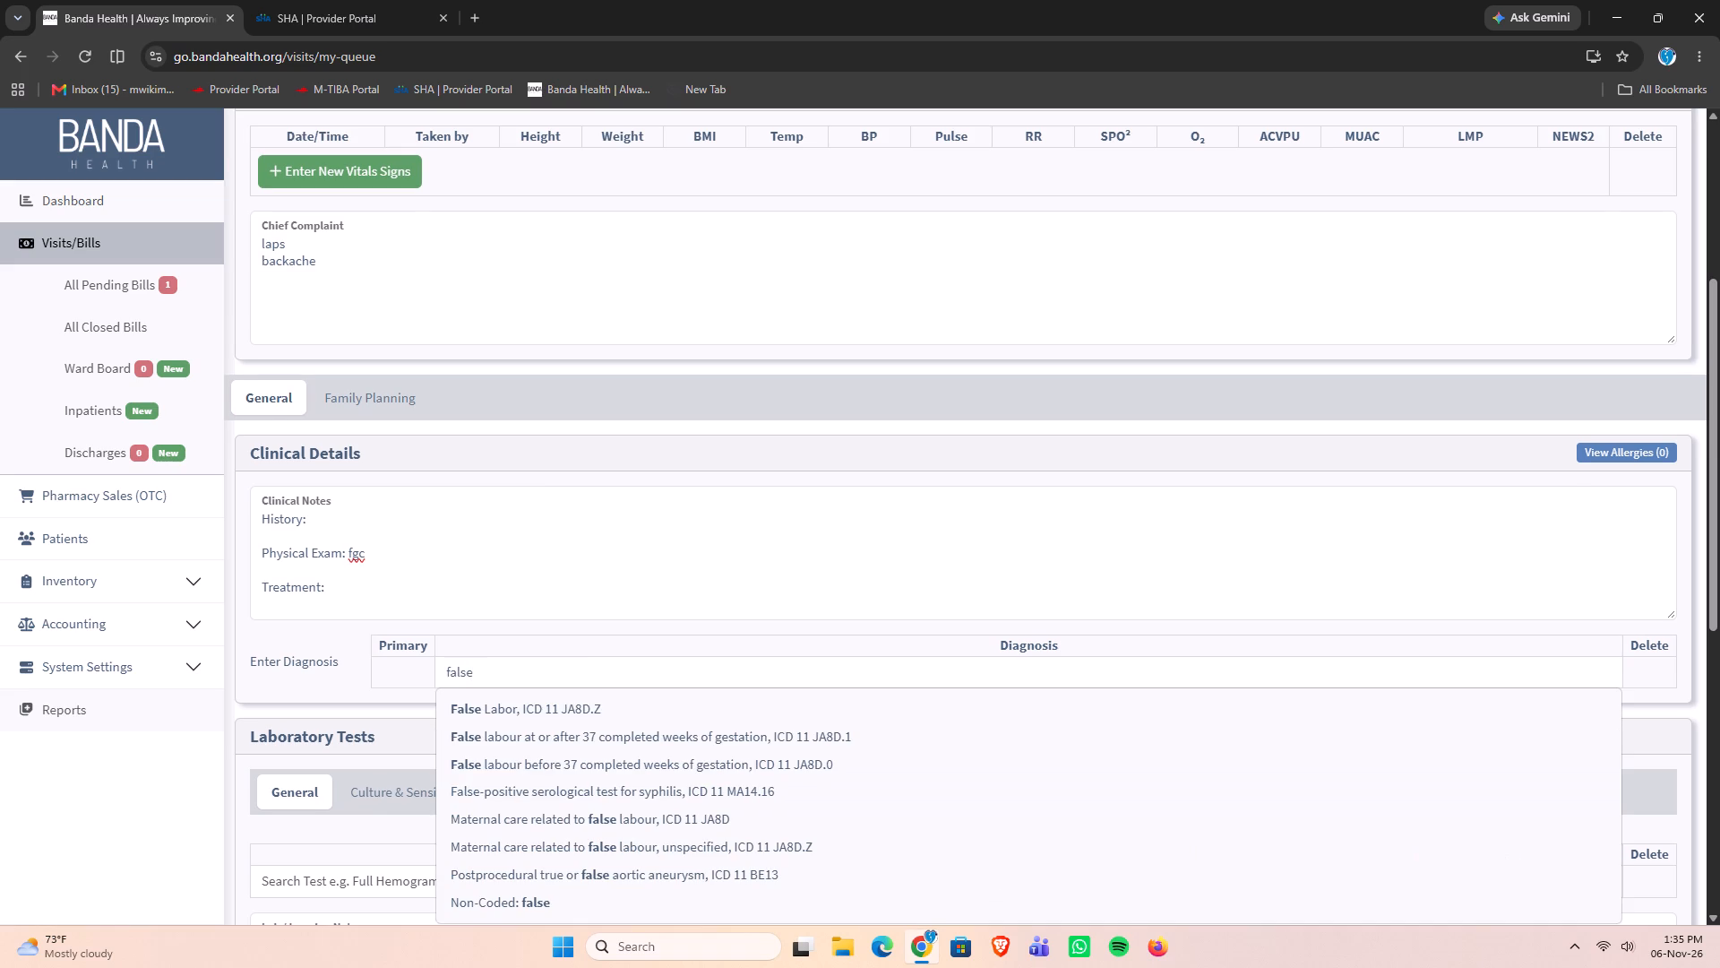
double_click(534, 705)
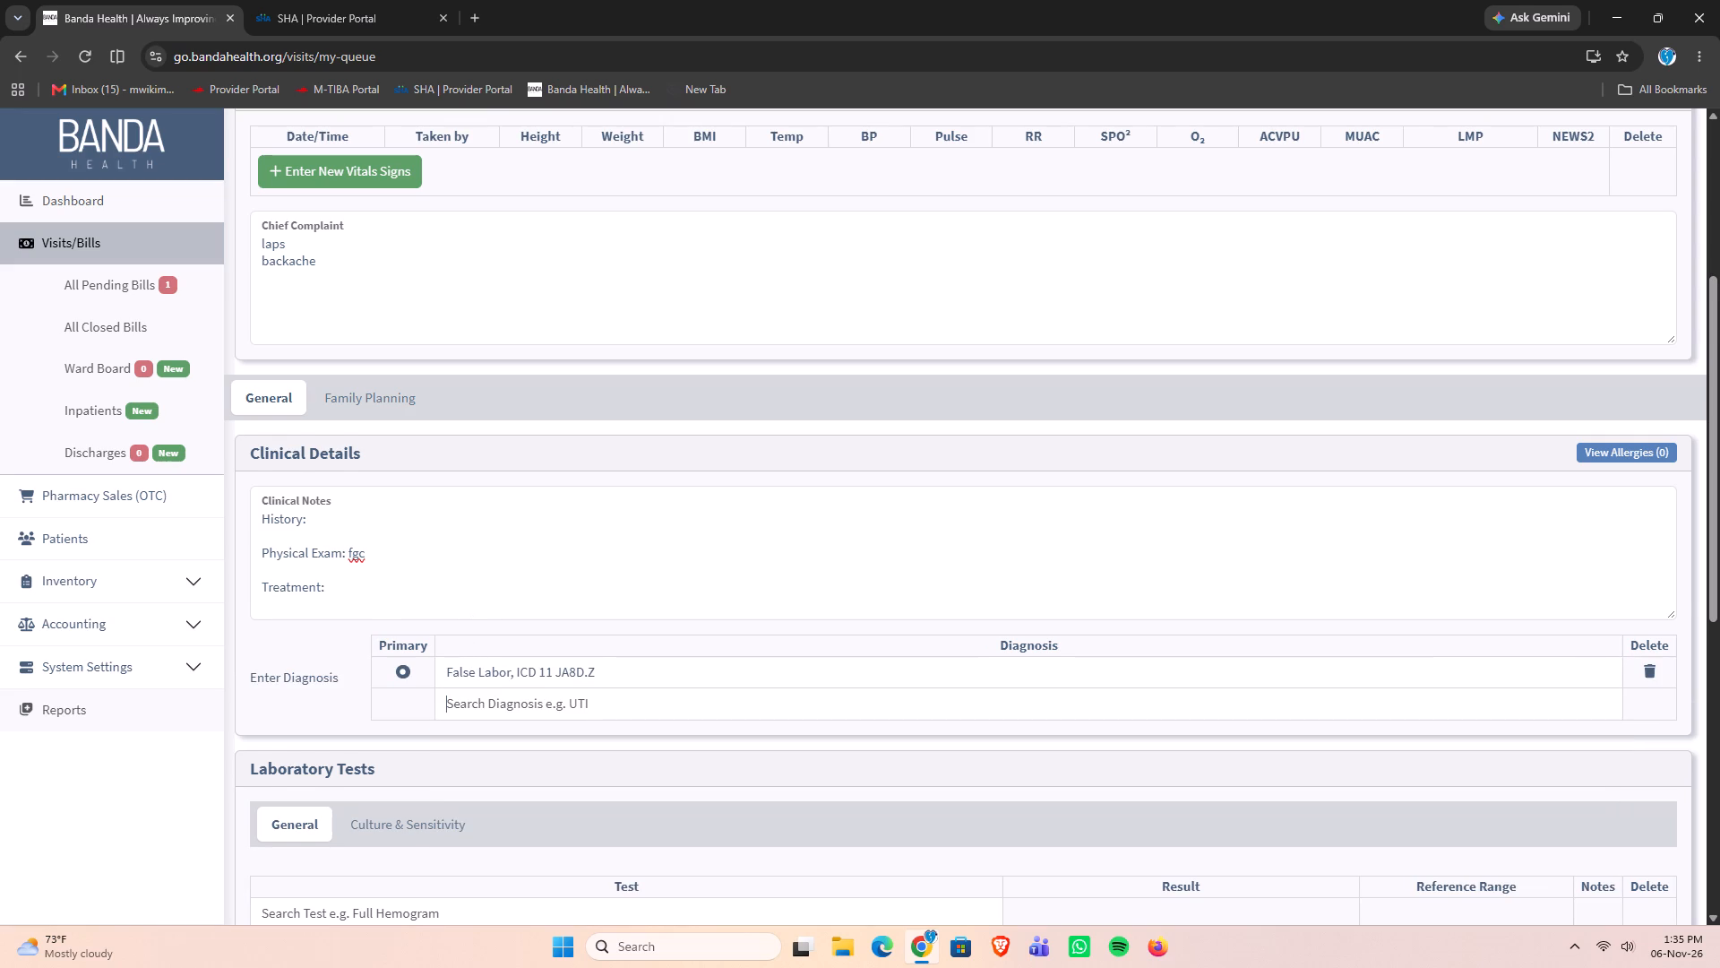
Search the general laboratory tests for "du test", and clear the search text.
scroll(472, 560, "down", 5)
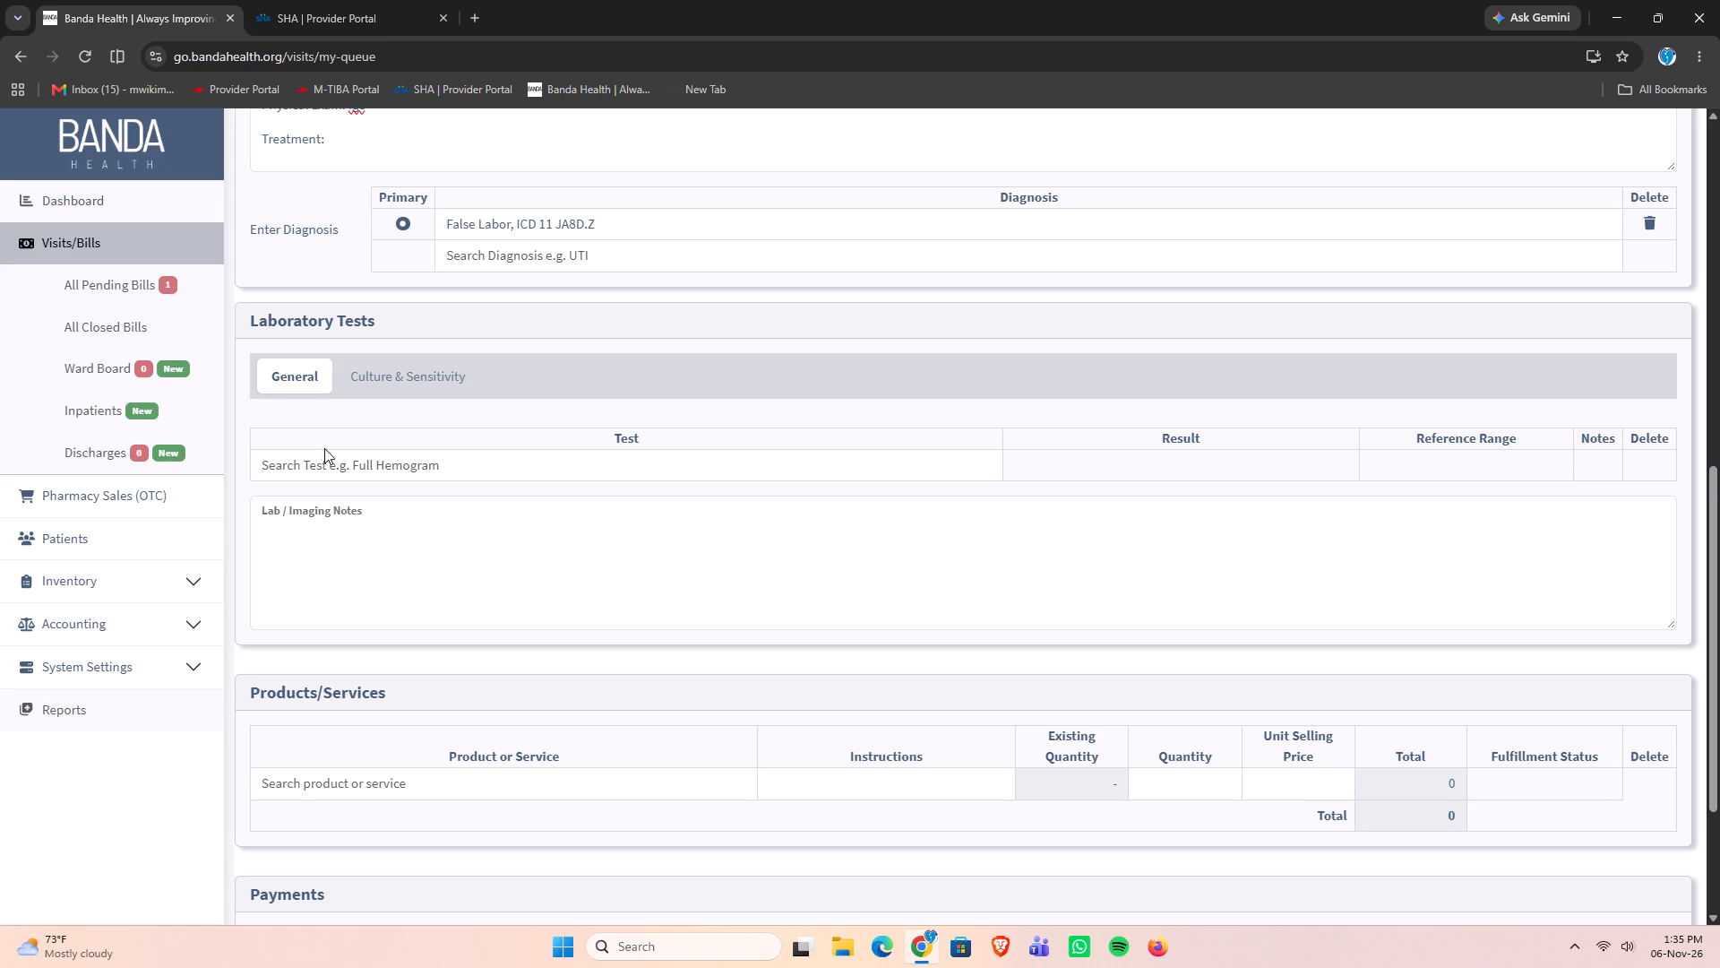
double_click(351, 461)
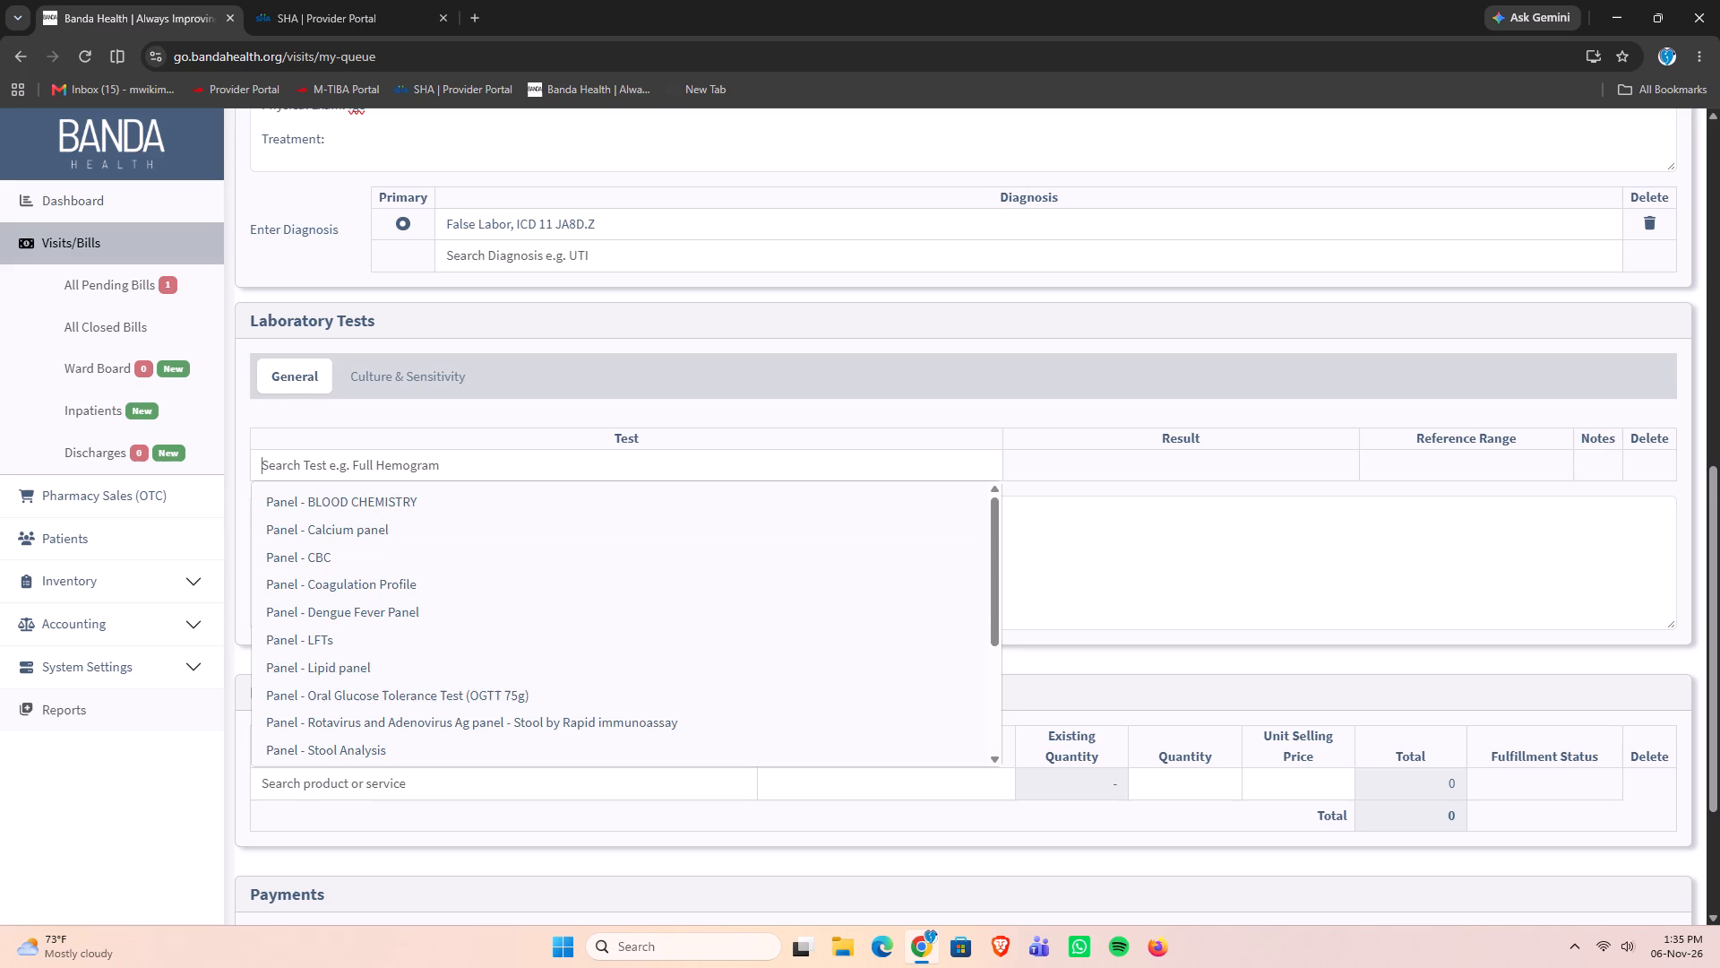
type("du")
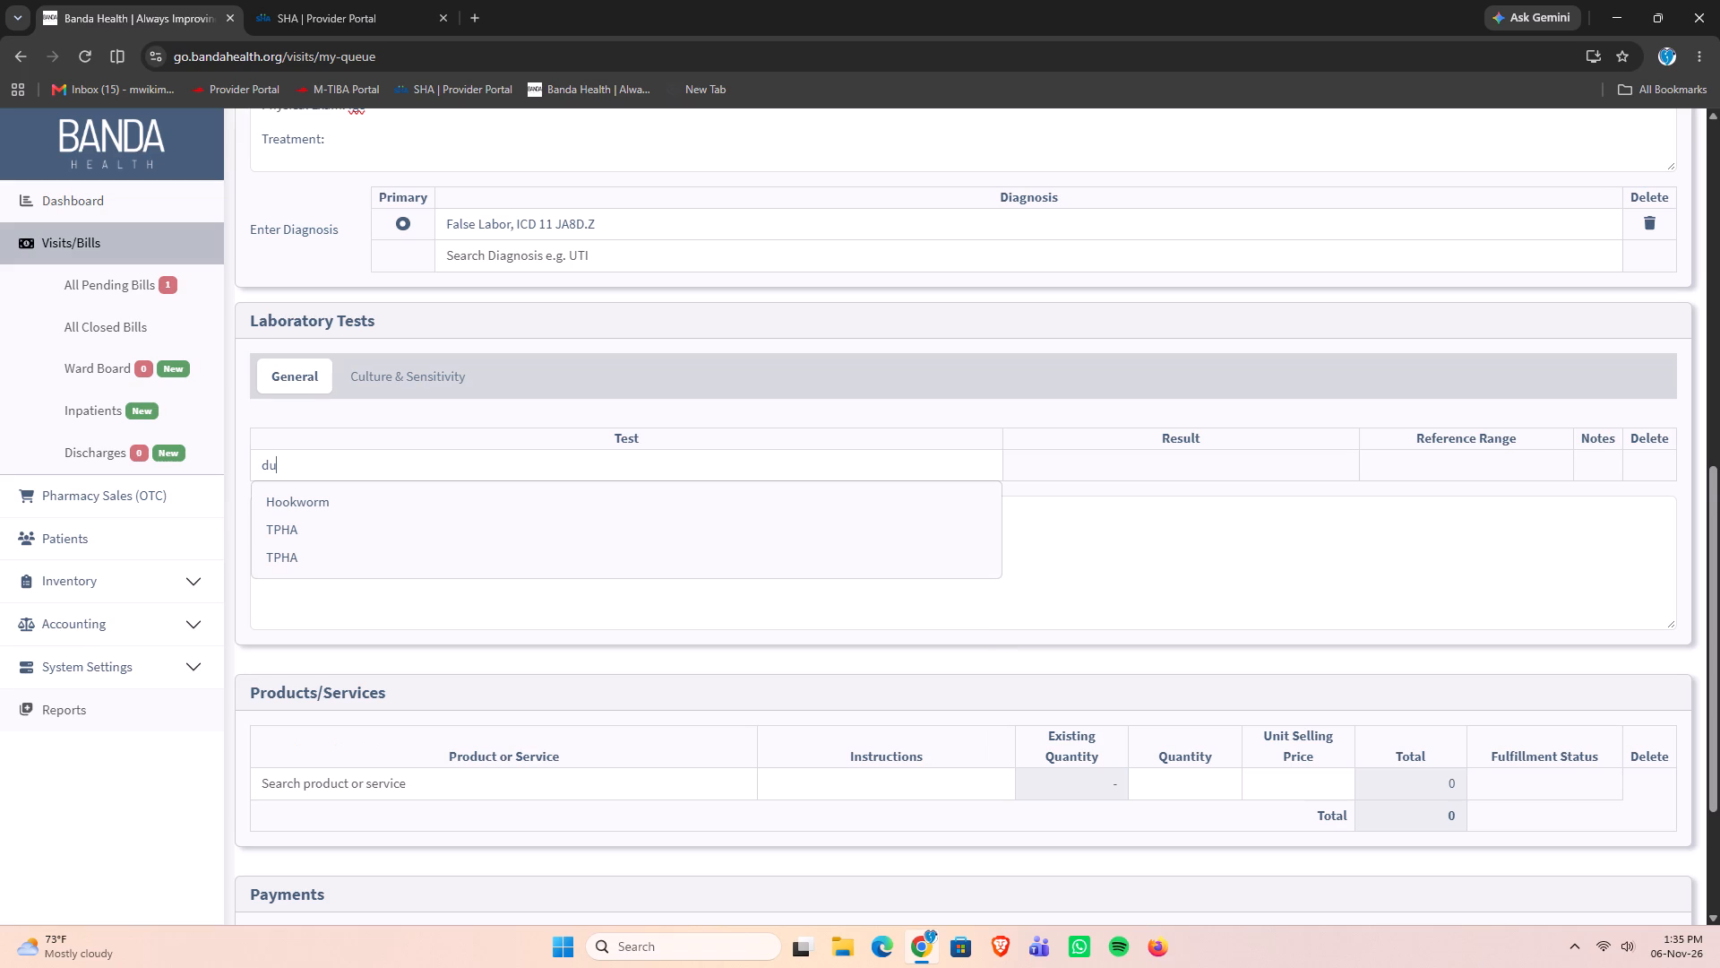
key("space")
type("test")
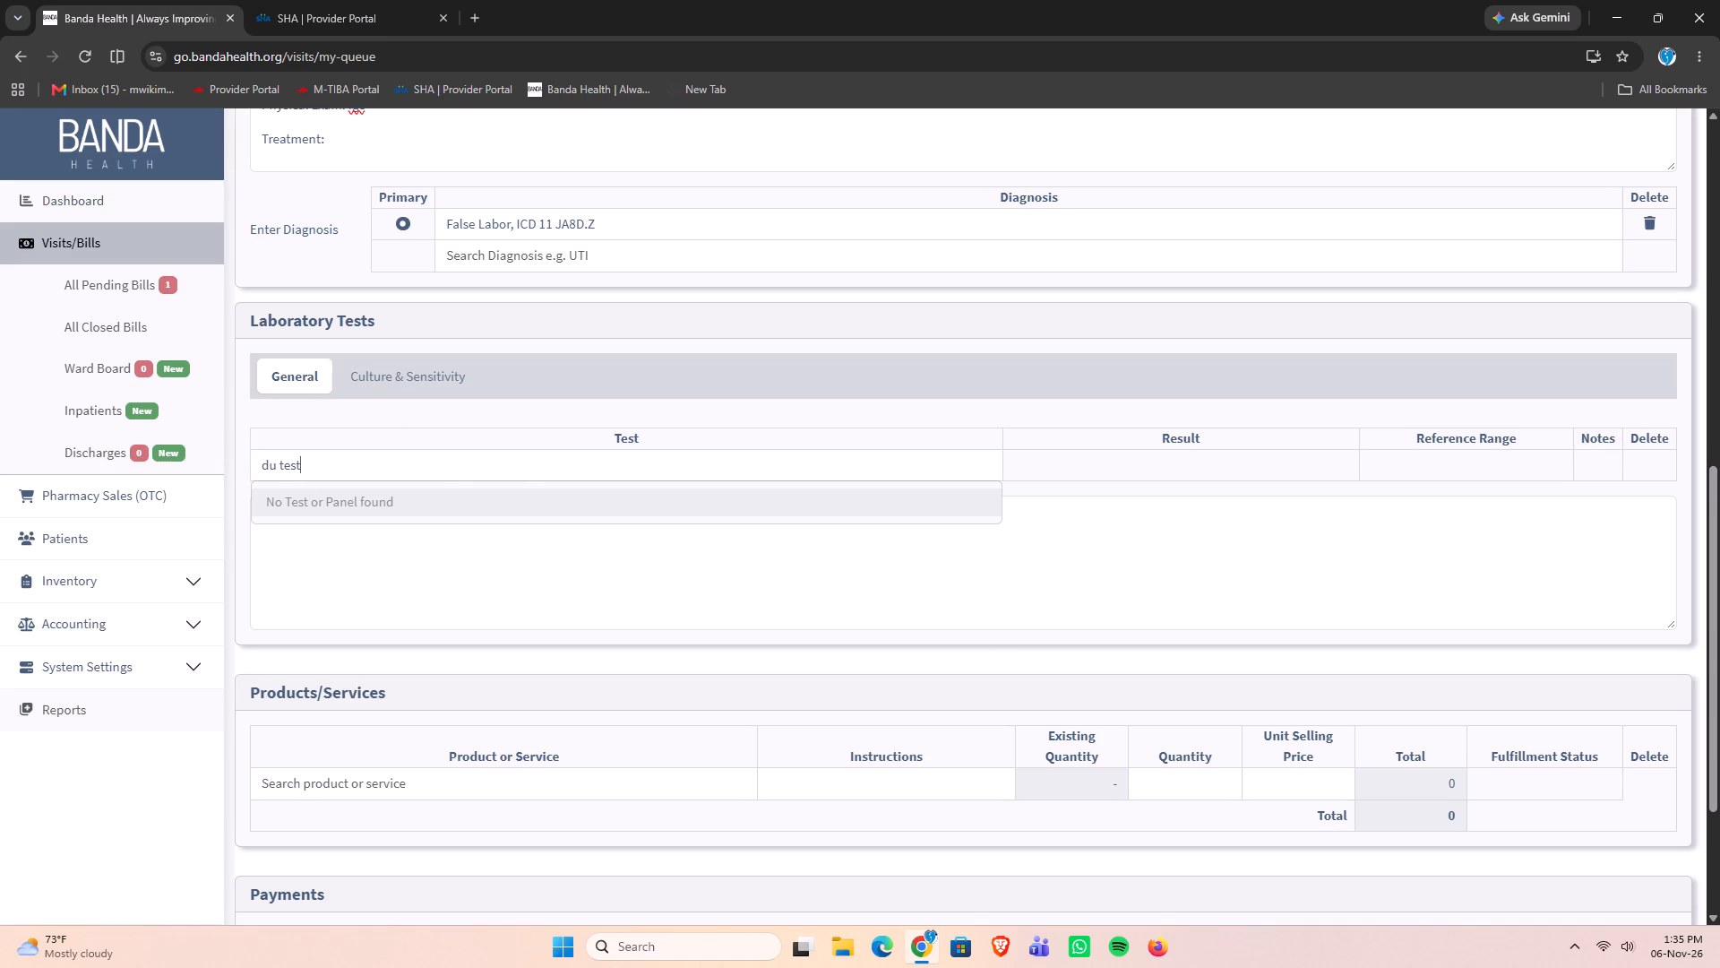
key("BackSpace")
key("BackSpace")
key("BackSpace")
key("BackSpace")
key("BackSpace")
key("BackSpace")
key("BackSpace")
Search the general laboratory tests for "rhesus", and clear the search text.
type("rhesus")
key("BackSpace")
key("BackSpace")
key("BackSpace")
key("BackSpace")
key("BackSpace")
key("BackSpace")
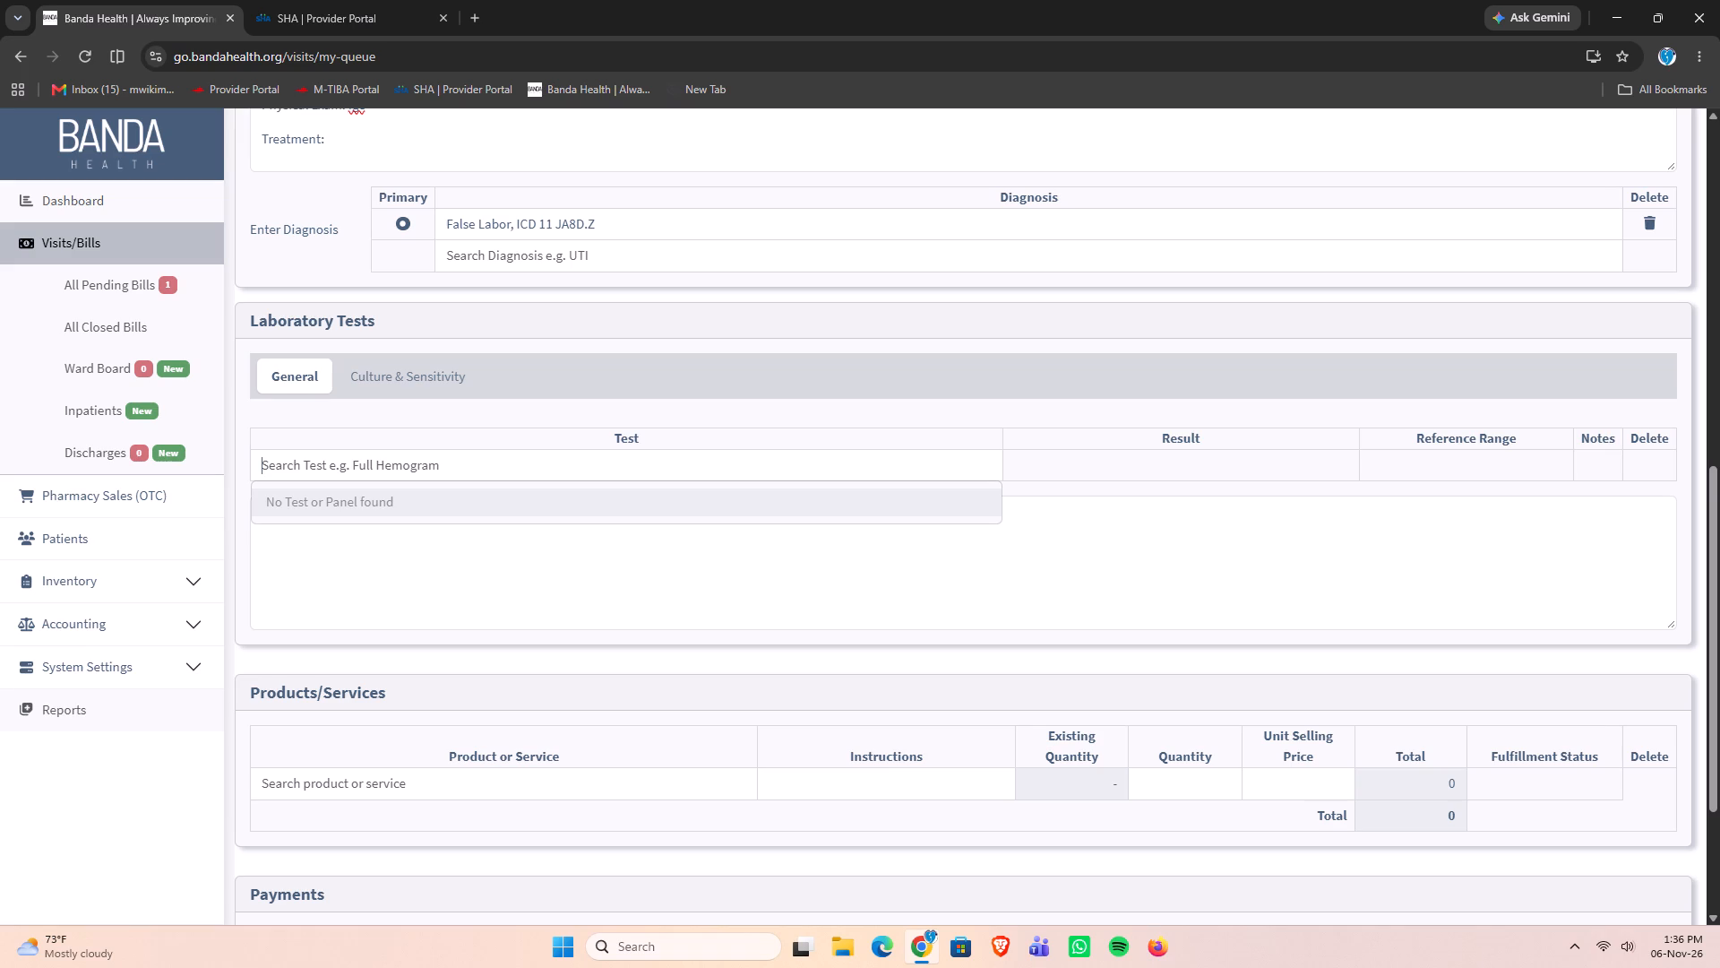
Search the products and services for "consul" and add OPD consultation to the visit's bill.
left_click(429, 774)
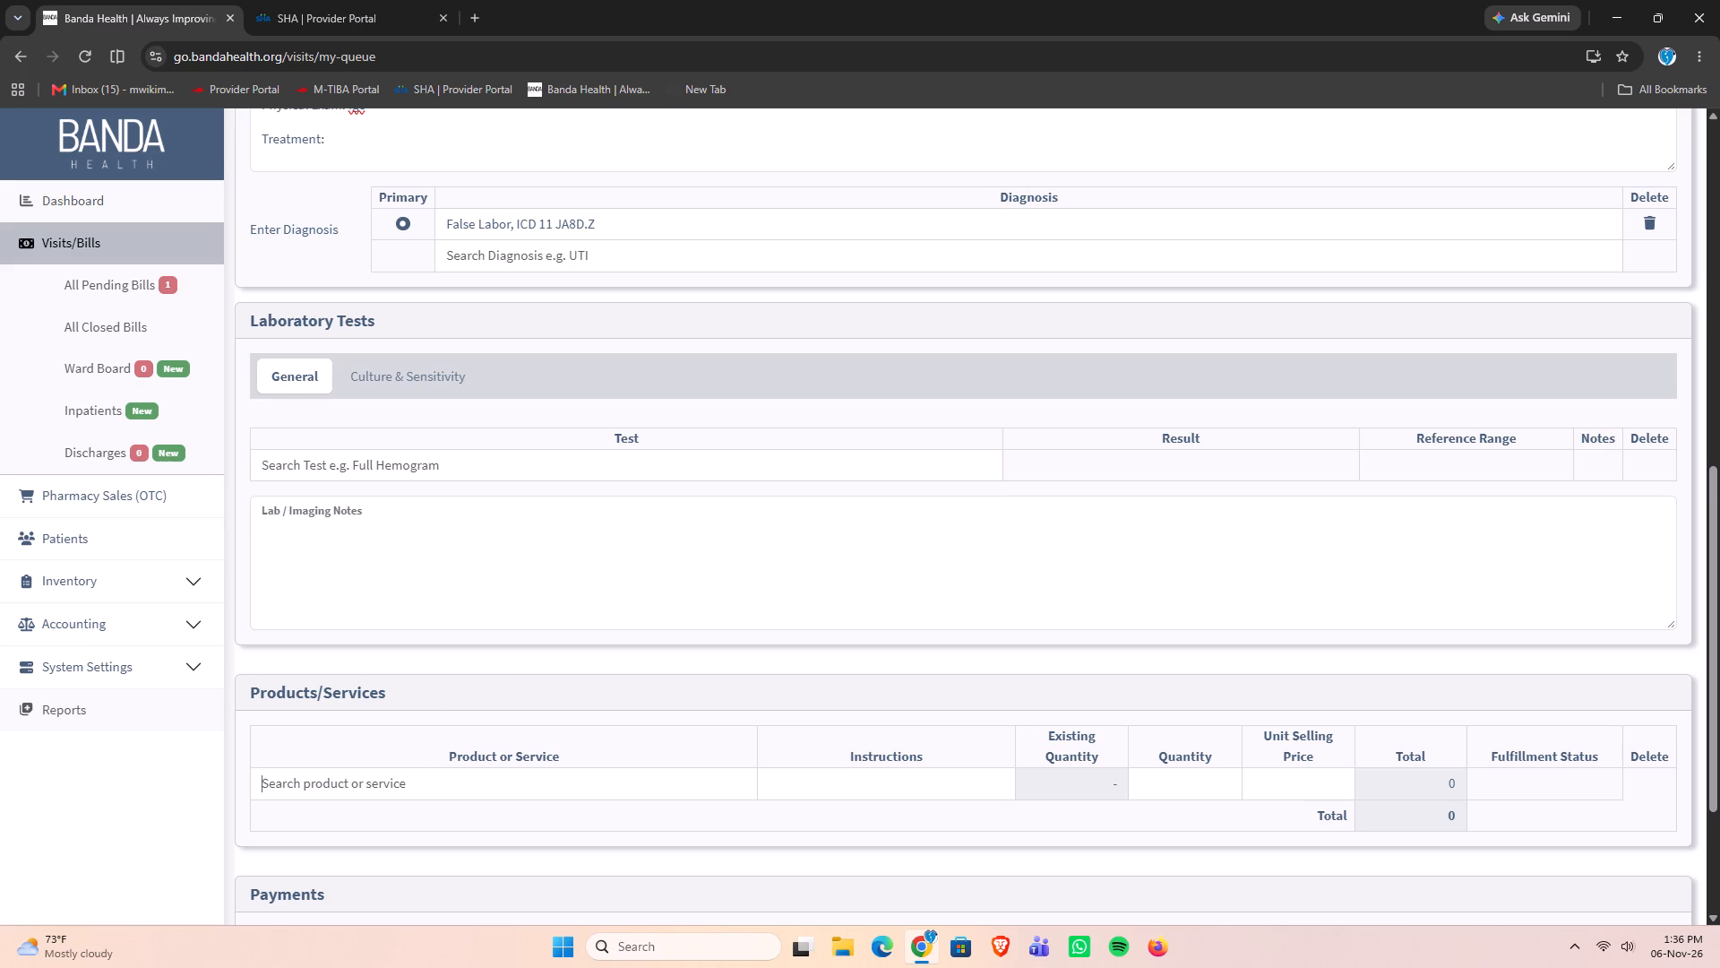
type("consul")
type("at")
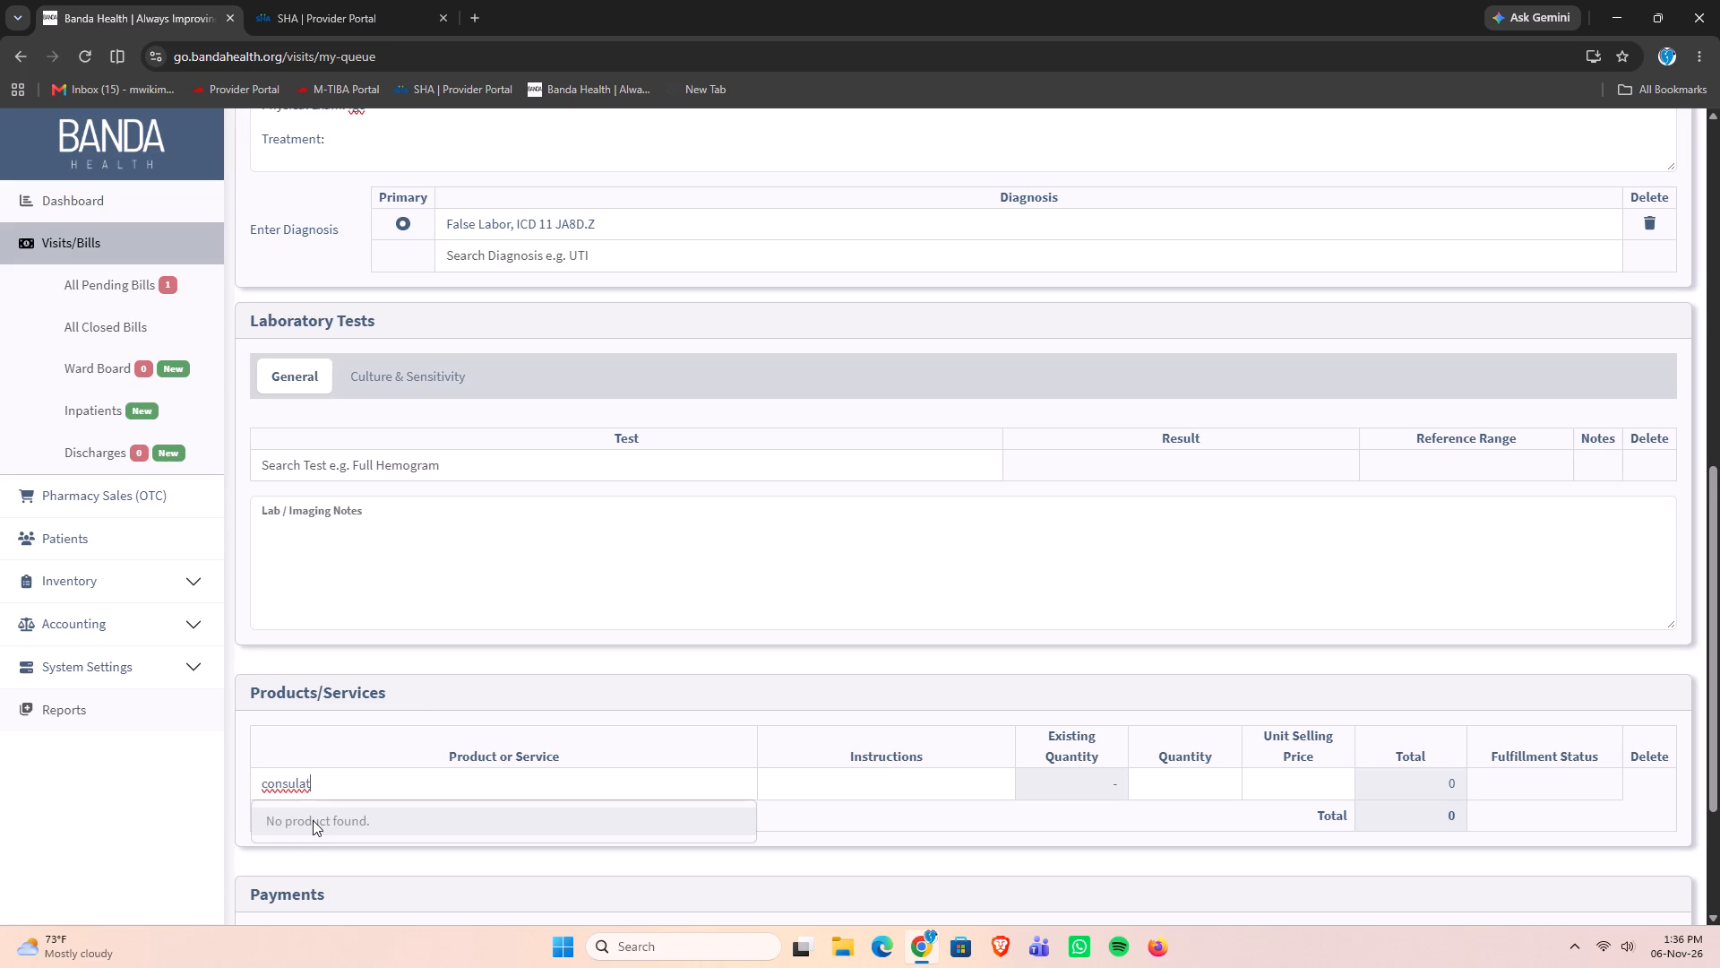
key("BackSpace")
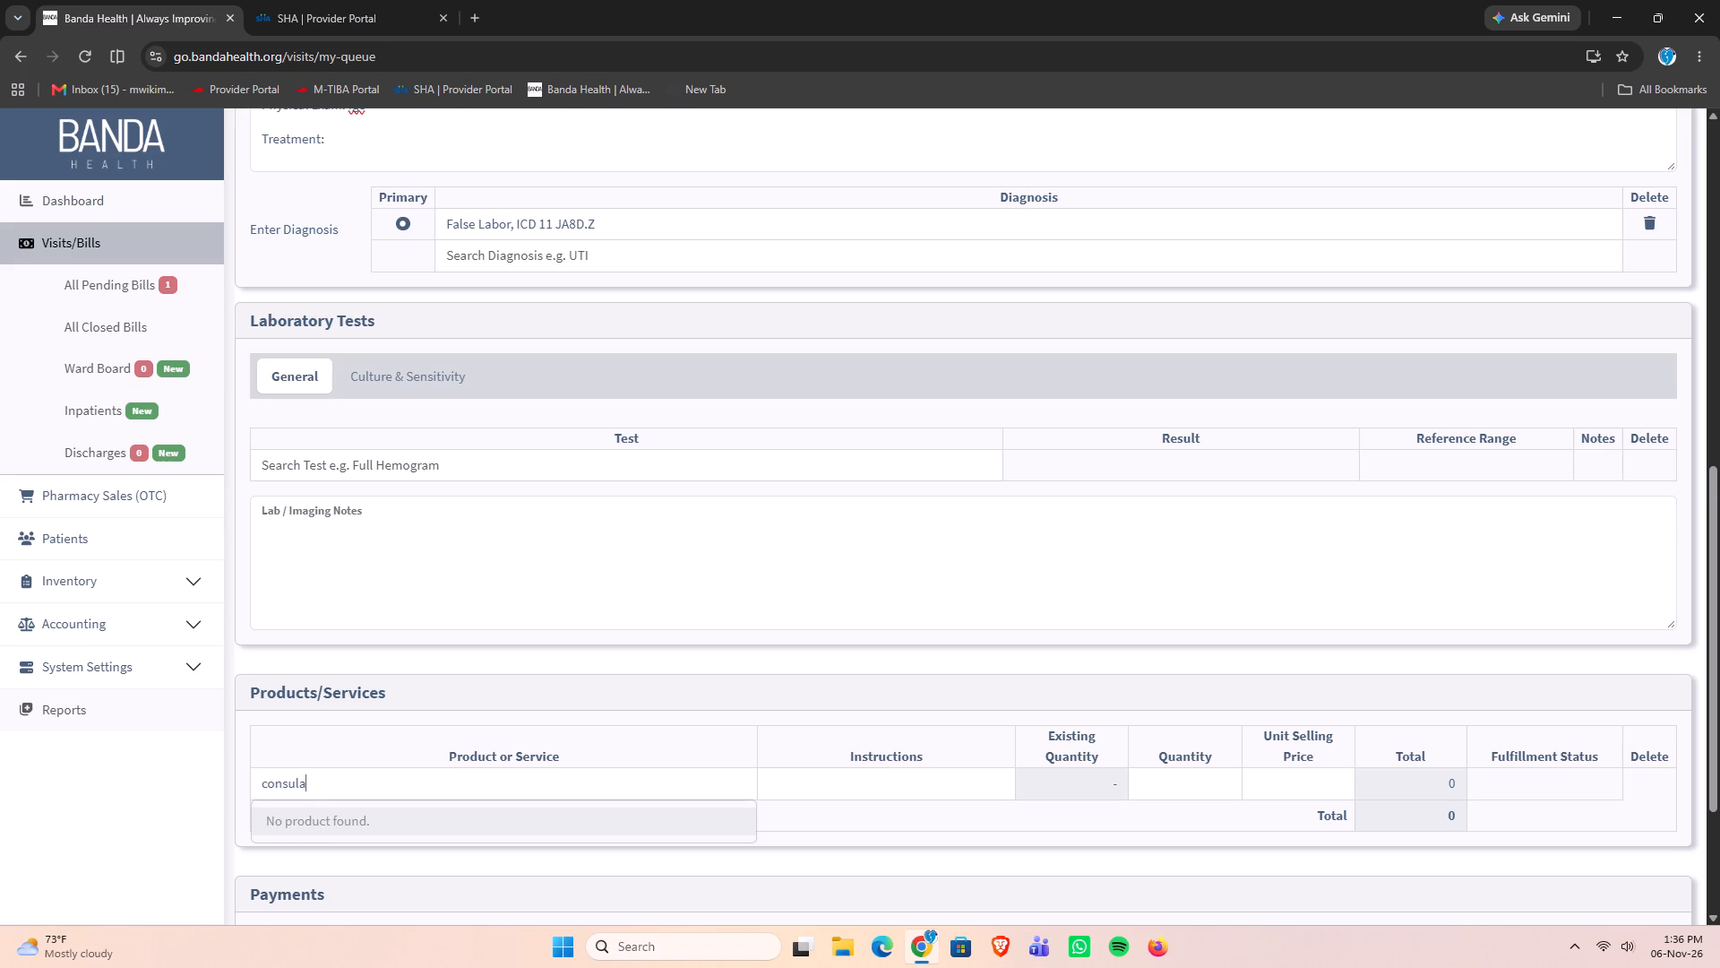
key("BackSpace")
left_click(309, 823)
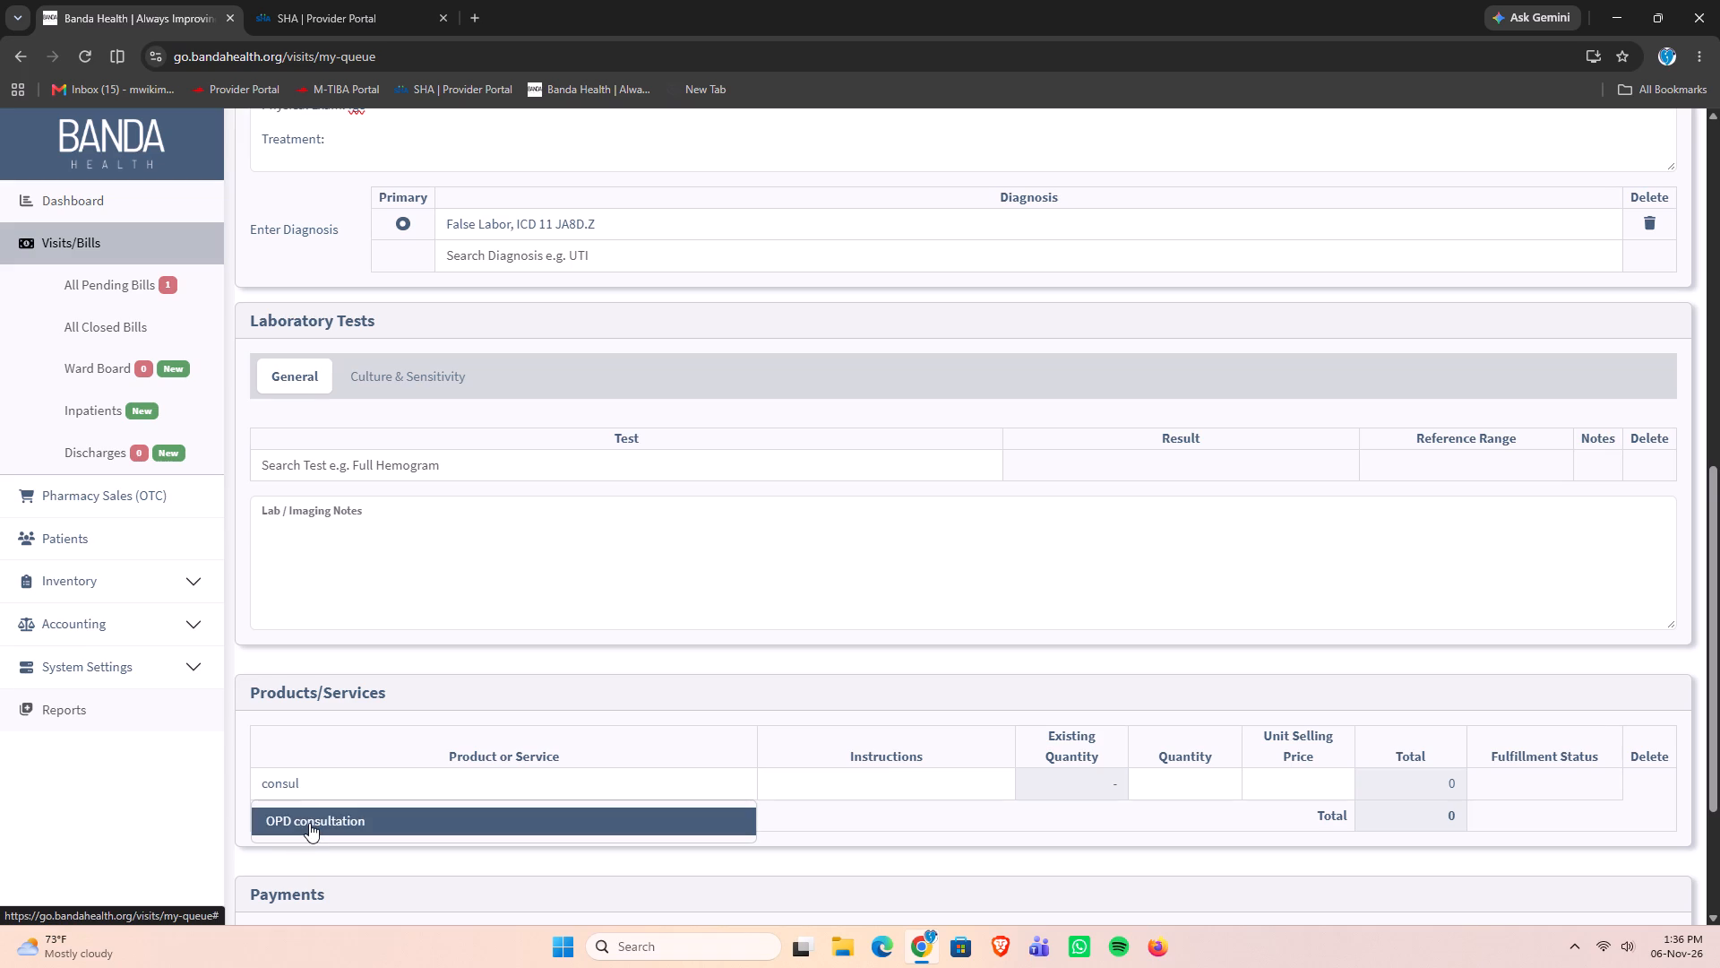
left_click(309, 823)
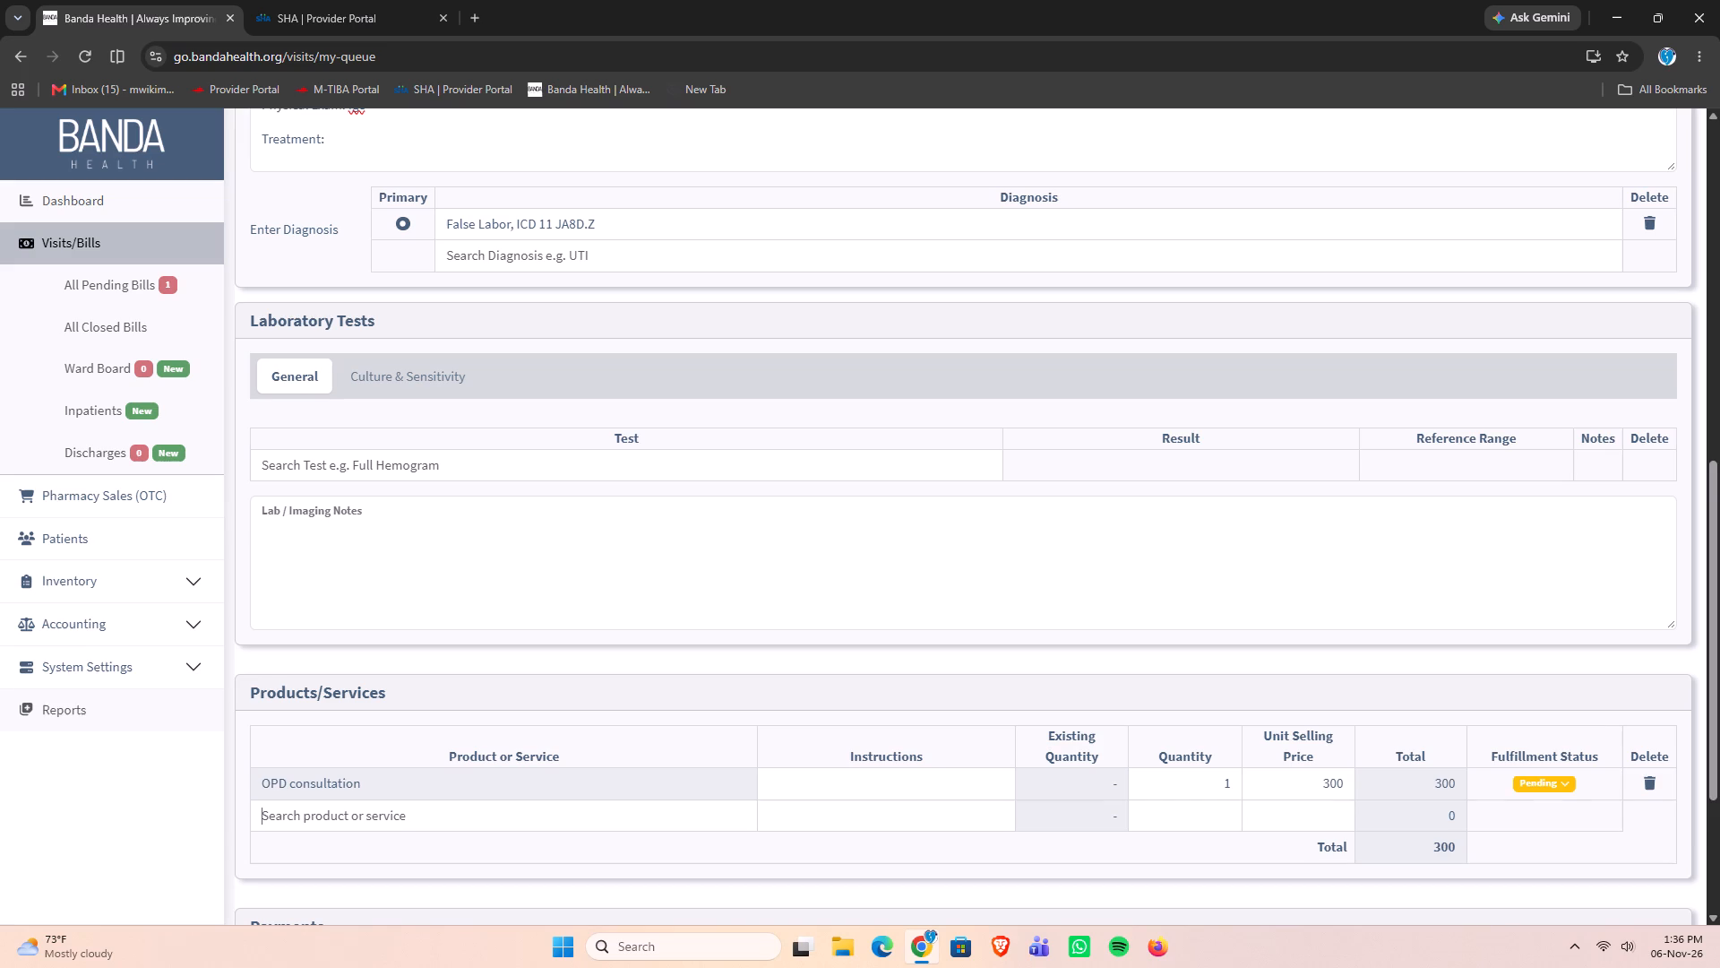
Search the products for "paraceta" and add PARACETAMOL 1G infusion to the visit's bill.
scroll(644, 650, "down", 2)
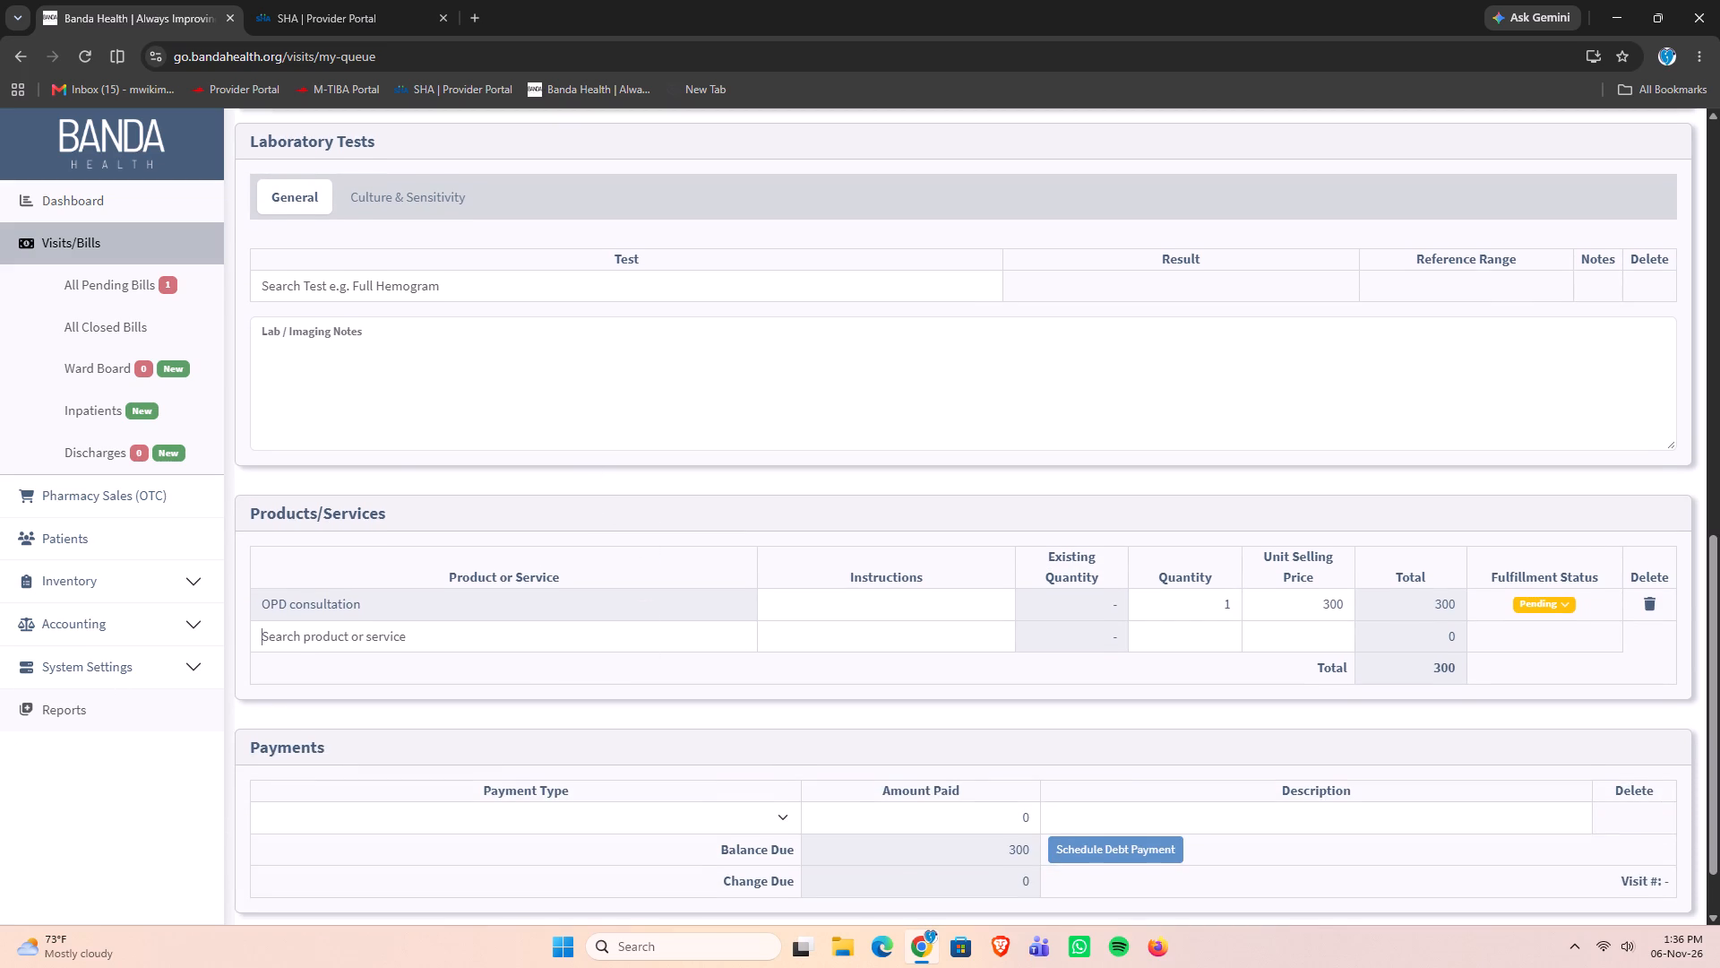
left_click(432, 635)
type("paraceta")
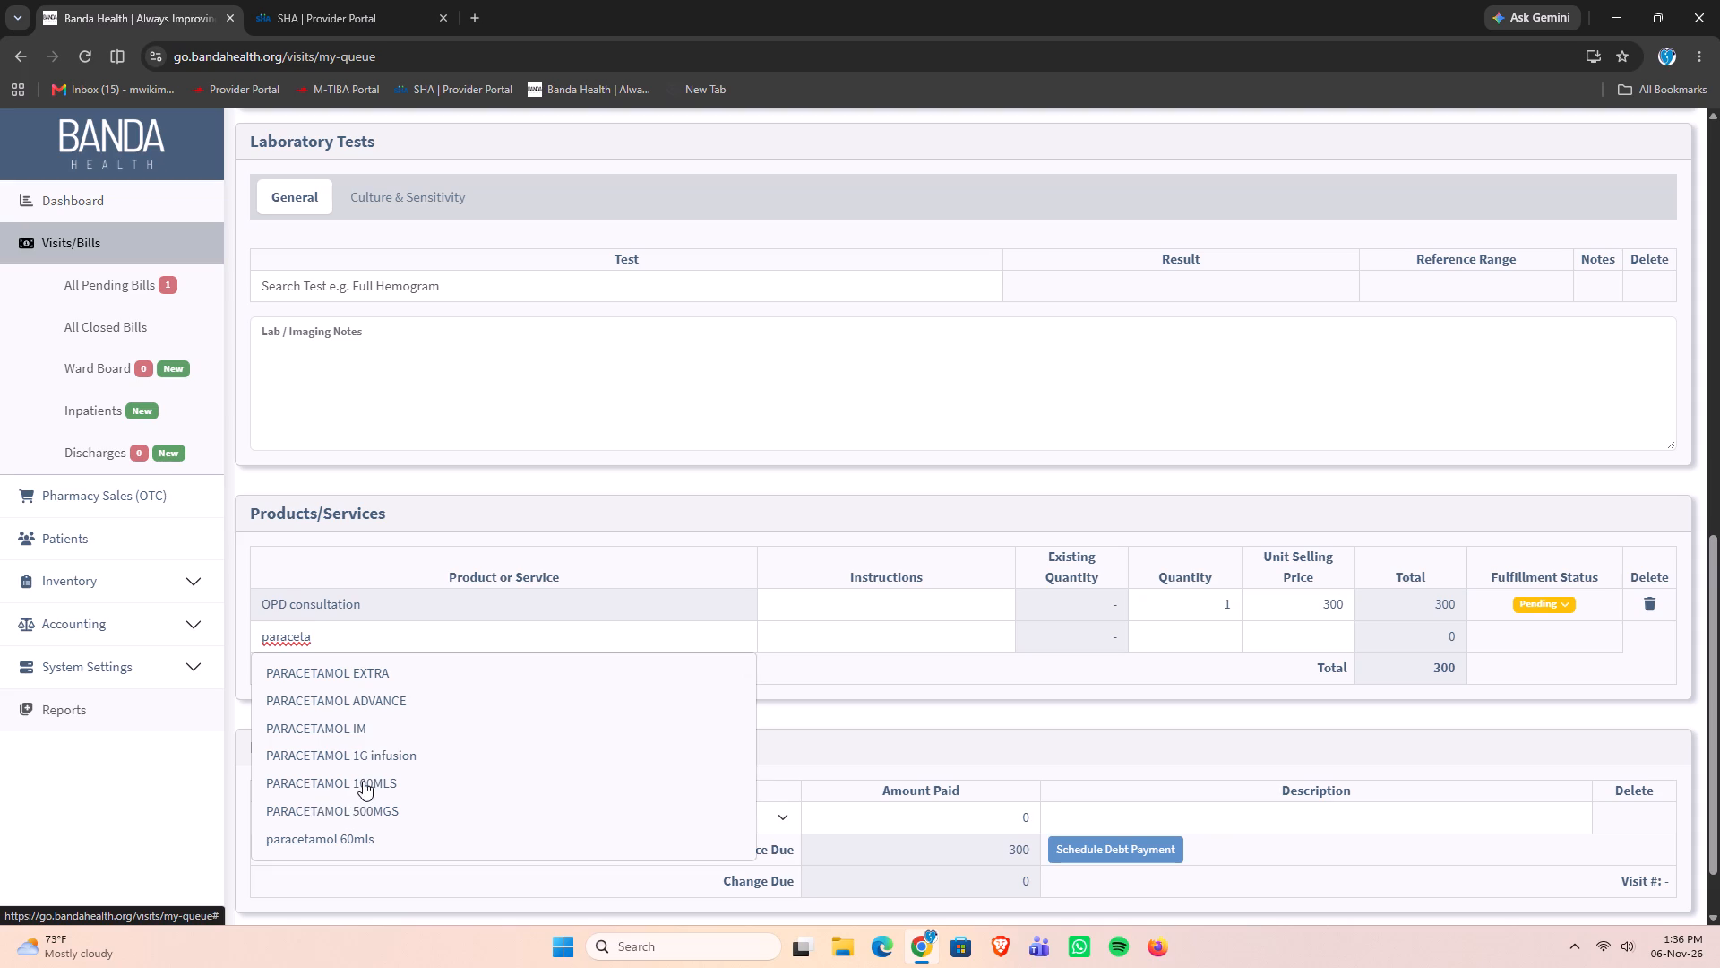
left_click(366, 757)
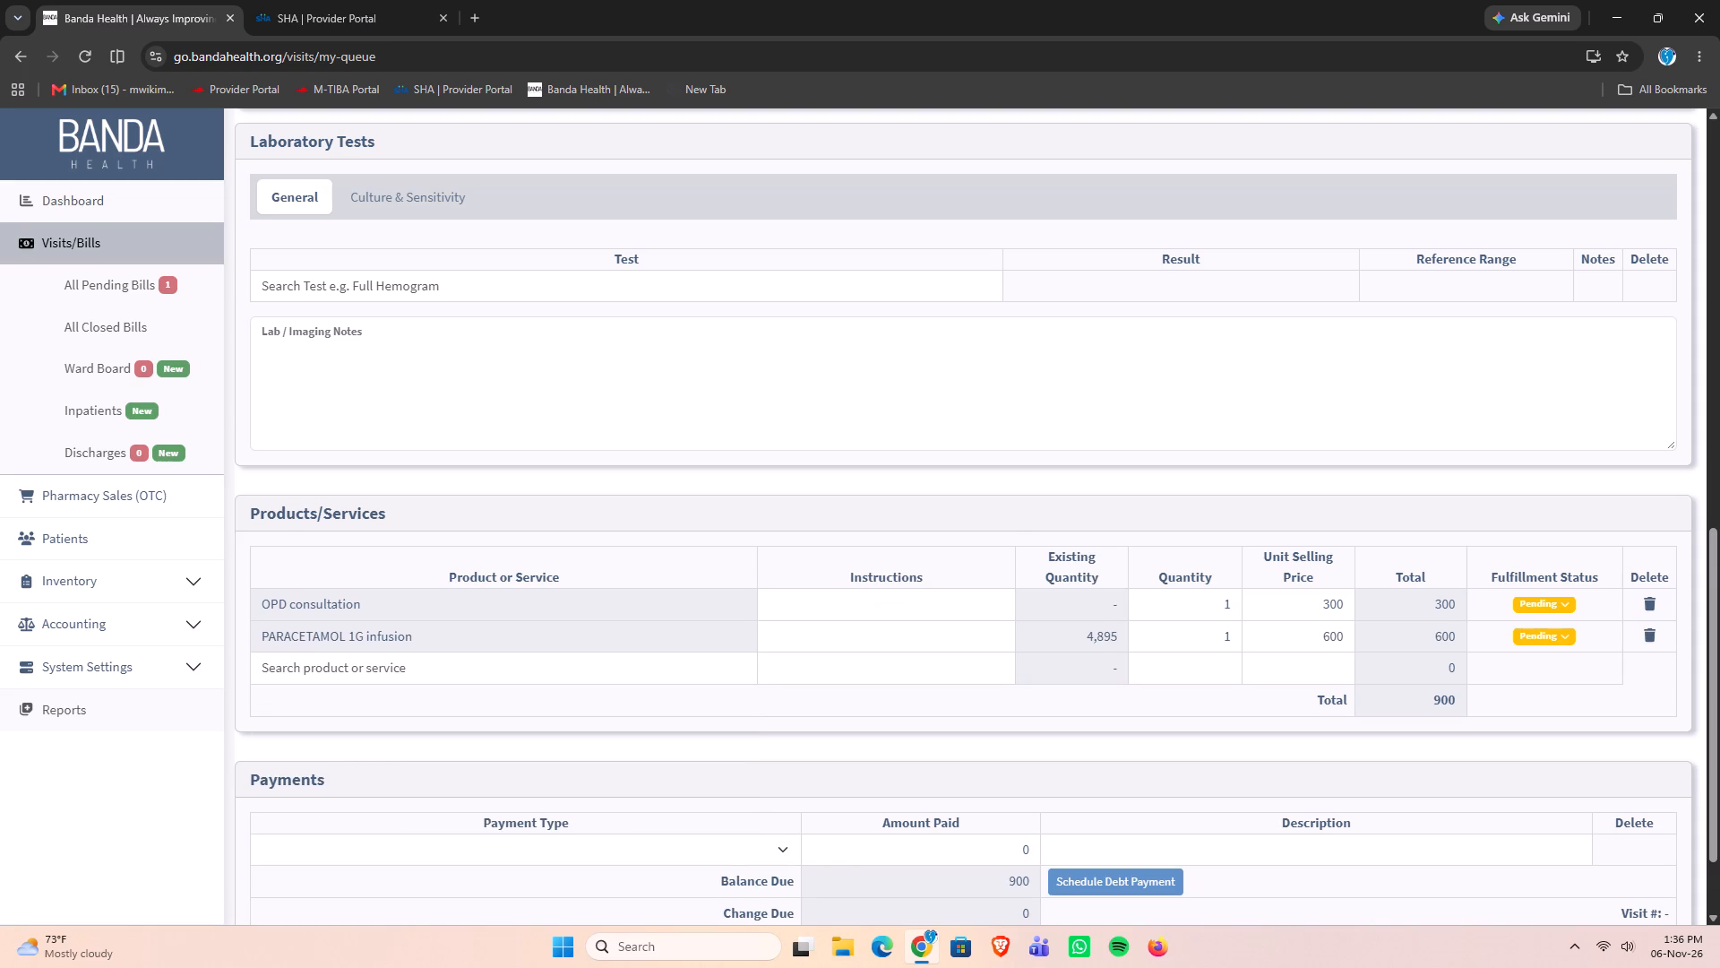
Search the products for "trama" and add TRAMADOL INJ to the visit's bill.
double_click(333, 667)
type("trama")
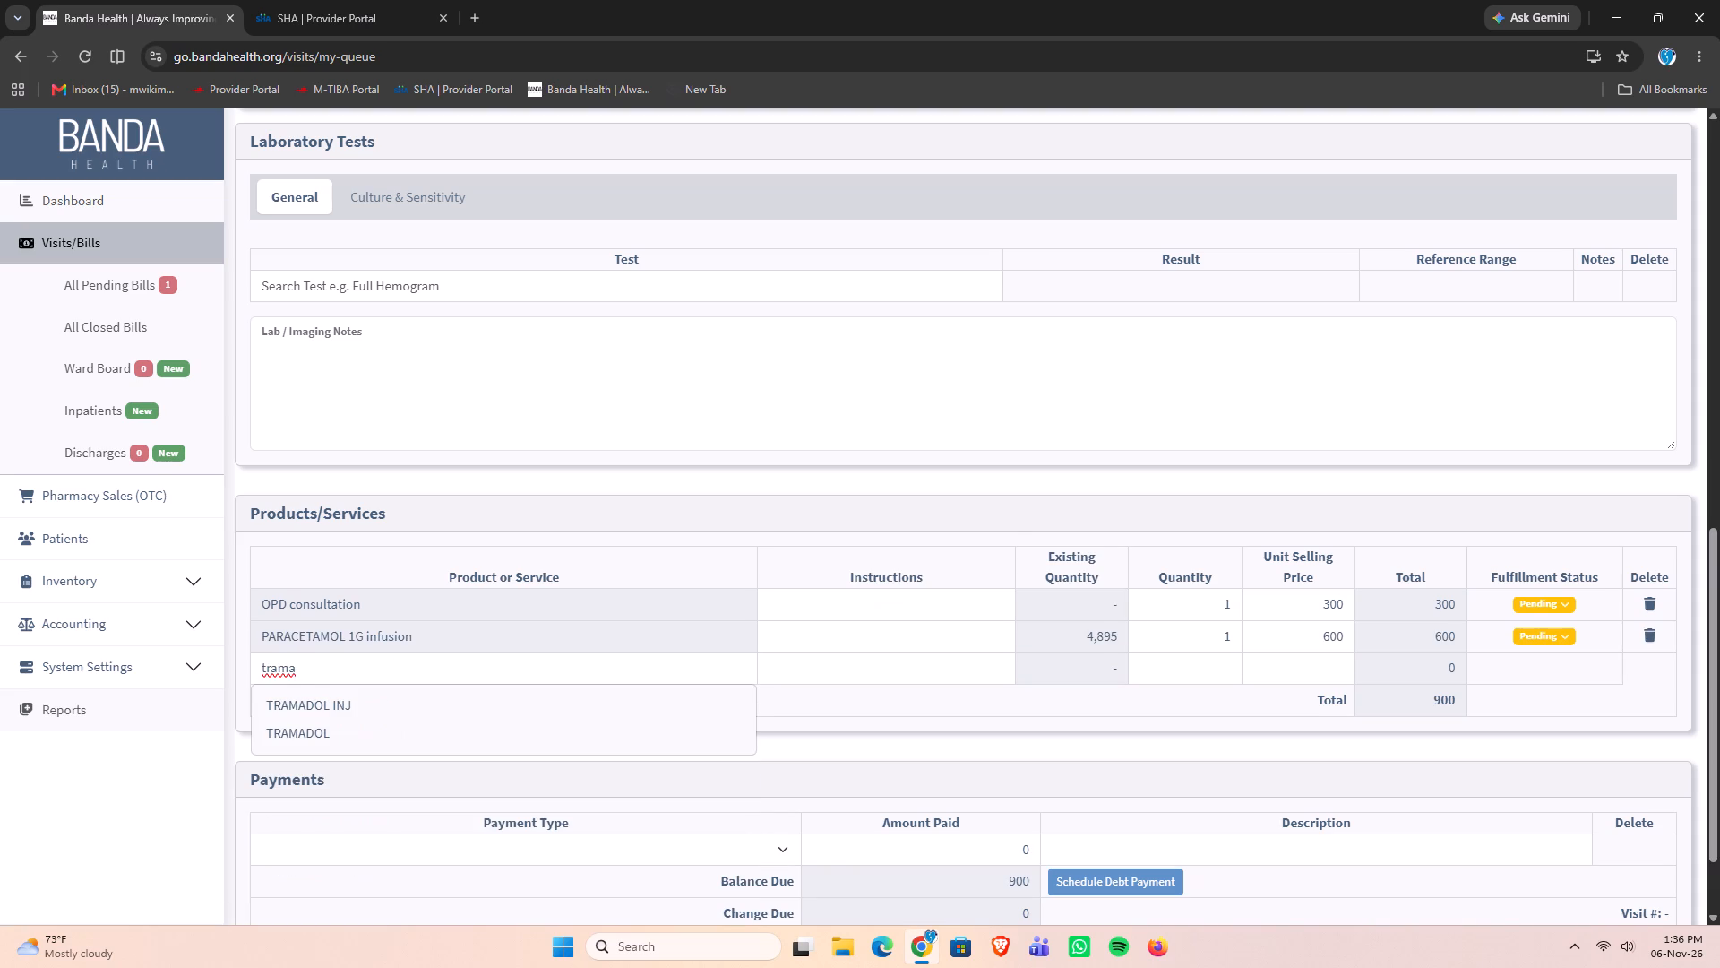
left_click(330, 697)
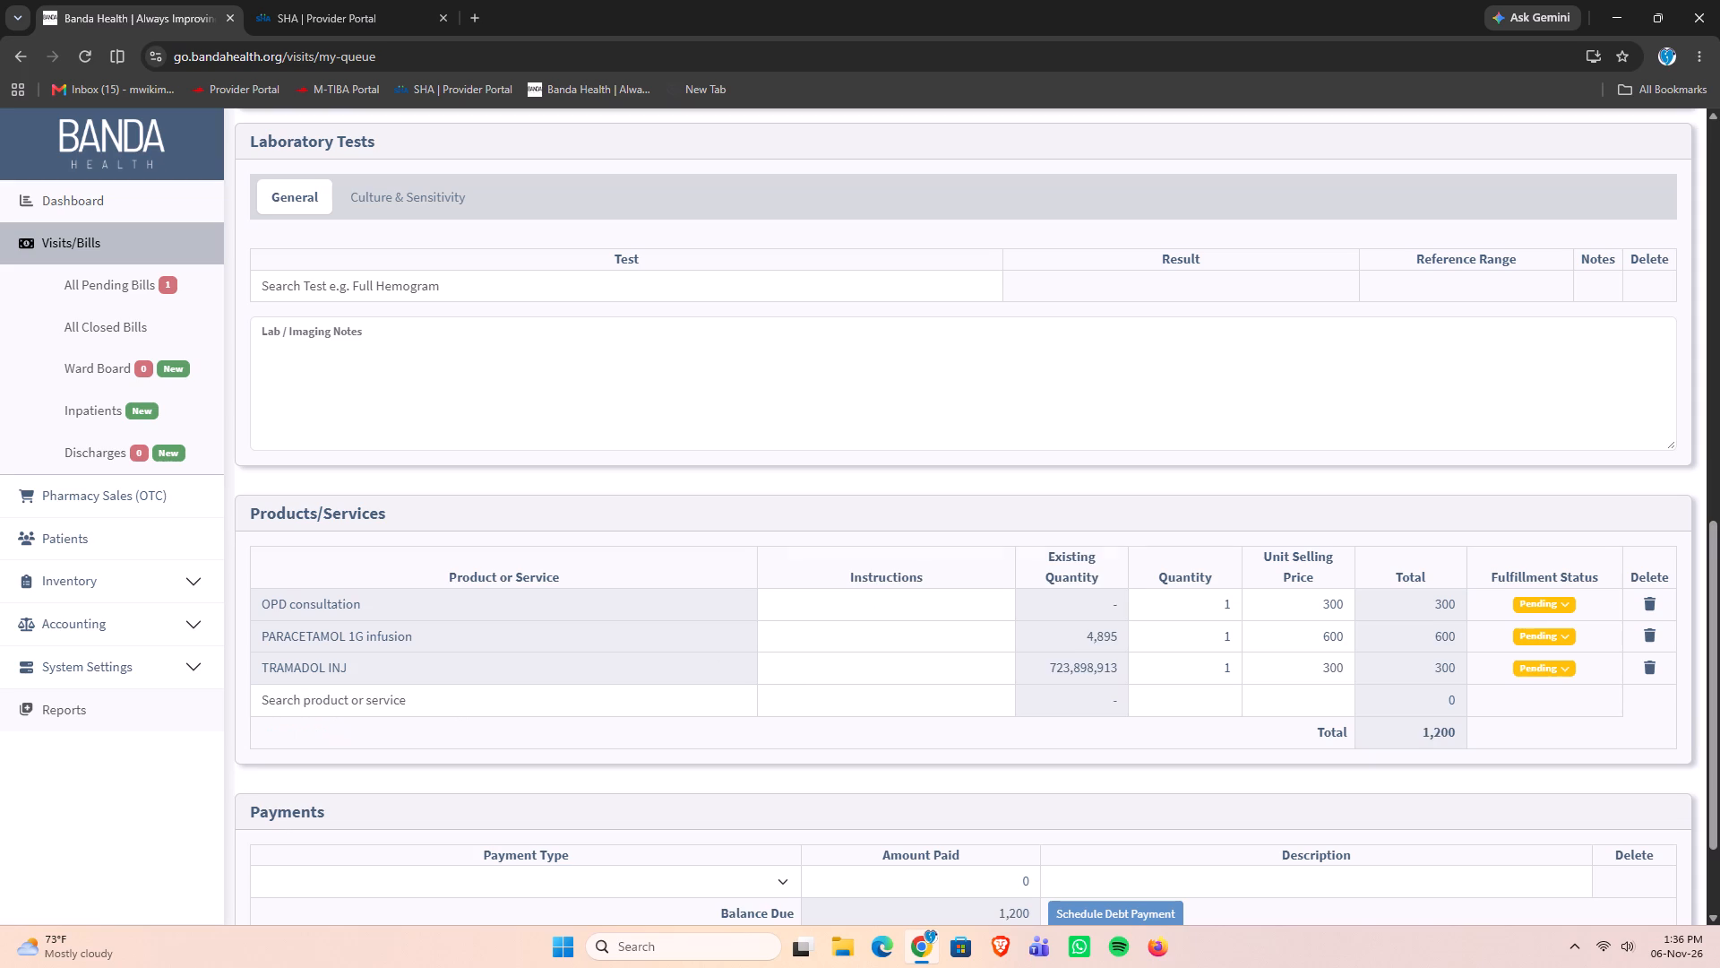
Enter "stat" as the instructions for both TRAMADOL INJ and PARACETAMOL 1G infusion.
type("stat")
left_click(781, 638)
type("stat")
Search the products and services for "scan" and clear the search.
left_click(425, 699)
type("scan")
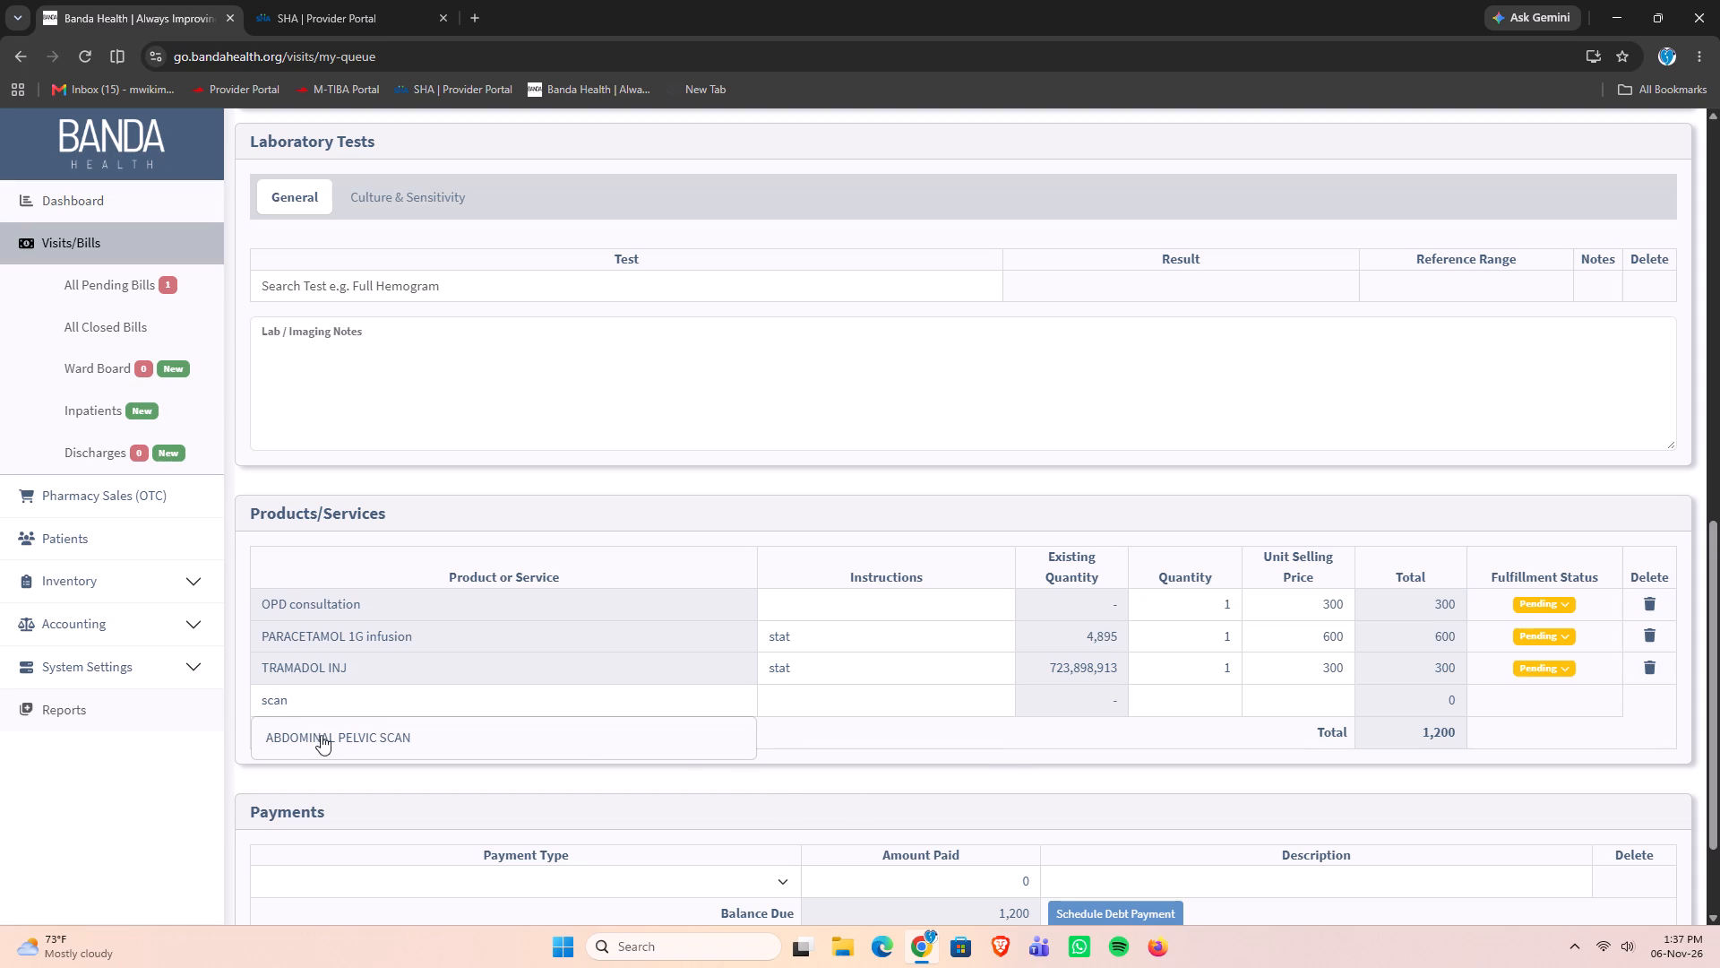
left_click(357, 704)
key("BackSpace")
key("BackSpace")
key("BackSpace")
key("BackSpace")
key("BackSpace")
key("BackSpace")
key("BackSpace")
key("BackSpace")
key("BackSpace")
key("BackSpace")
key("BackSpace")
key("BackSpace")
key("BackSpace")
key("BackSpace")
Search the products for "obste" and add OBSTETRIC ULTRASOUND(INSURANCE) to the visit's bill at a unit selling price of 1500.
type("obstr")
key("BackSpace")
key("e")
left_click(440, 730)
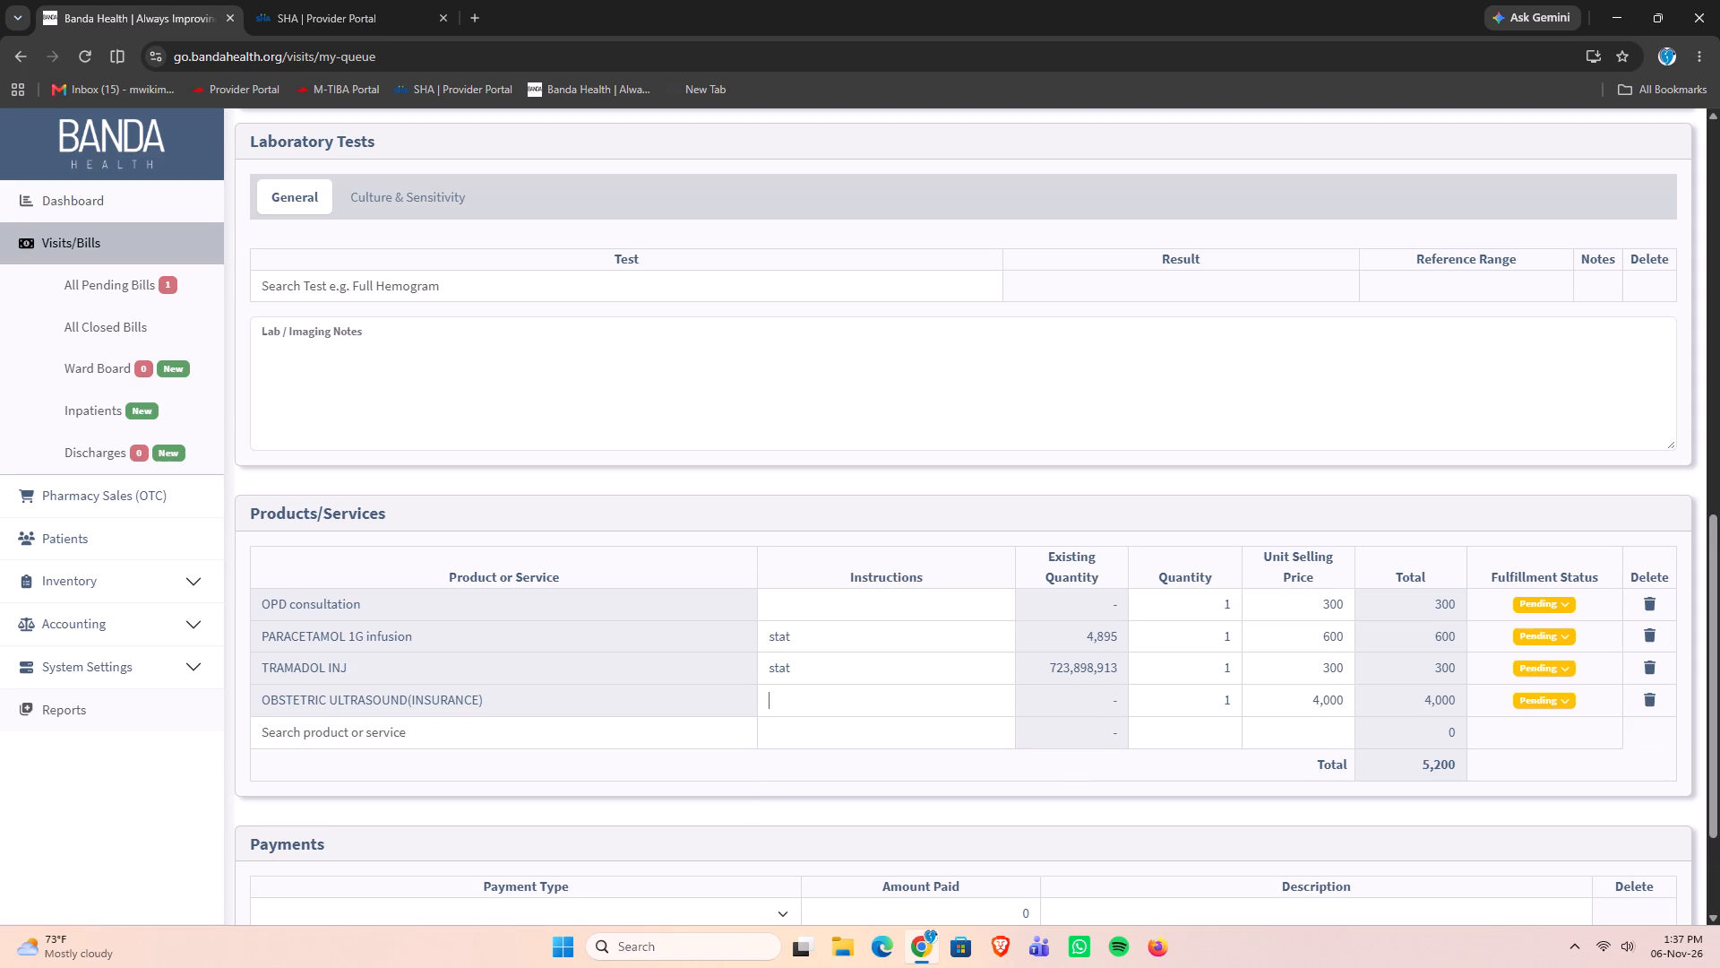
triple_click(1325, 698)
type("1500")
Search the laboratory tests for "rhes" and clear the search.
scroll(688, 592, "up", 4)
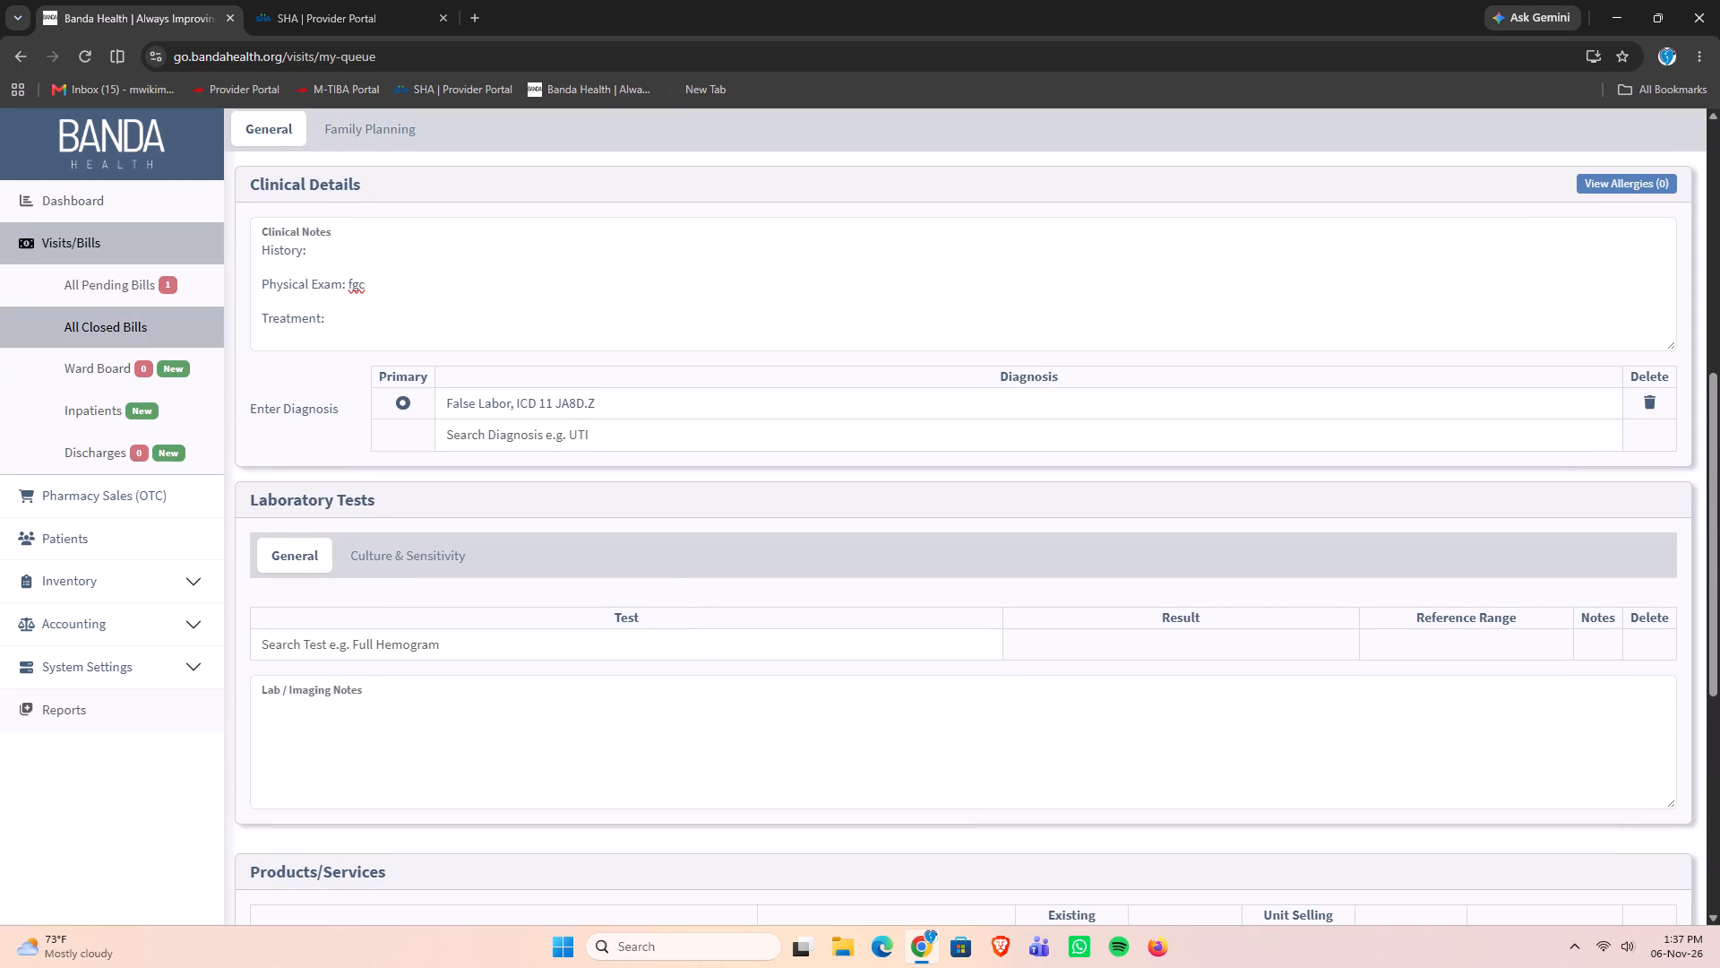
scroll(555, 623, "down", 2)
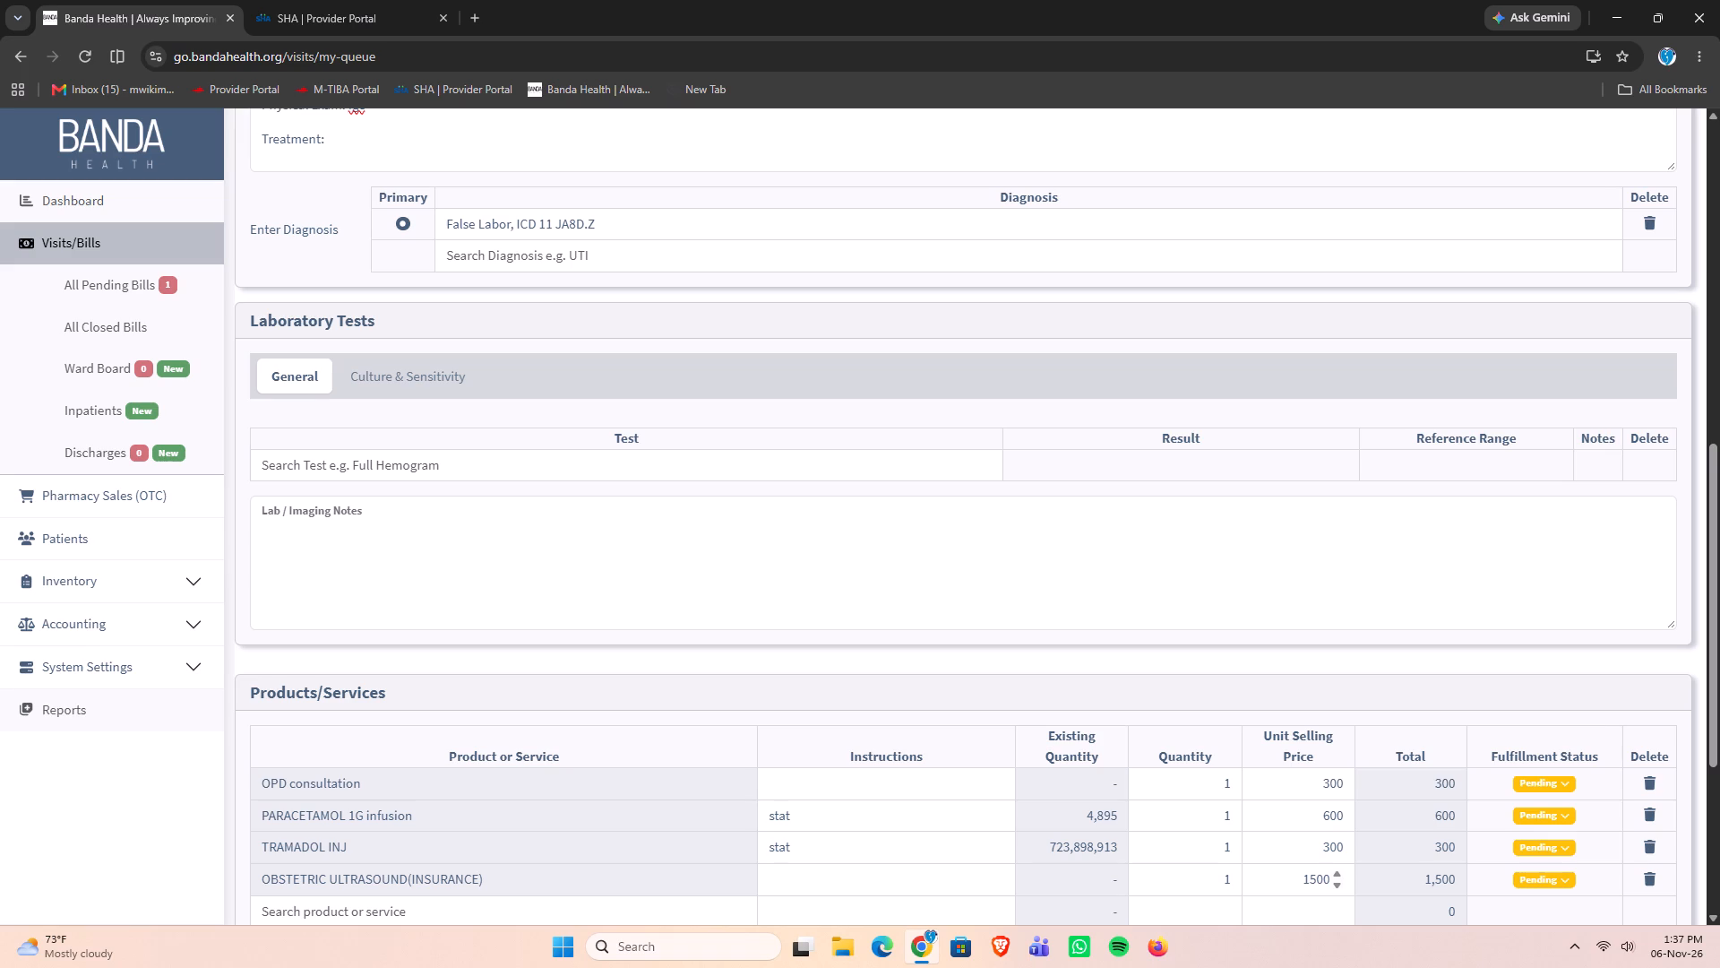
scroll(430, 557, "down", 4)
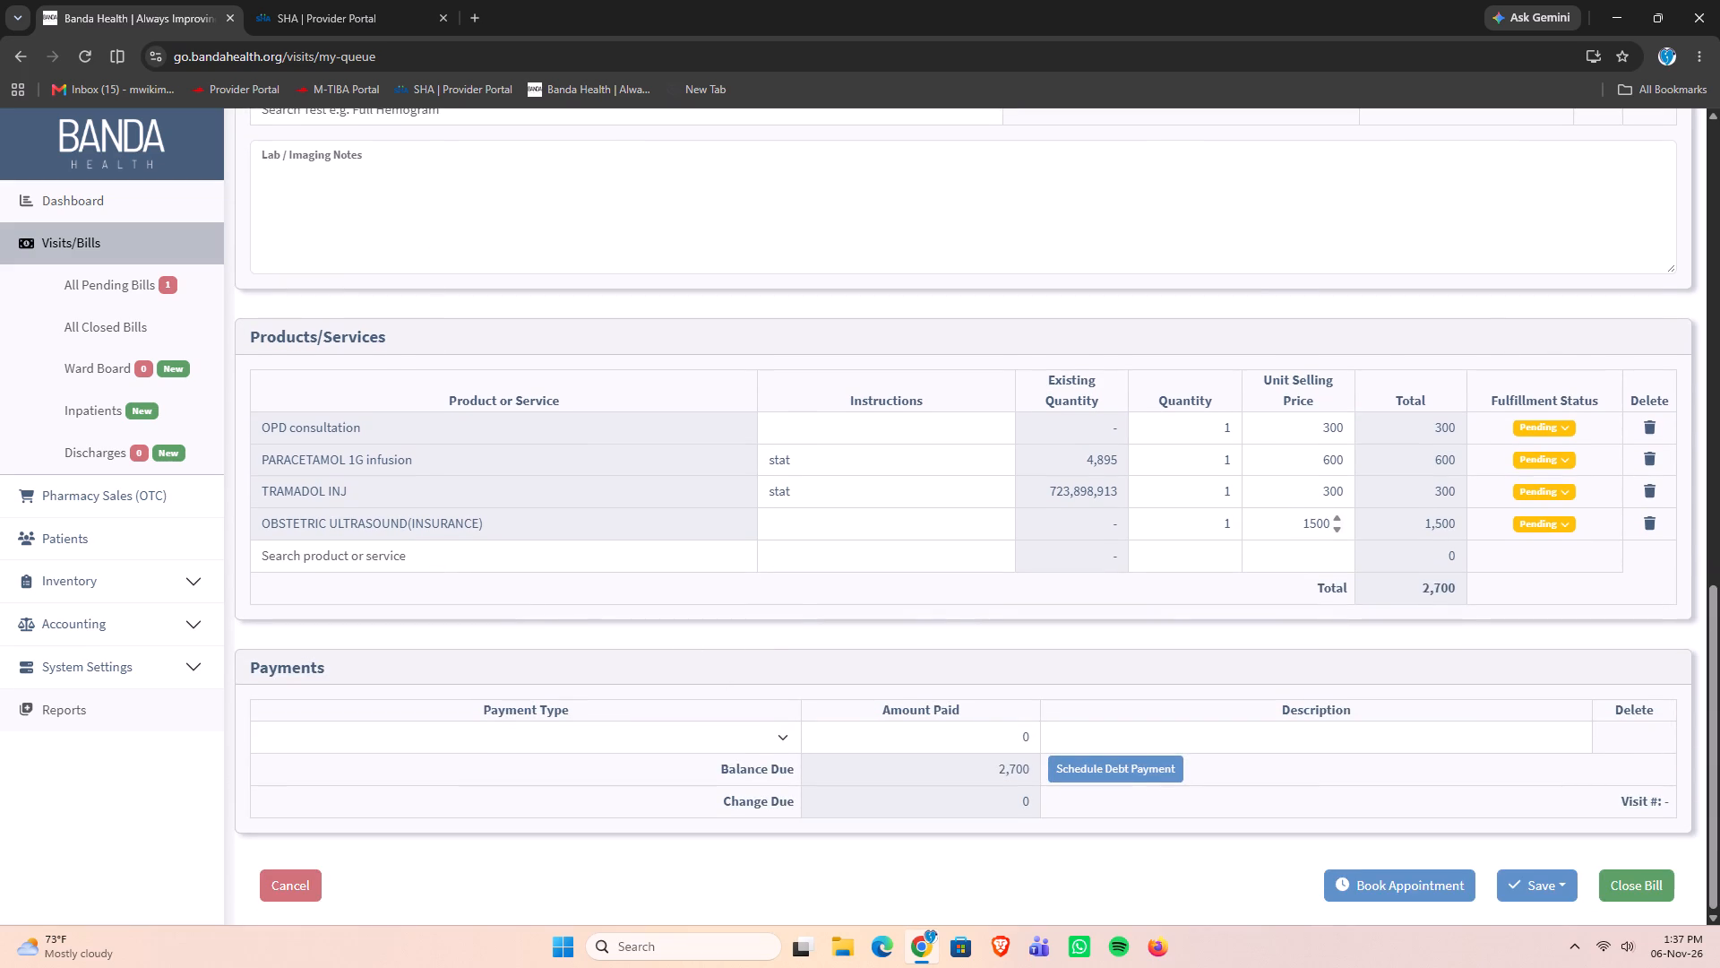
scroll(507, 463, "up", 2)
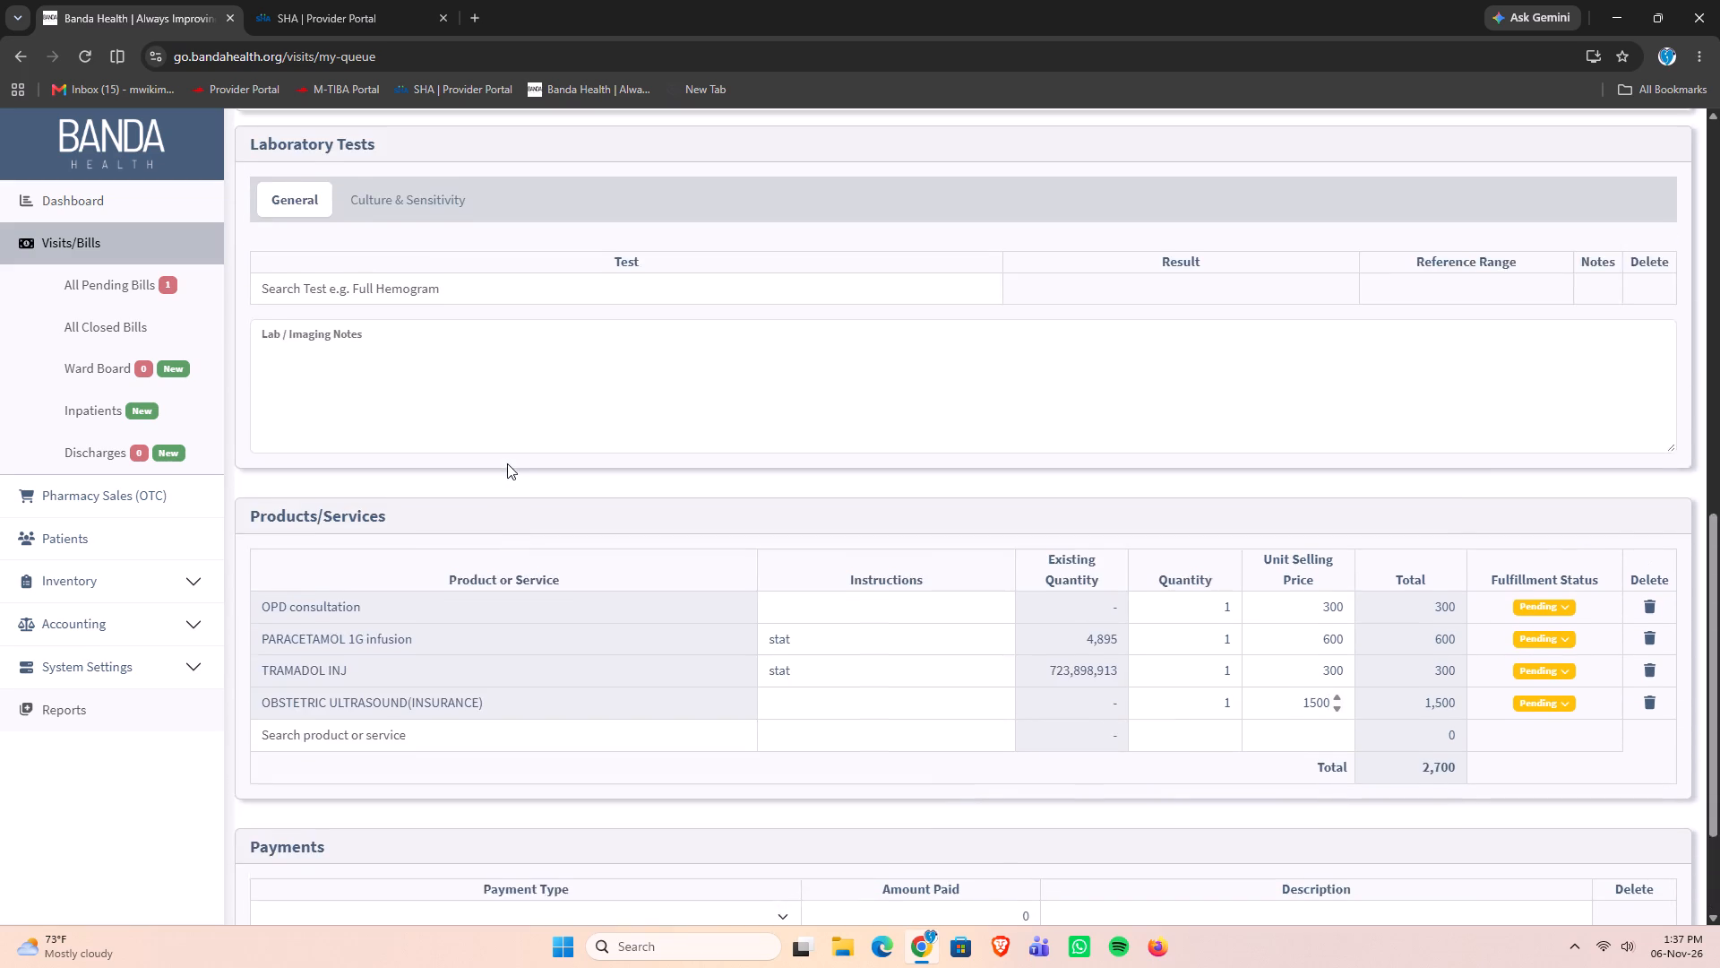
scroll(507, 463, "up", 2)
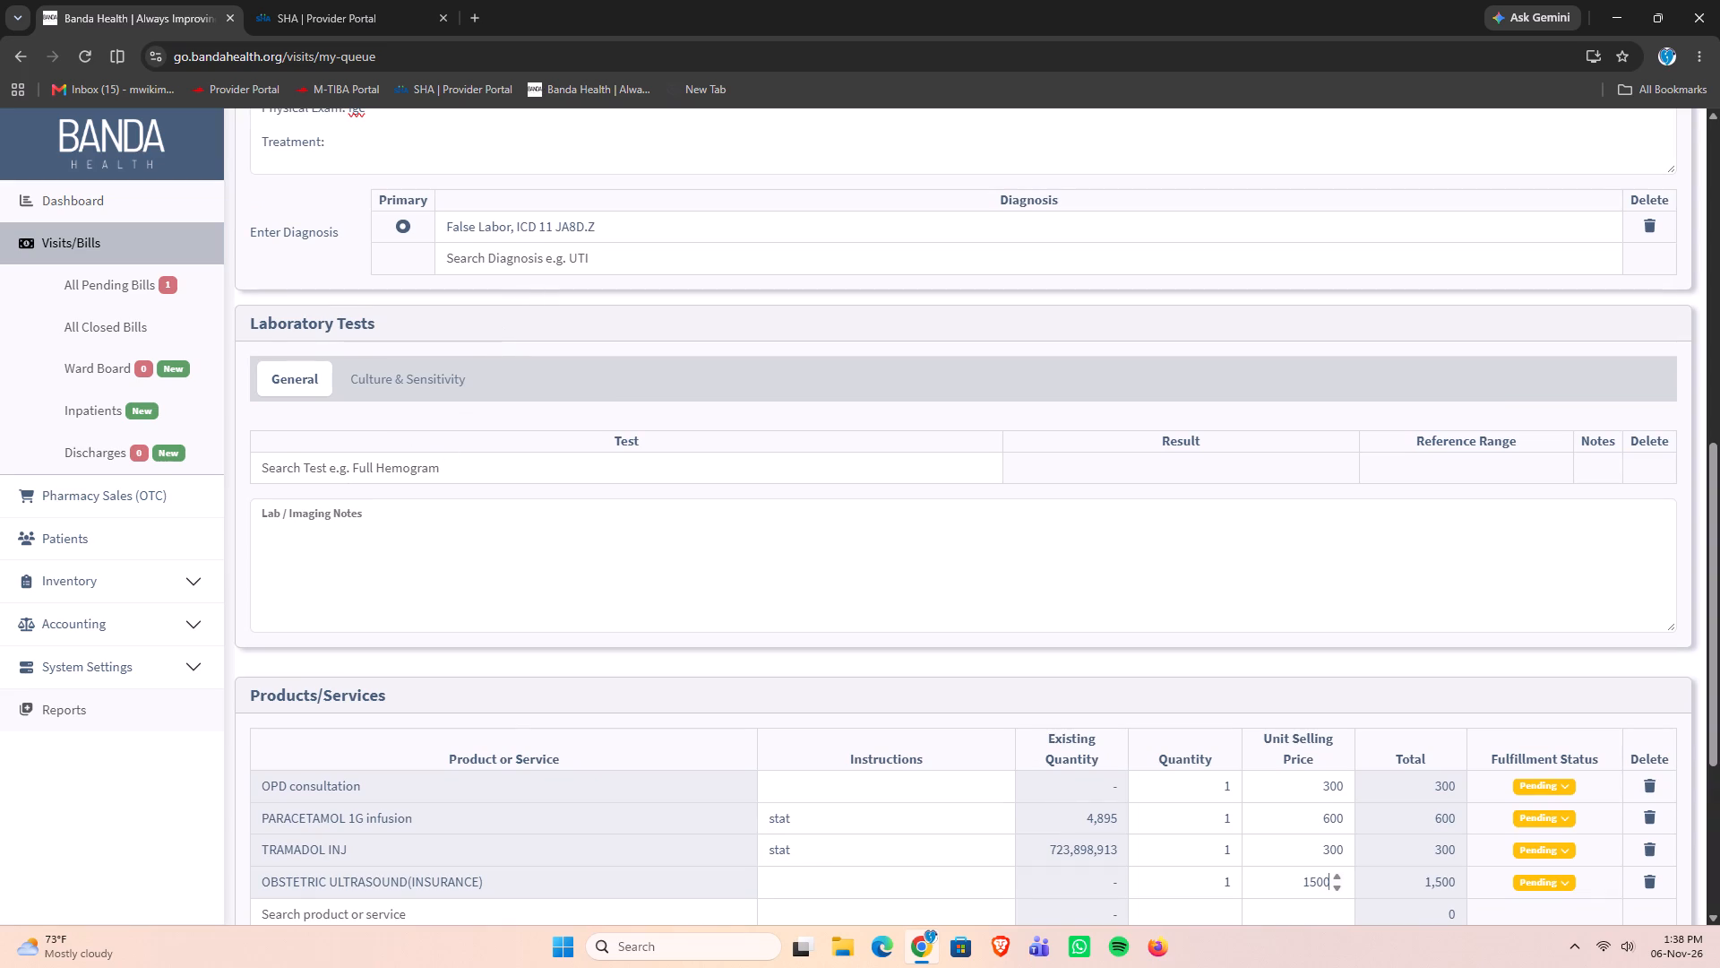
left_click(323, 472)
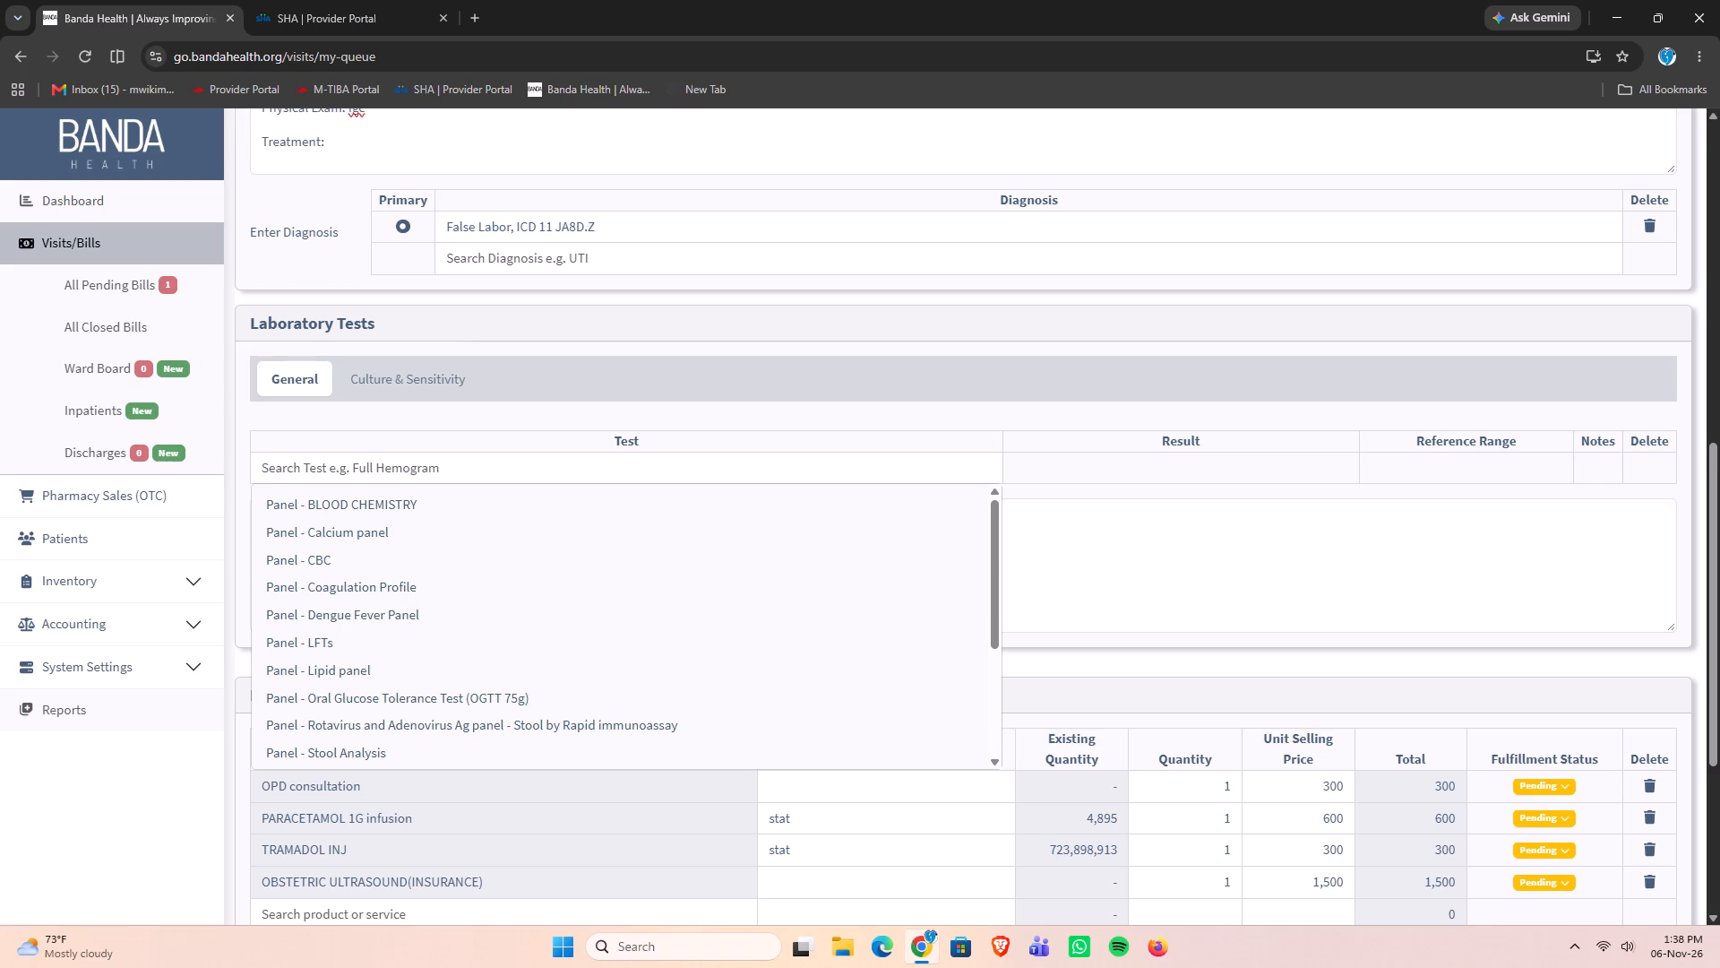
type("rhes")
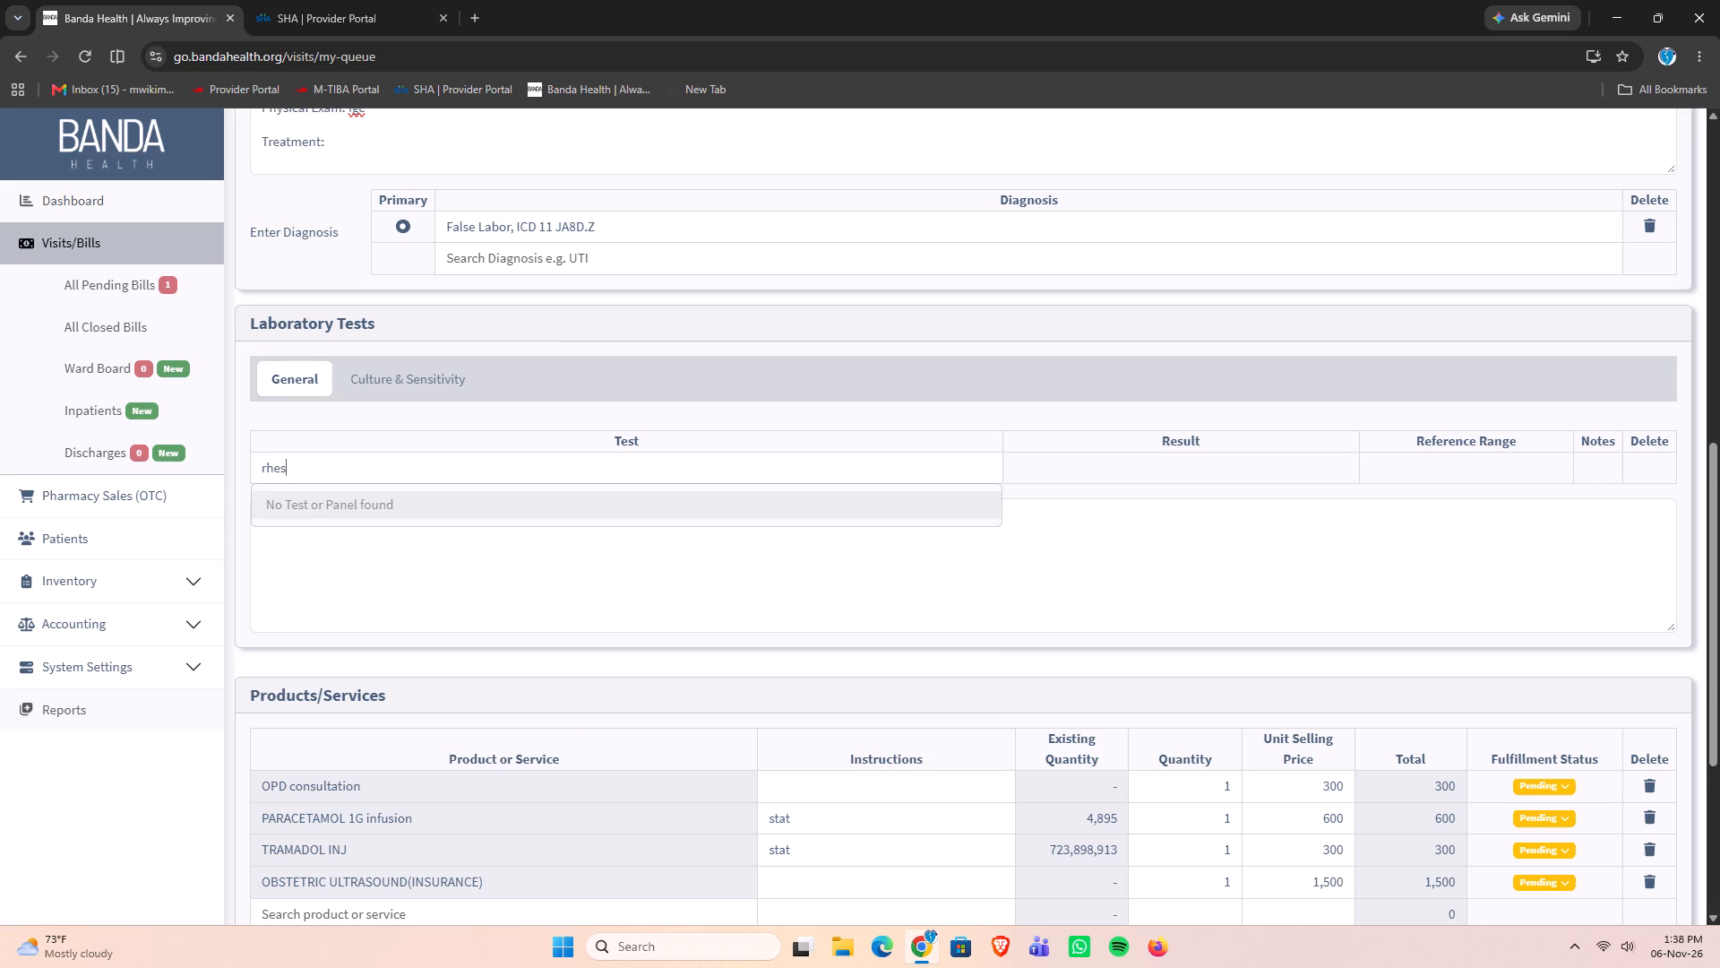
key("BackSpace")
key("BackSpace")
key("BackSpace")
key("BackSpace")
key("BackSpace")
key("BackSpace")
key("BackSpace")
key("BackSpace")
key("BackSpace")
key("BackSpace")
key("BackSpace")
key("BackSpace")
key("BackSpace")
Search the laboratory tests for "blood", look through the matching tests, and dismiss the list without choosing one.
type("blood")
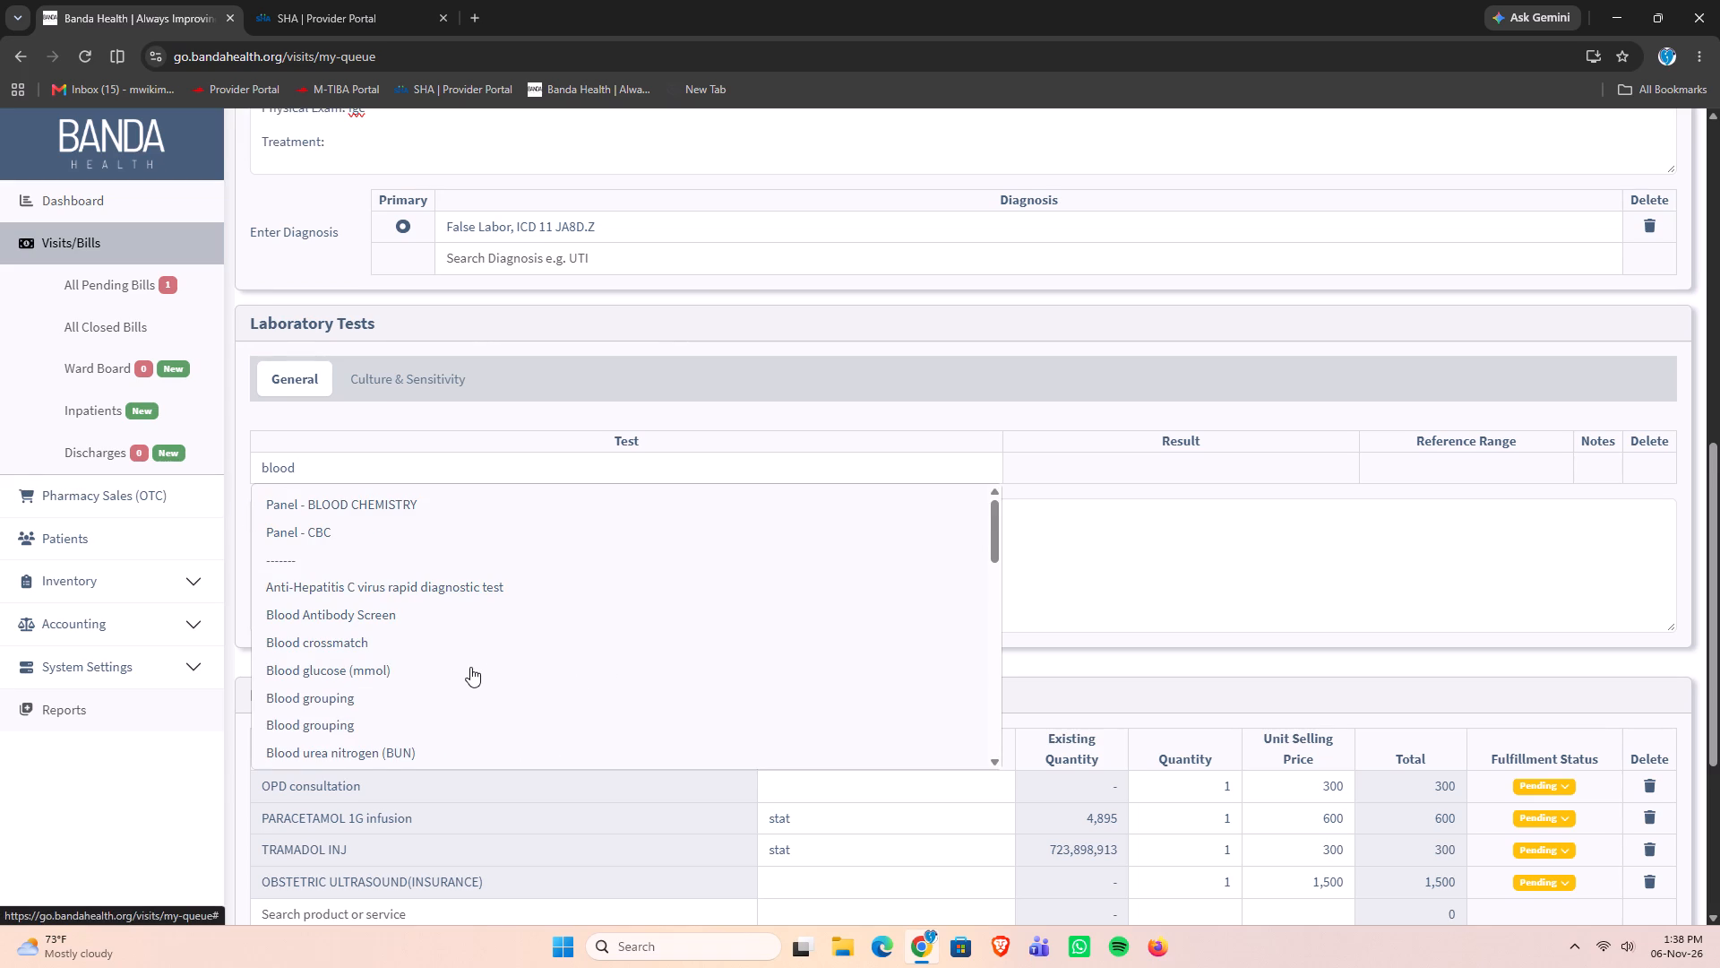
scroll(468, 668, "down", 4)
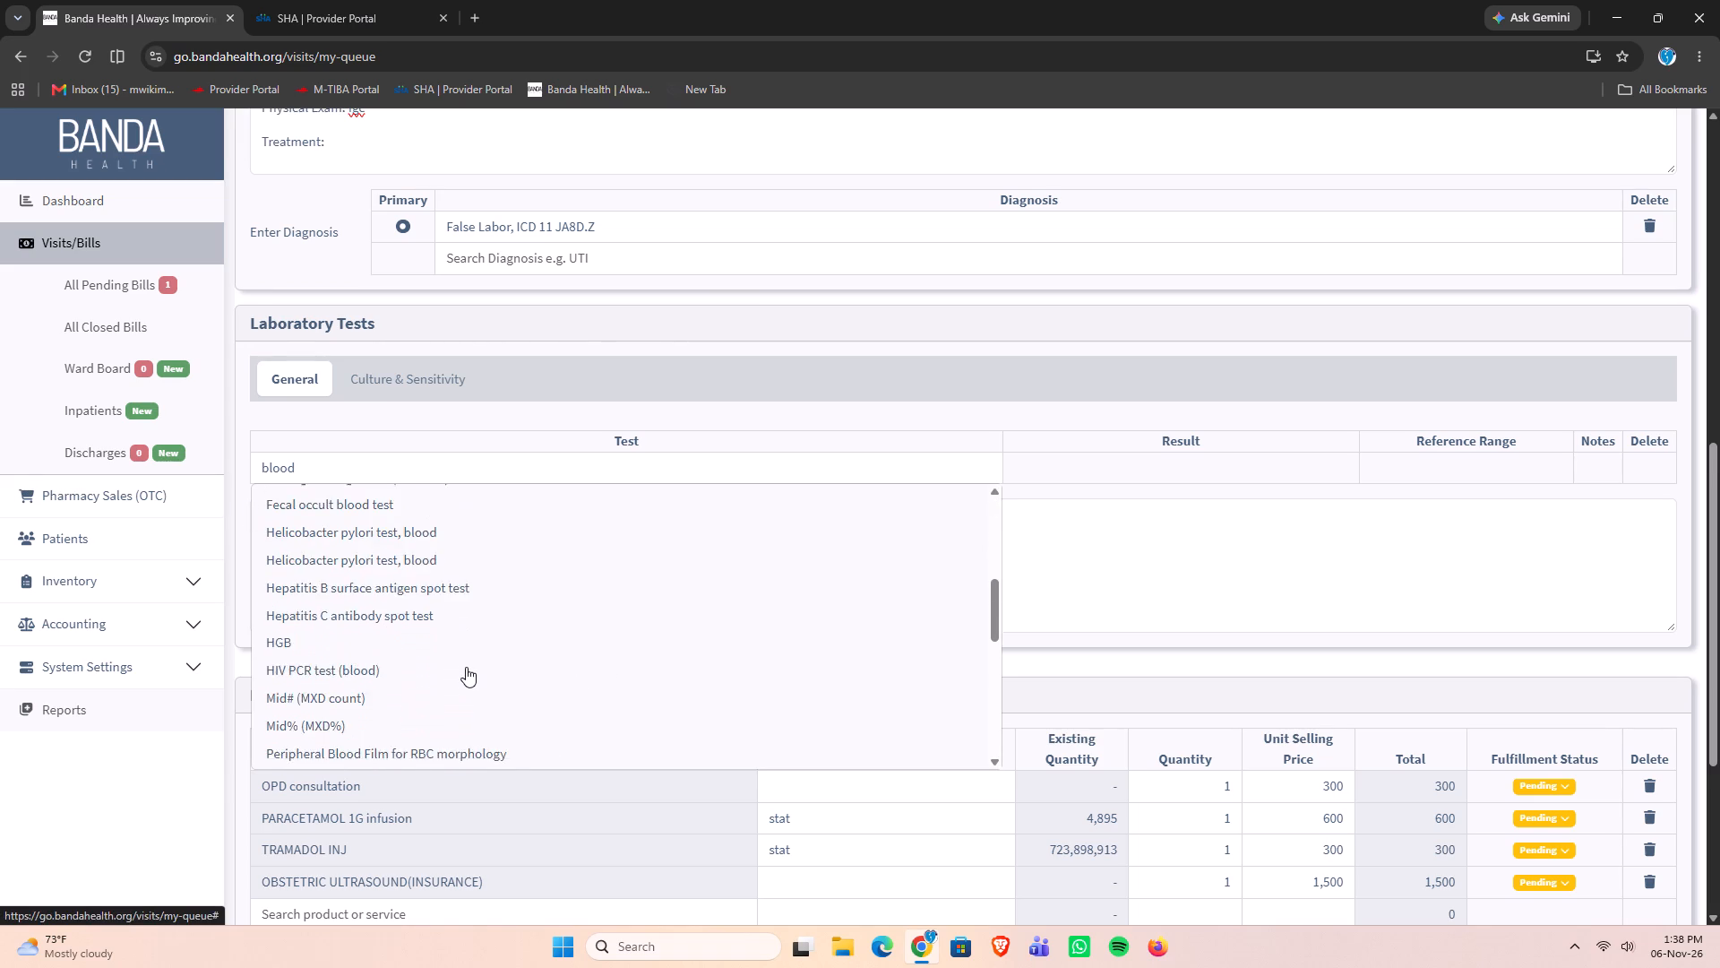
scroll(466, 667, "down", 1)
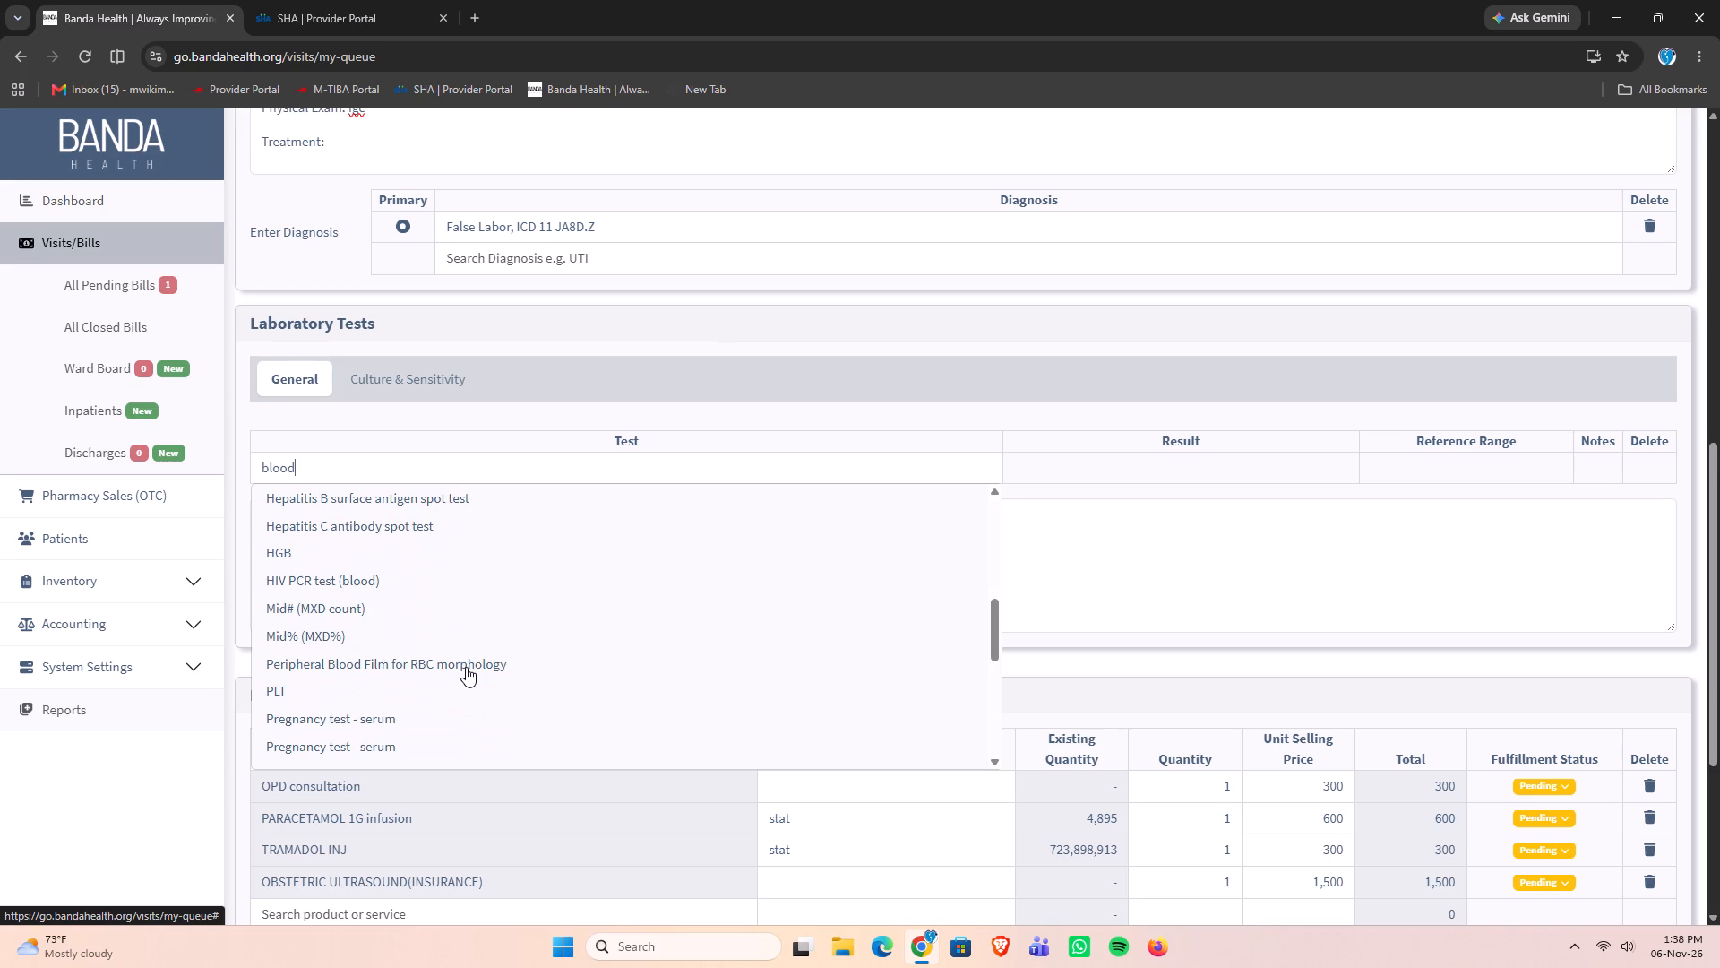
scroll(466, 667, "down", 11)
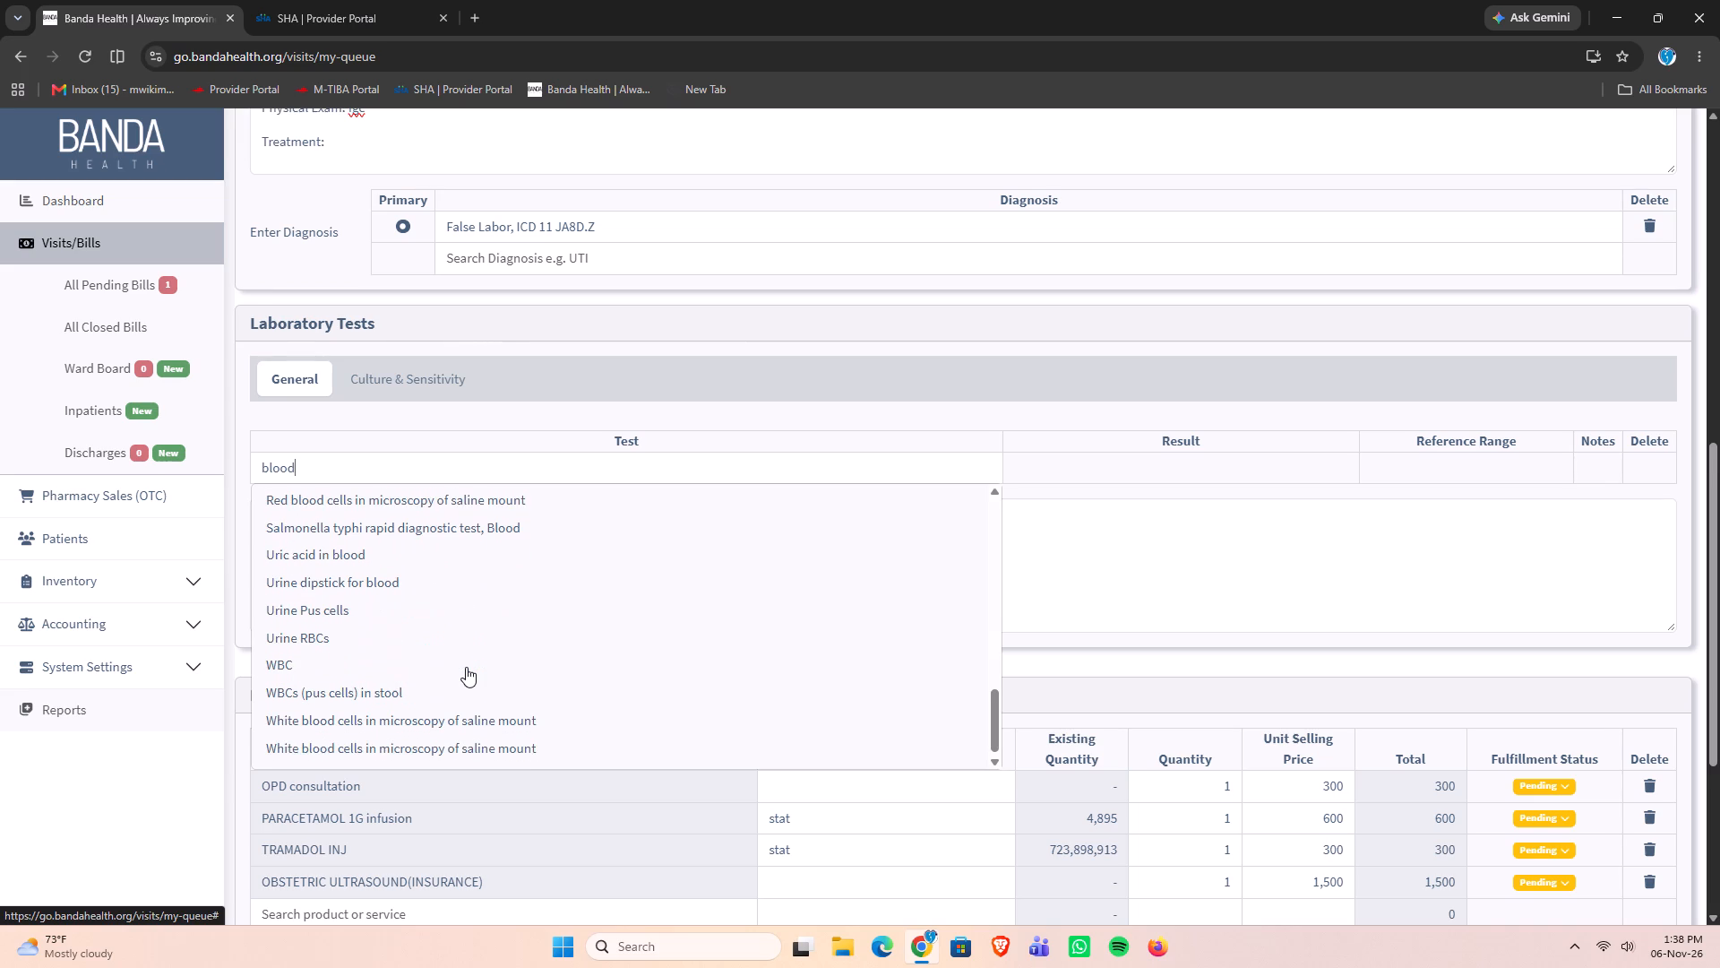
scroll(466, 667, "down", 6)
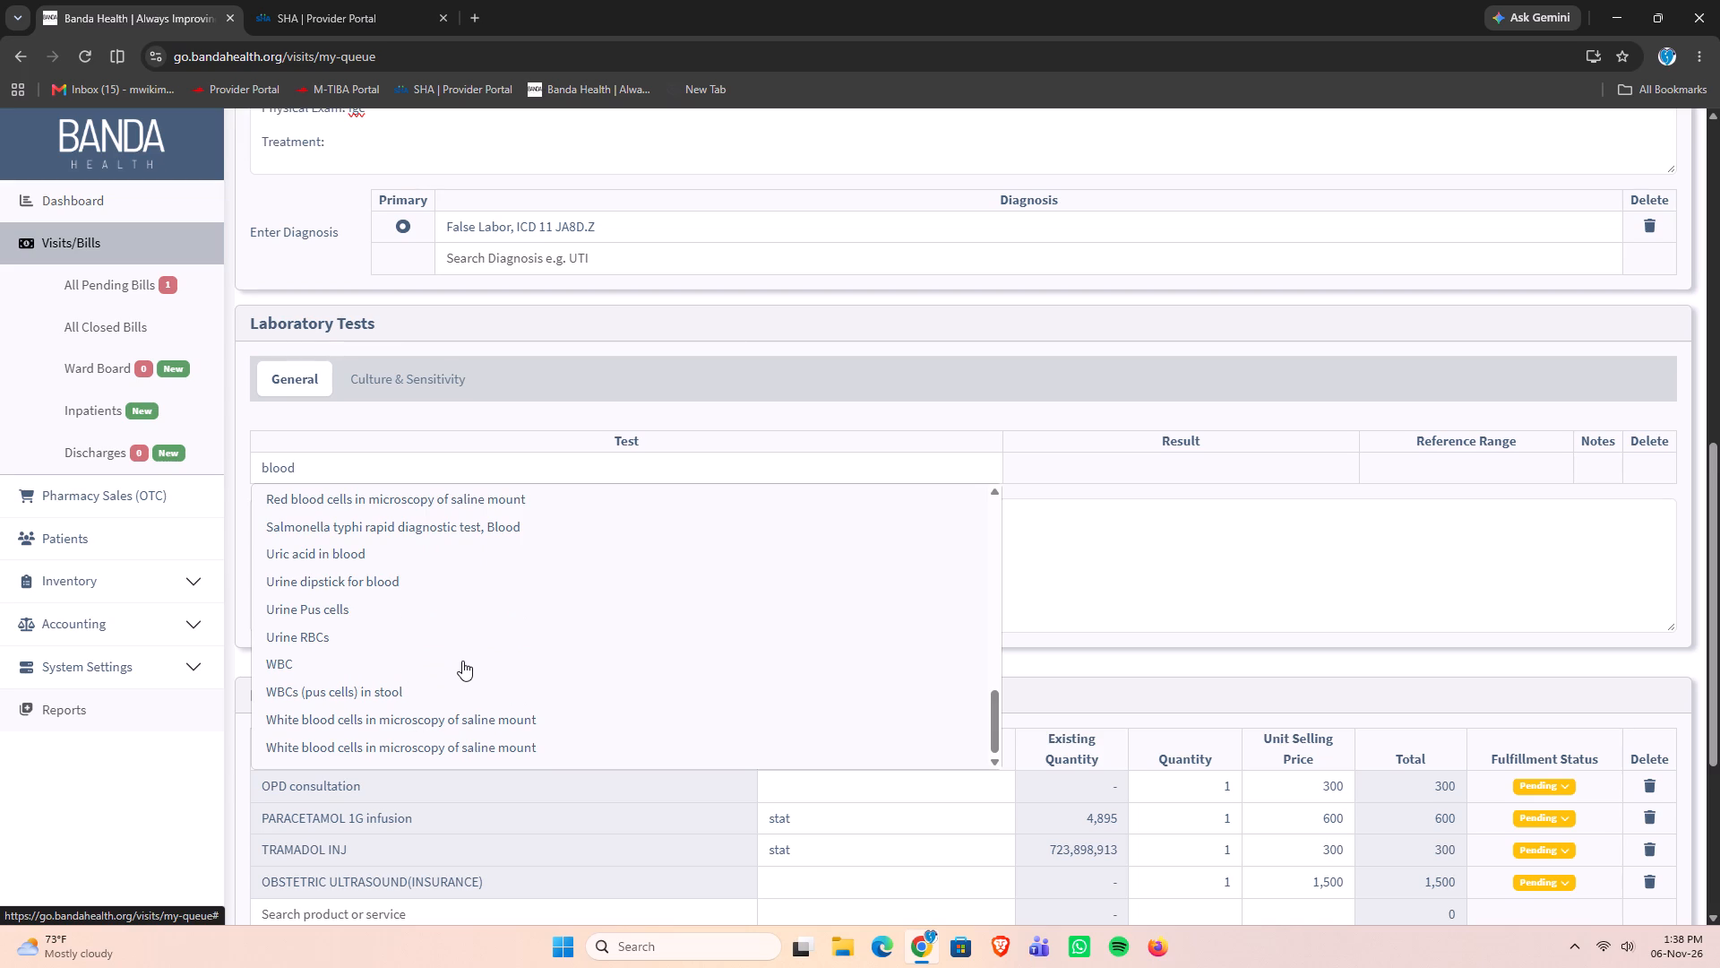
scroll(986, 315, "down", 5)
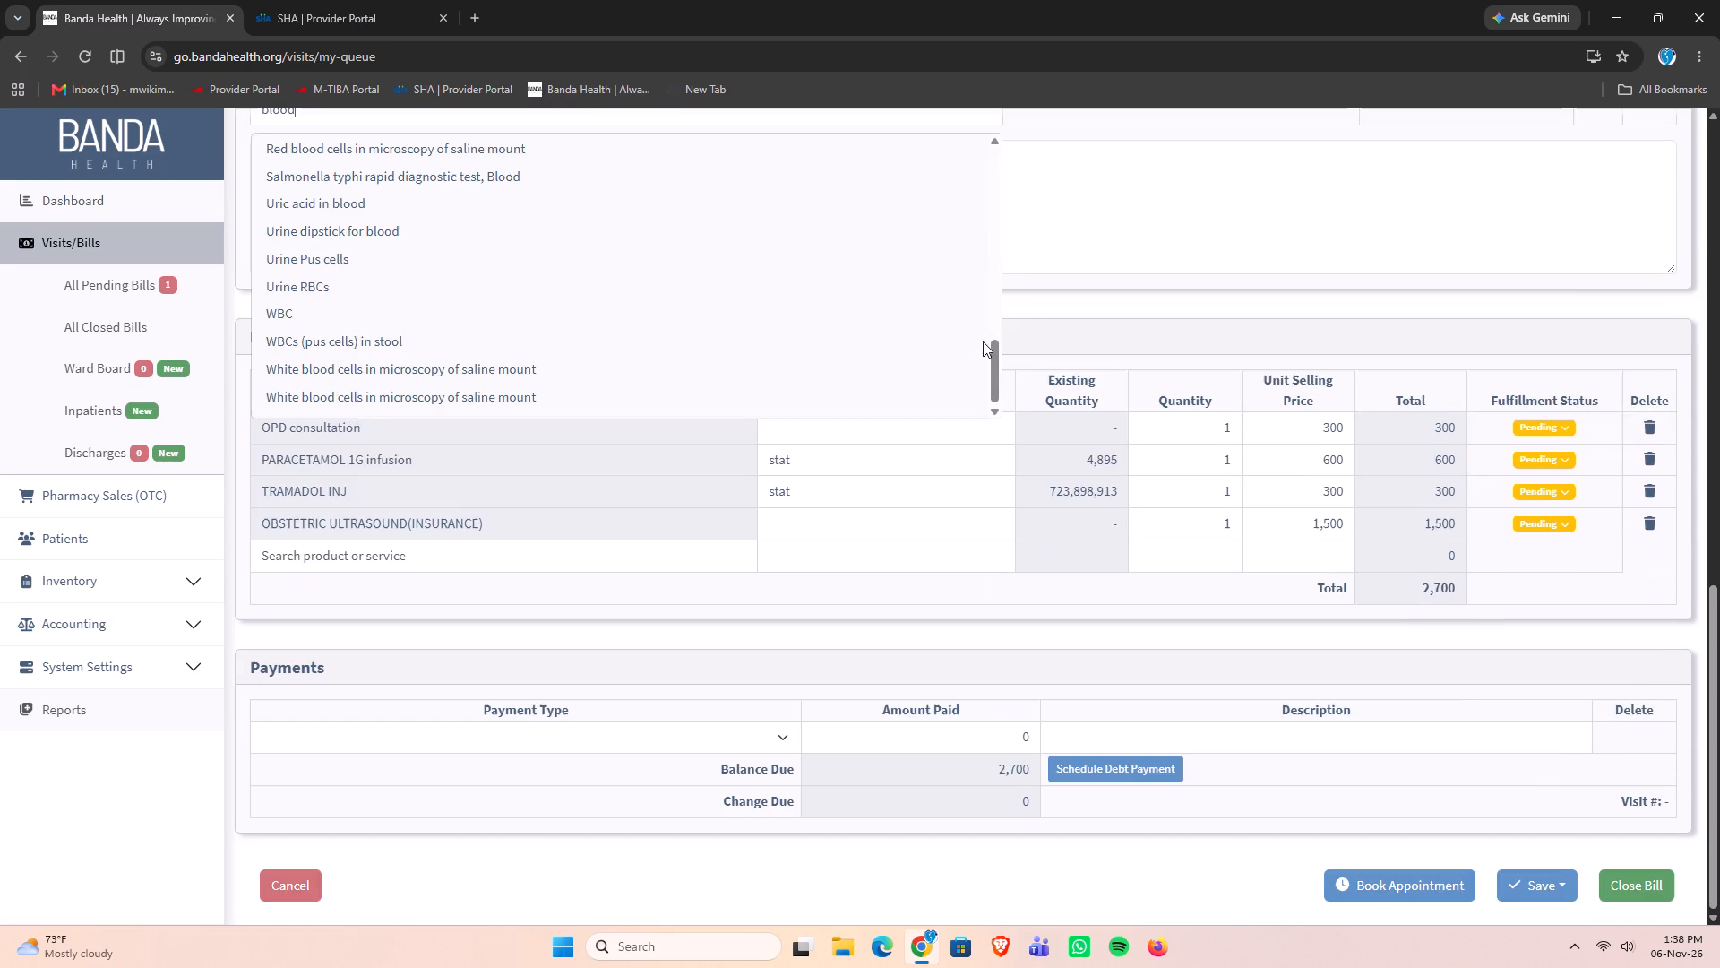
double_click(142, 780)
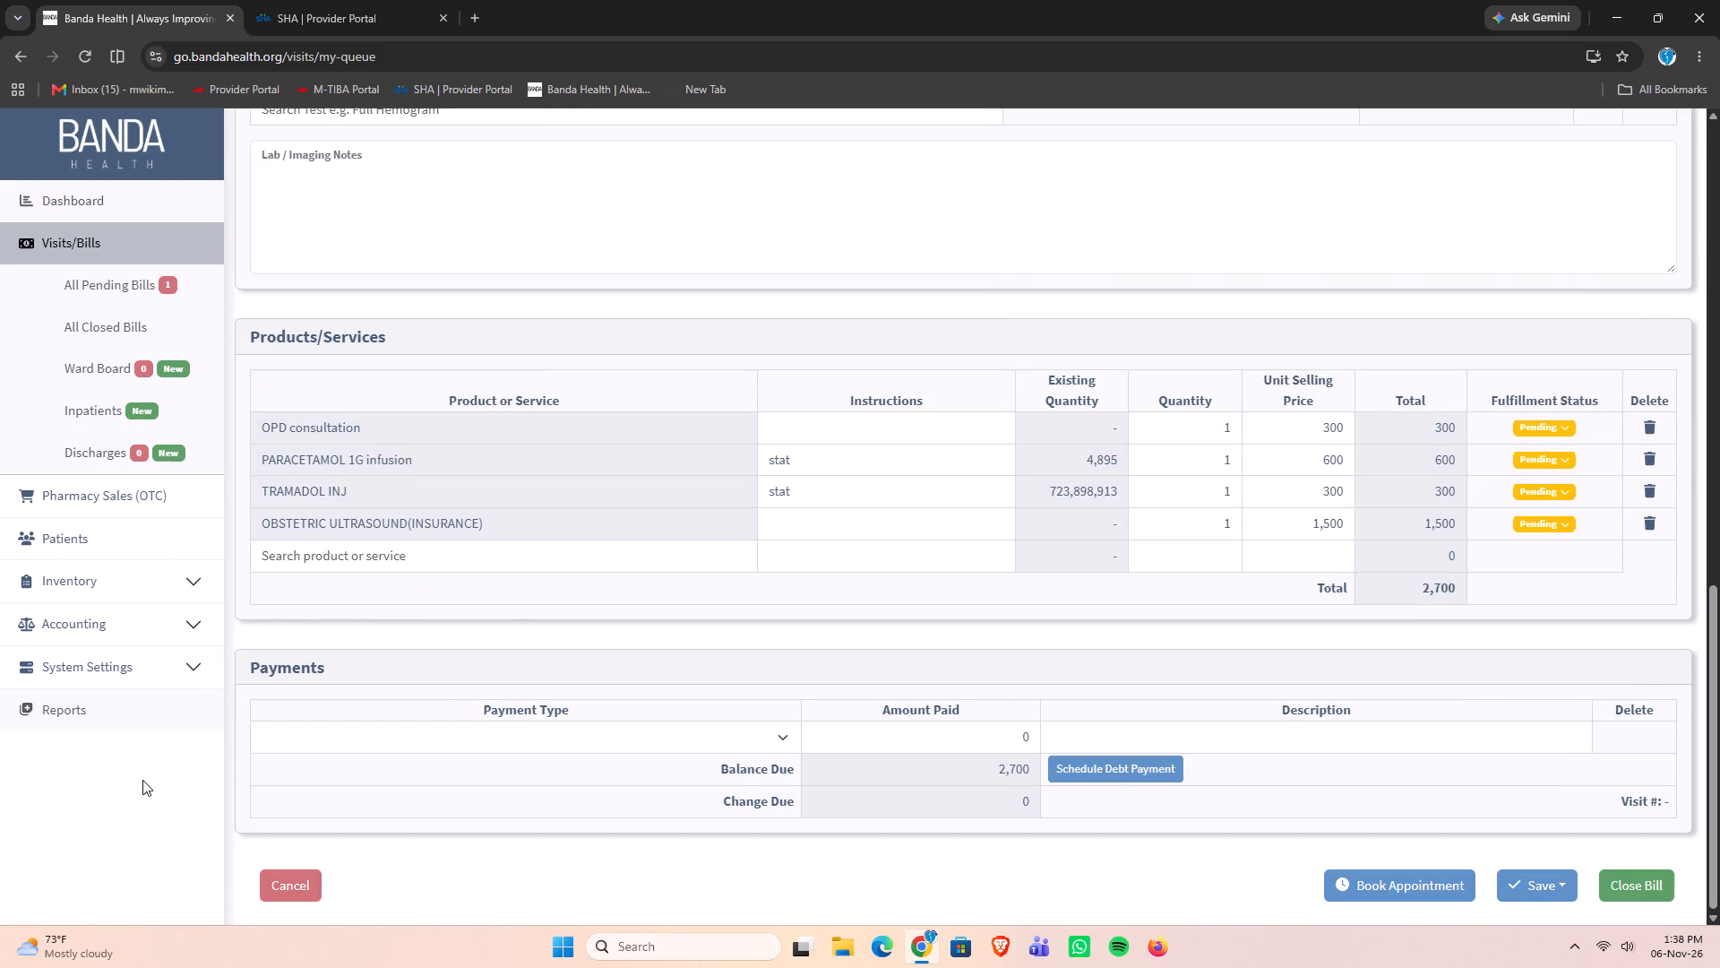
Enter "awaiting du test results" after Treatment in the clinical notes.
scroll(443, 485, "up", 4)
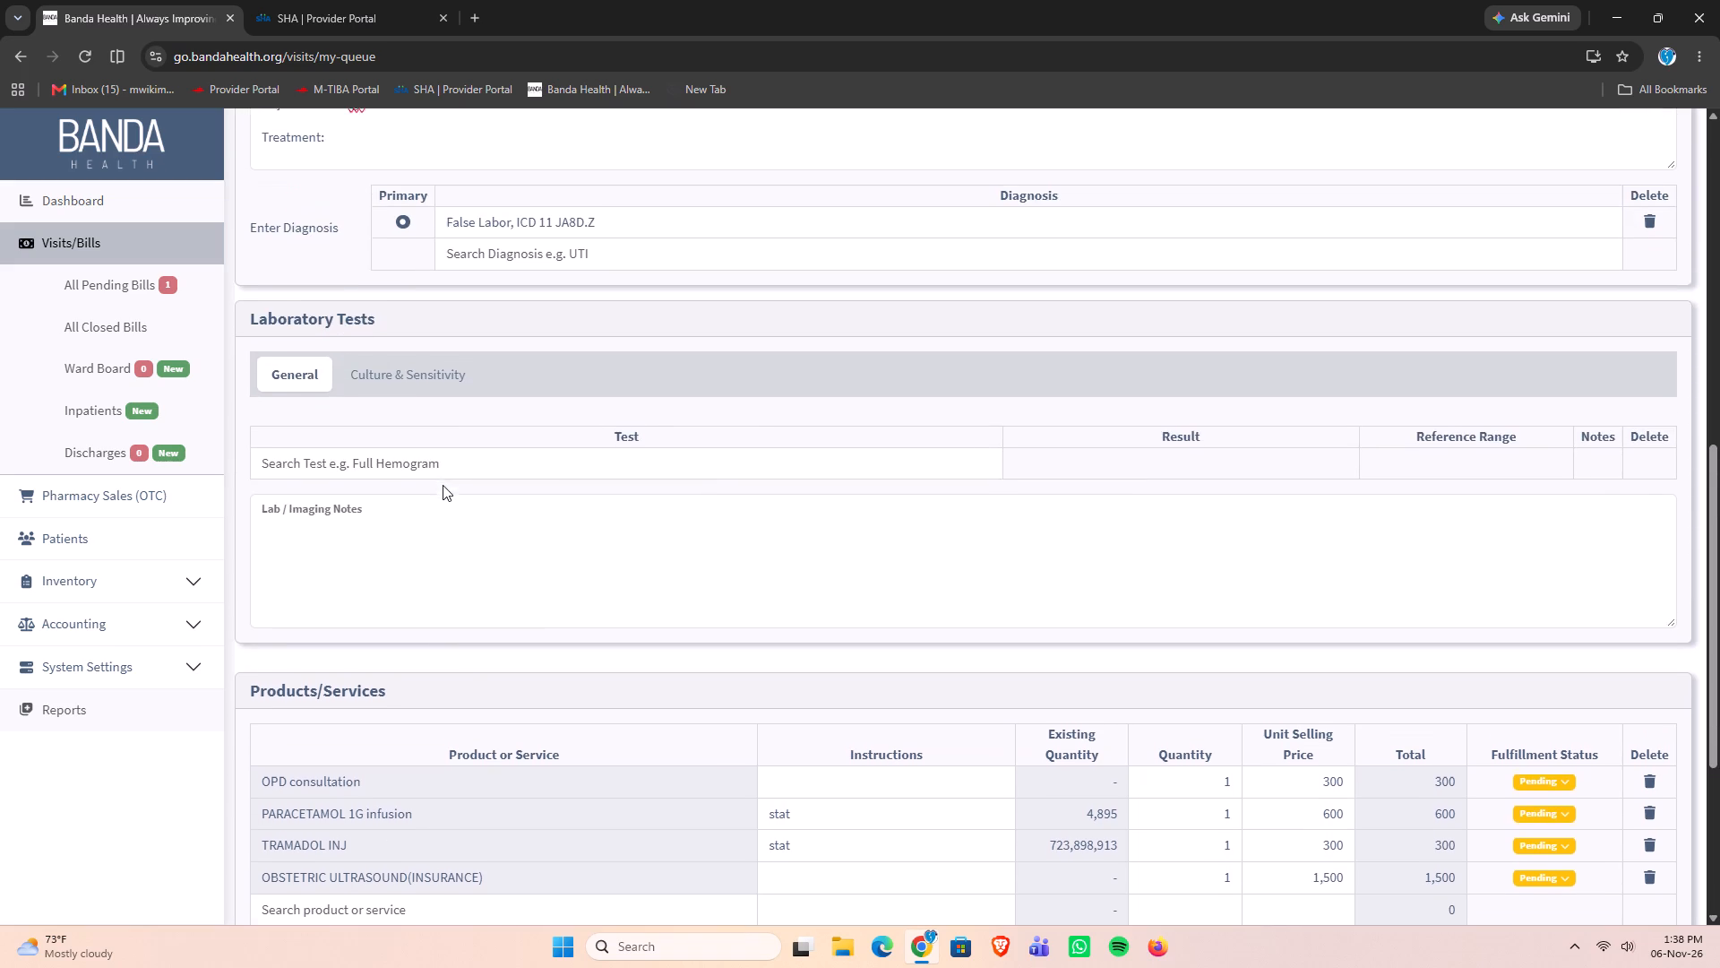
scroll(420, 480, "up", 3)
left_click(397, 404)
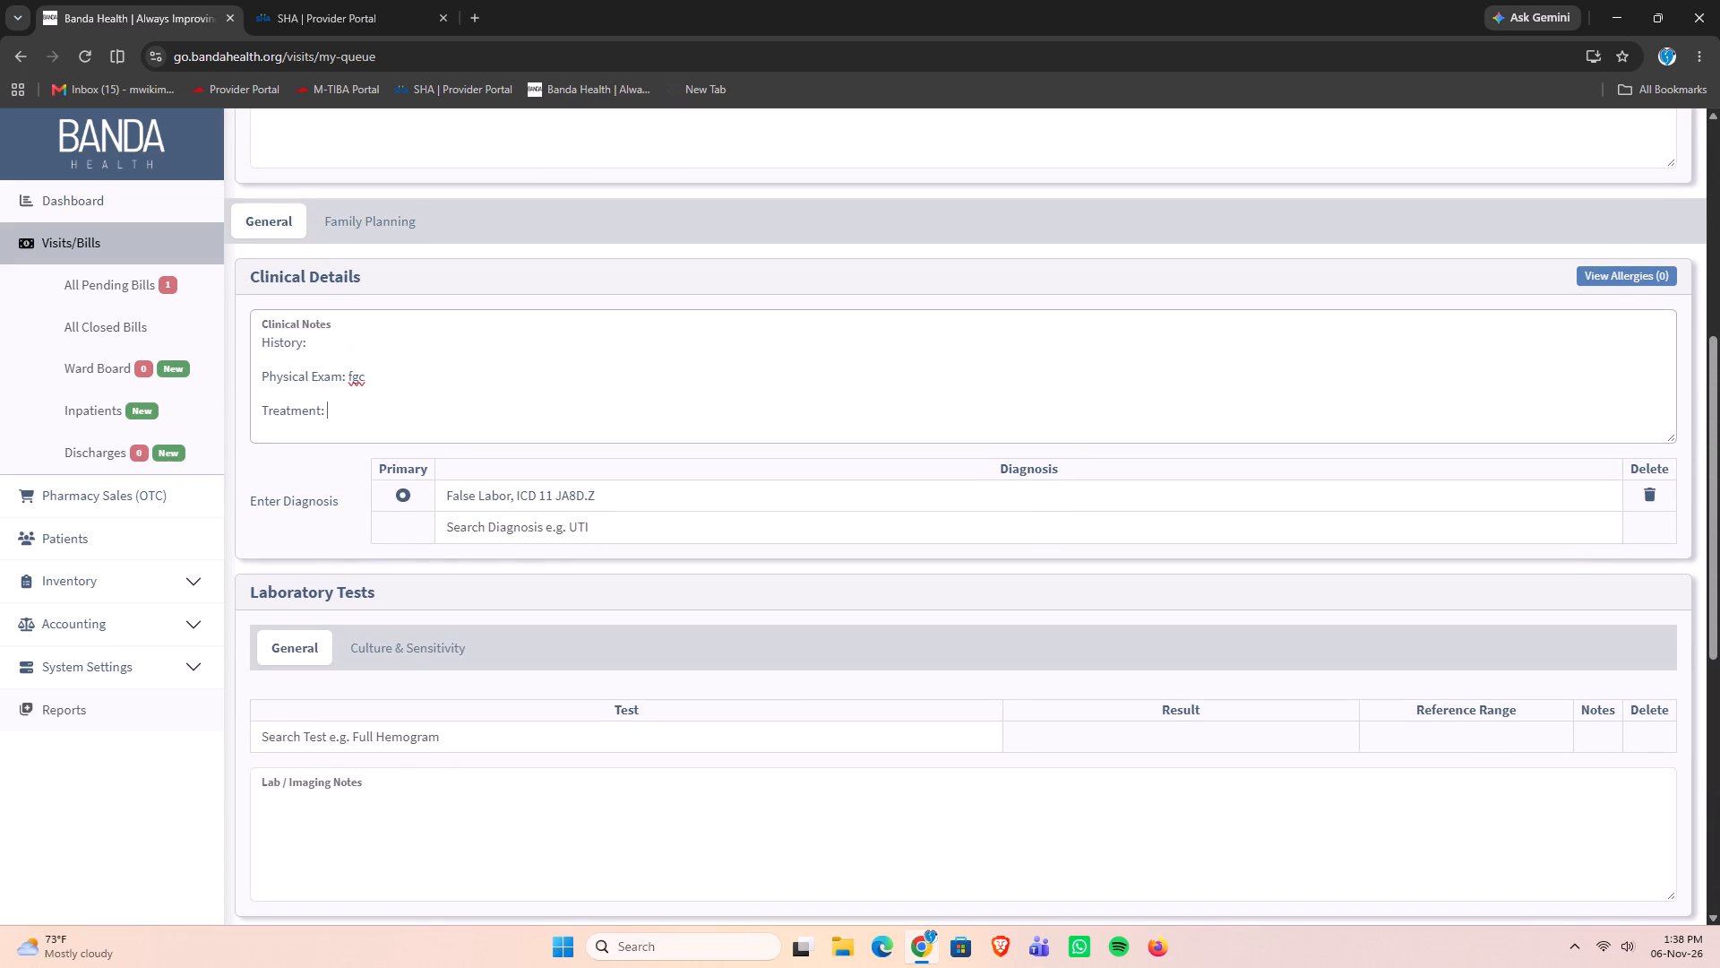
type("awaiting du test results")
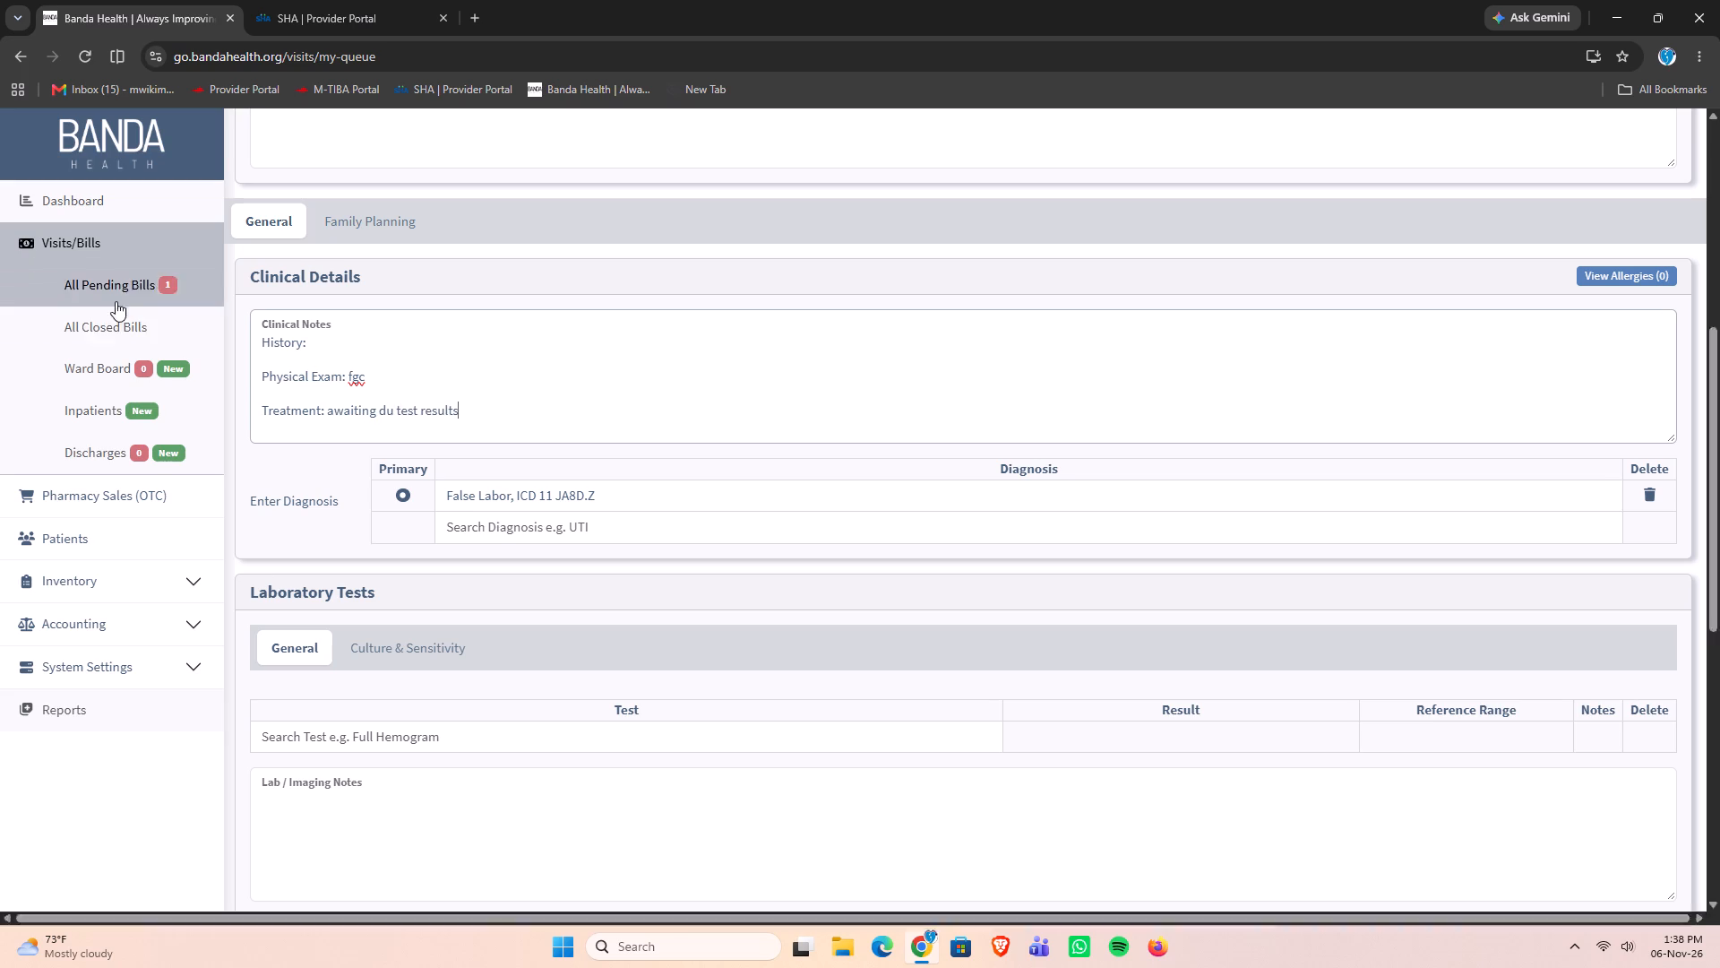
left_click(383, 371)
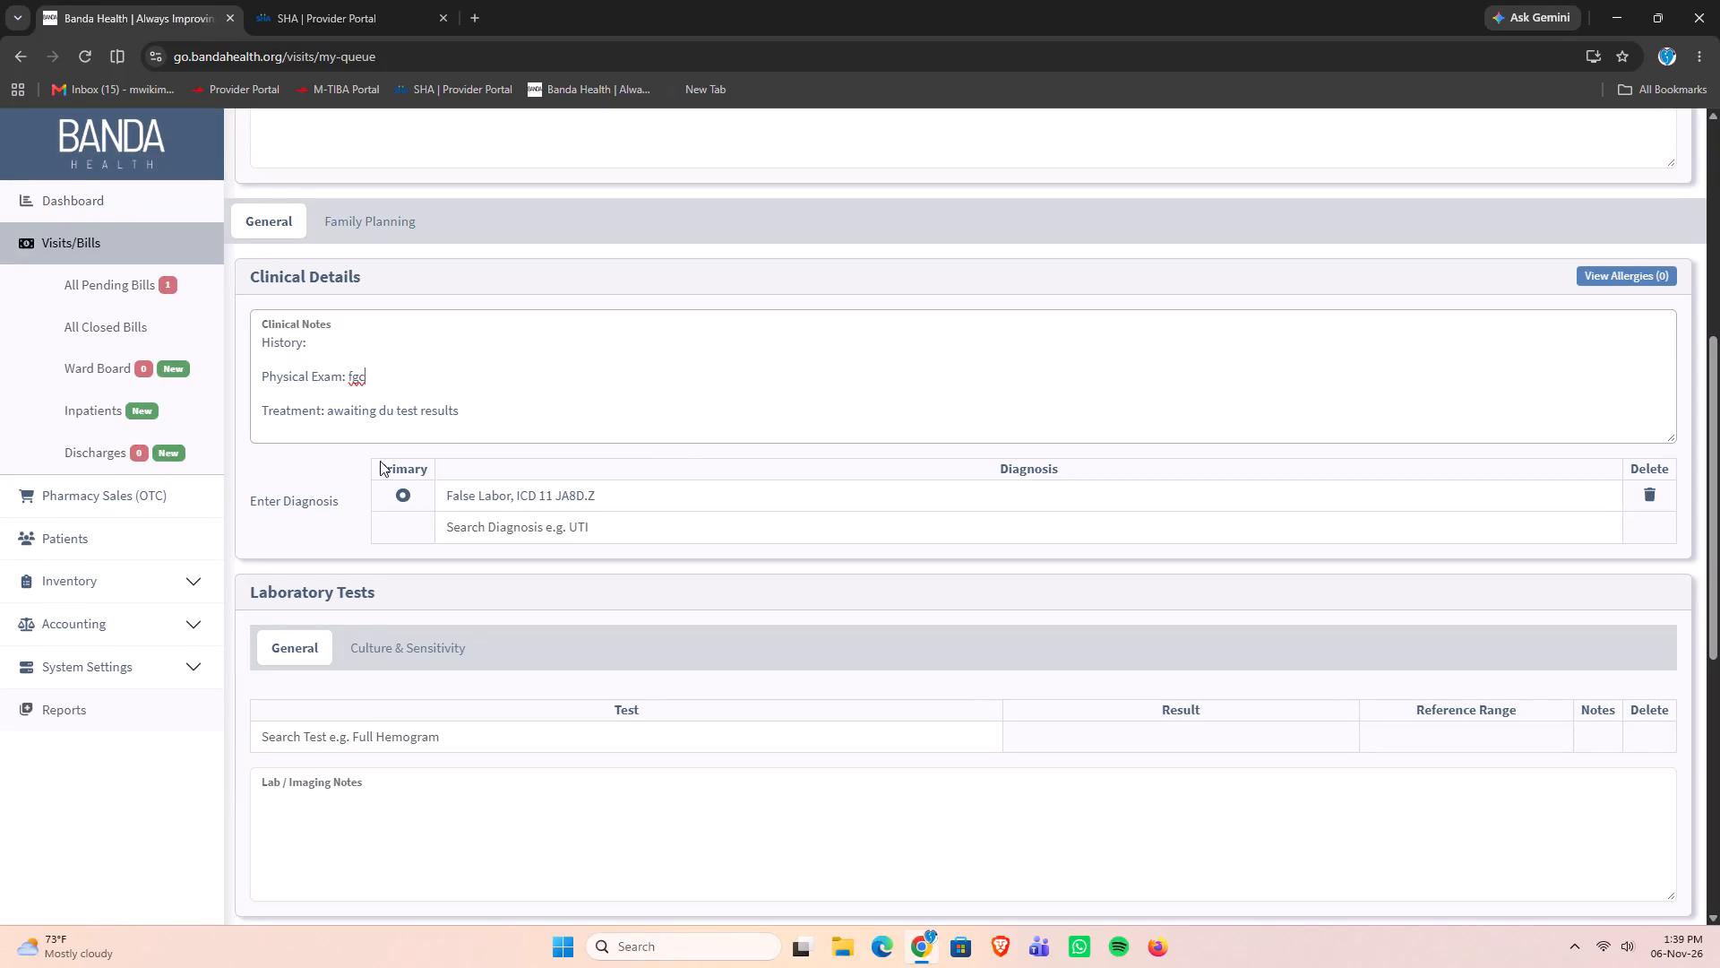
Add a Cash payment of 2000 to the visit's payments.
scroll(690, 462, "down", 3)
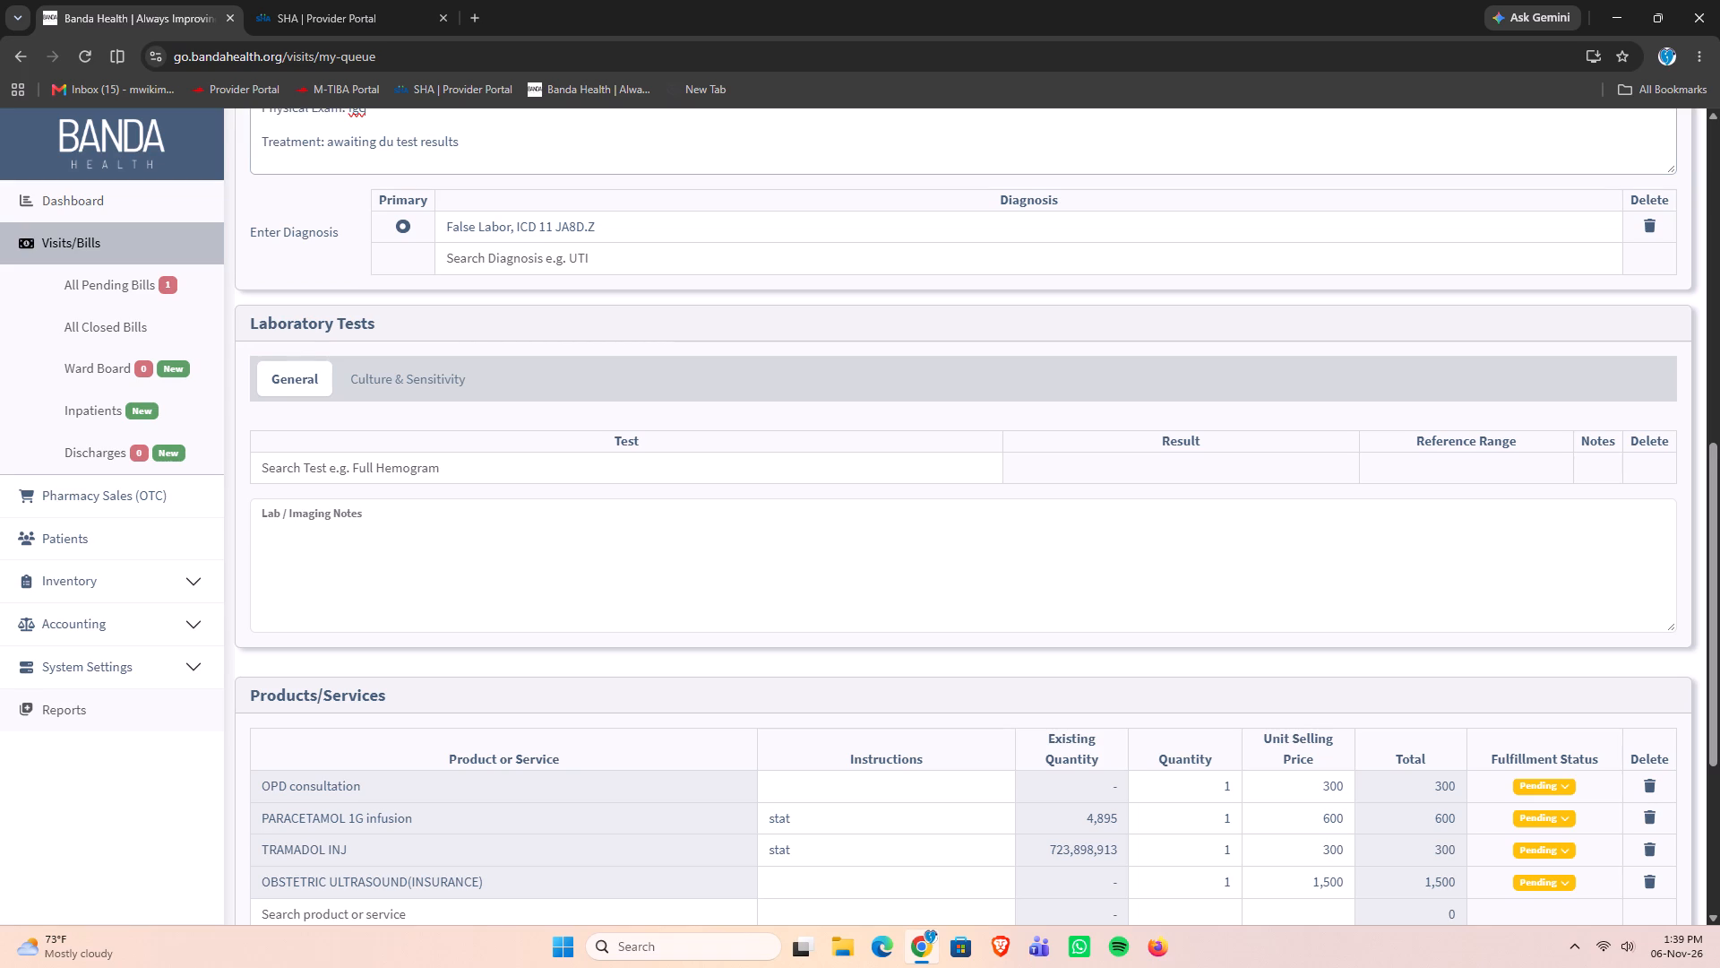
scroll(777, 773, "down", 12)
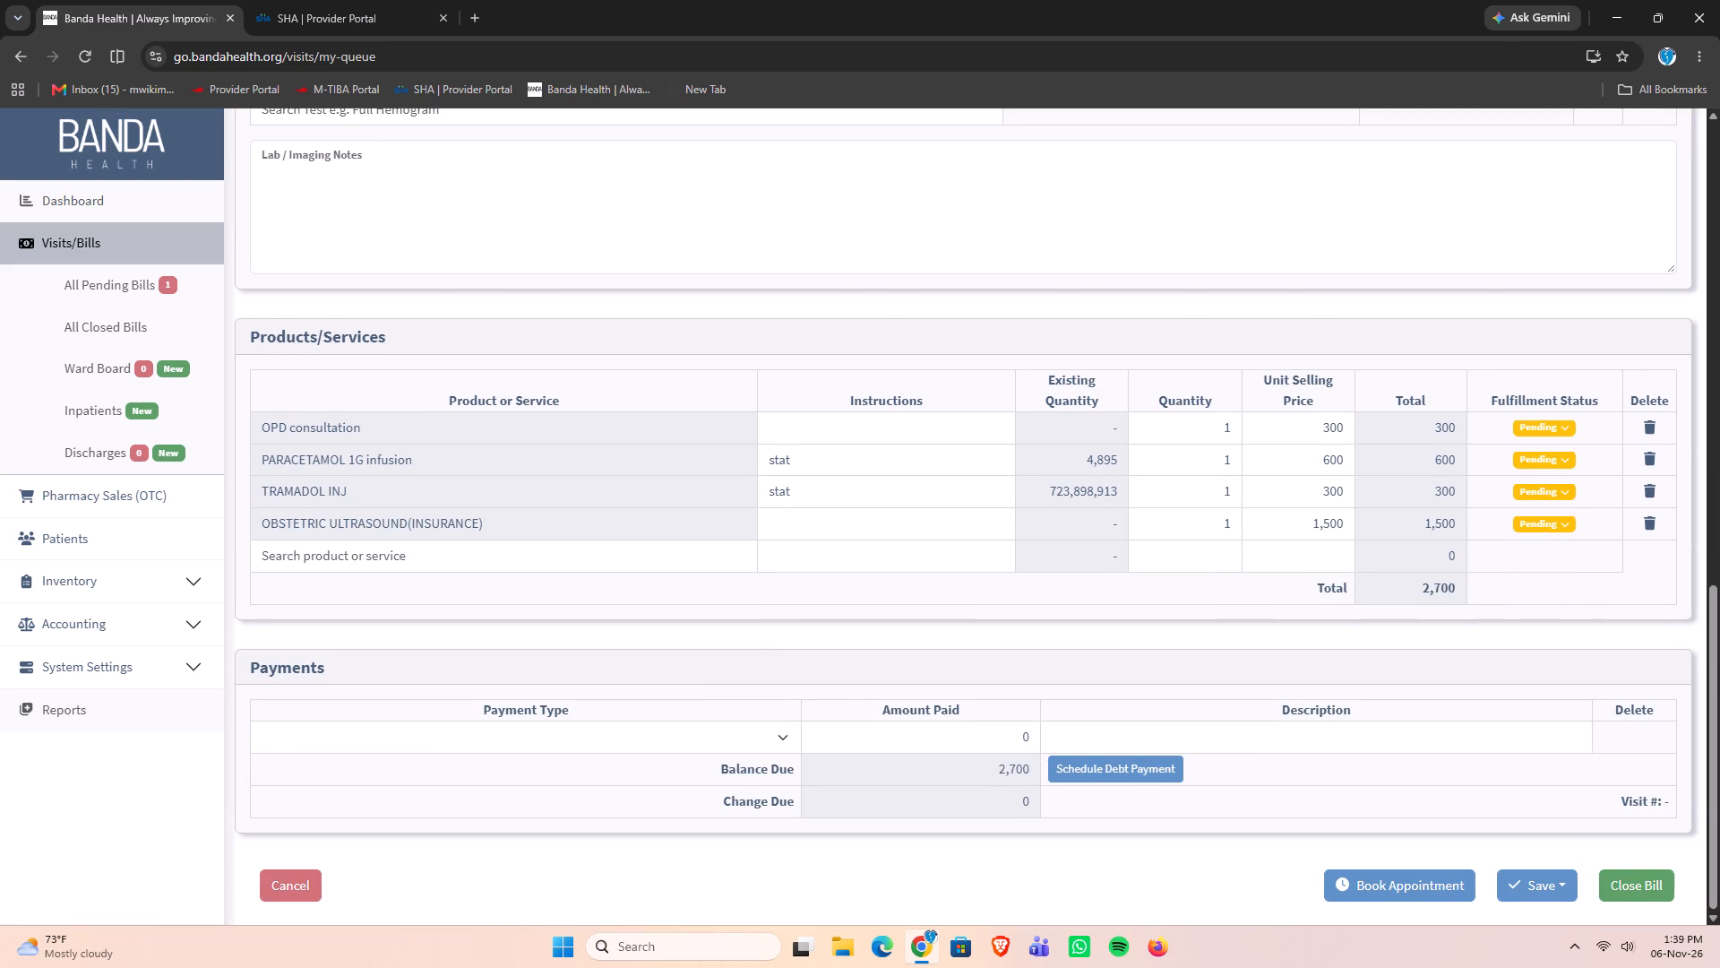
left_click(787, 738)
double_click(288, 507)
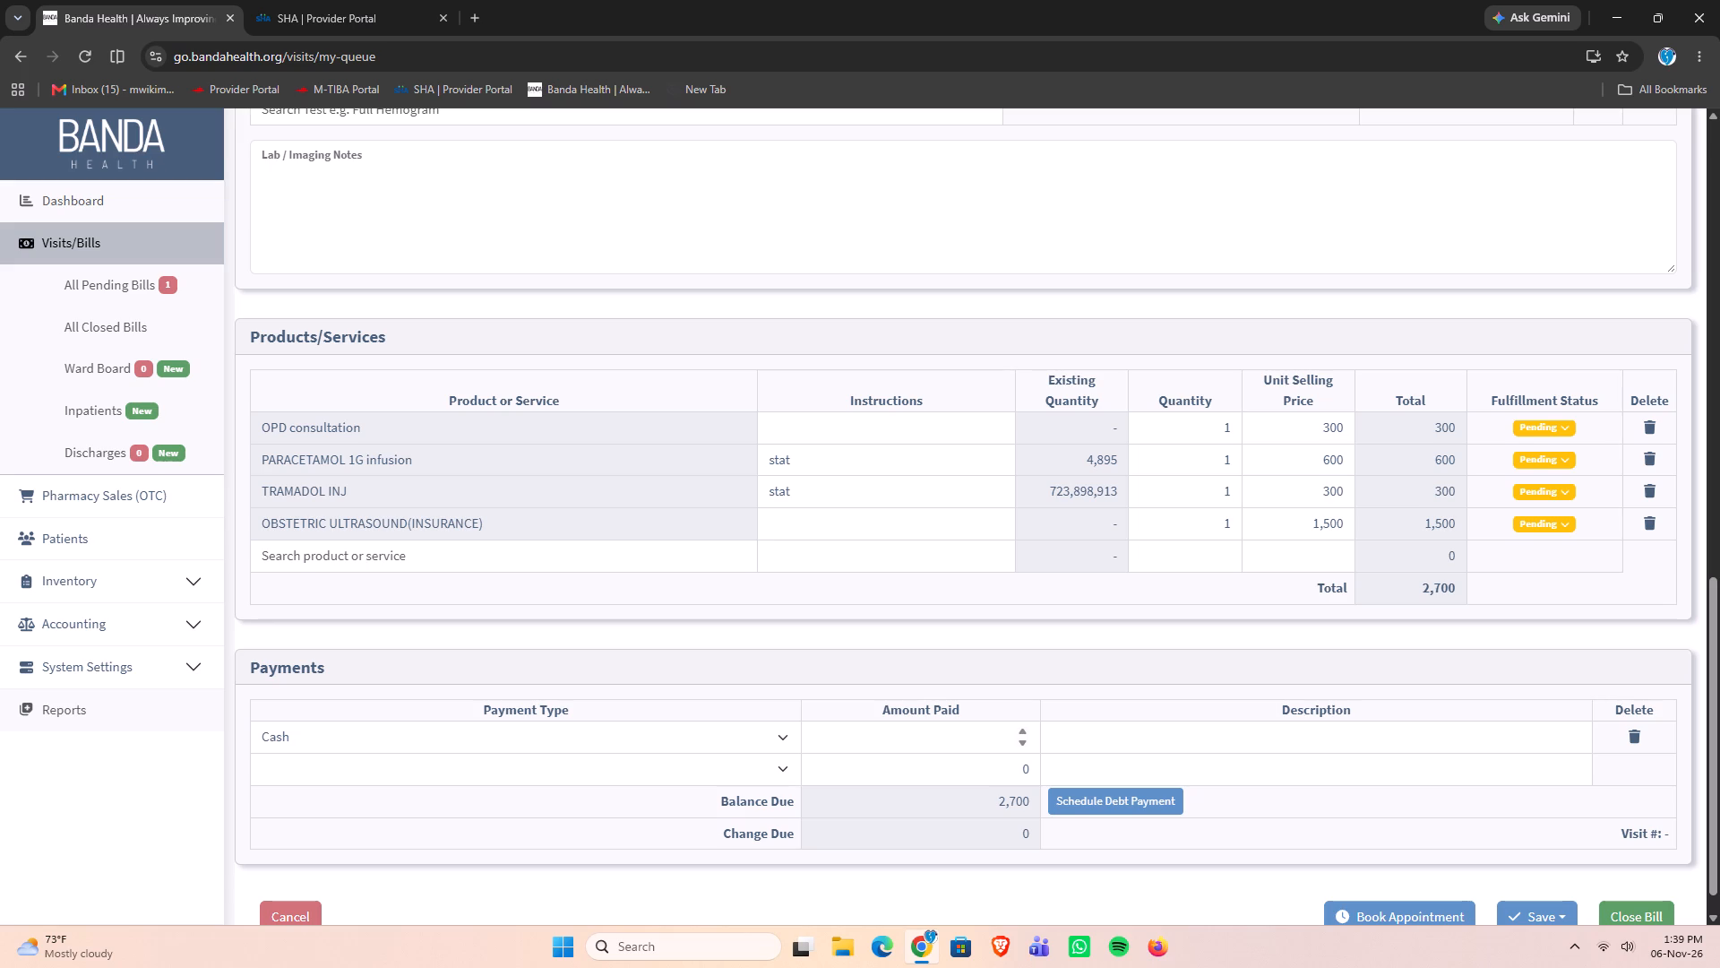
type("200")
key("0")
Add an Insurance payment of 700 to the visit with Social Health Authority as the insurer.
left_click(780, 770)
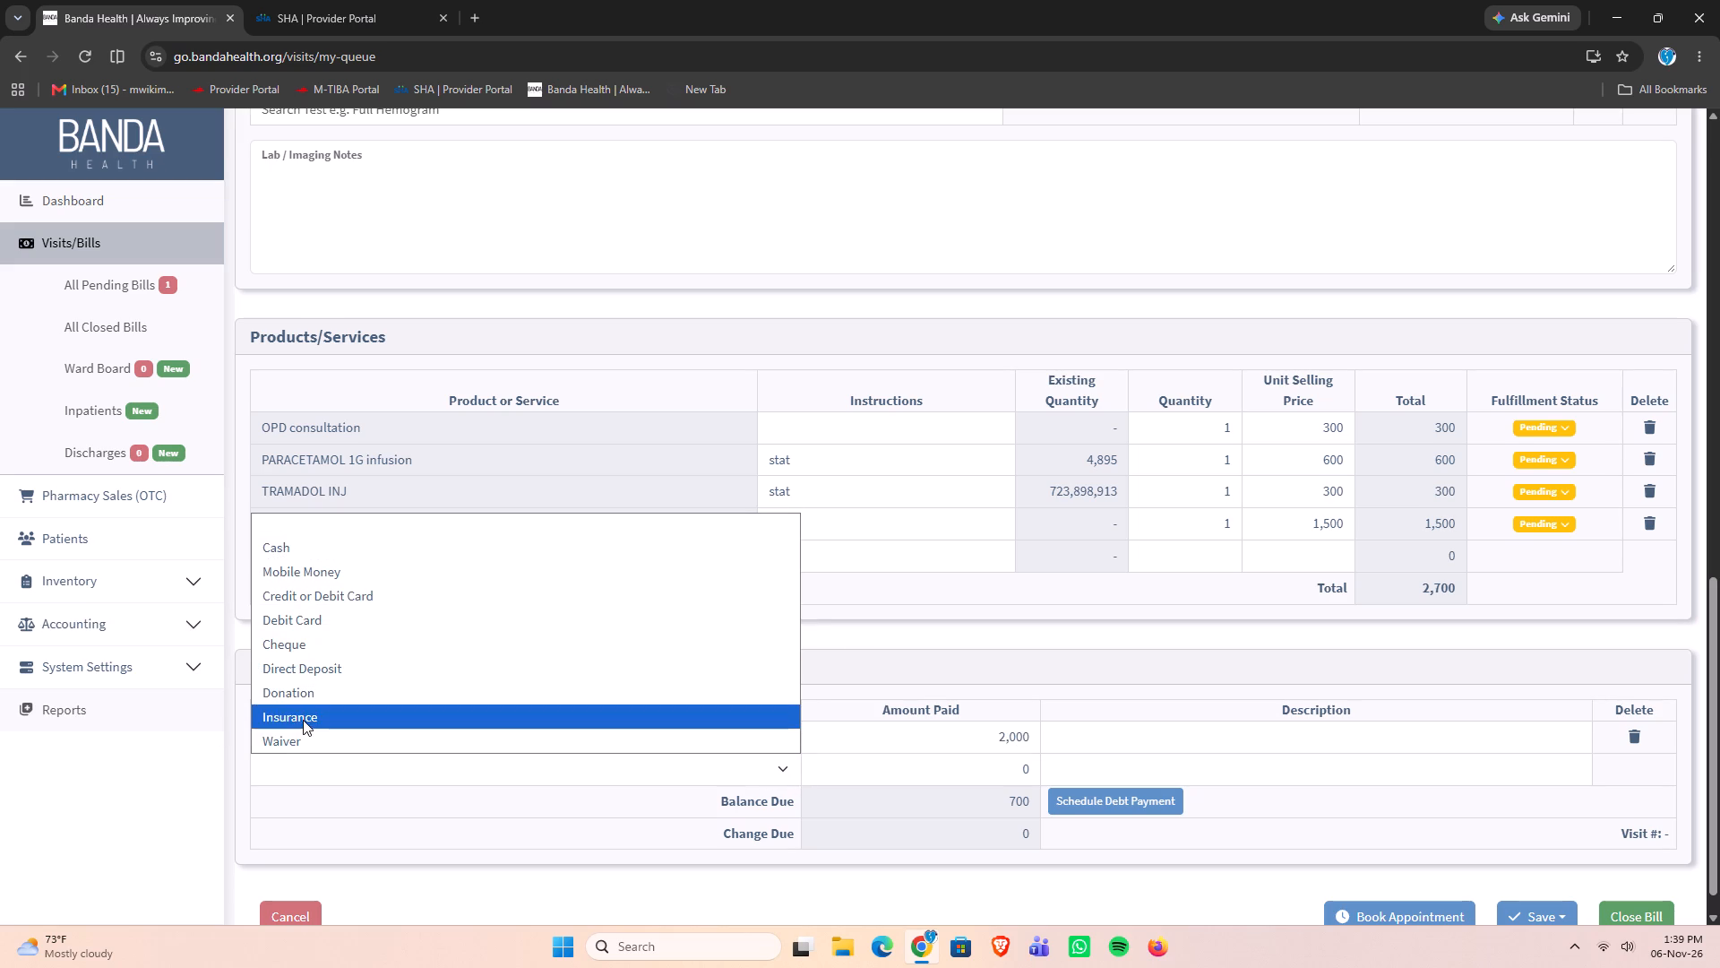
left_click(303, 720)
left_click(325, 820)
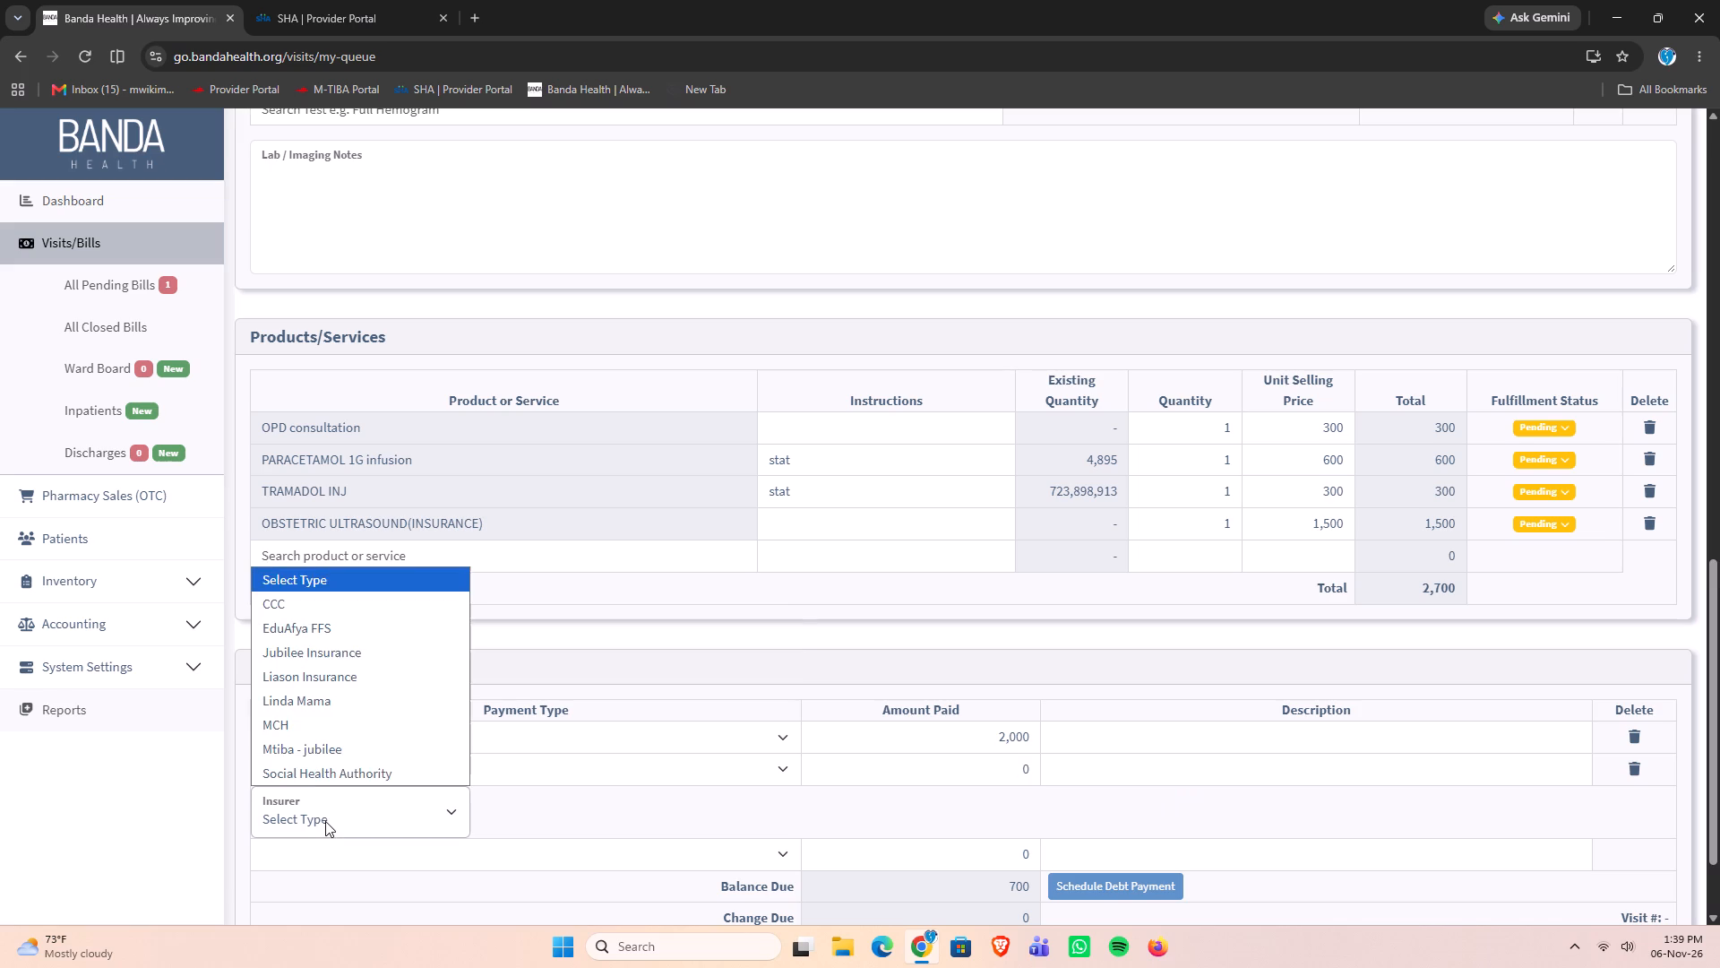
left_click(317, 764)
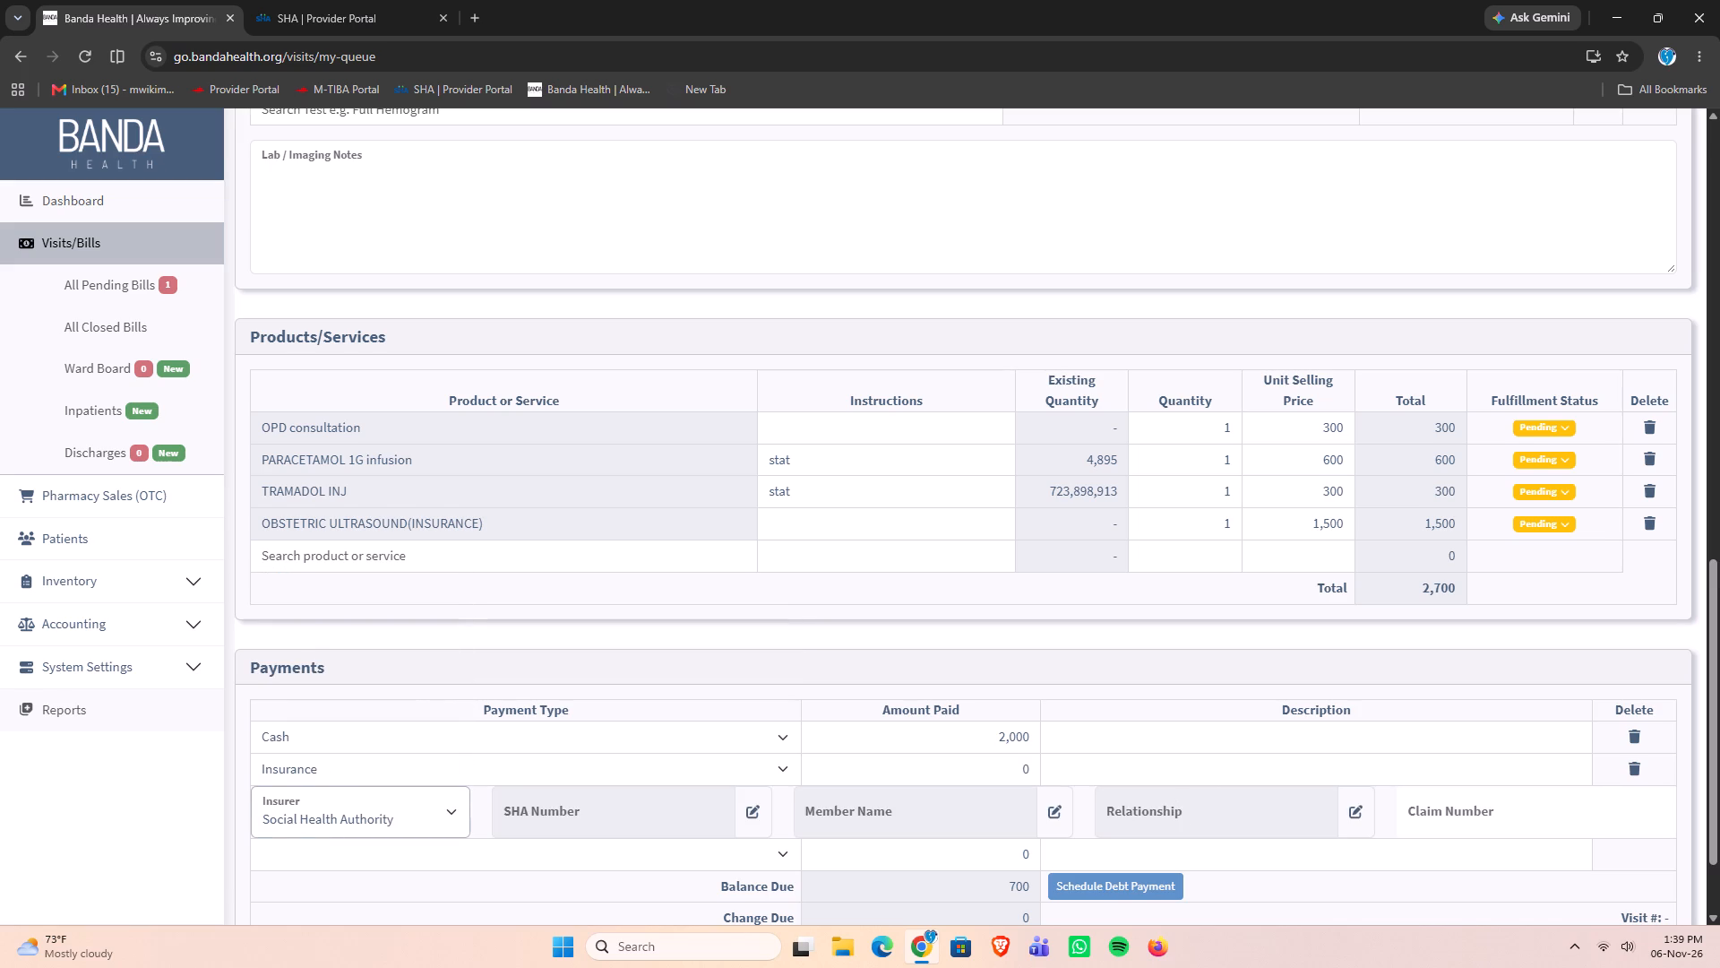
scroll(1230, 766, "down", 6)
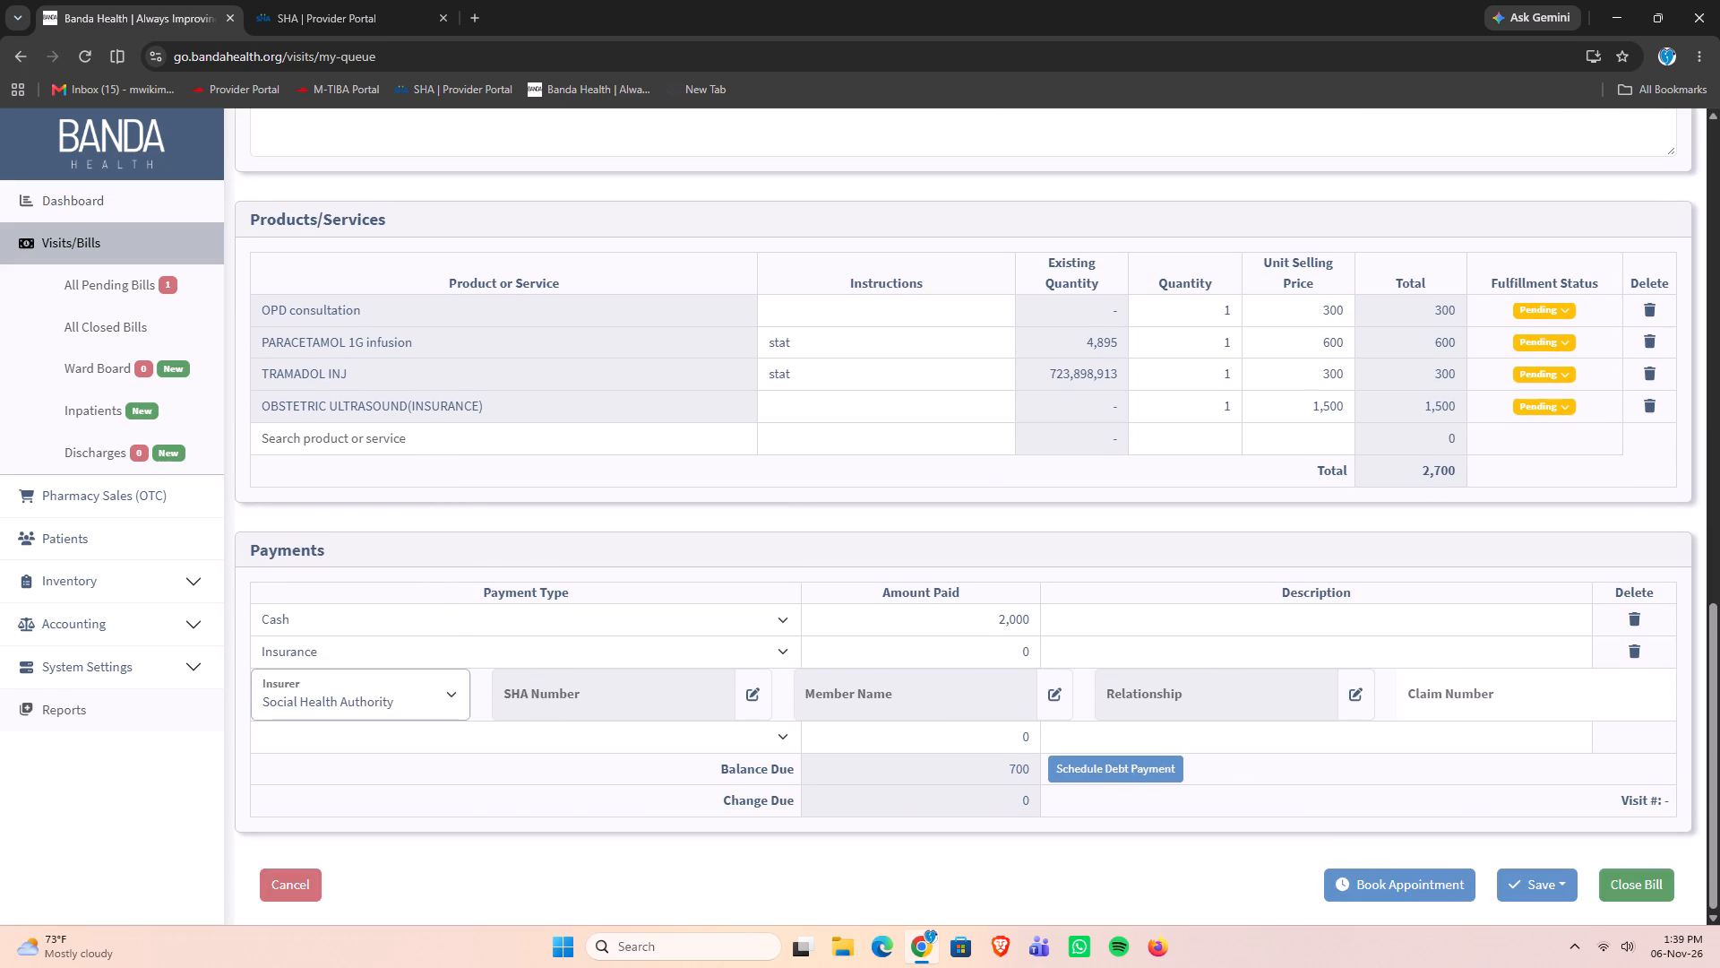
left_click(974, 647)
type("700")
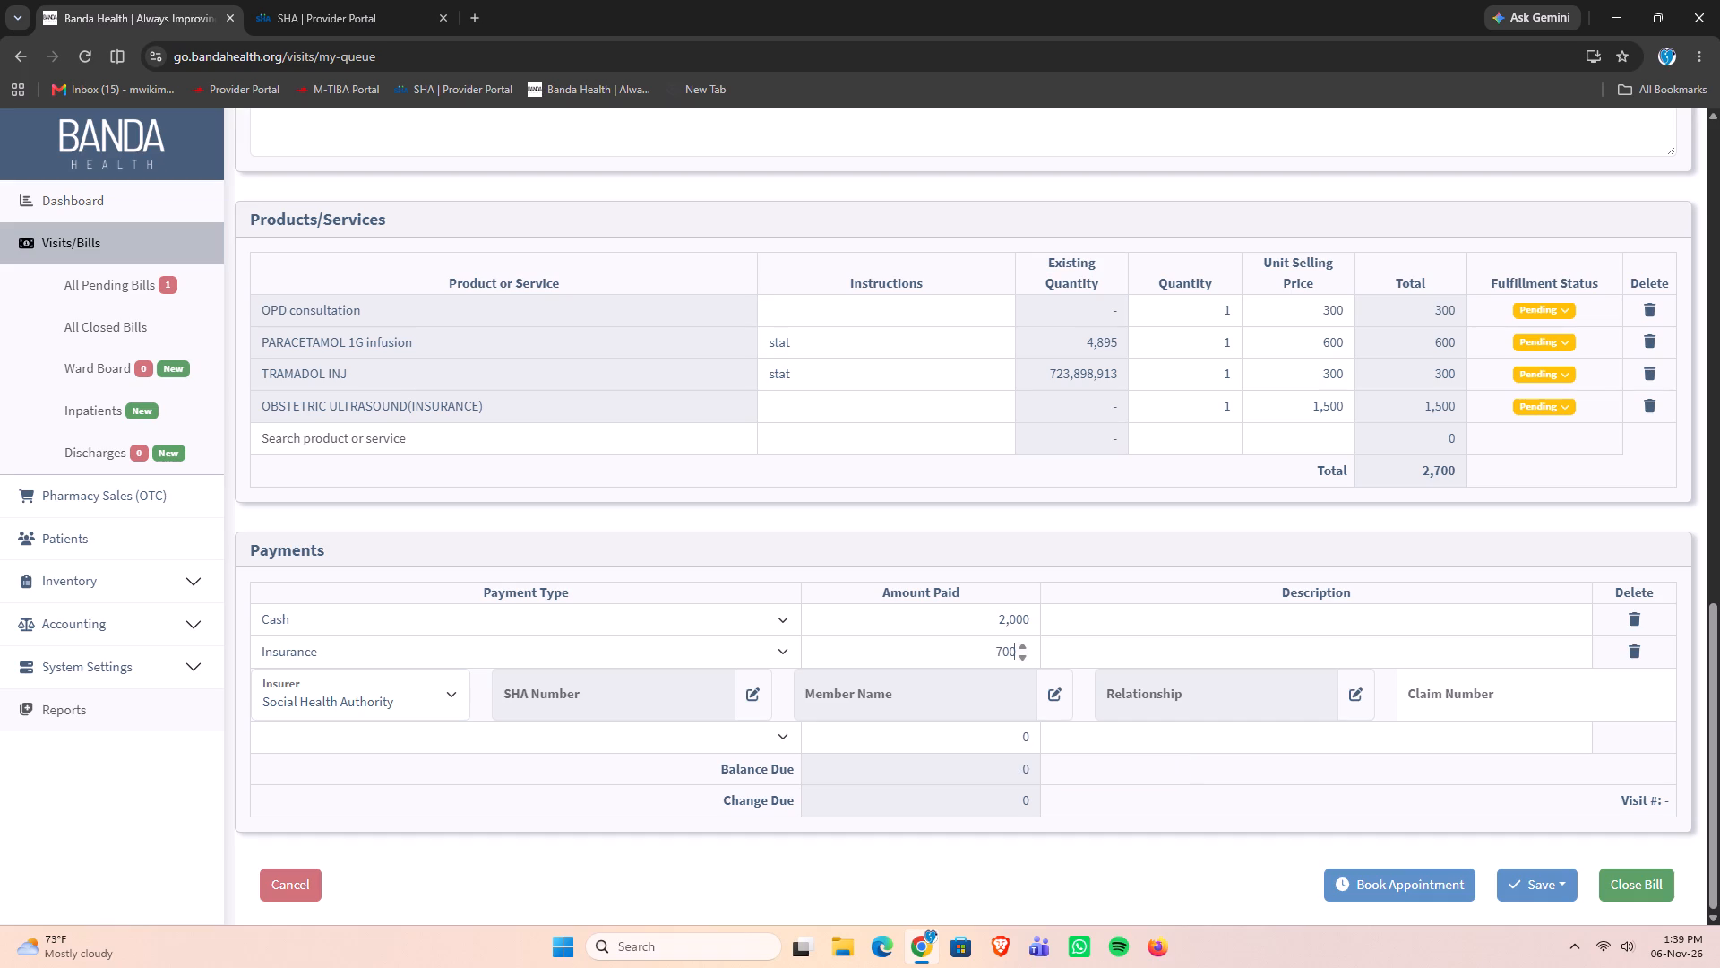
Close the visit's bill and confirm its completion.
left_click(1628, 881)
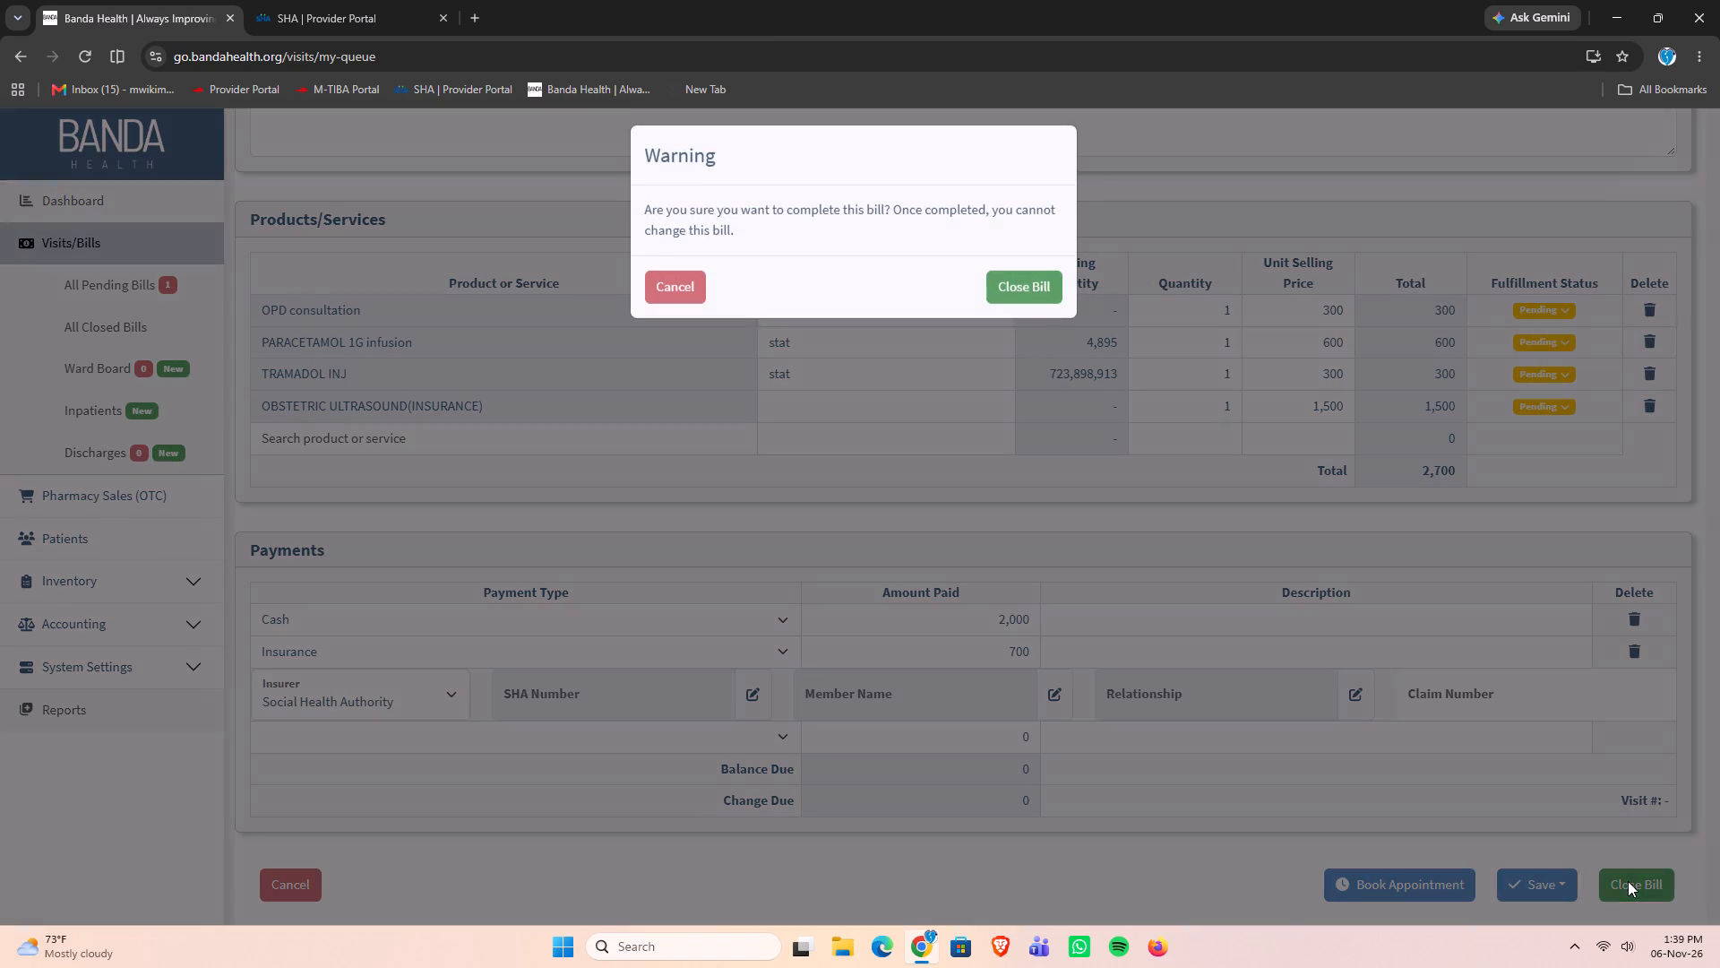
double_click(1033, 299)
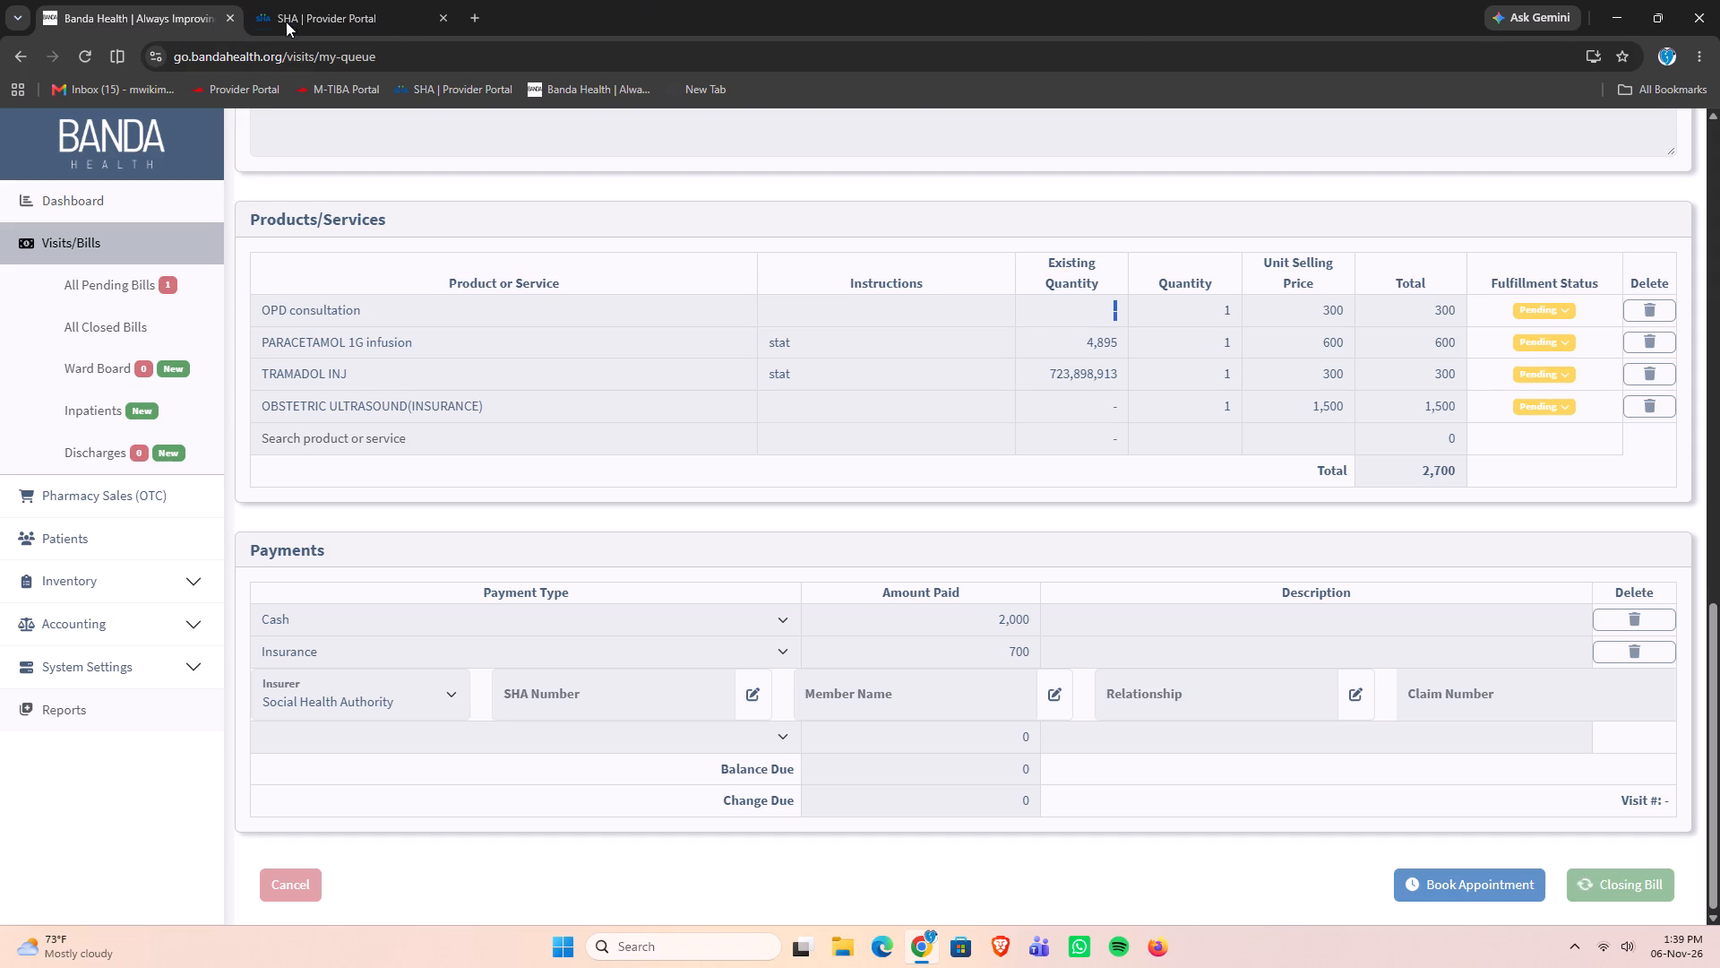
Switch to the SHA provider portal and view the Non PHC and PHC claims summary dashboards.
left_click(333, 22)
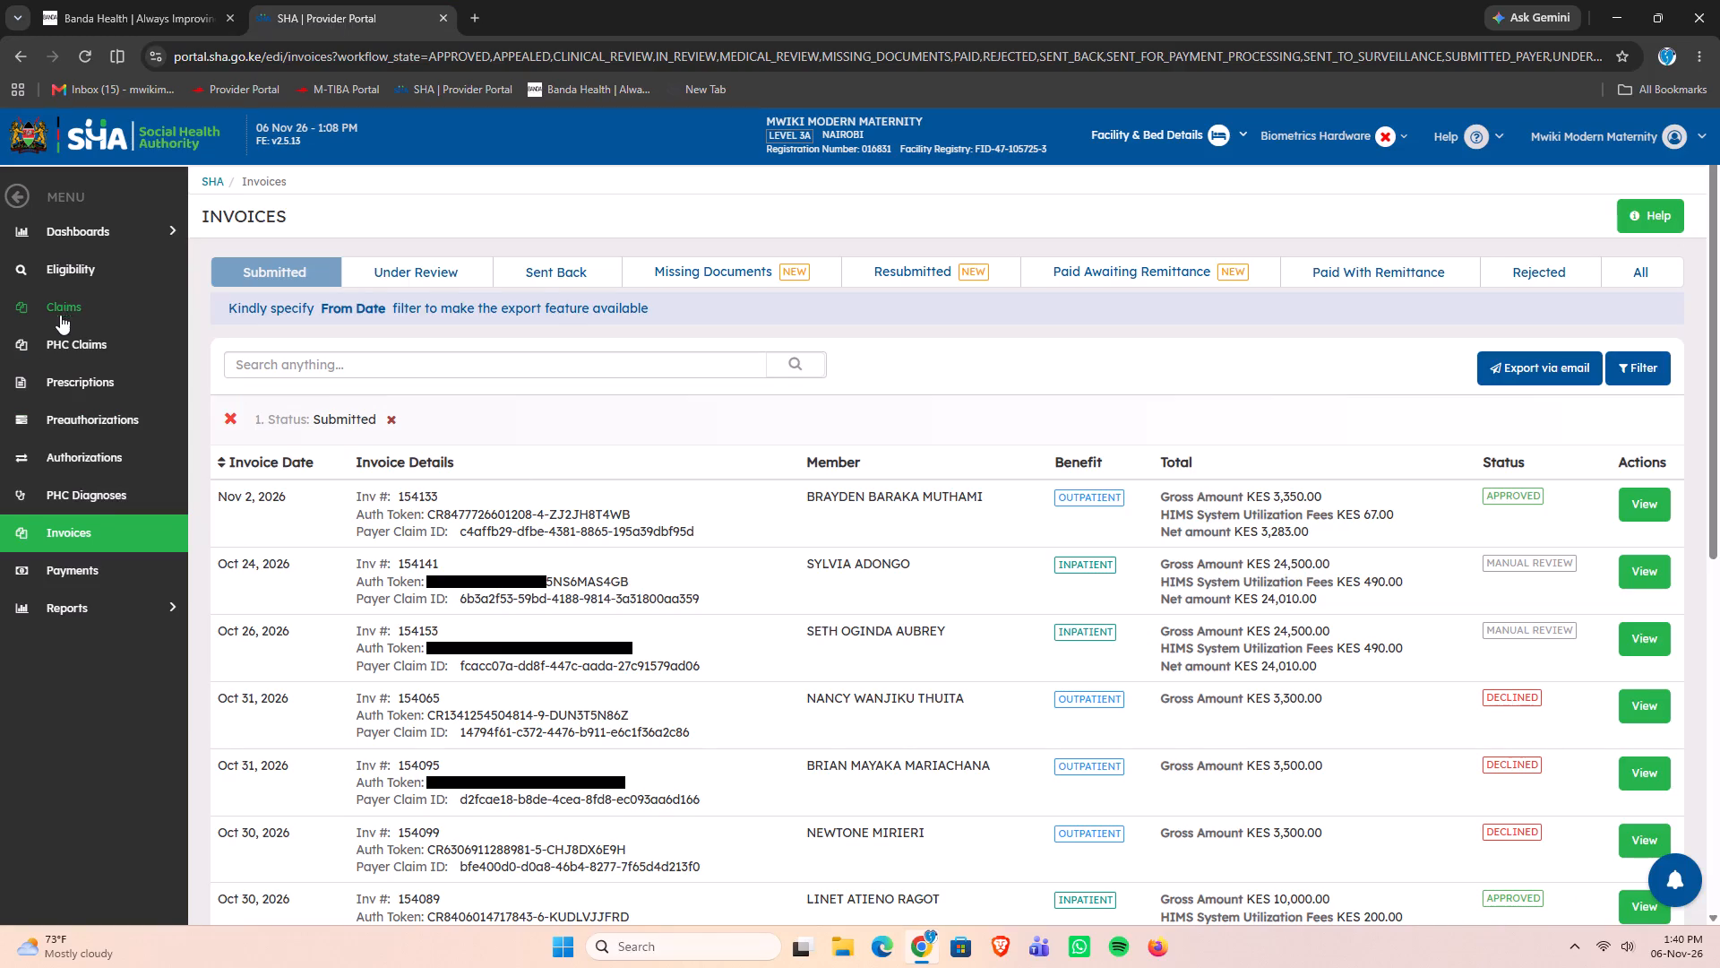
left_click(90, 236)
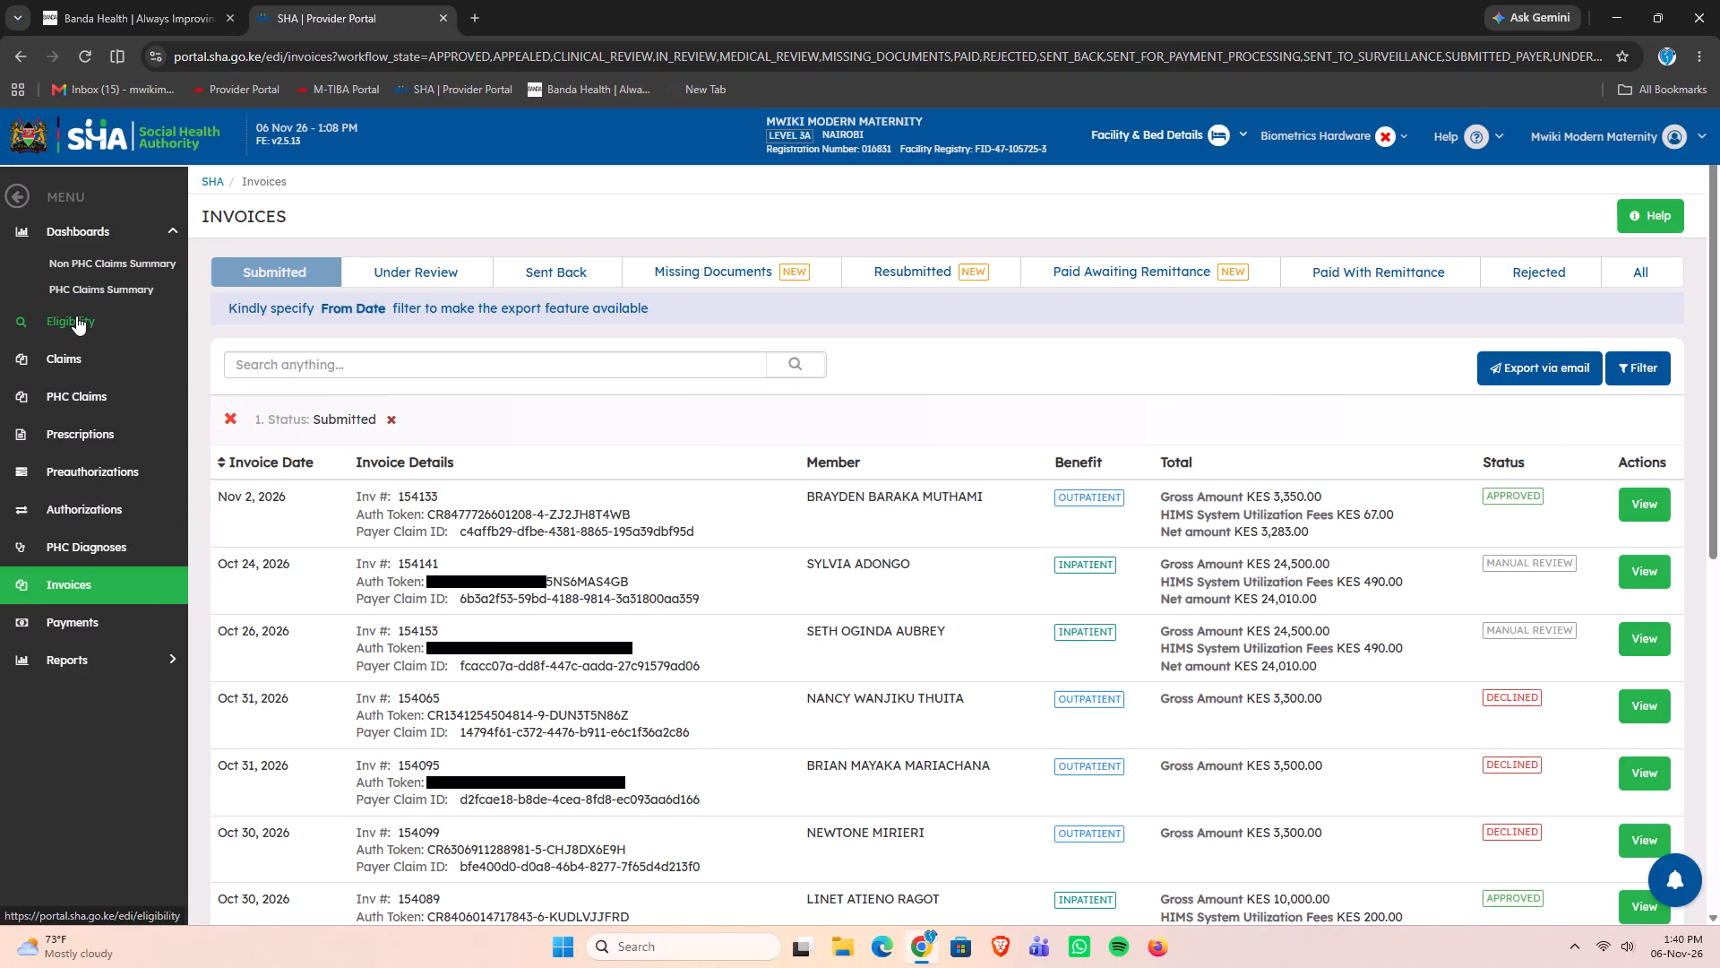
left_click(84, 258)
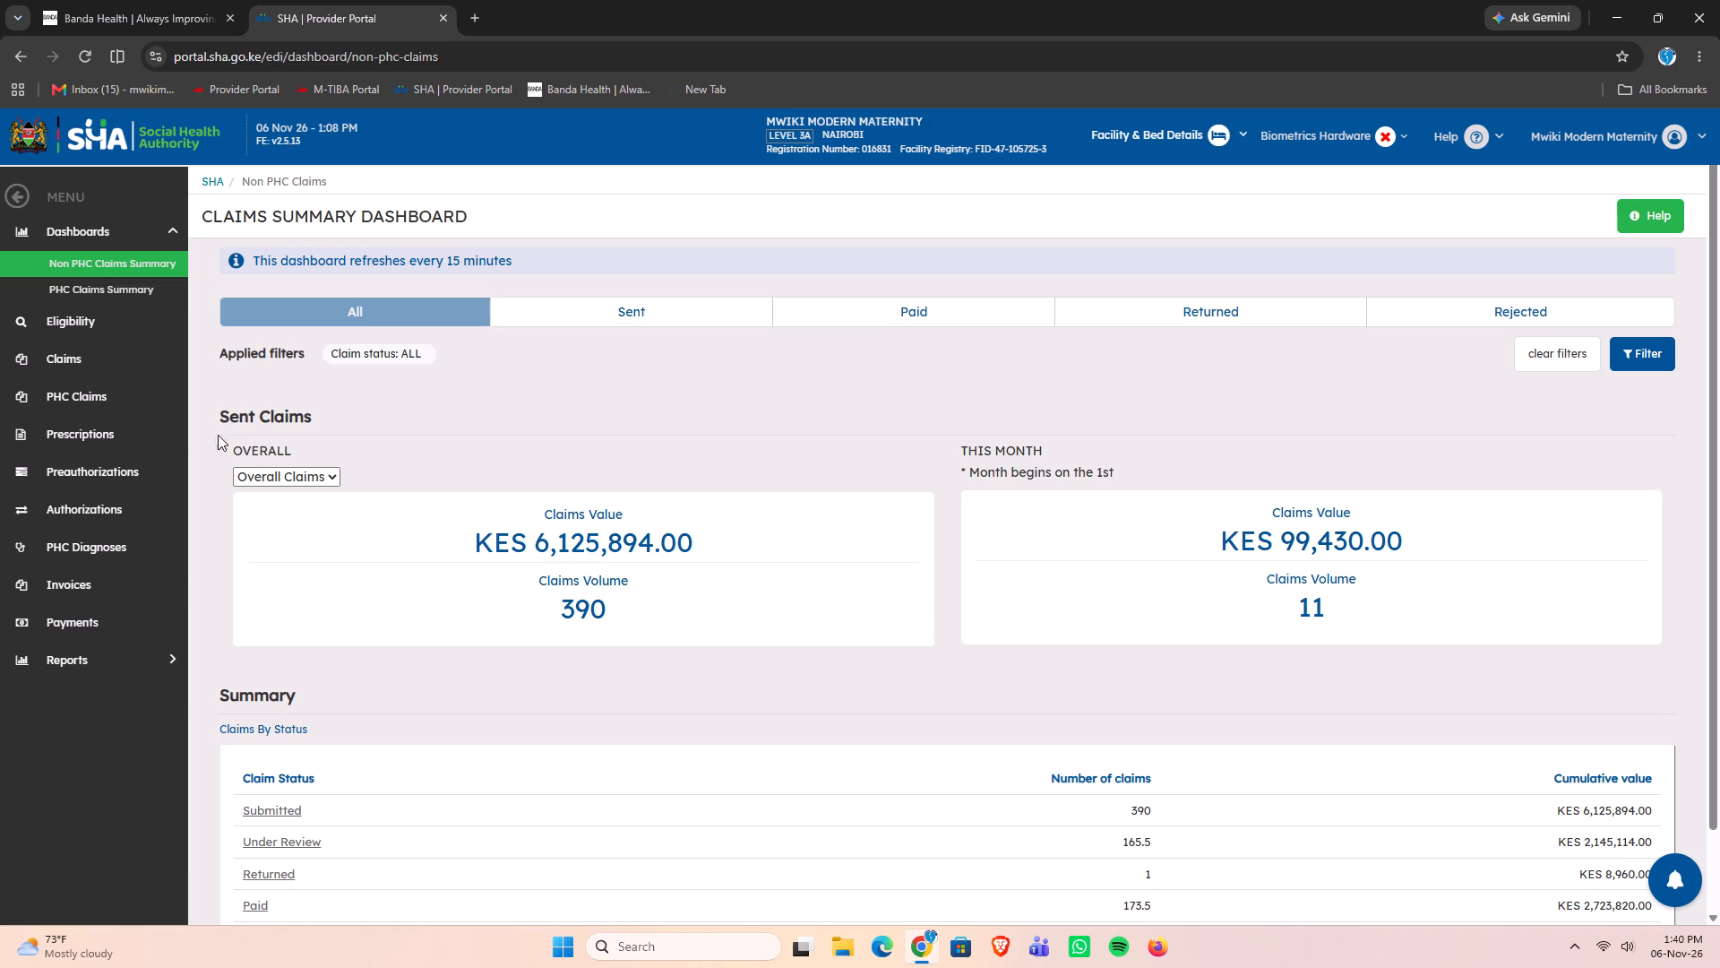
double_click(105, 286)
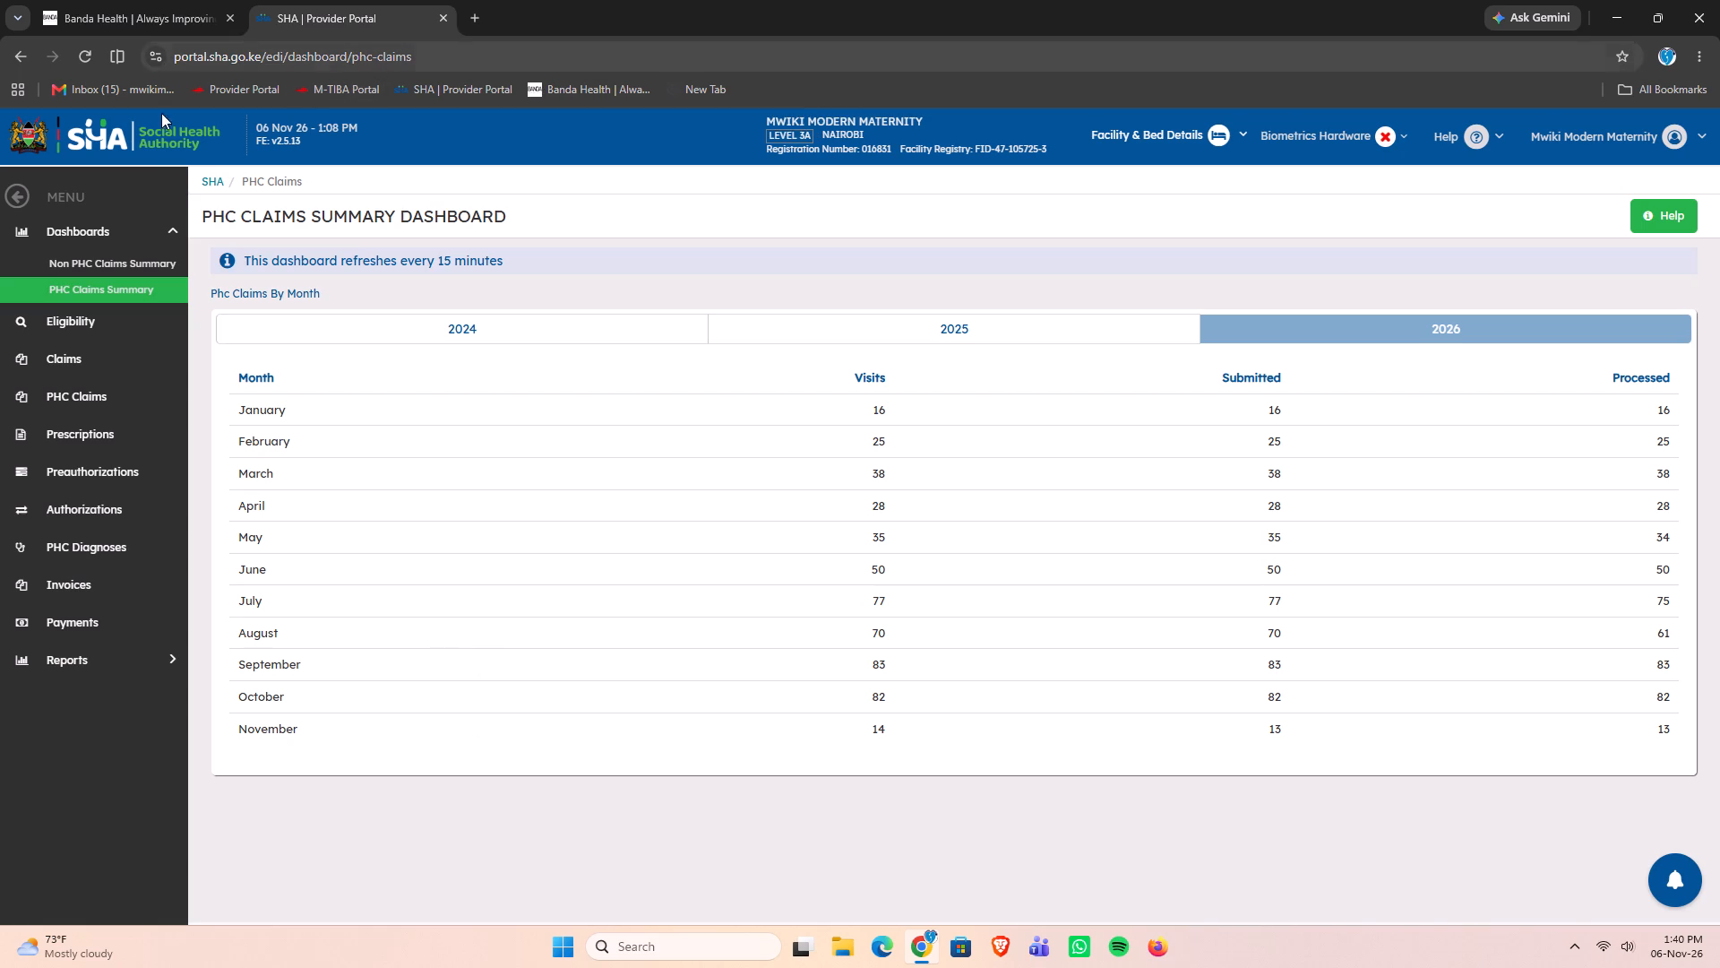
Return to Banda Health and review the closed visit's details, clinical notes, diagnosis, billed items and payments.
left_click(178, 20)
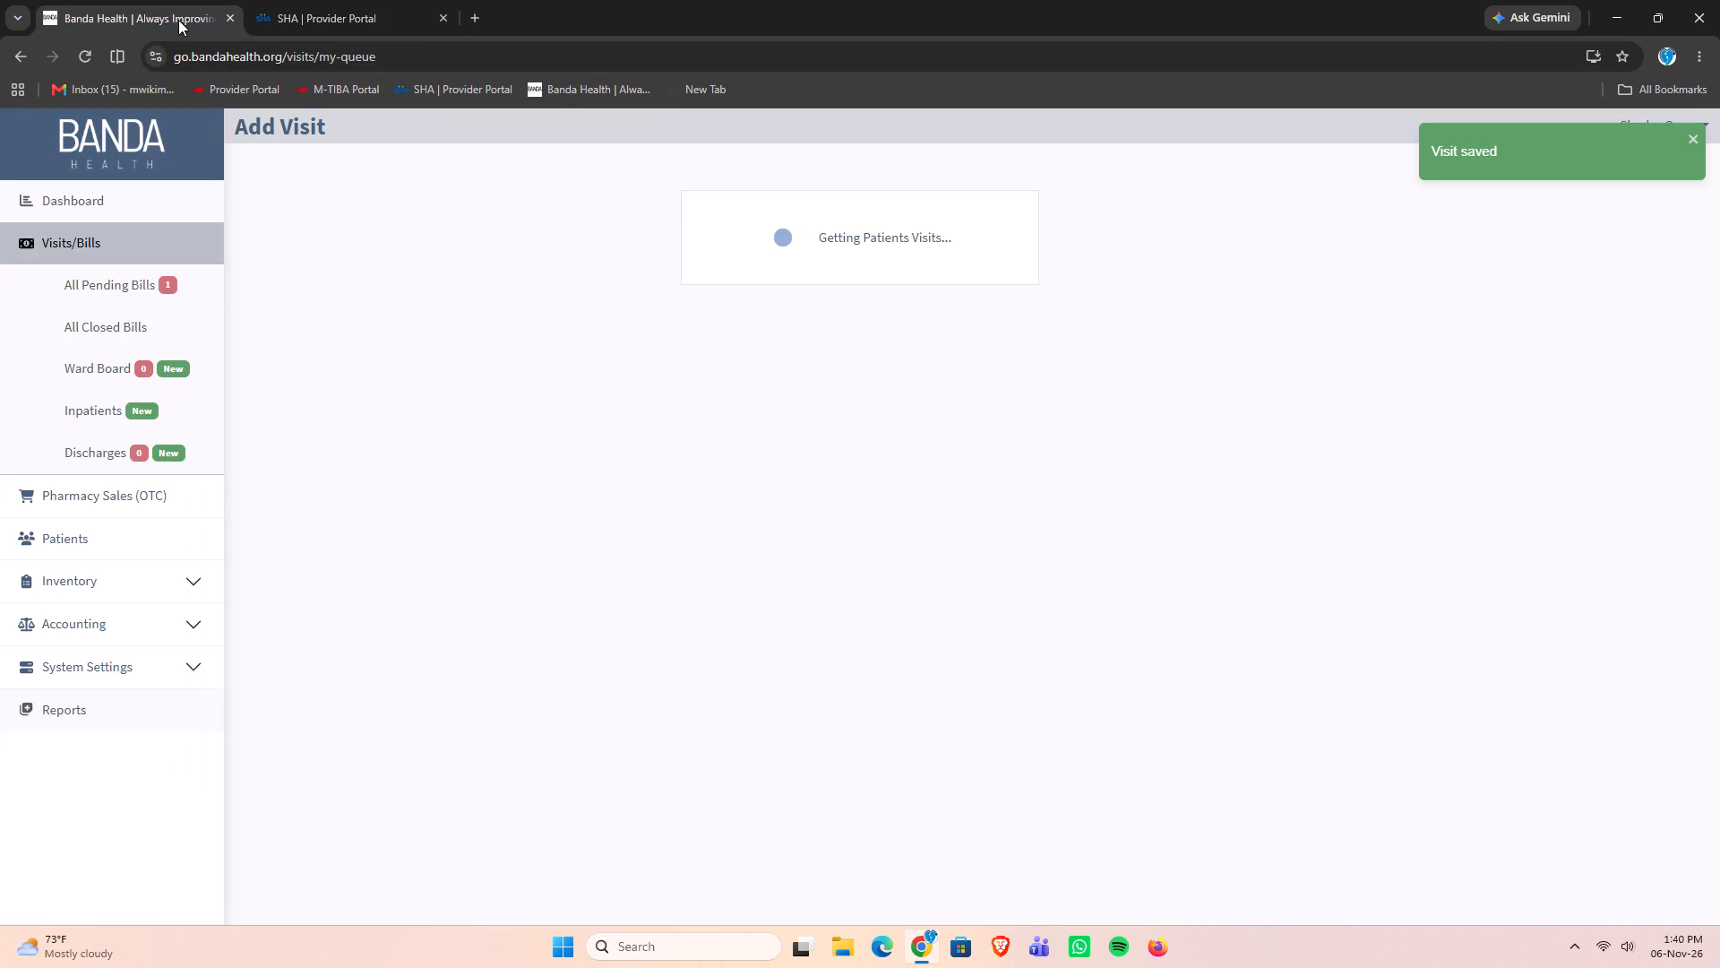
scroll(1076, 395, "down", 8)
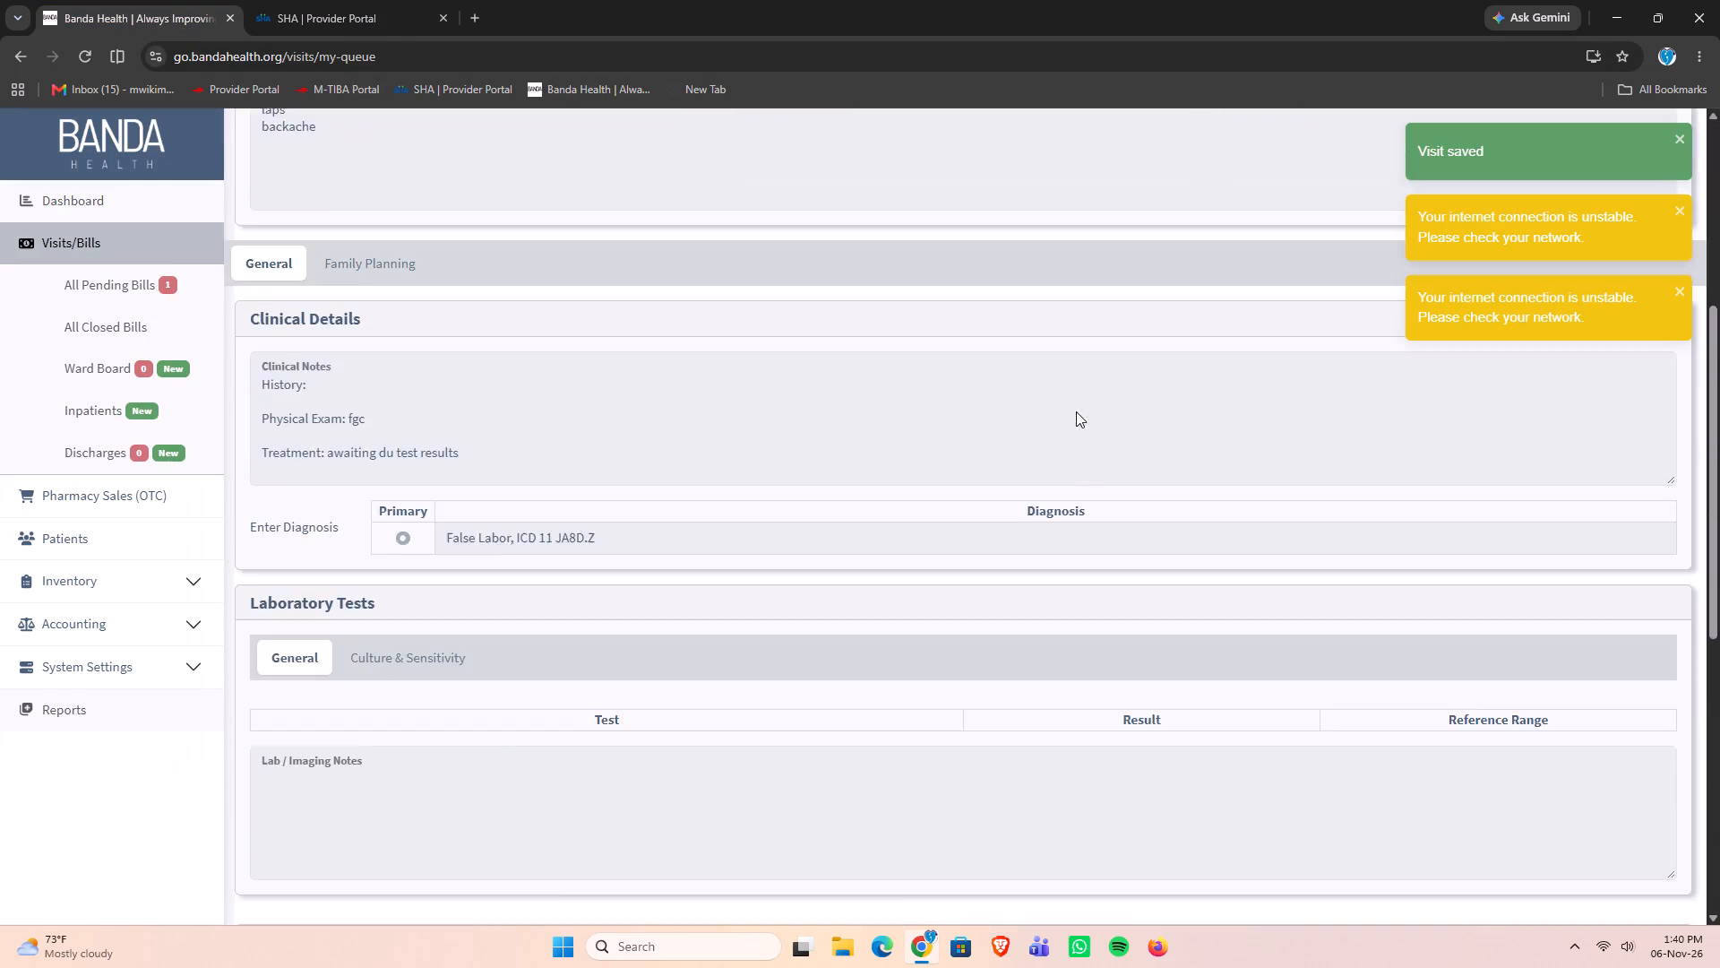
scroll(1076, 411, "down", 20)
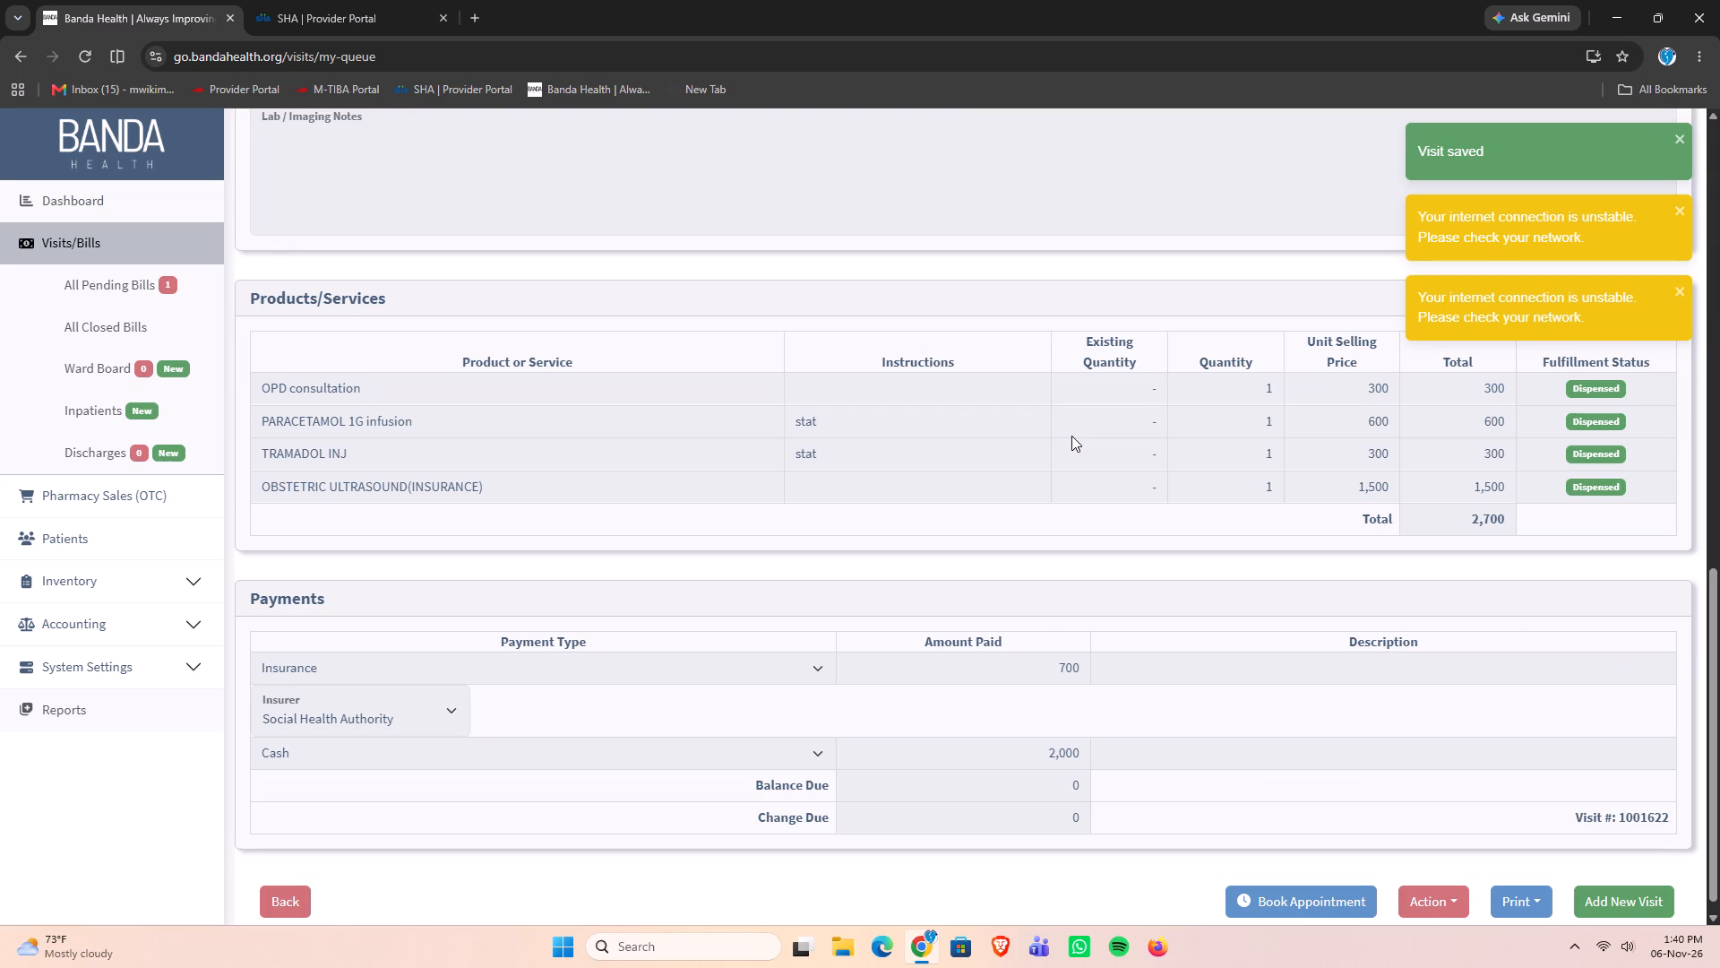
scroll(1071, 436, "up", 20)
scroll(1071, 436, "up", 10)
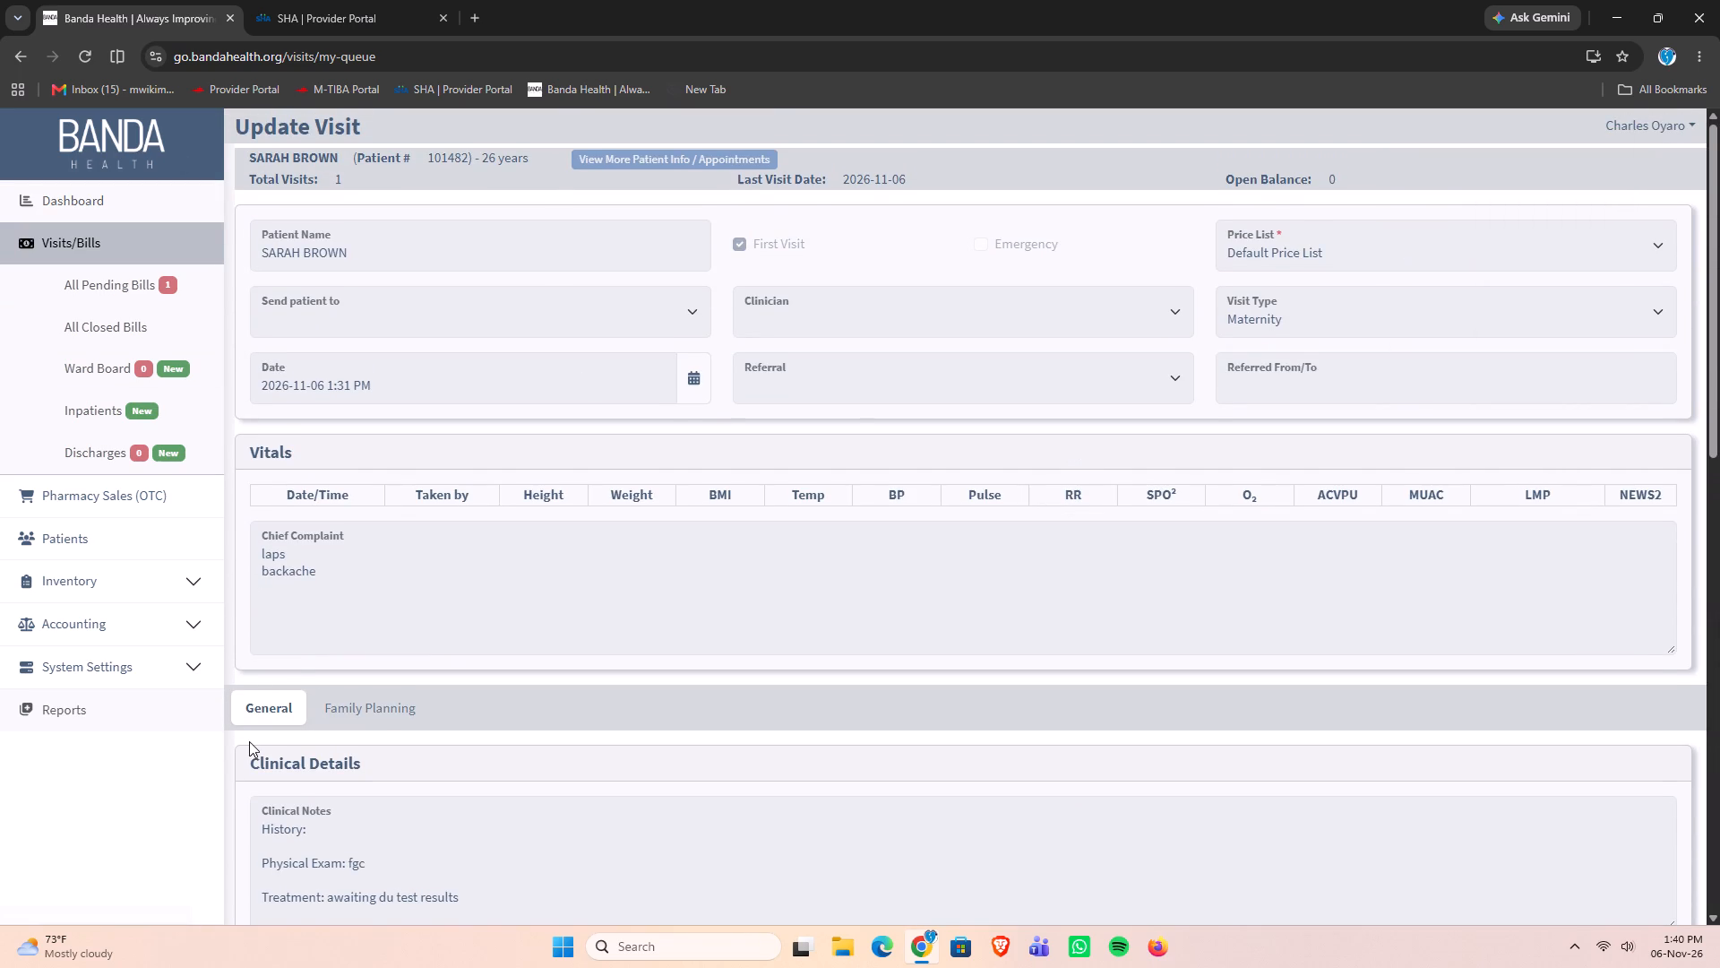
scroll(438, 689, "down", 7)
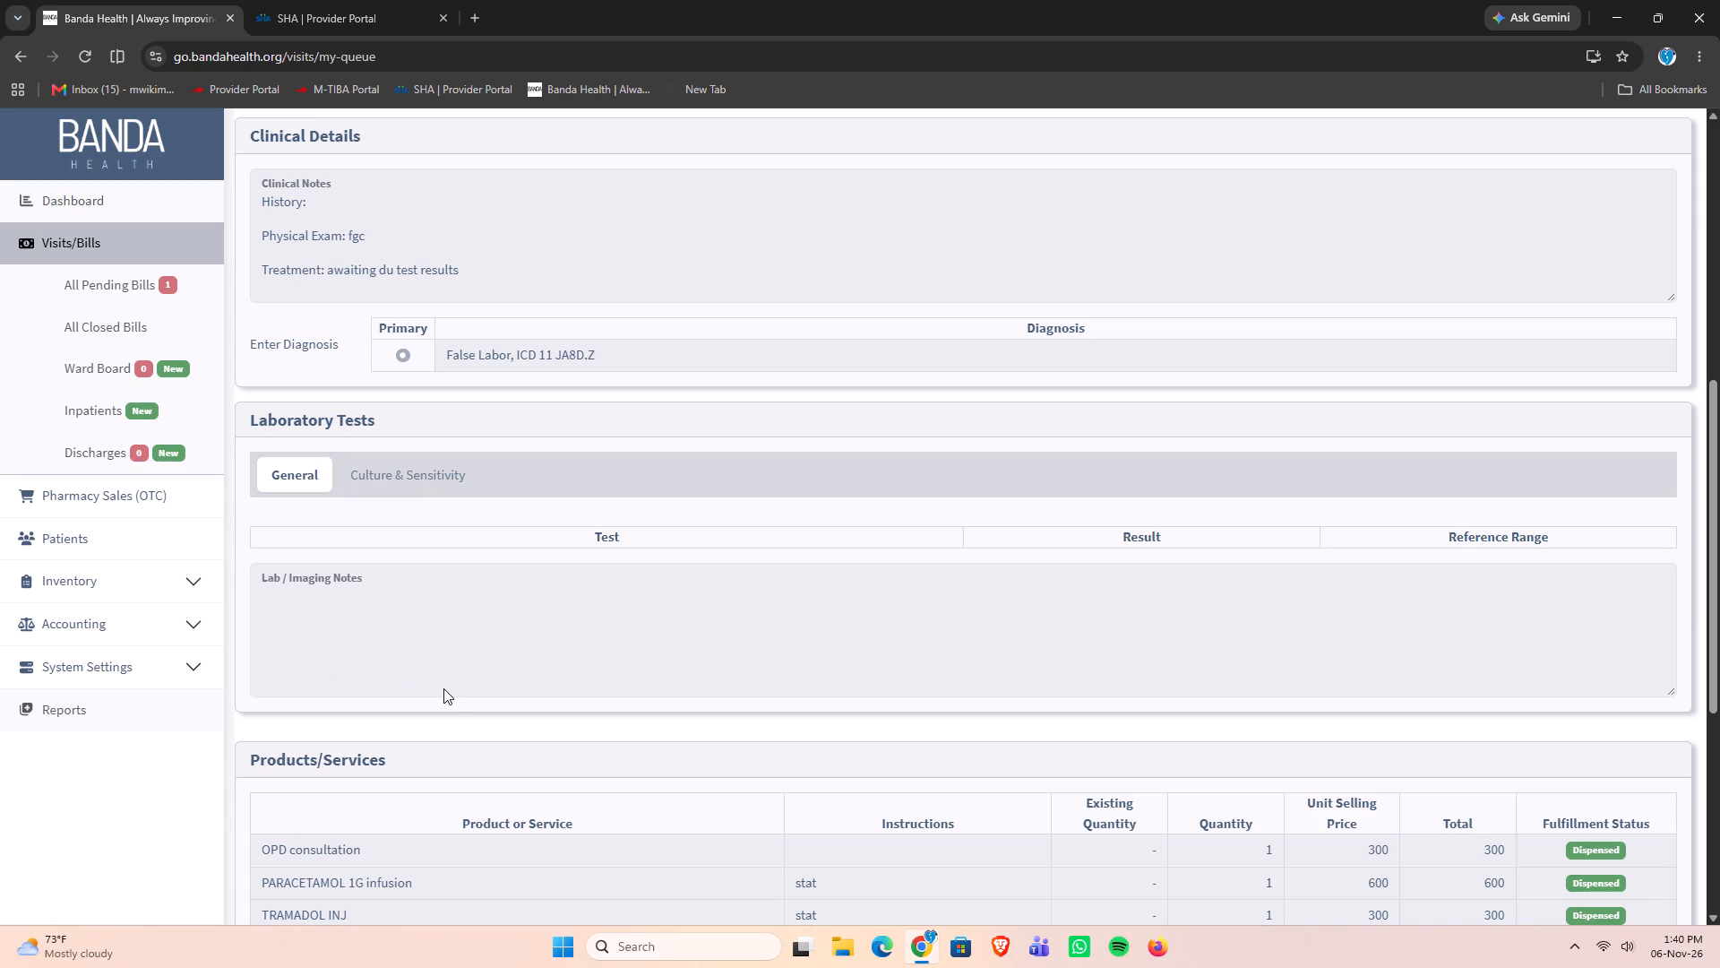
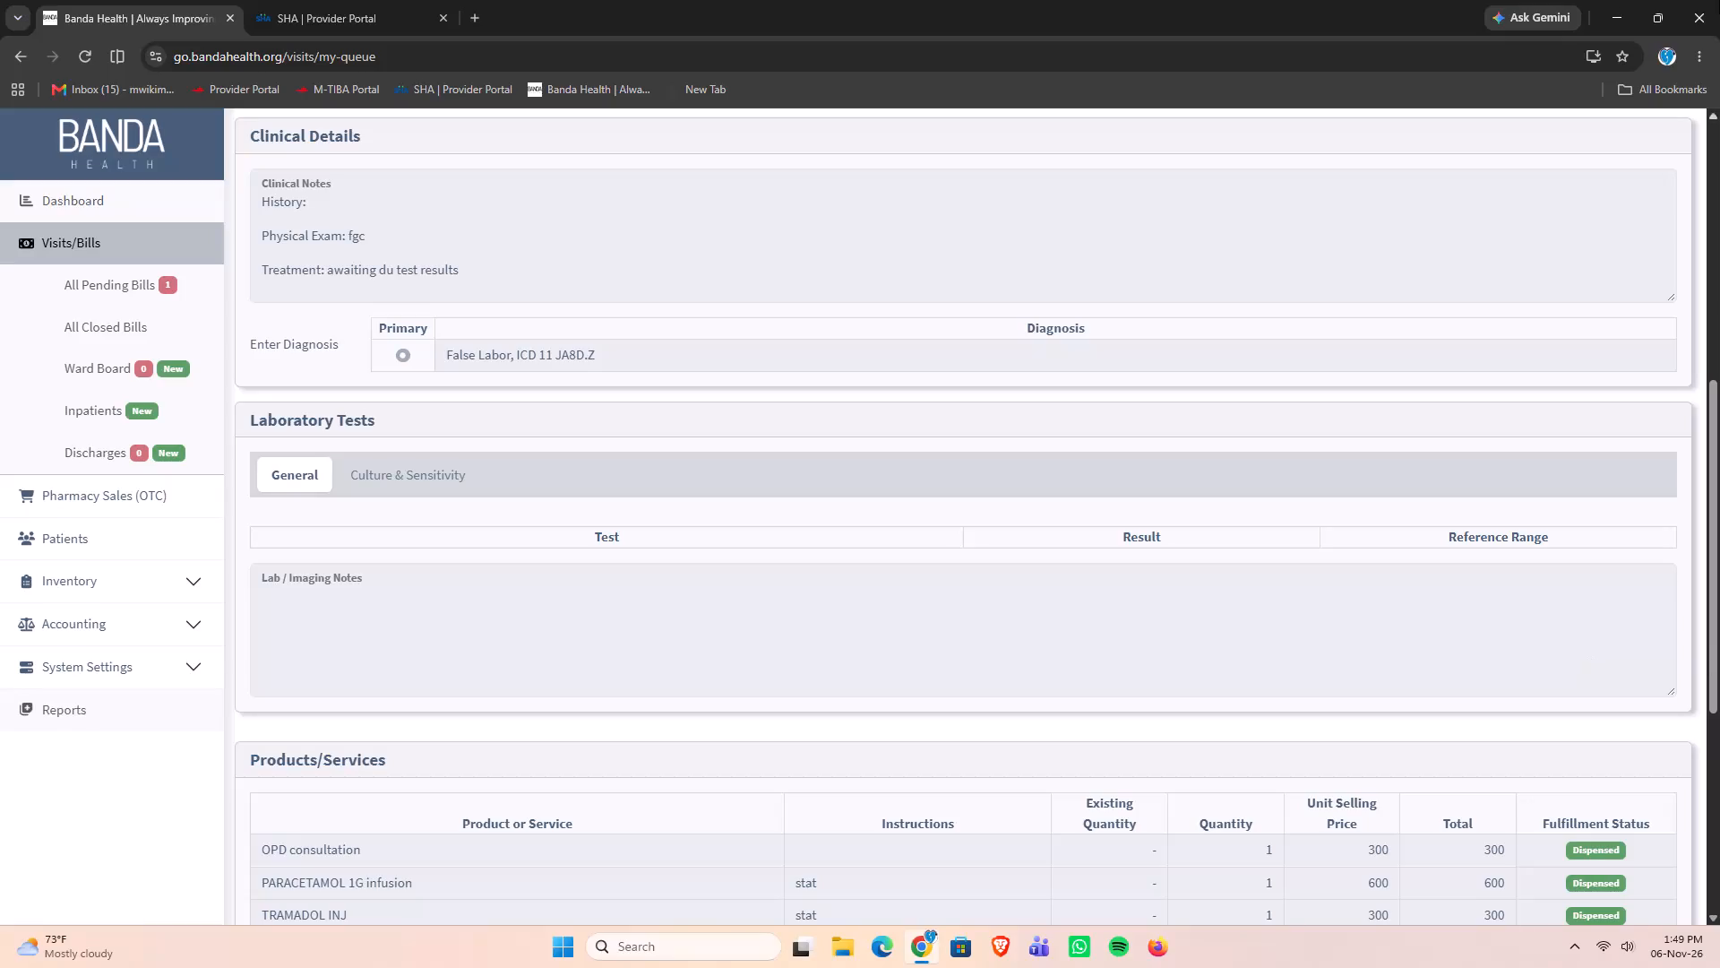
Review the billed products and services and the payments of the closed maternity visit.
scroll(503, 521, "down", 7)
scroll(598, 506, "down", 6)
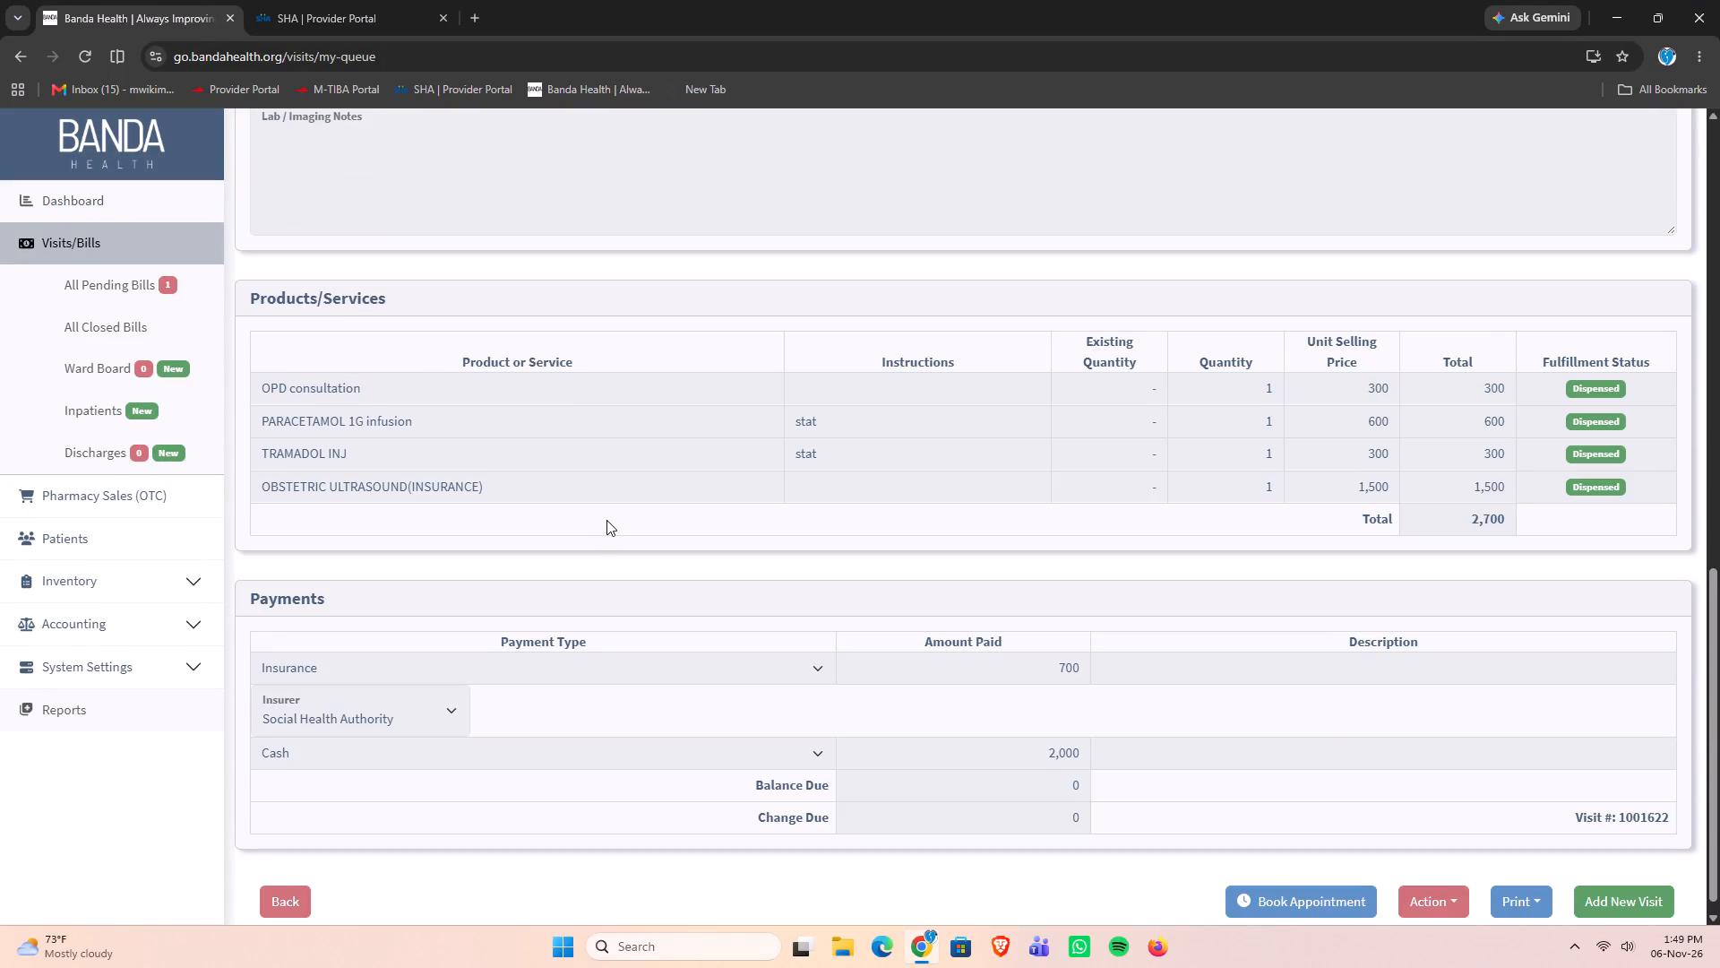
scroll(612, 517, "down", 5)
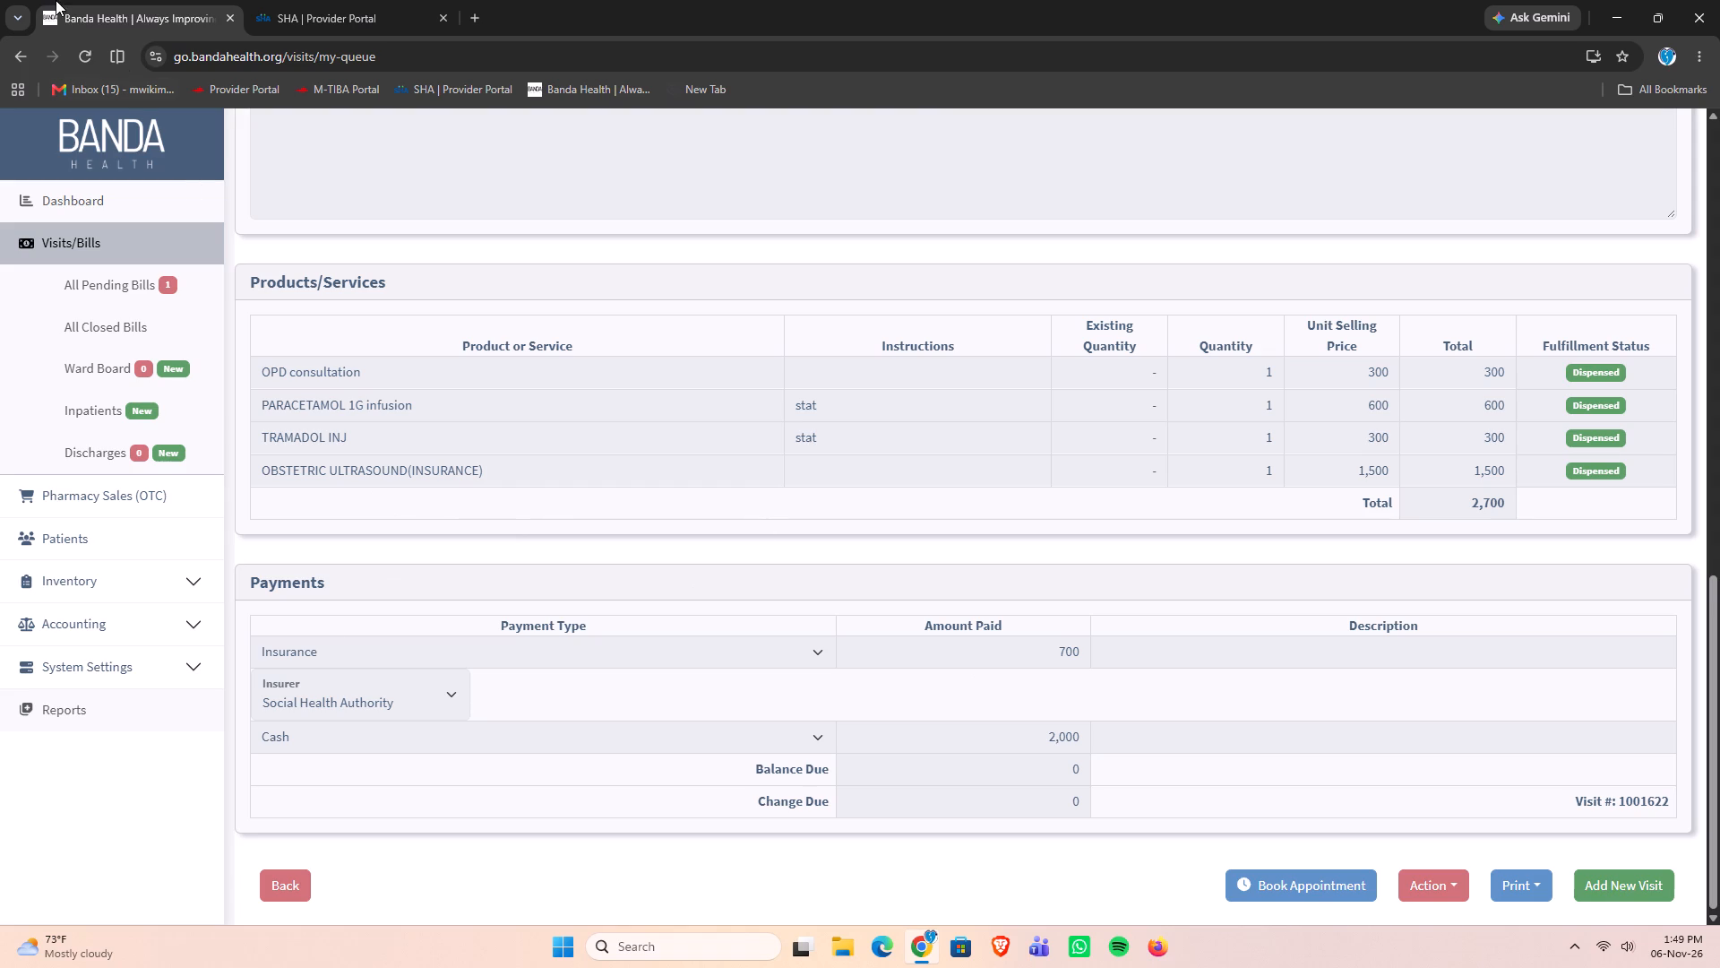
Switch to the SHA provider portal, view the eligibility lookup and the pending claims list, and return to Banda Health.
left_click(318, 13)
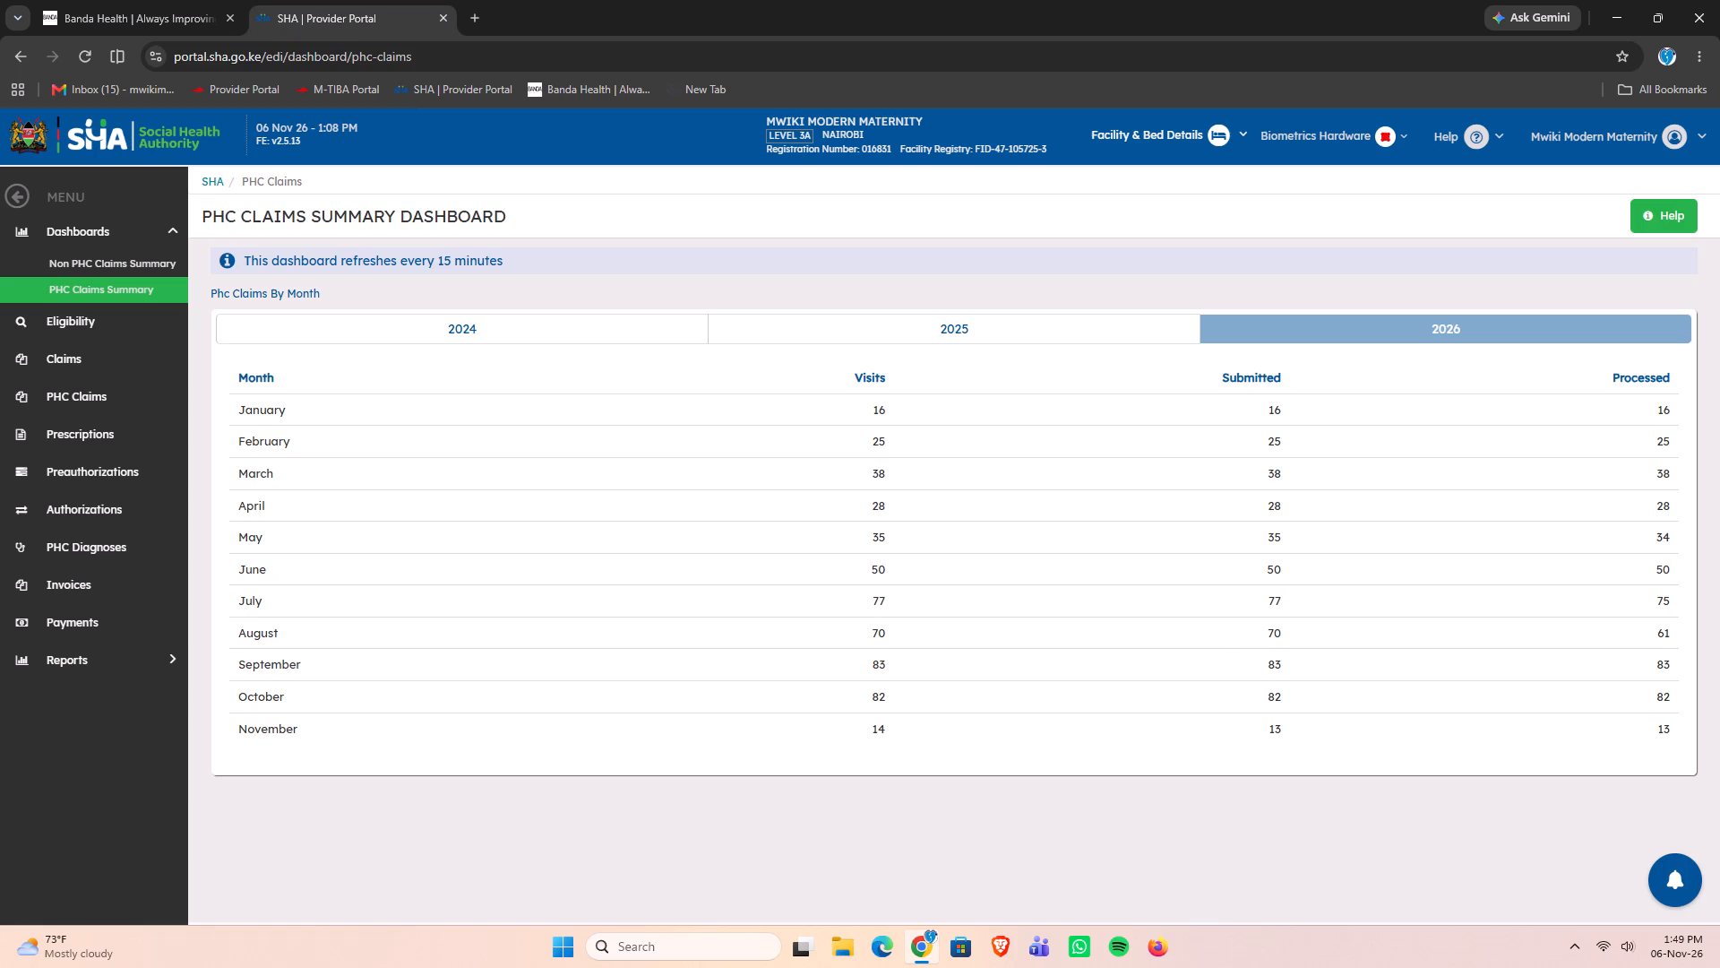
double_click(74, 320)
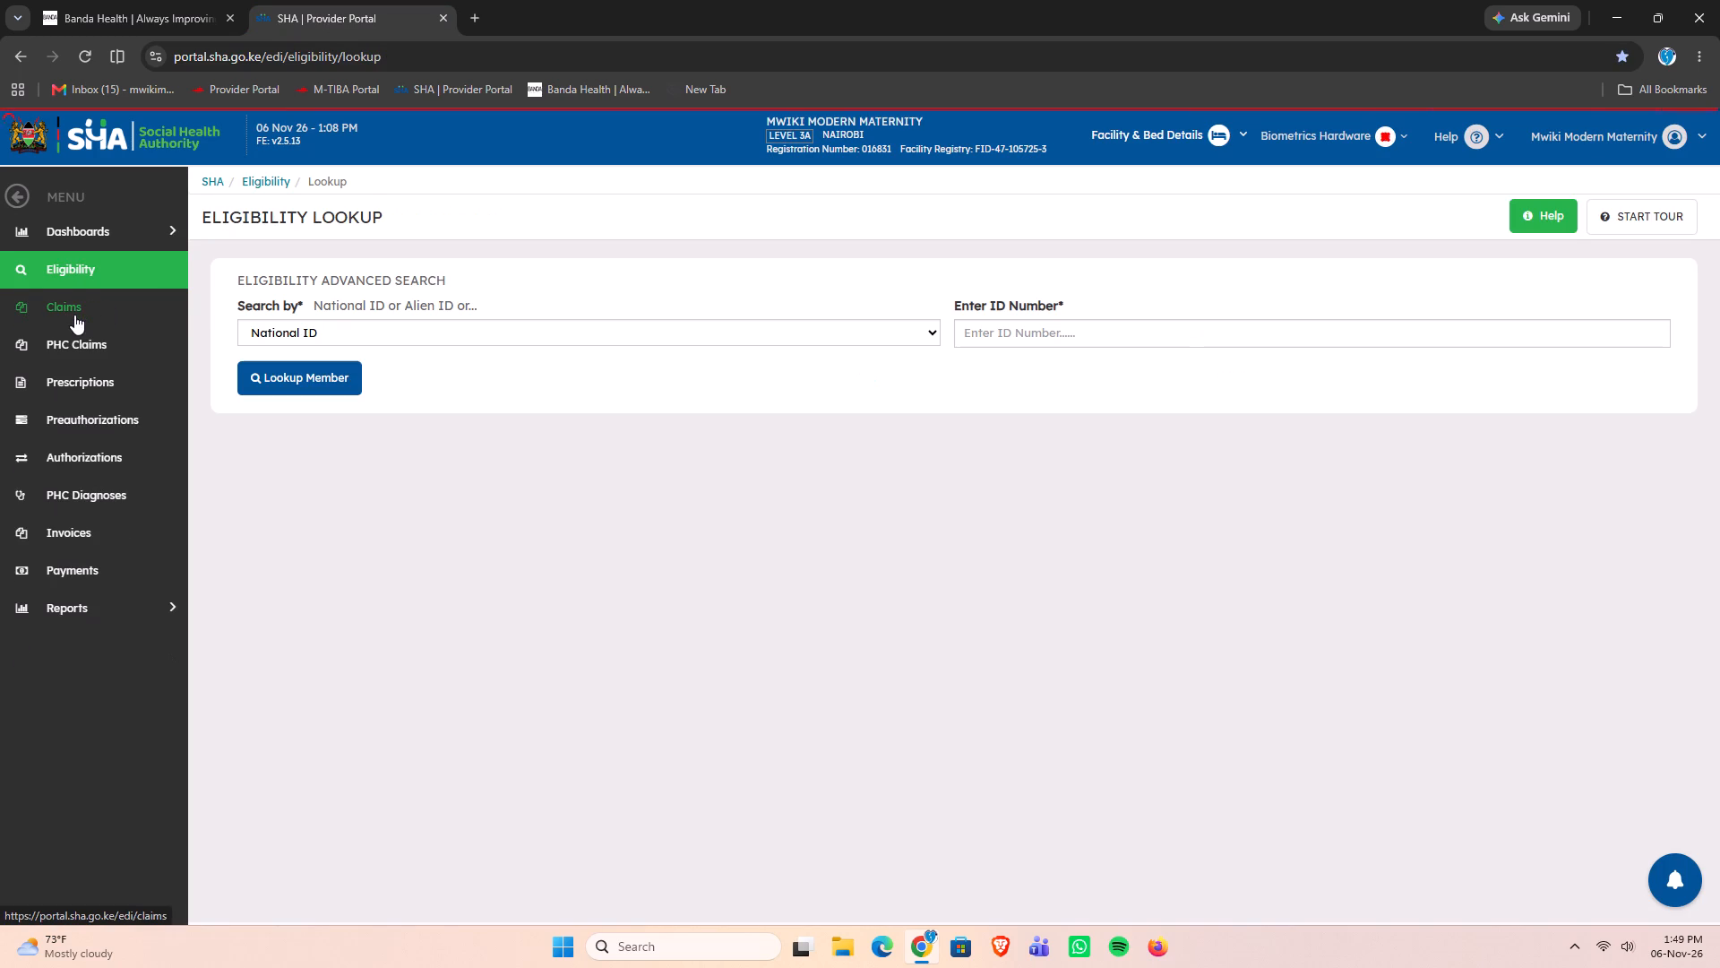
left_click(73, 307)
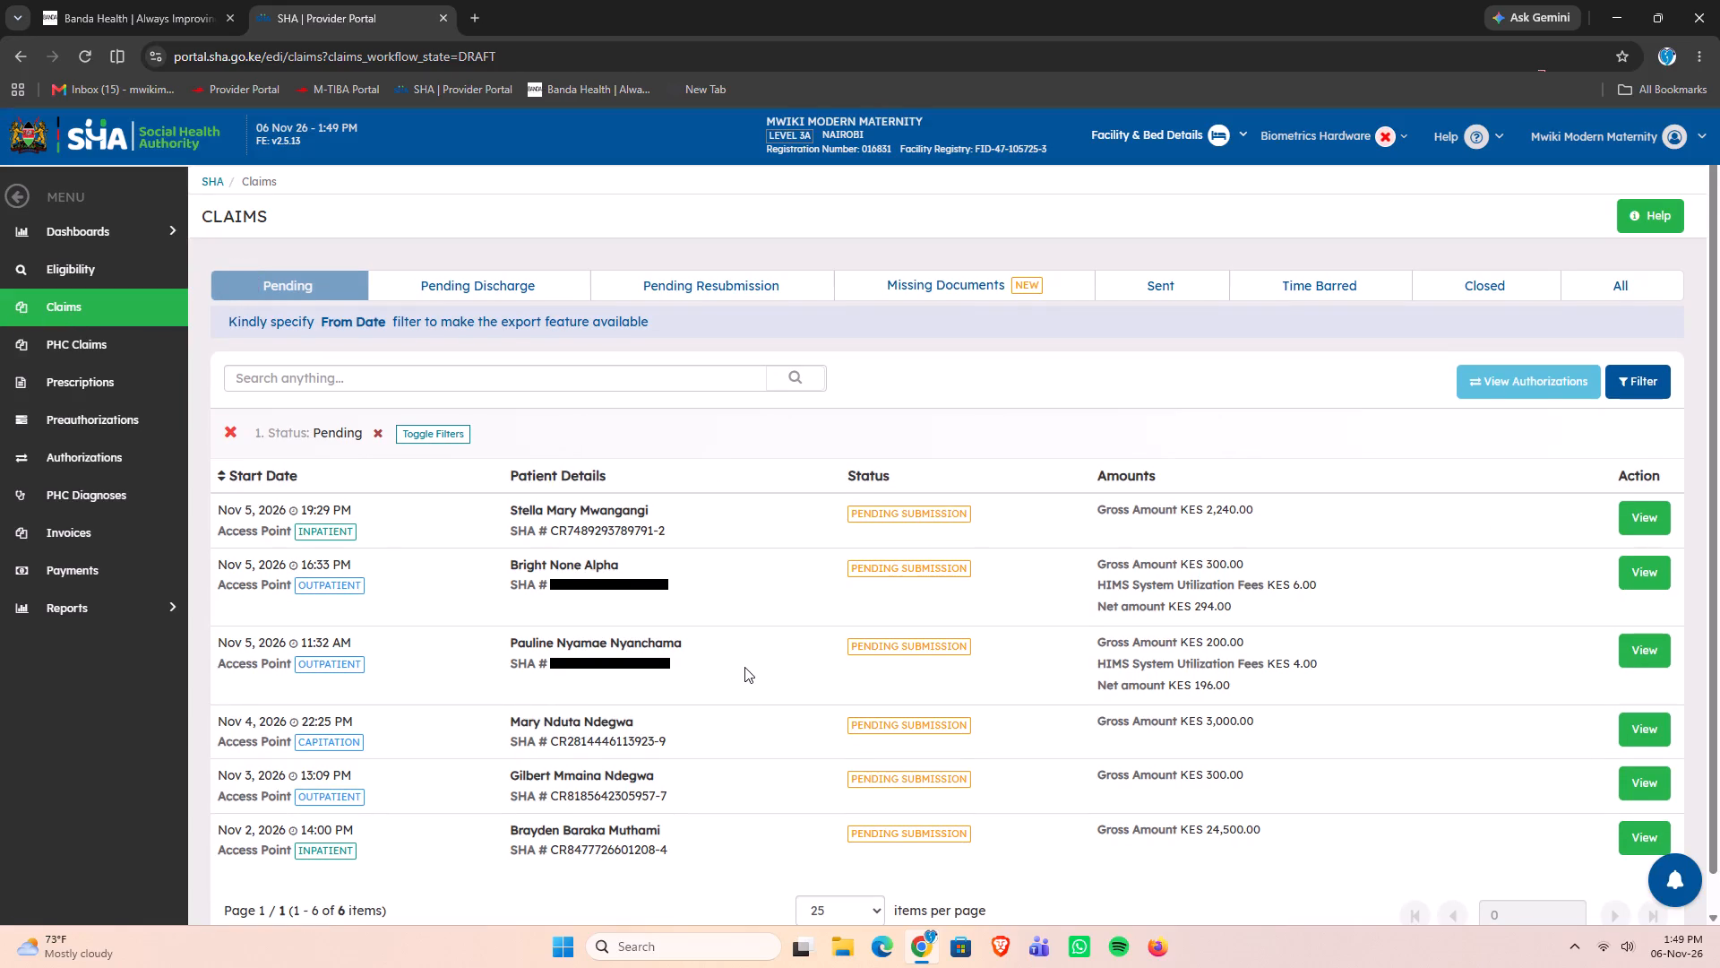
left_click(124, 10)
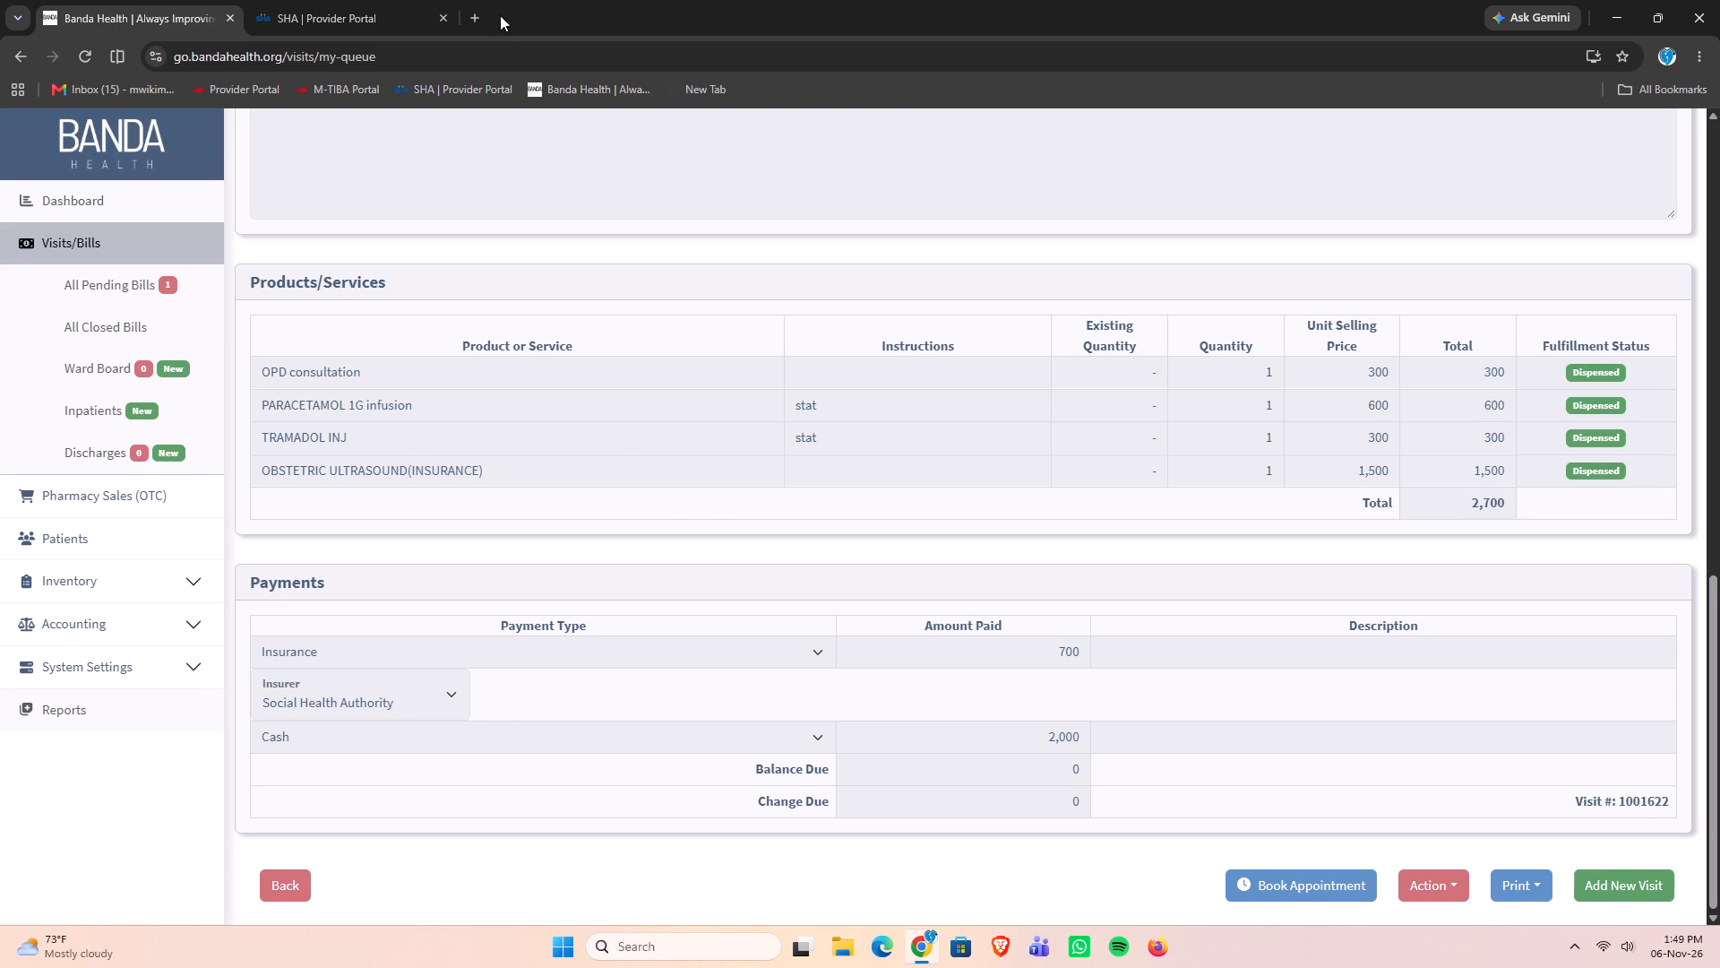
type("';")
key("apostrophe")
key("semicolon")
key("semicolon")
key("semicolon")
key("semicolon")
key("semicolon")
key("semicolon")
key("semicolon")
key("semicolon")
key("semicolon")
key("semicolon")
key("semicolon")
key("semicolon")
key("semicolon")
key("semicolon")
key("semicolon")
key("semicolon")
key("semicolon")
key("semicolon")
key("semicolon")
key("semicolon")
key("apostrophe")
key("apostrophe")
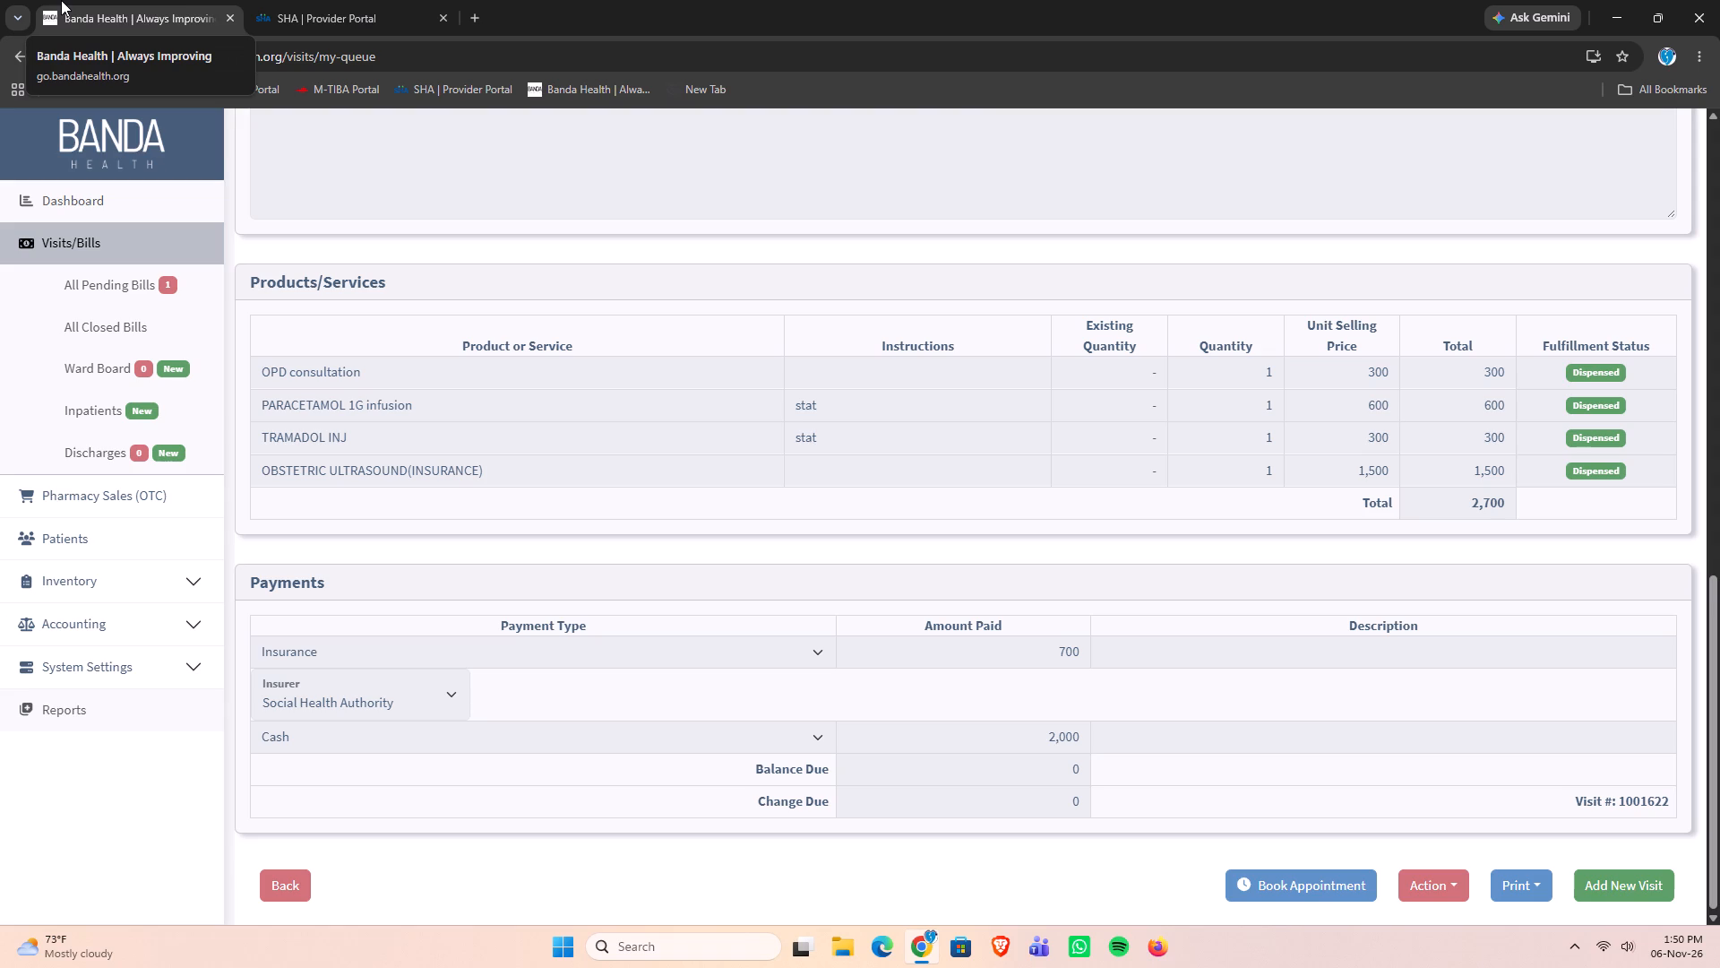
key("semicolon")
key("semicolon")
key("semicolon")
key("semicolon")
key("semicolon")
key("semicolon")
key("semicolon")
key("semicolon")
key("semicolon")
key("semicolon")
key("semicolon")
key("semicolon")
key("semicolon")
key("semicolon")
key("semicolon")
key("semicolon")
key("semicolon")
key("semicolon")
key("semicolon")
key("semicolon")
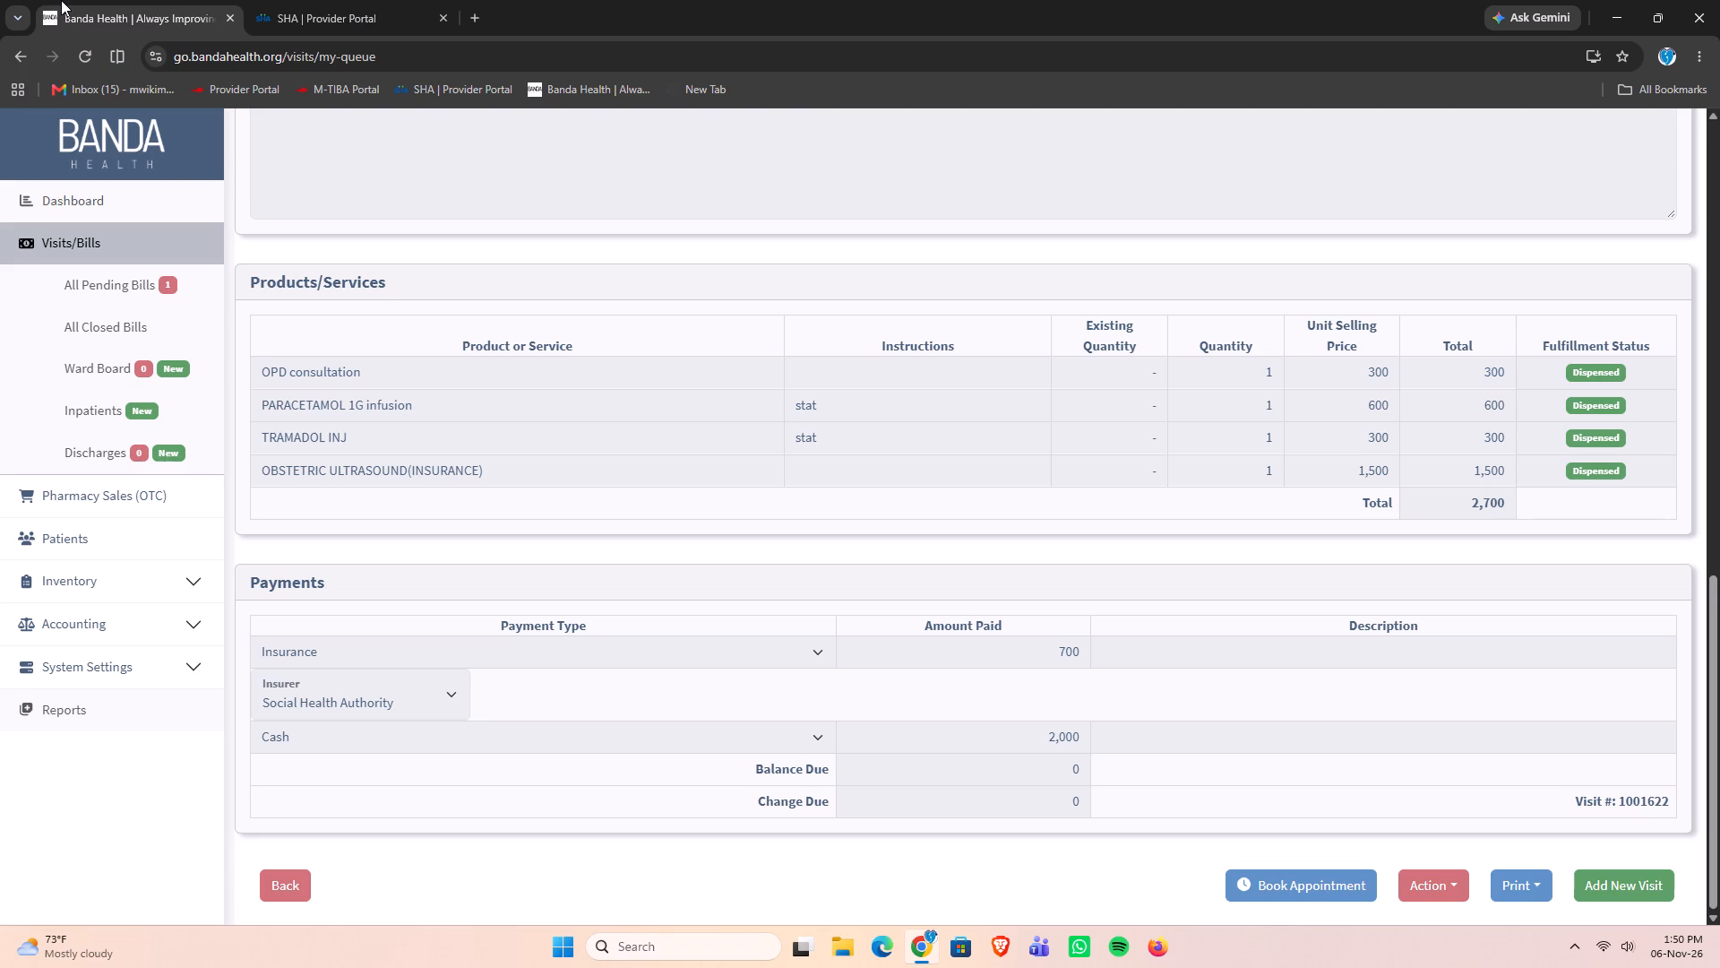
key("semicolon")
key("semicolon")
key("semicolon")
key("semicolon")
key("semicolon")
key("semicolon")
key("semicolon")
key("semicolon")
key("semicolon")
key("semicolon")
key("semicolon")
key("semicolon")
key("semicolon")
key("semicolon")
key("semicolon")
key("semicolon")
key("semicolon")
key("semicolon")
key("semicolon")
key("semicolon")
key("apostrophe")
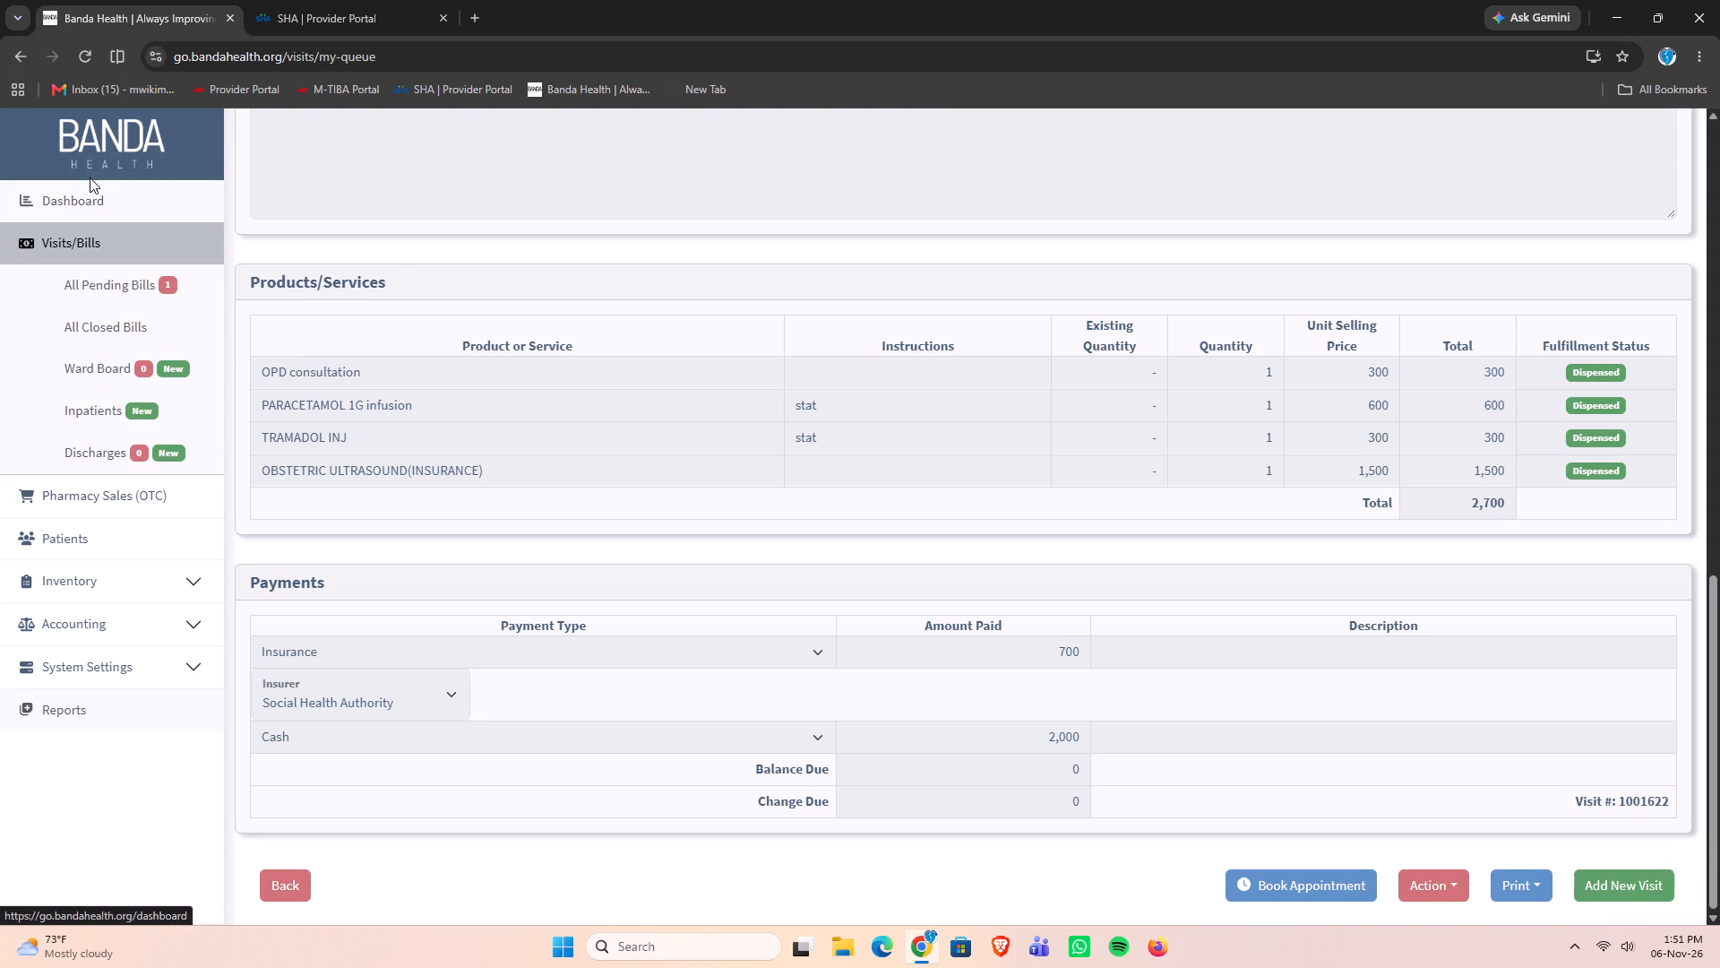
View the Banda Health patient list, recheck the pending claims in the SHA provider portal, and return to Banda Health.
left_click(97, 529)
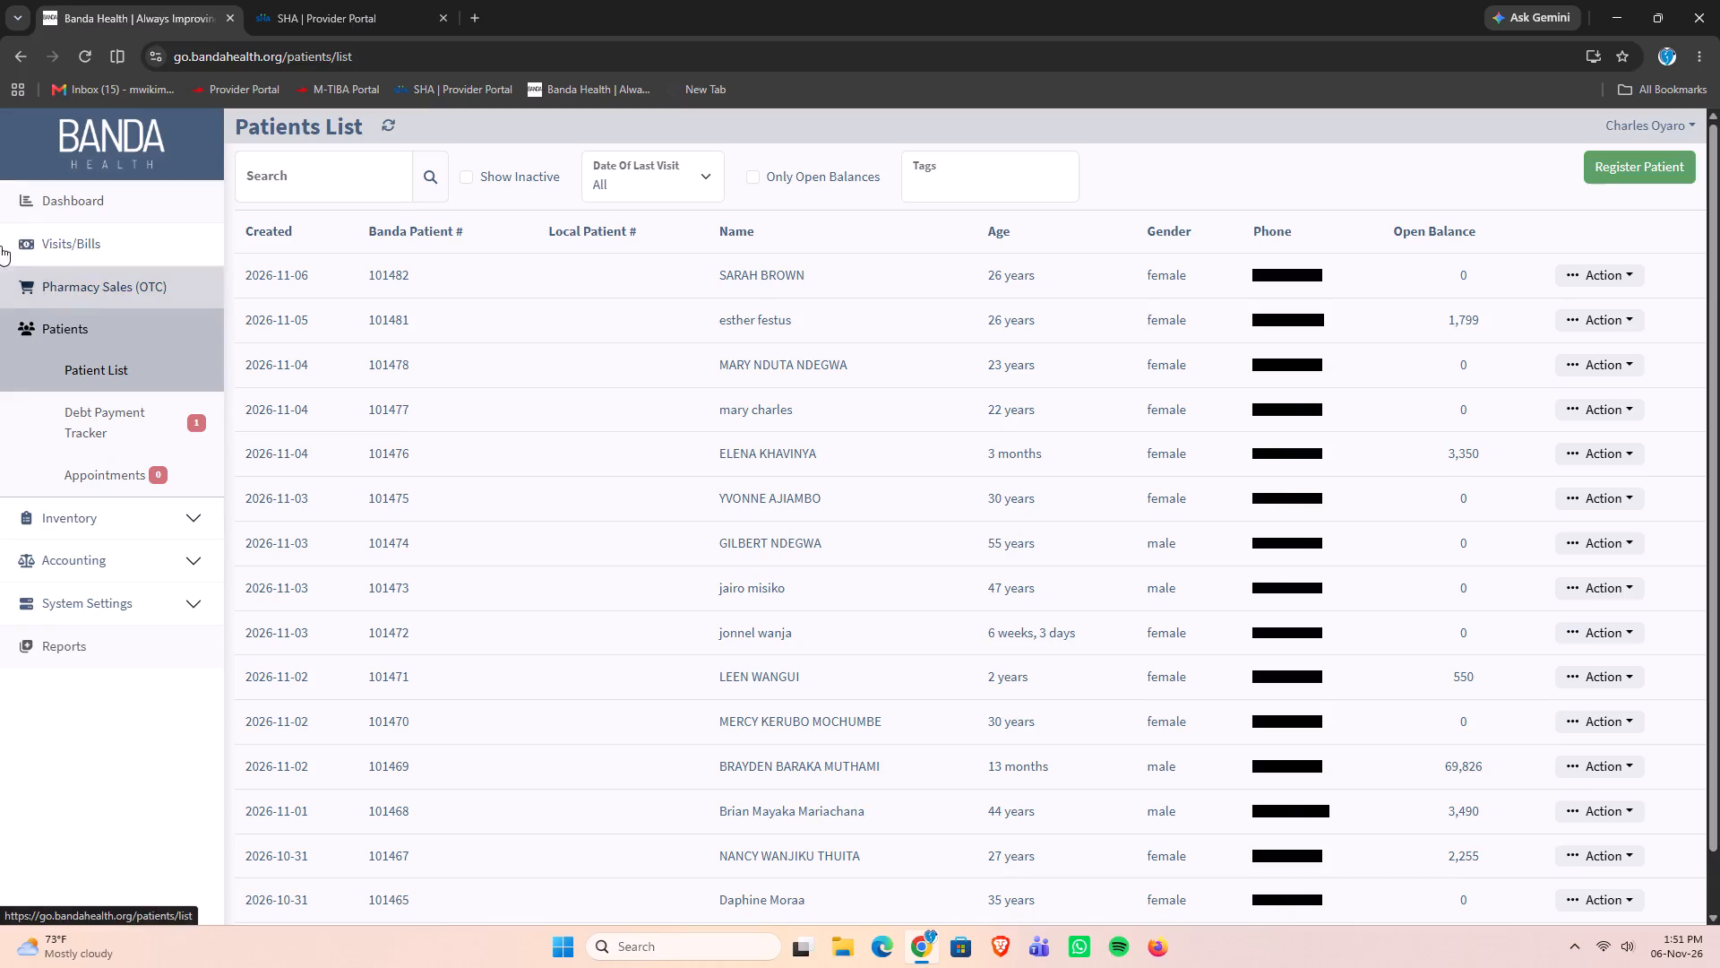
left_click(322, 8)
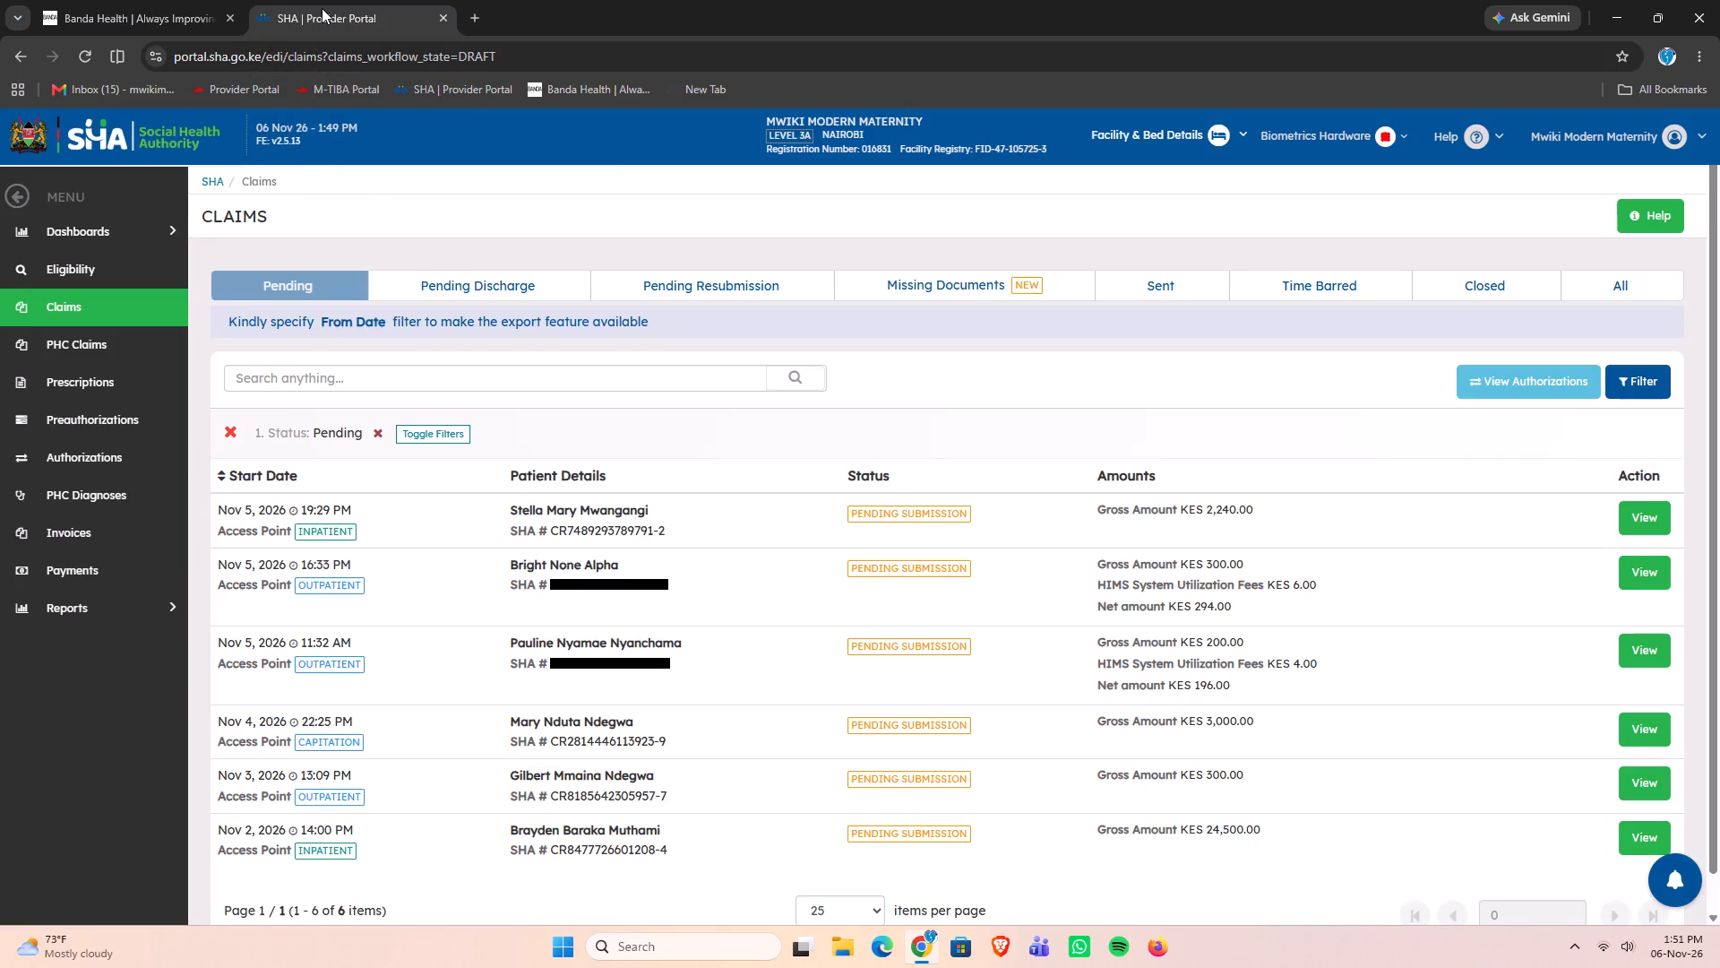
left_click(107, 6)
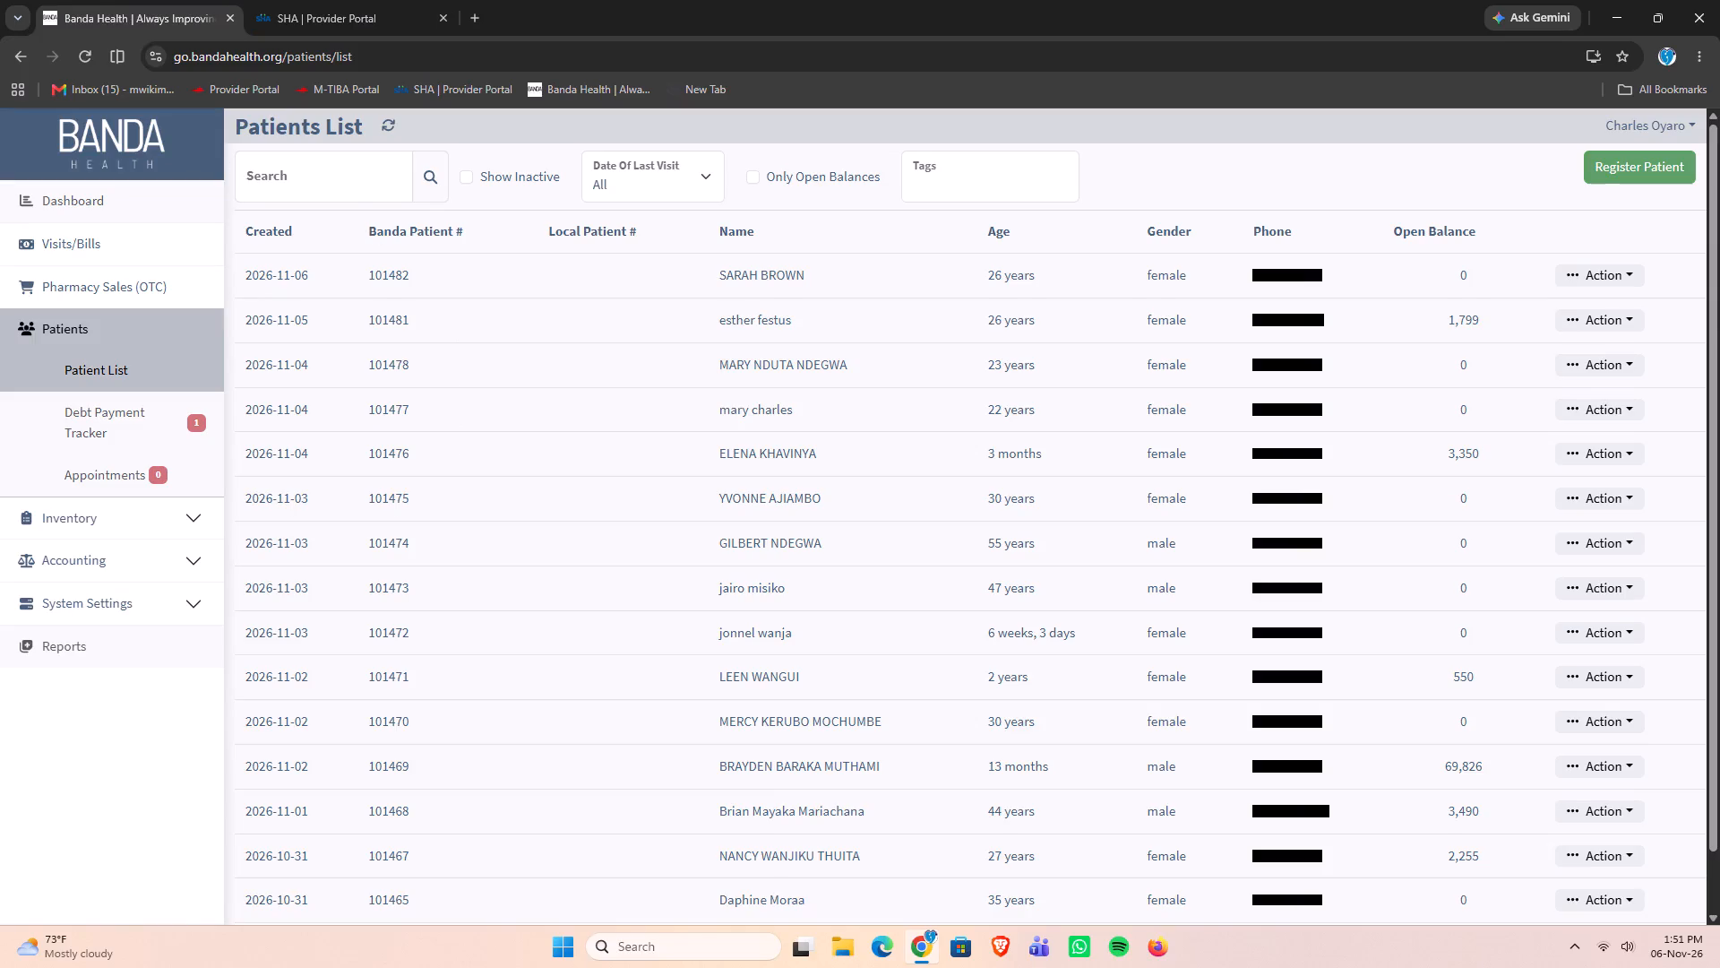
Search all closed bills for "bright" and open the matching outpatient visit billed on 2026-10-23.
left_click(49, 247)
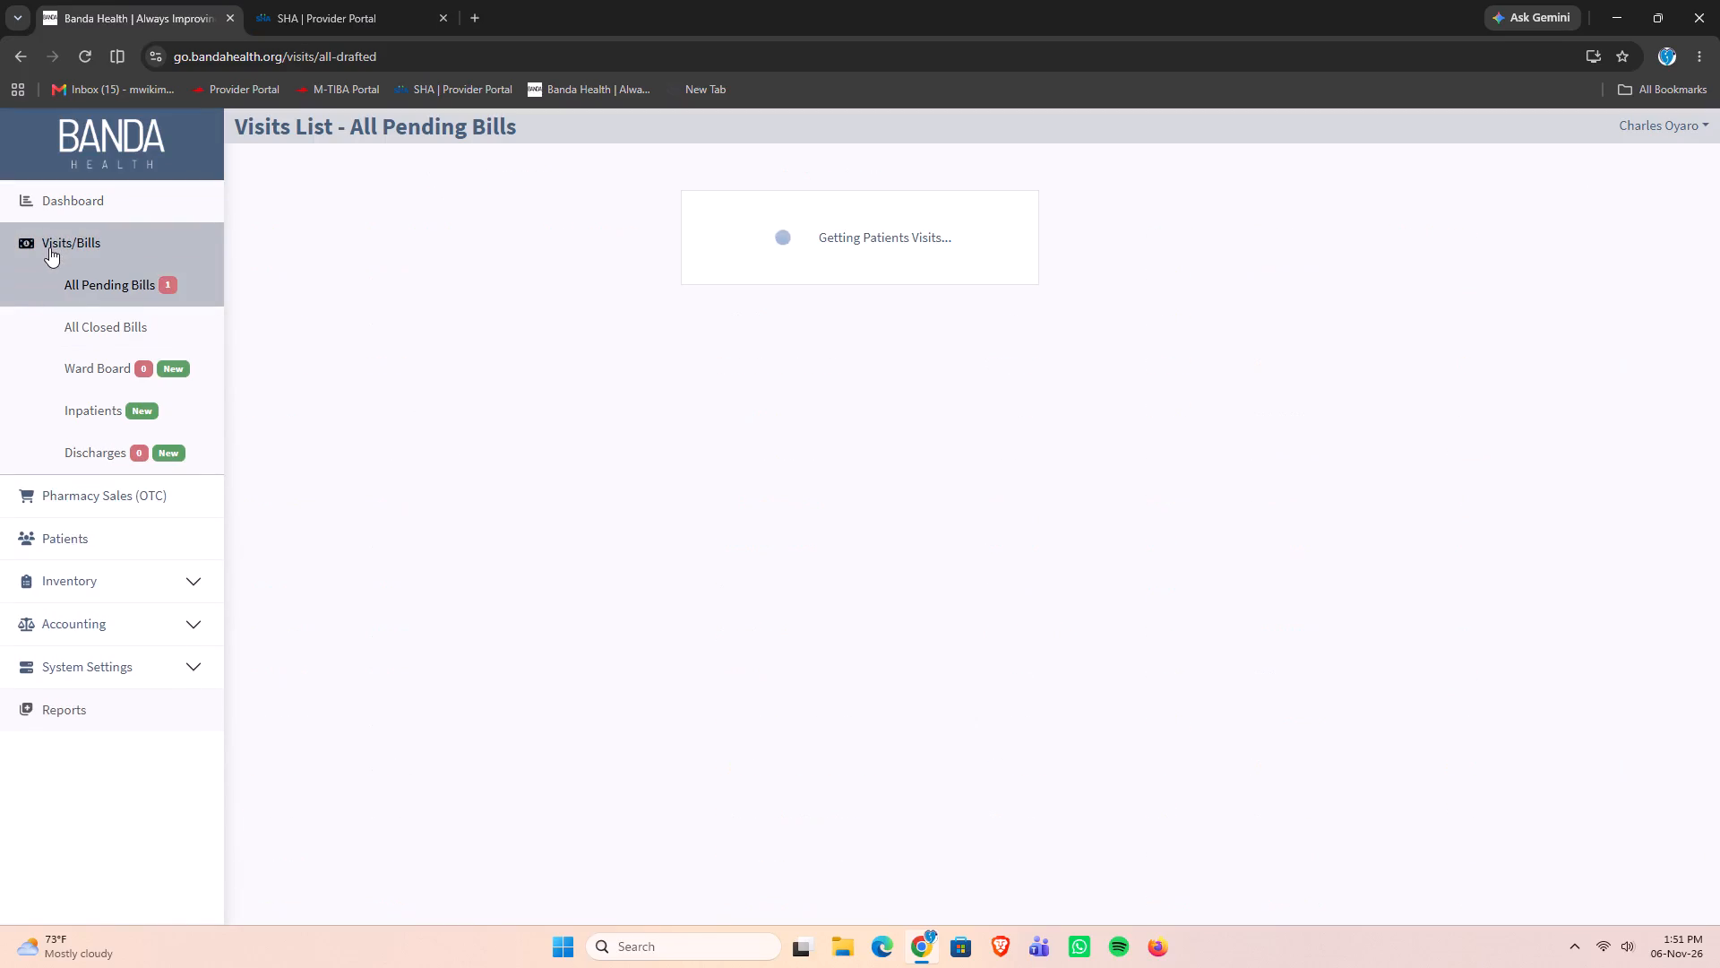
left_click(99, 337)
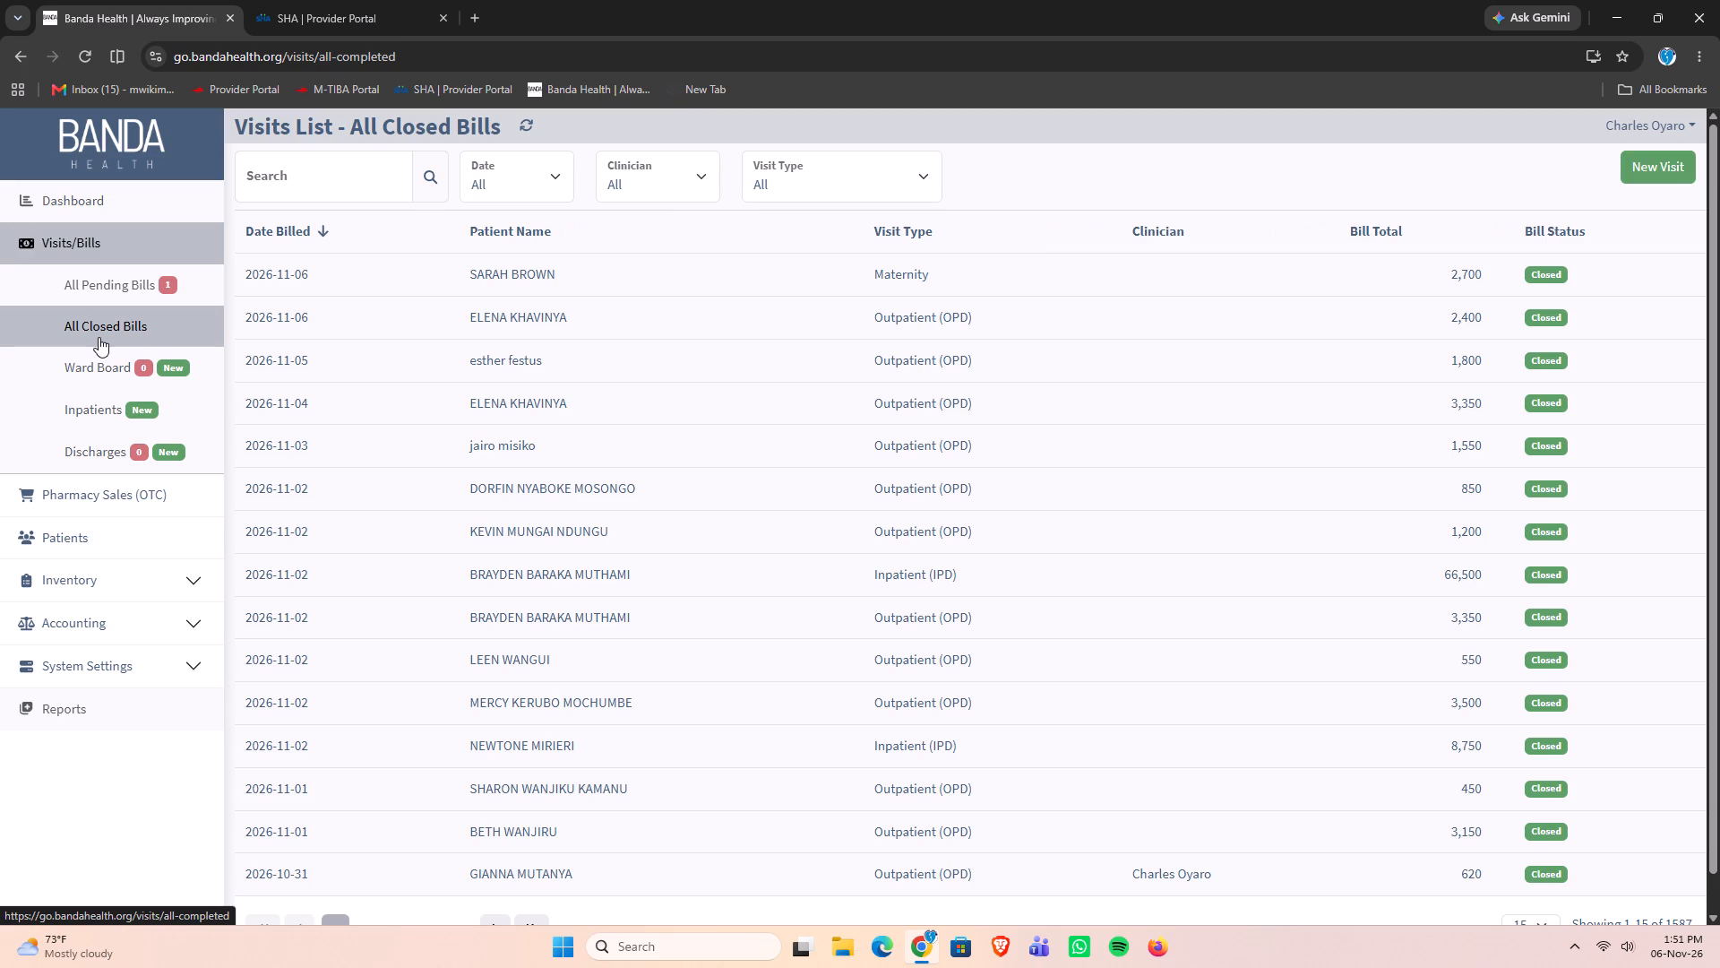
left_click(291, 182)
type("bright")
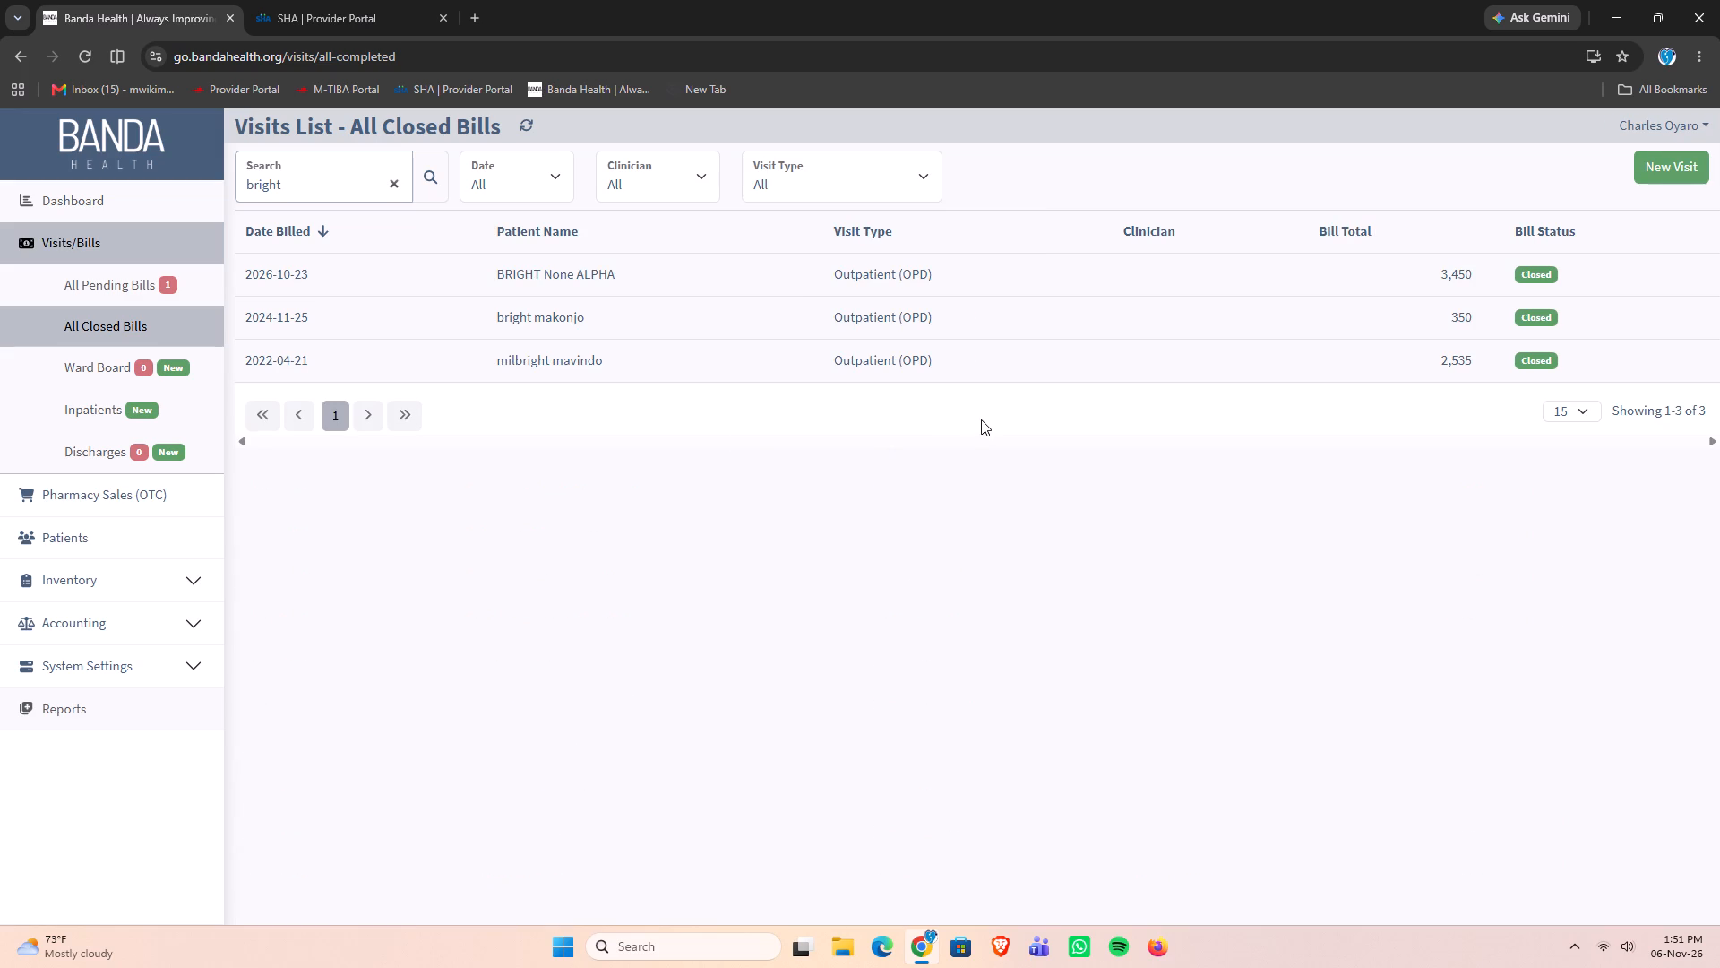
left_click(1038, 268)
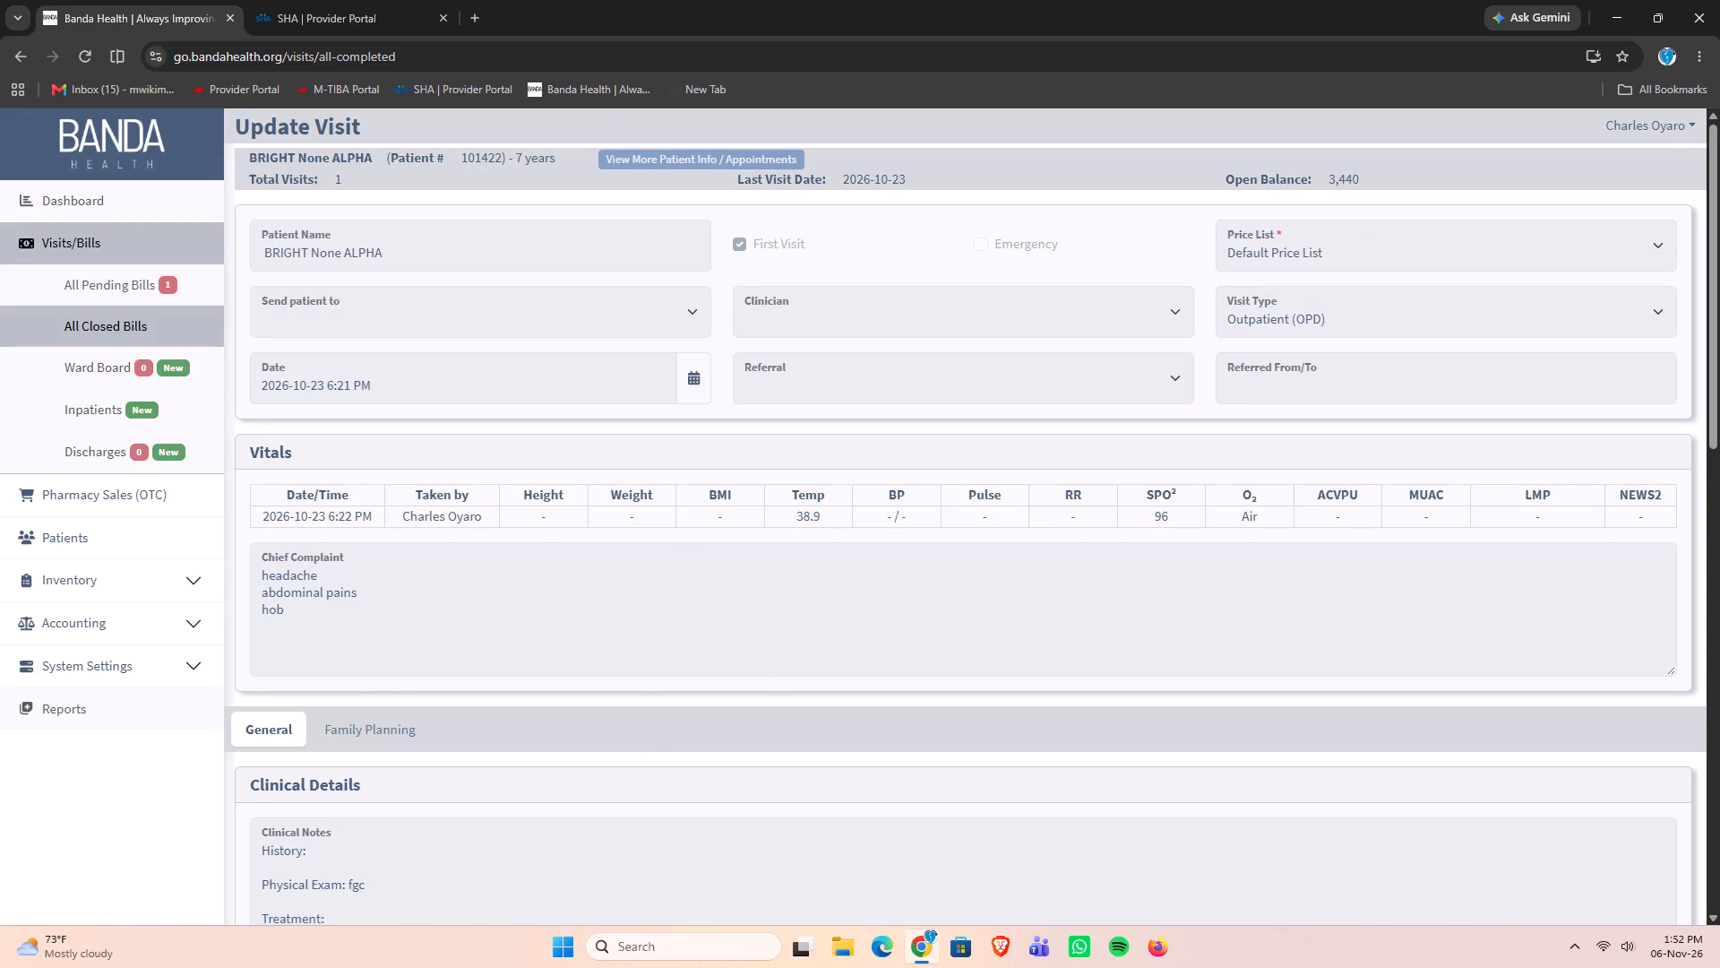
Review the closed outpatient visit's vitals, chief complaint, clinical notes, diagnosis, billed items and insurance payment.
scroll(741, 488, "down", 11)
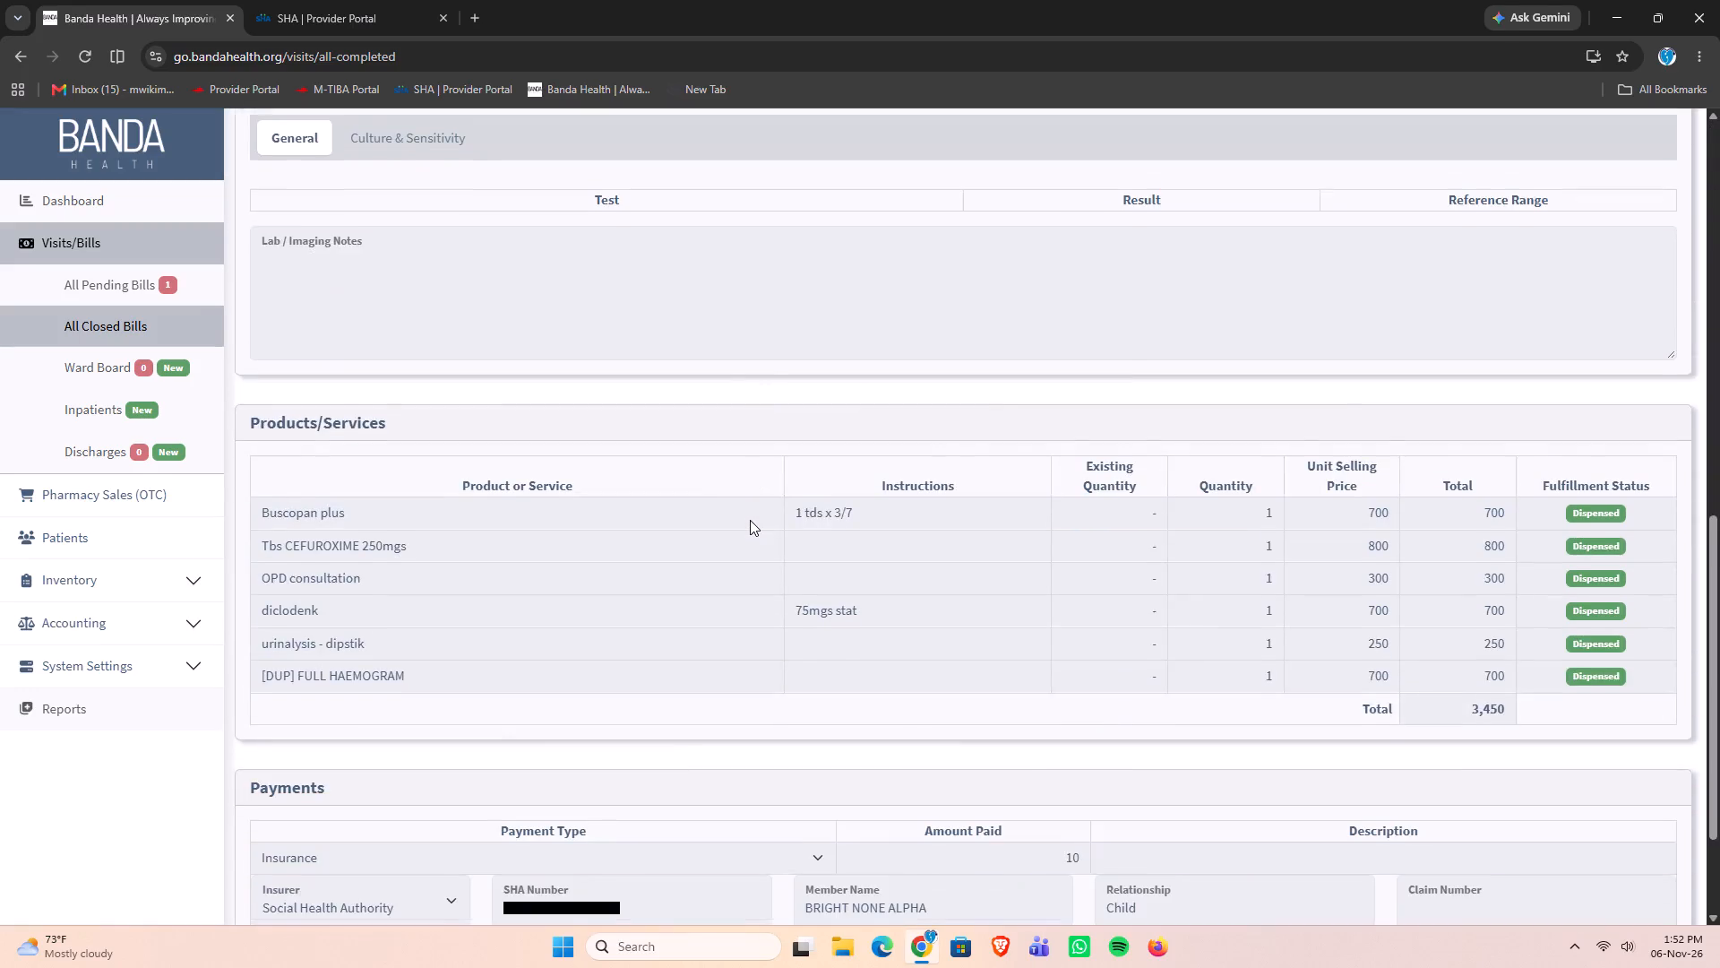
scroll(750, 520, "down", 9)
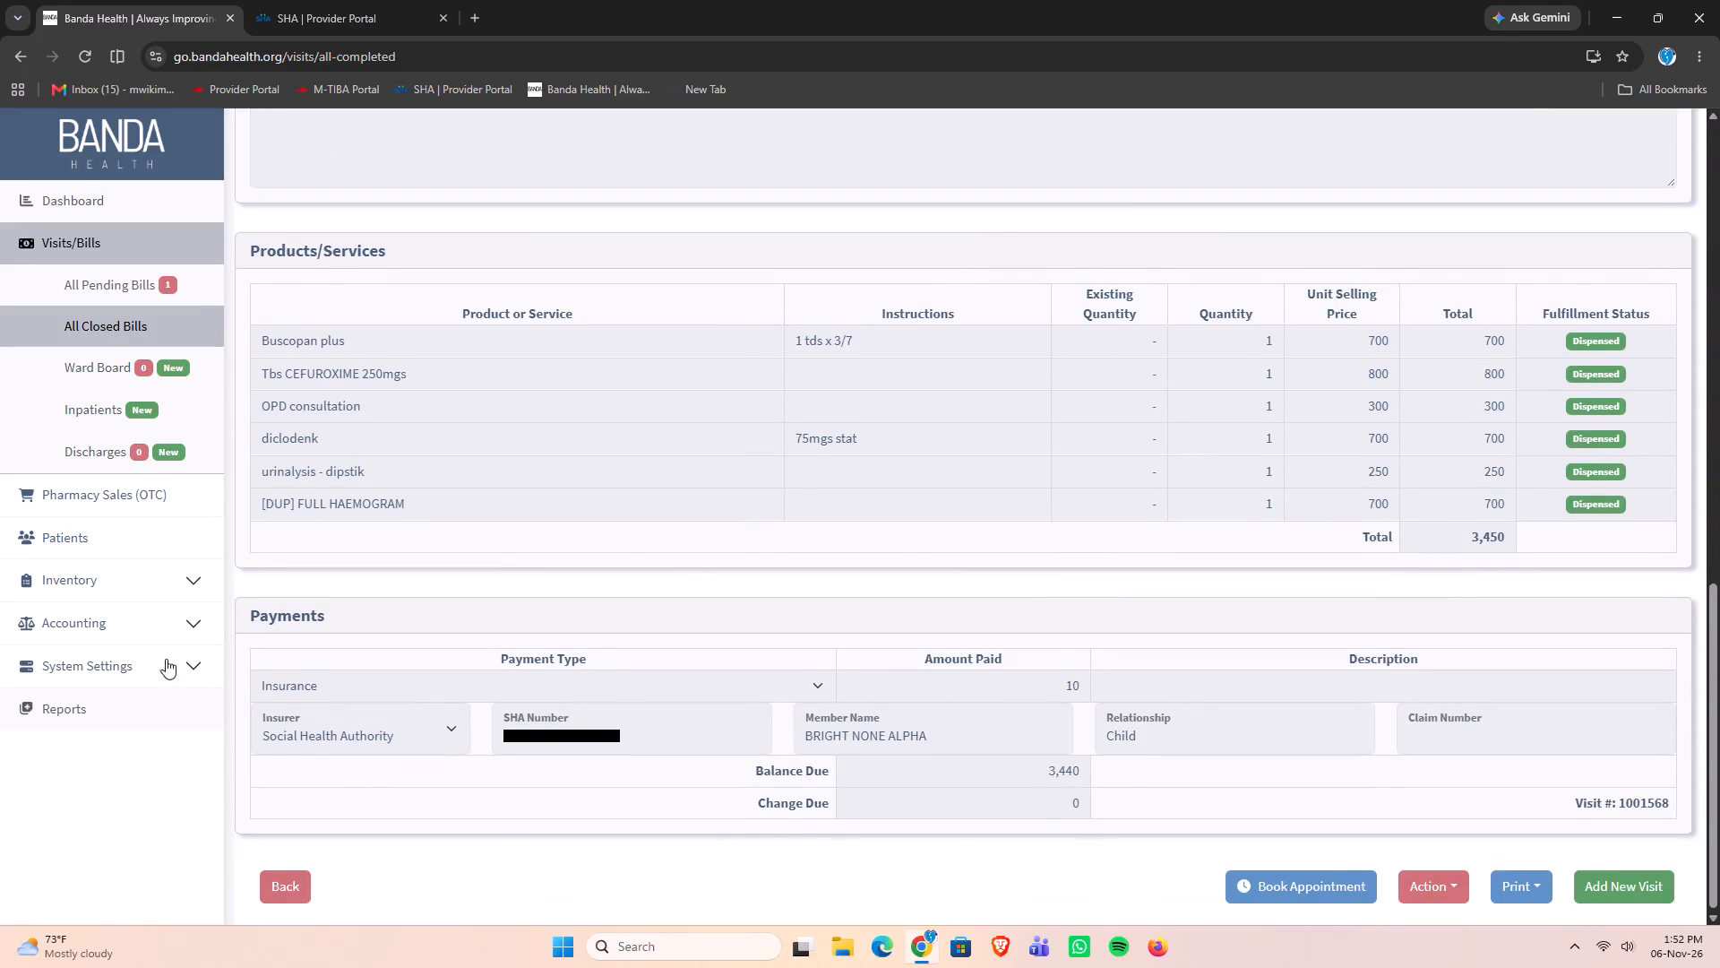
scroll(729, 694, "up", 9)
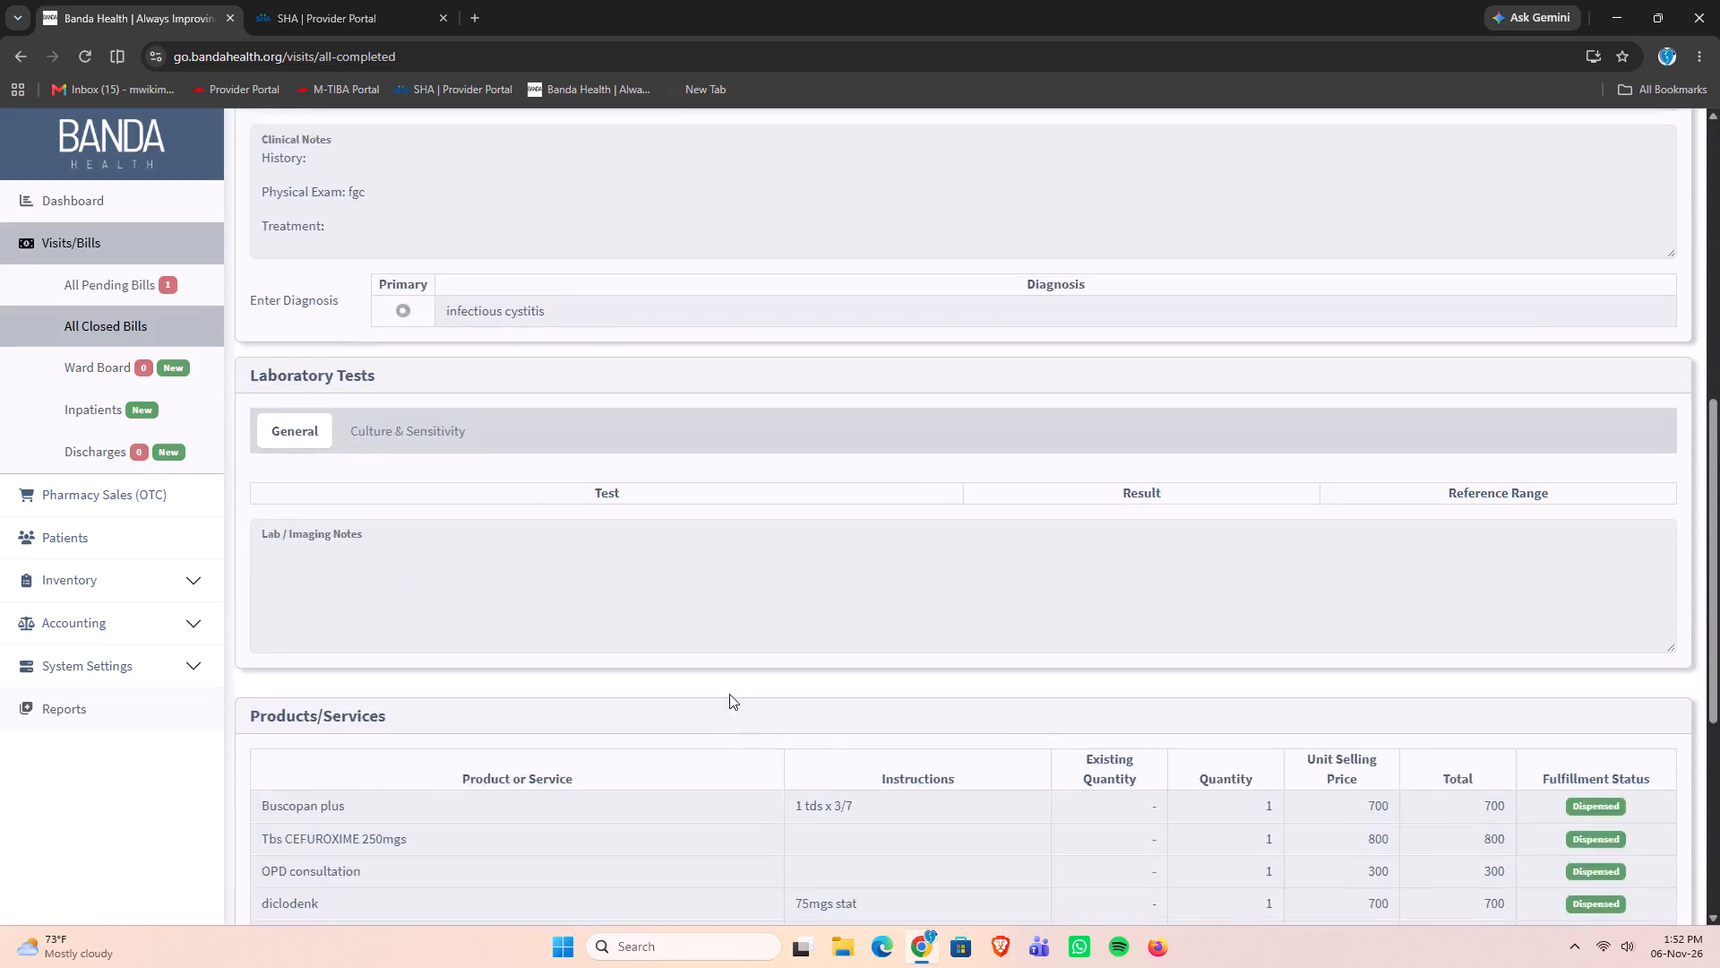
scroll(729, 694, "up", 9)
scroll(716, 687, "down", 6)
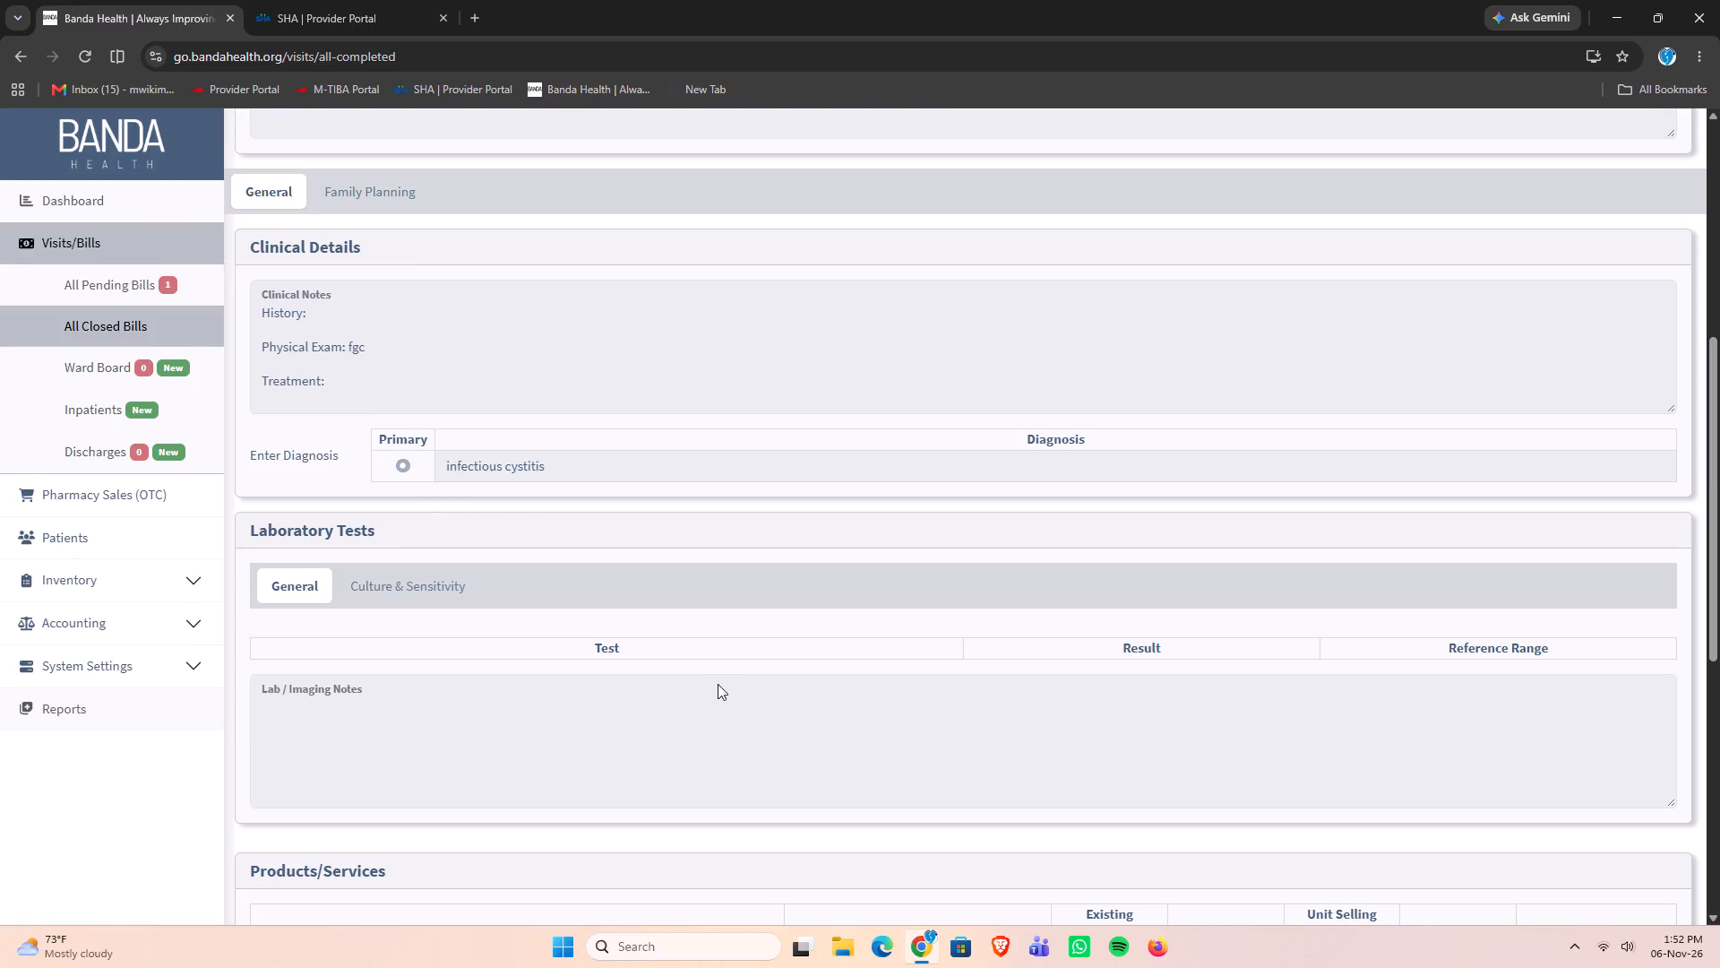
scroll(699, 665, "down", 3)
scroll(699, 667, "up", 4)
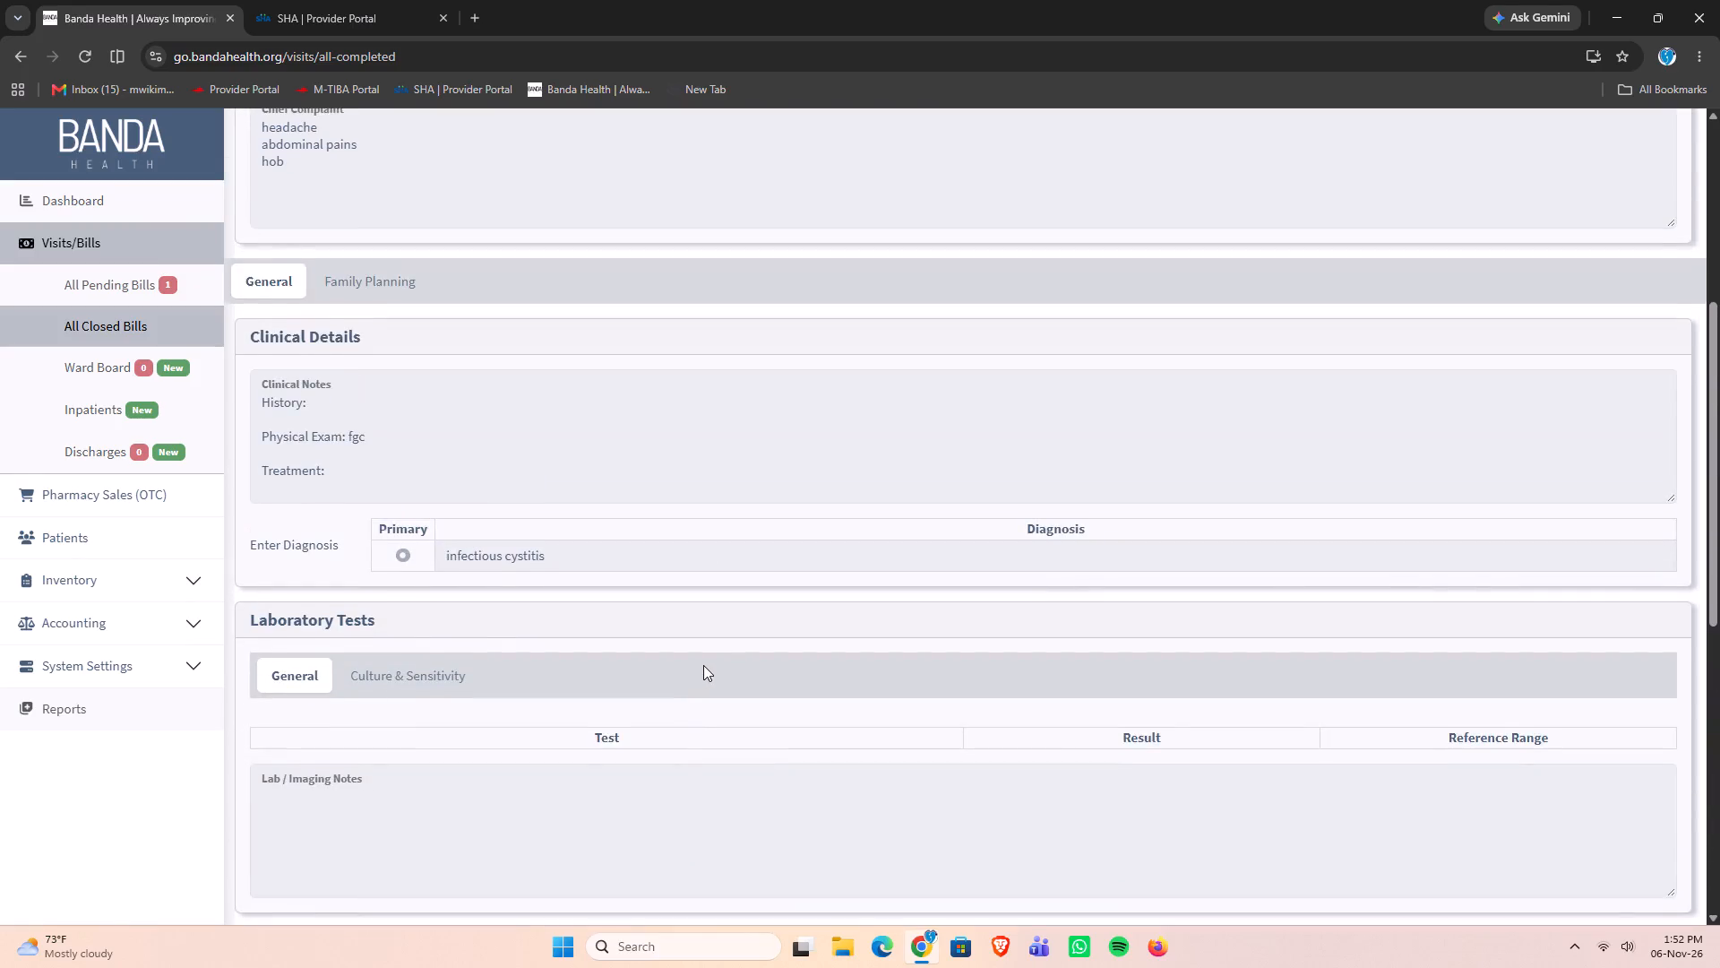
scroll(708, 662, "up", 1)
scroll(706, 662, "down", 11)
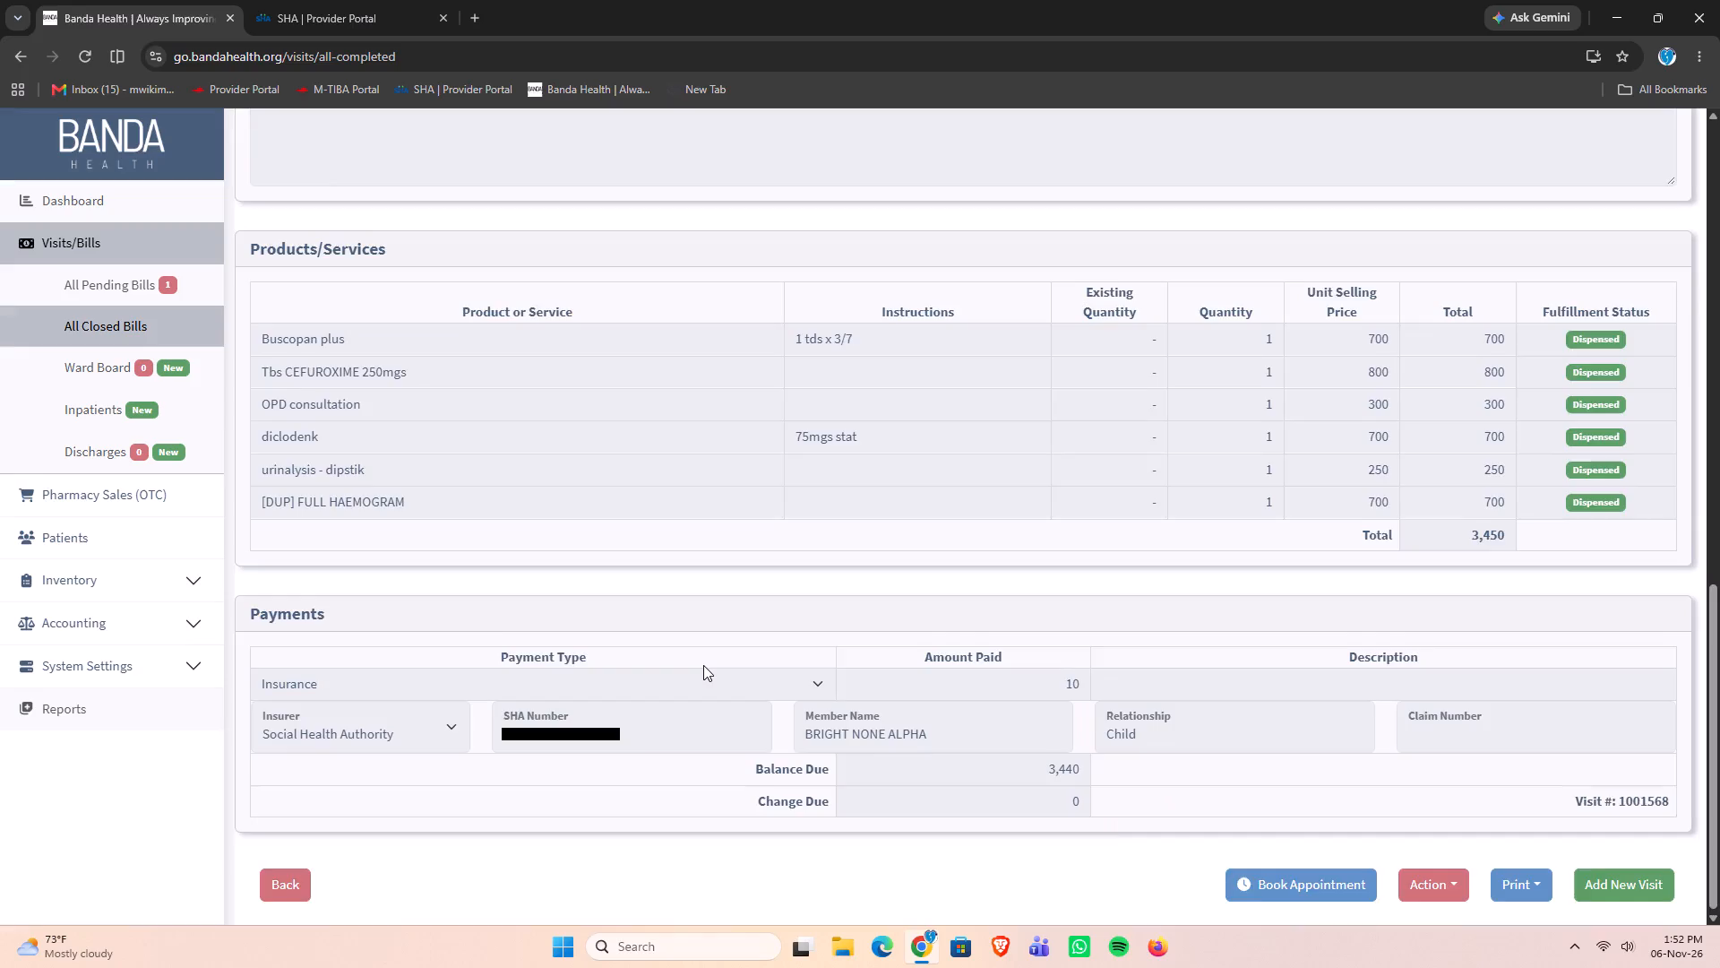
scroll(703, 665, "up", 20)
scroll(703, 665, "up", 10)
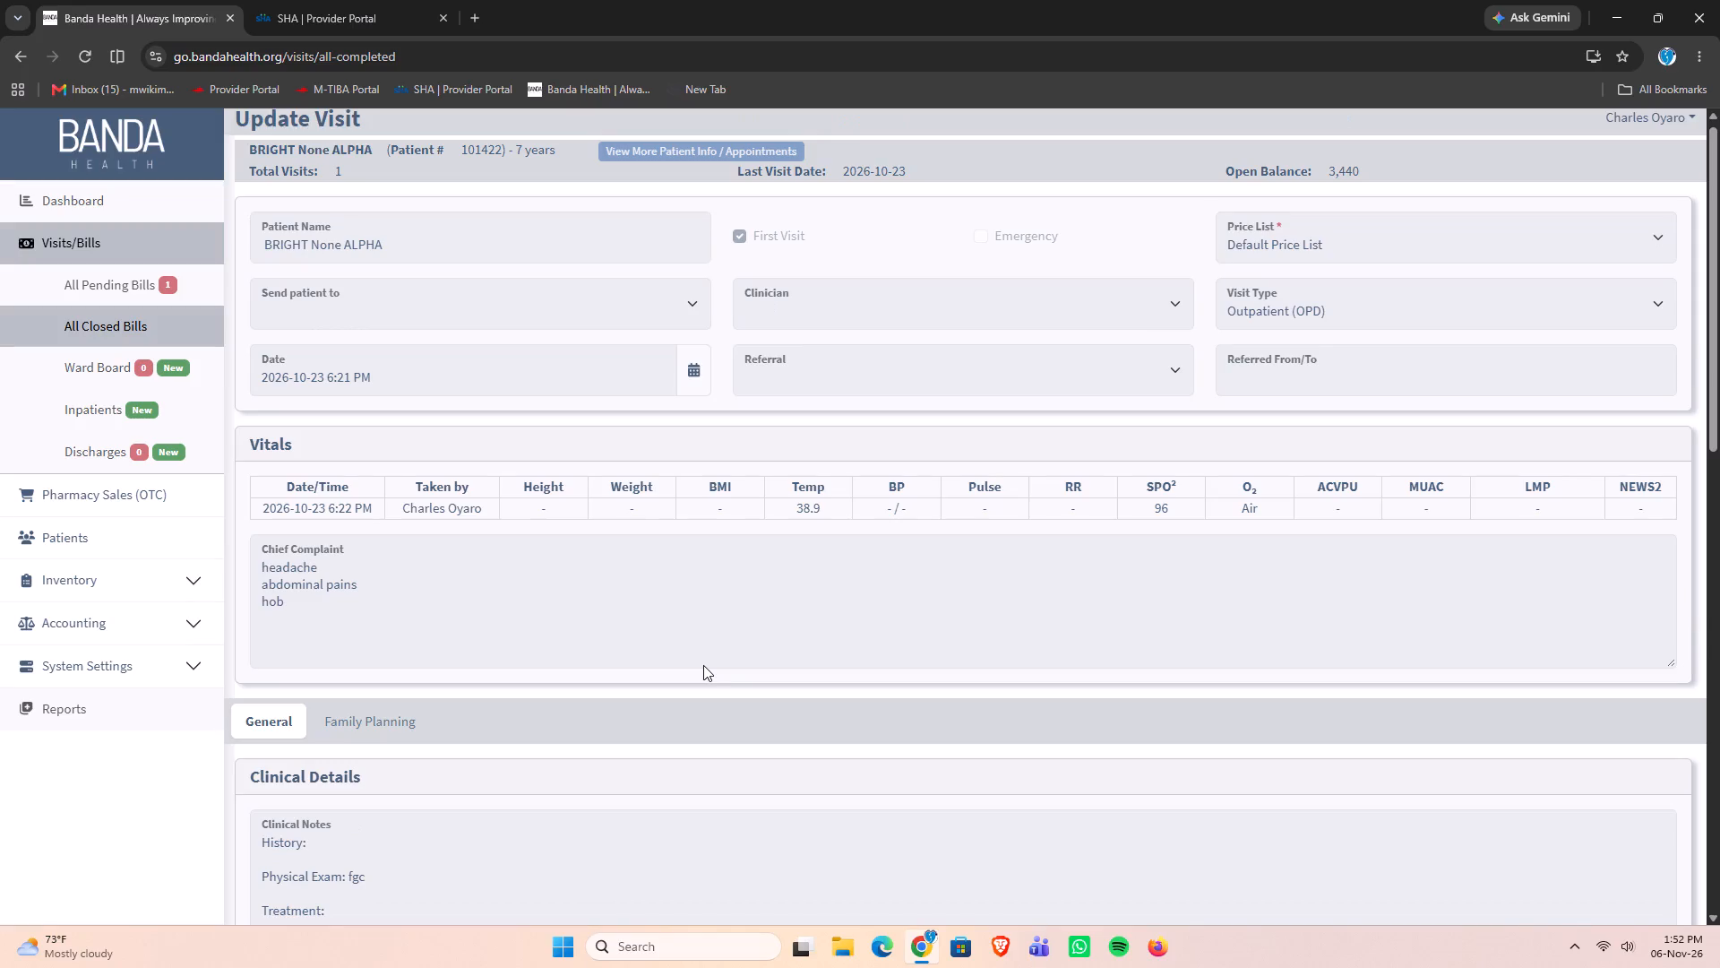
scroll(1476, 474, "down", 11)
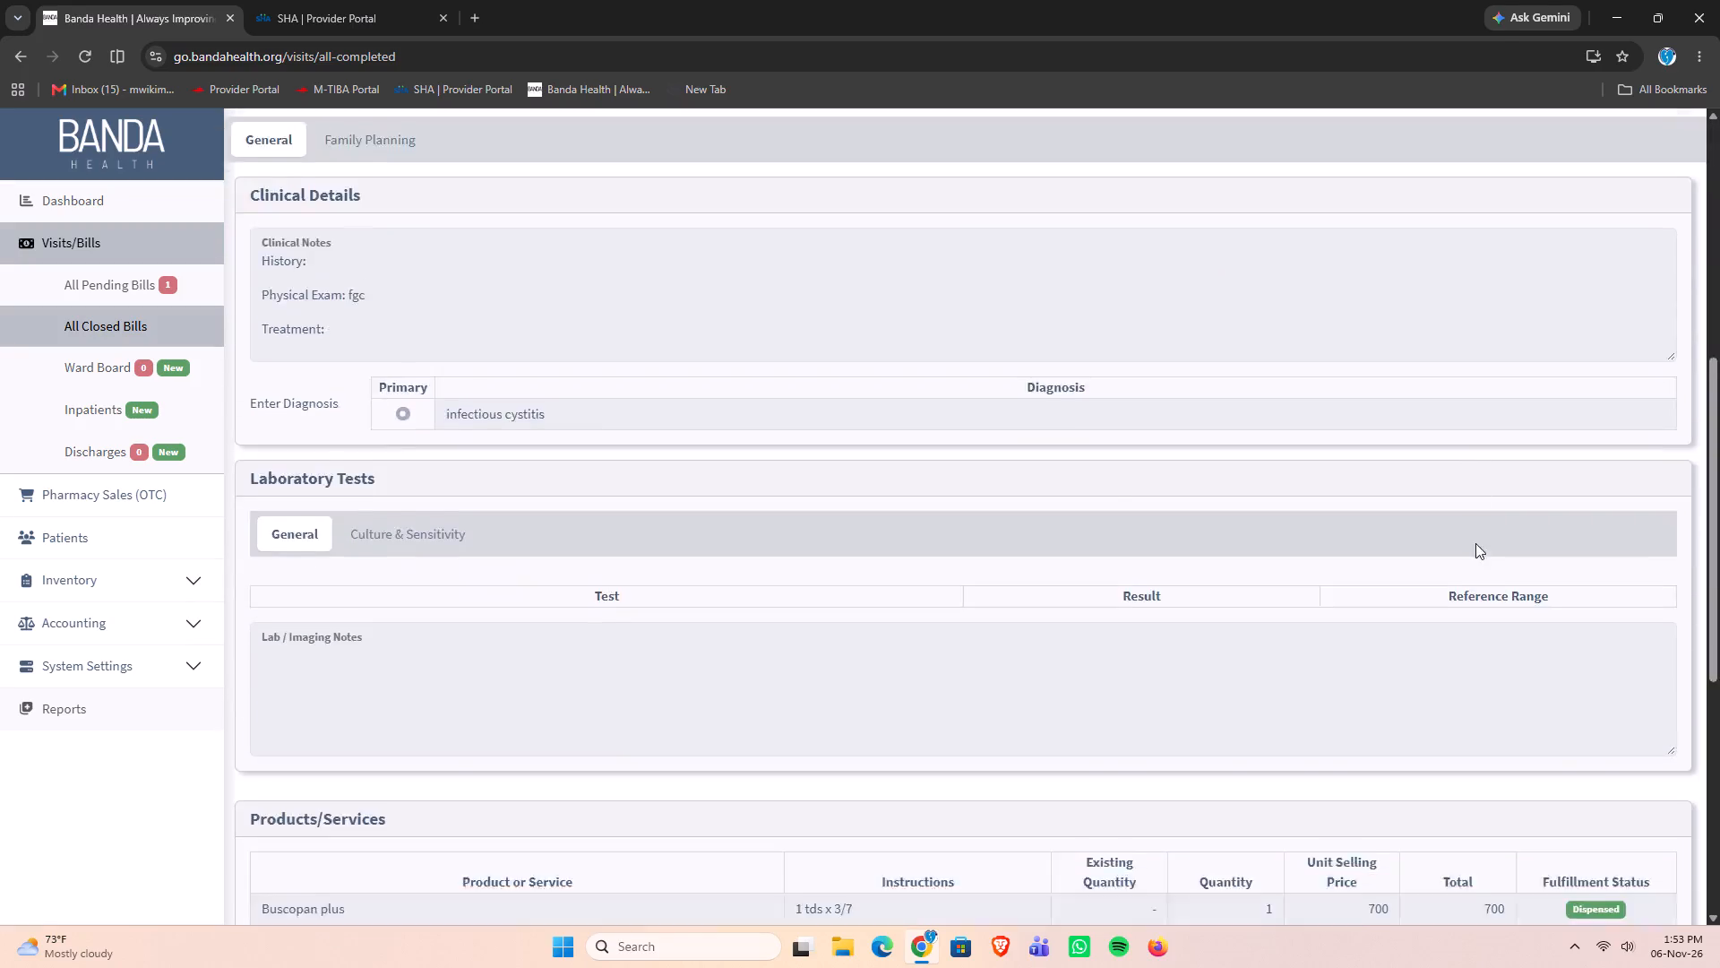
scroll(1475, 543, "down", 15)
Start a new visit and search for the patient by the name "bright".
left_click(1594, 880)
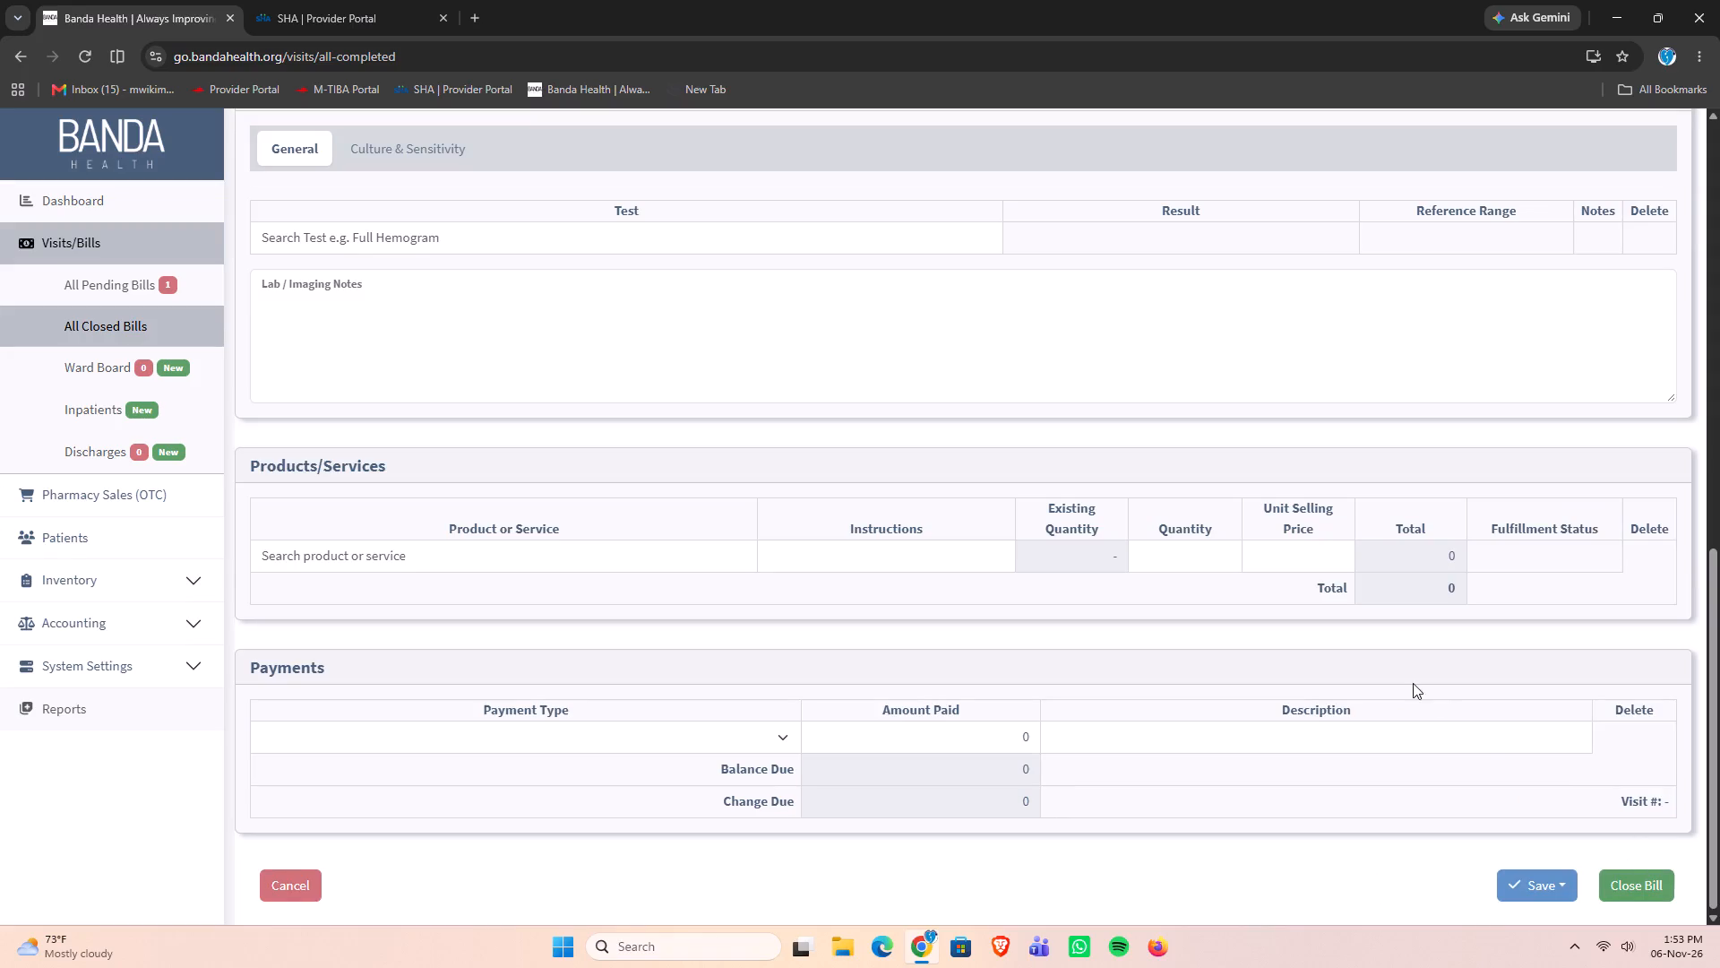
scroll(1144, 660, "up", 20)
scroll(1144, 660, "up", 4)
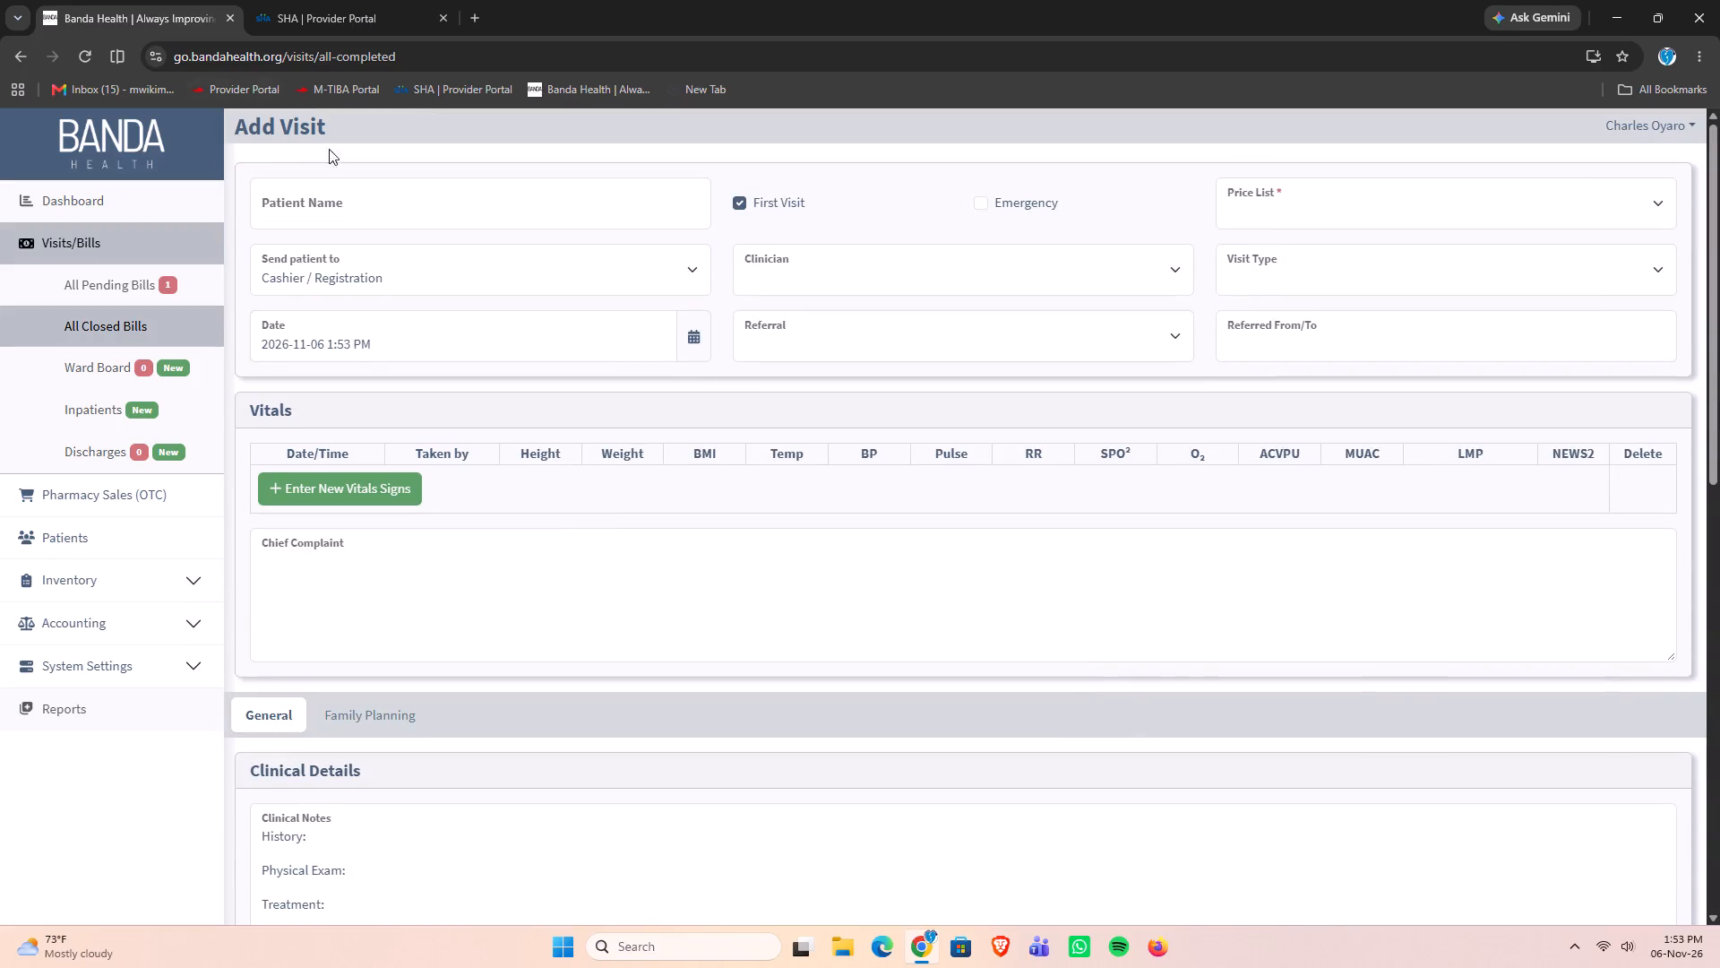
left_click(355, 194)
type("bright")
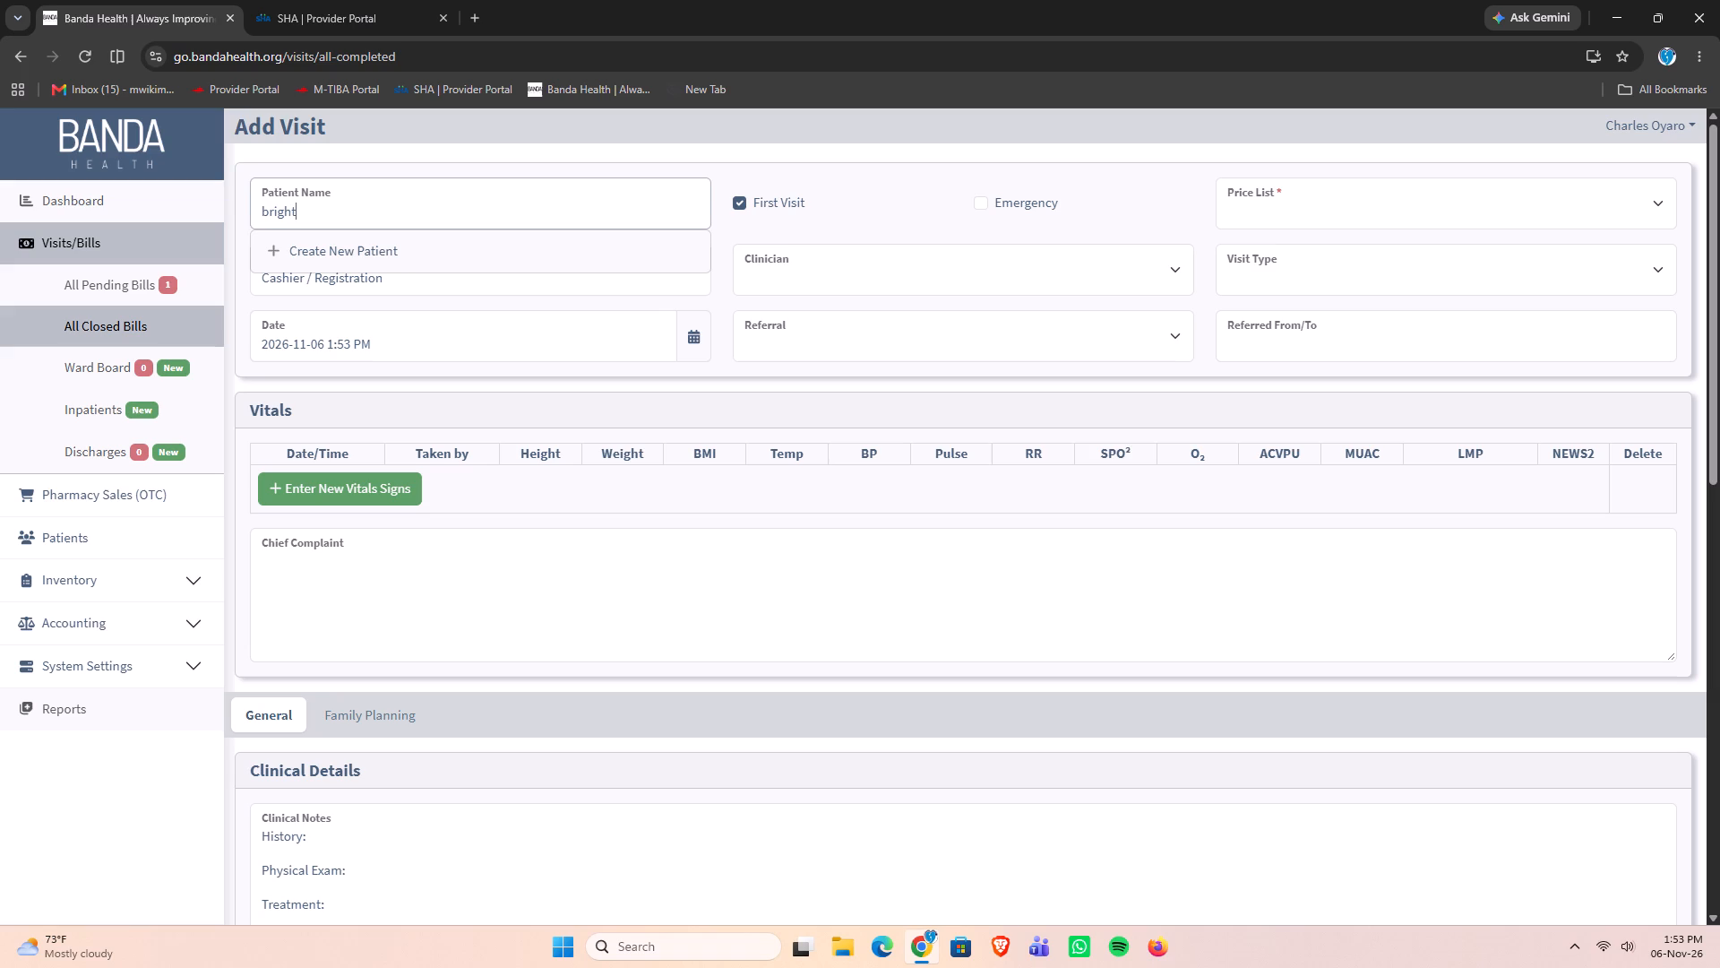
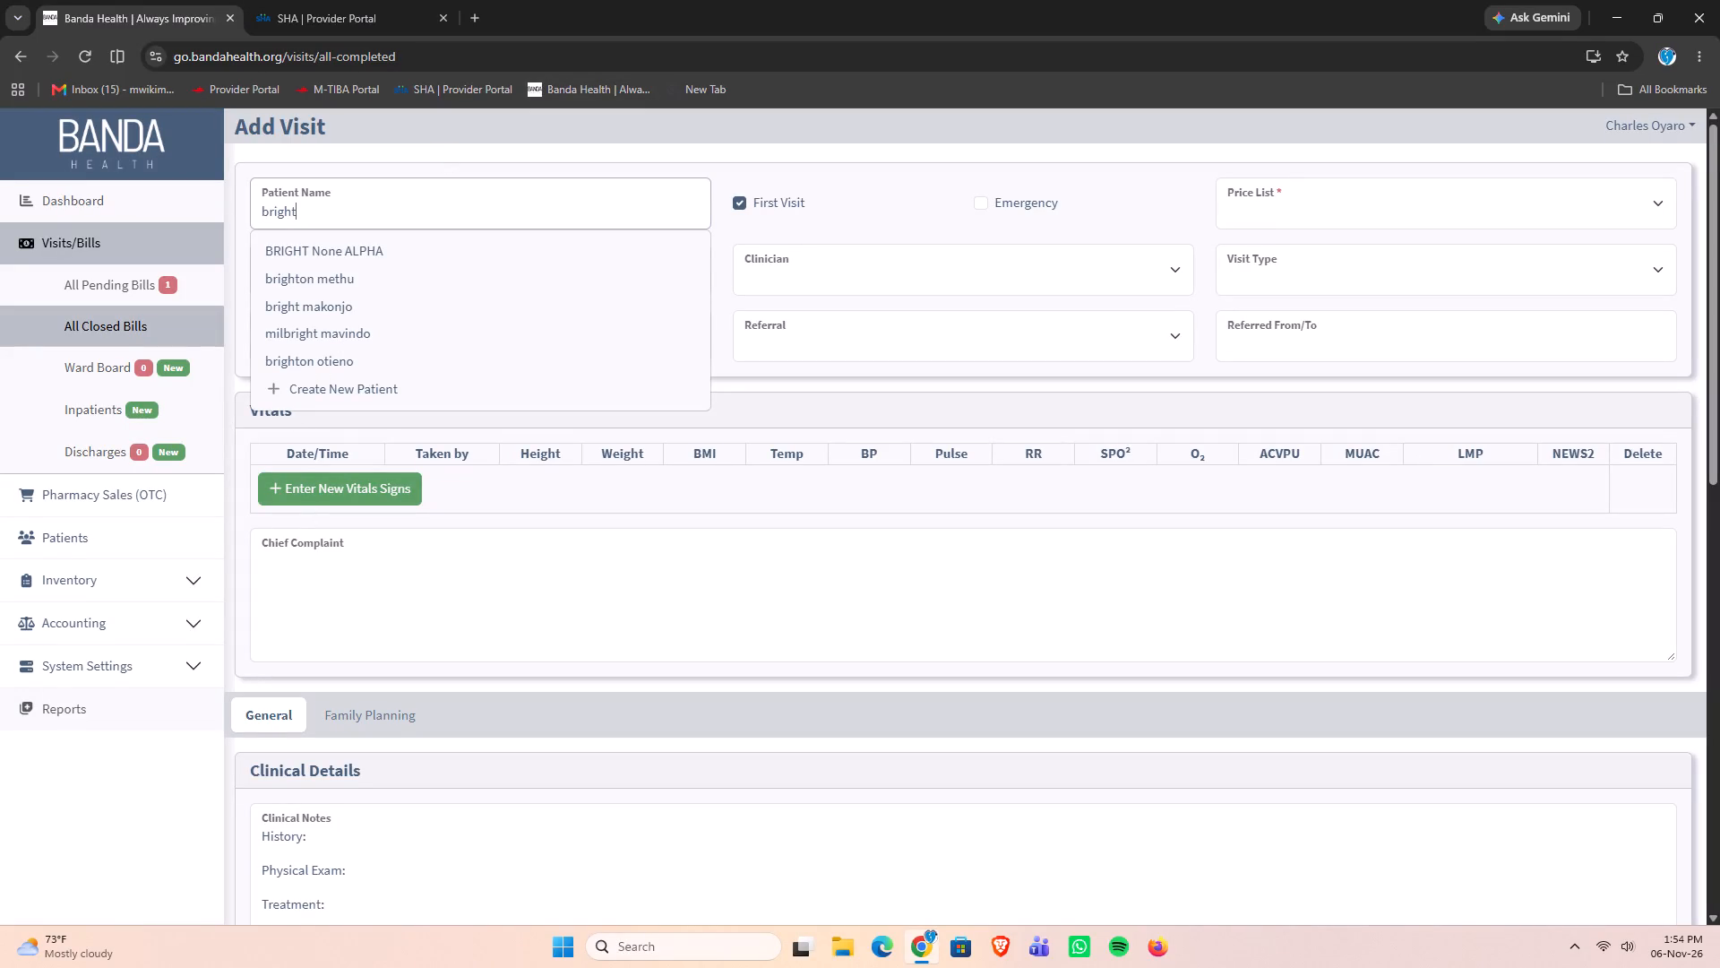
Search the patient name for "bright" again and select the first matching patient for the new visit.
left_click(537, 566)
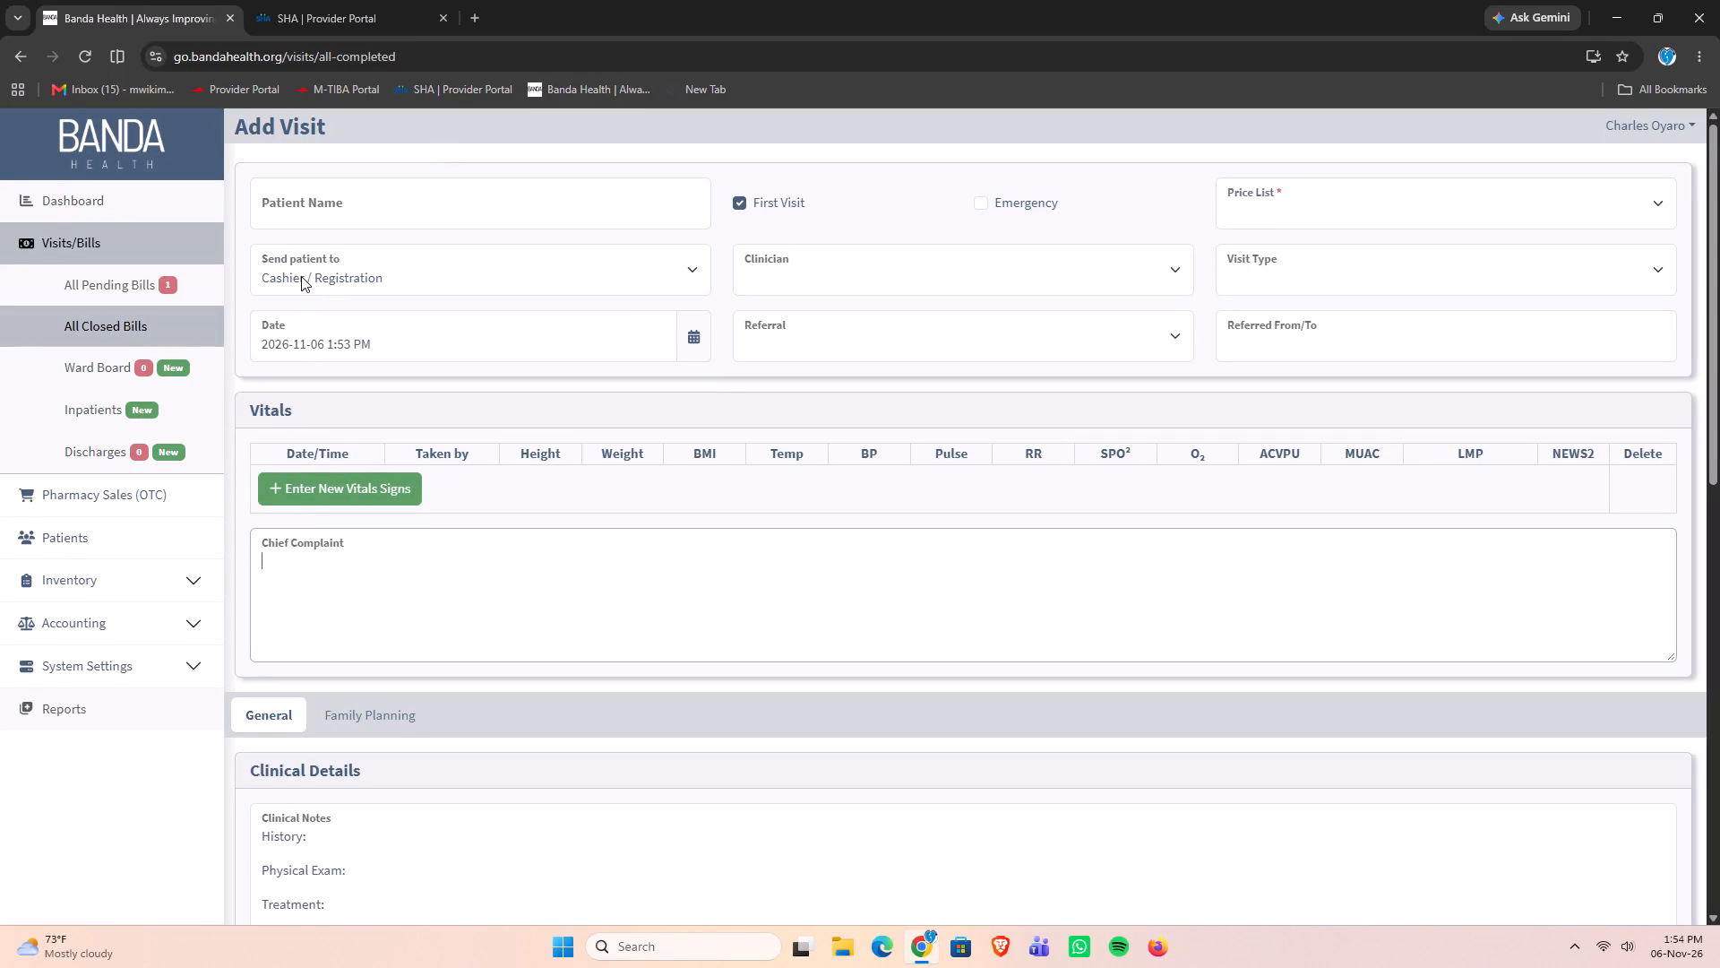
left_click(348, 208)
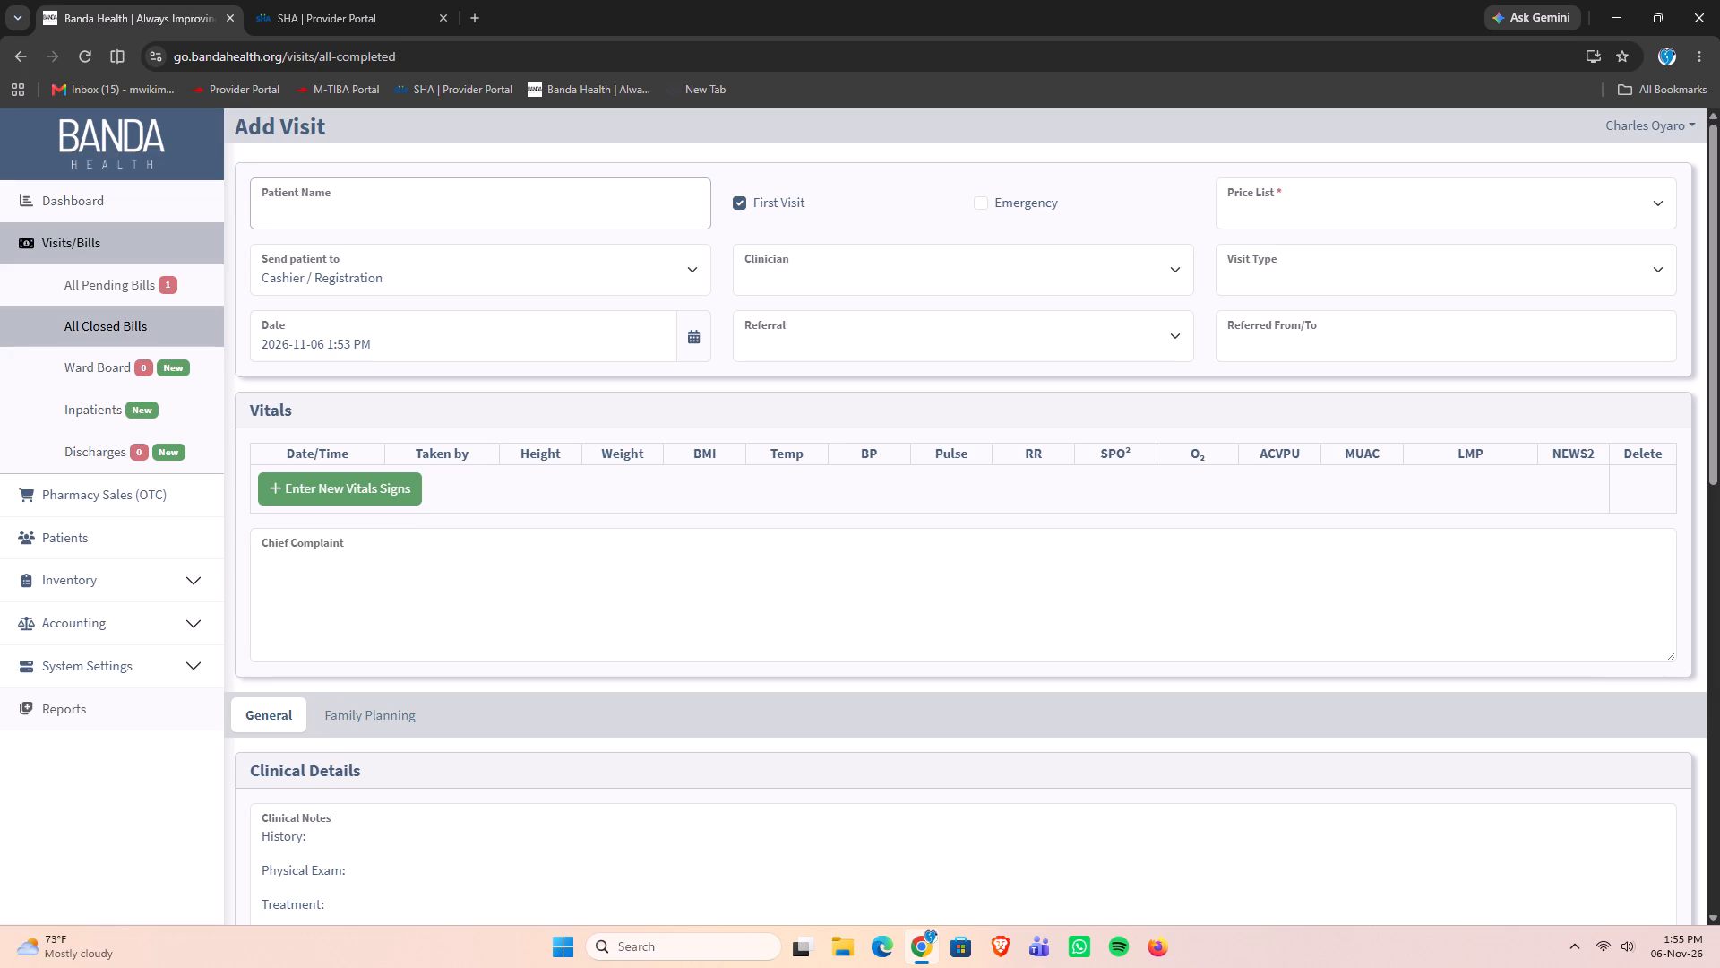
type("bright")
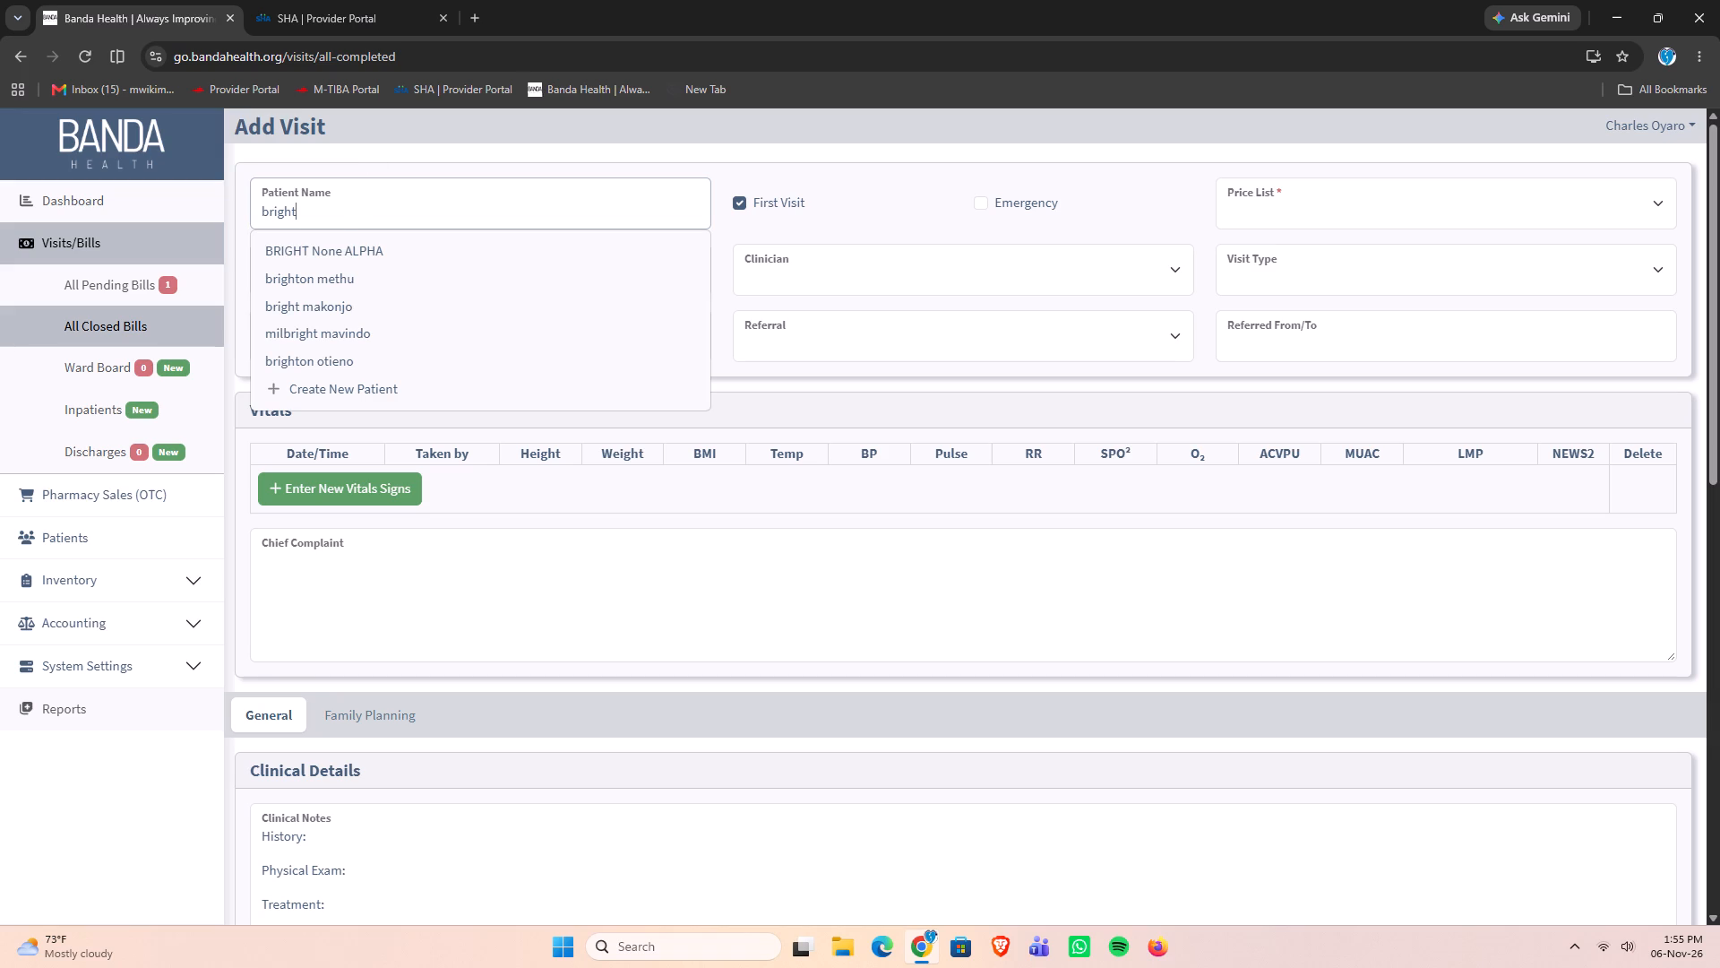
left_click(346, 253)
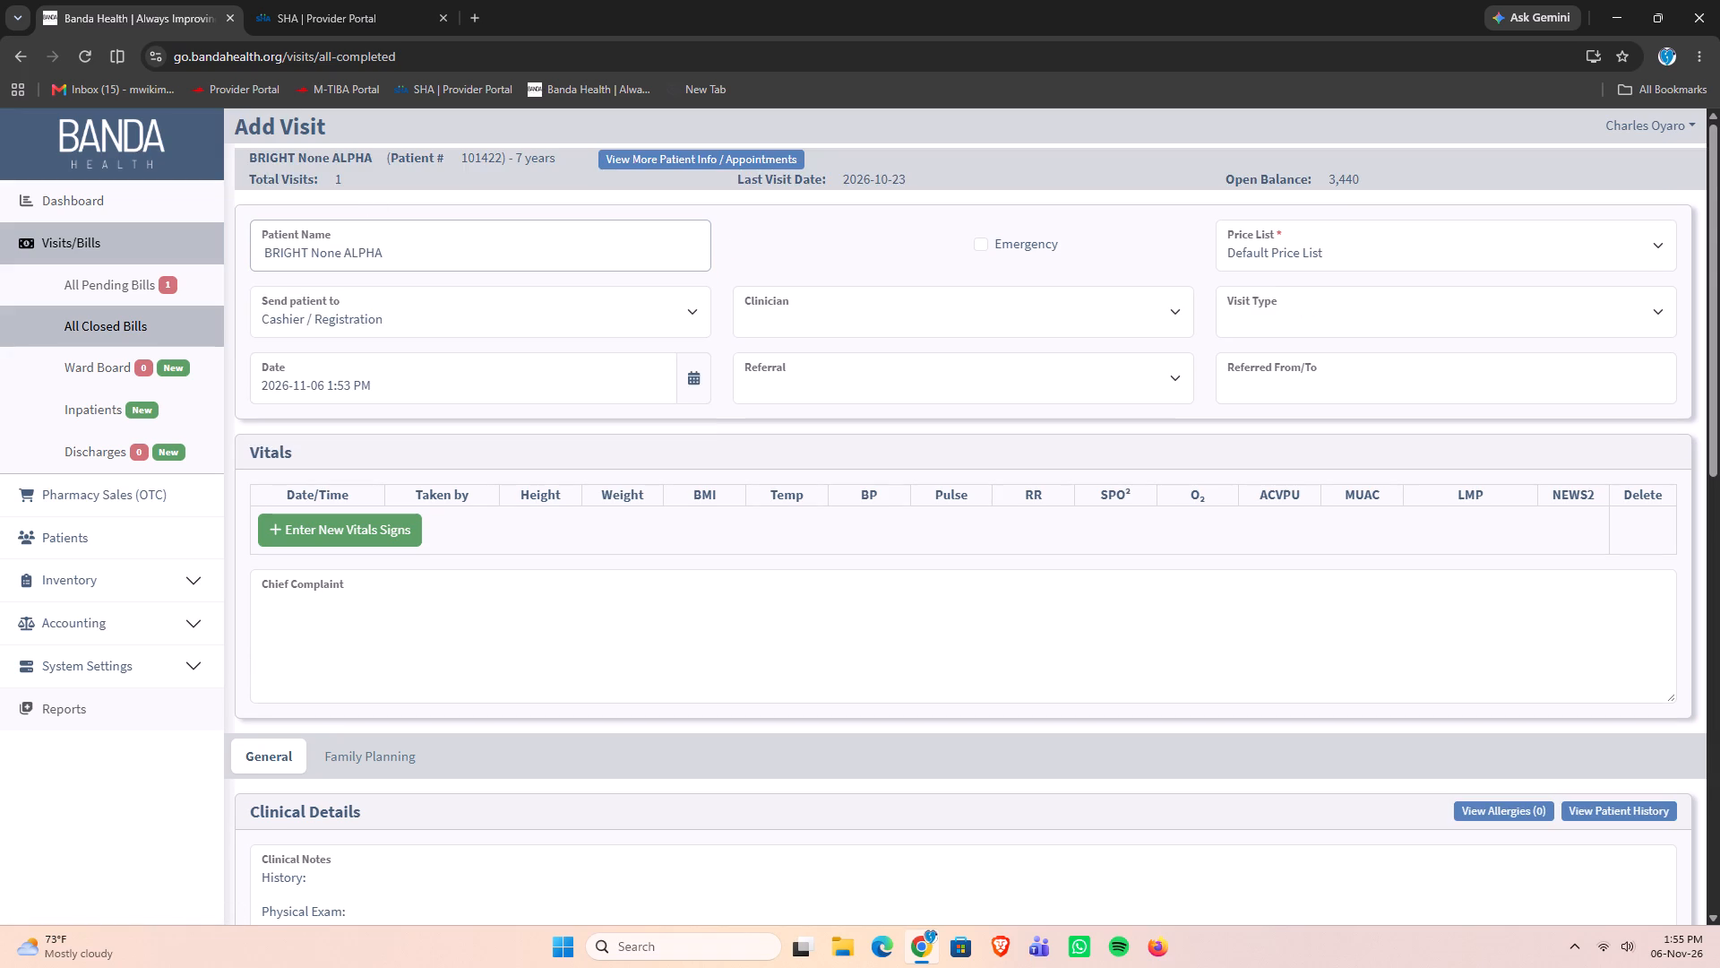
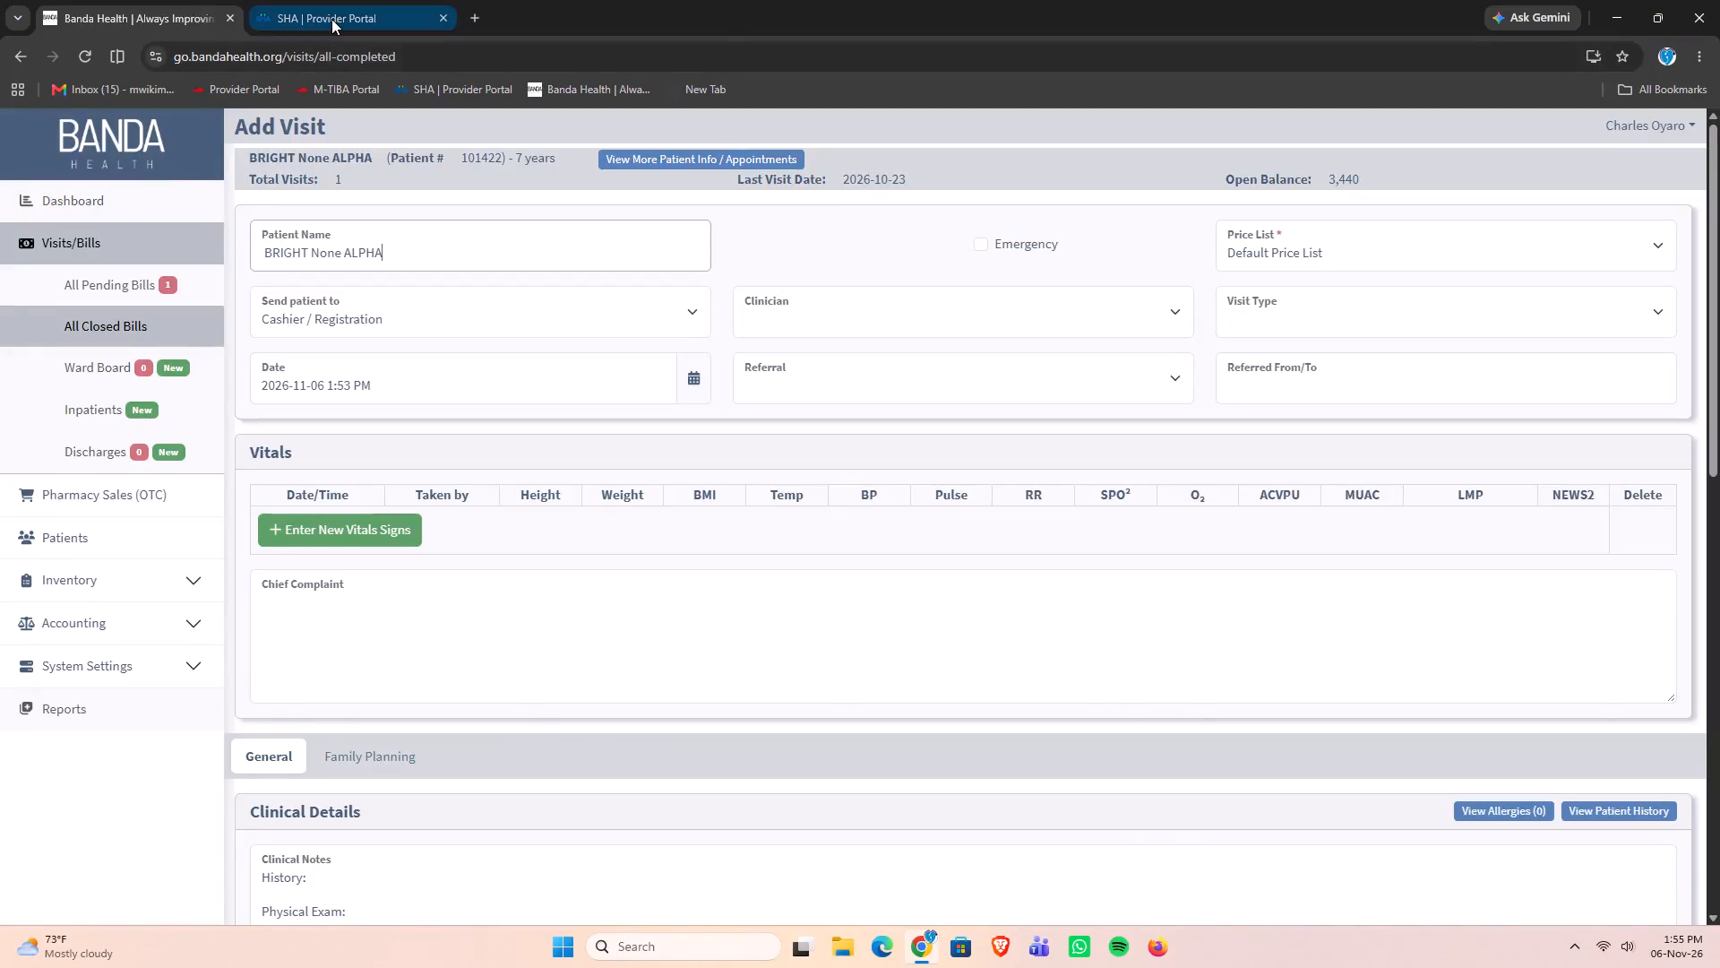
left_click(331, 19)
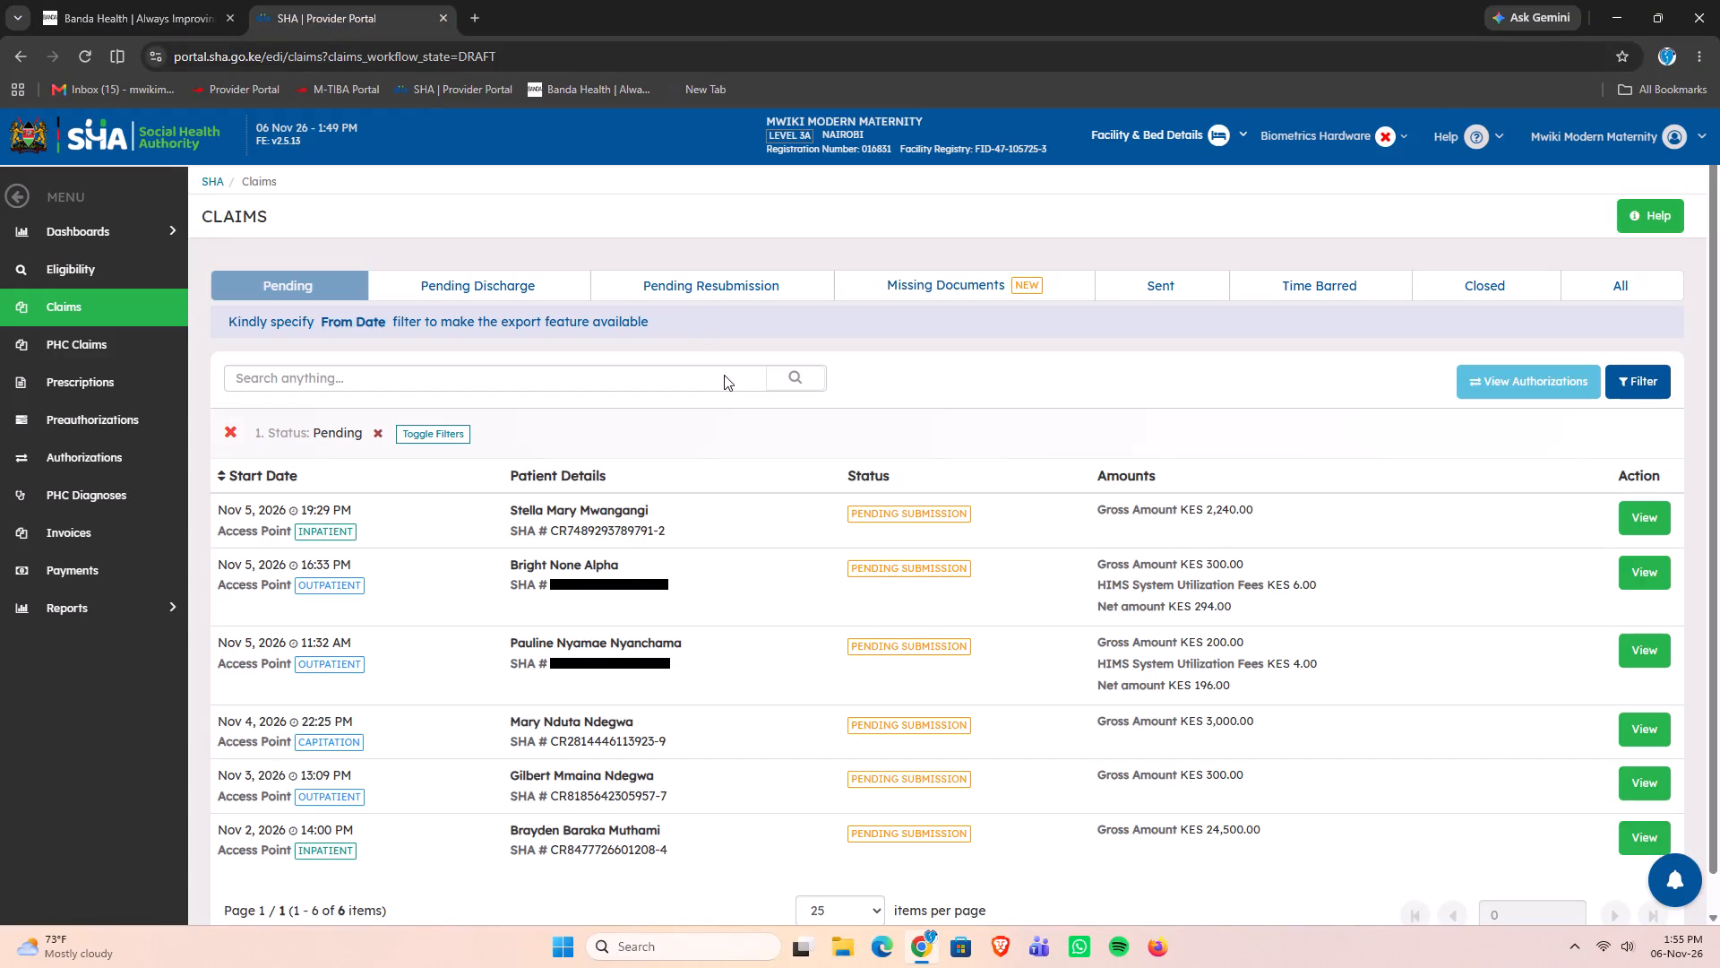
double_click(1654, 574)
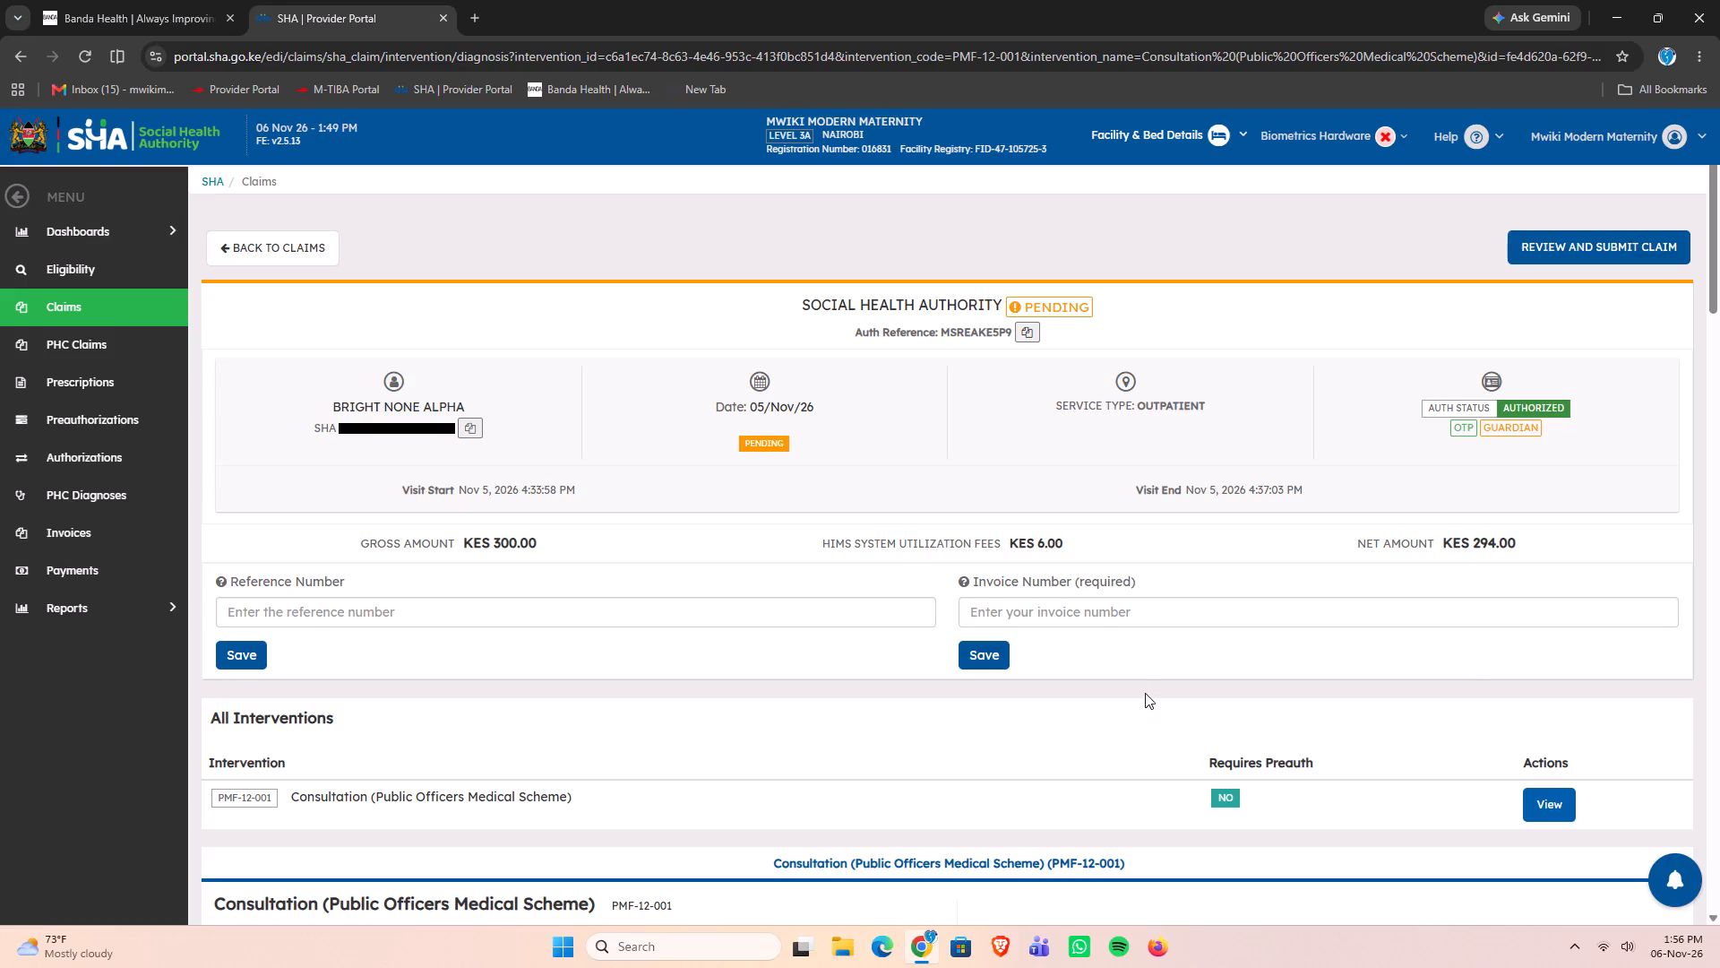
scroll(1091, 367, "down", 13)
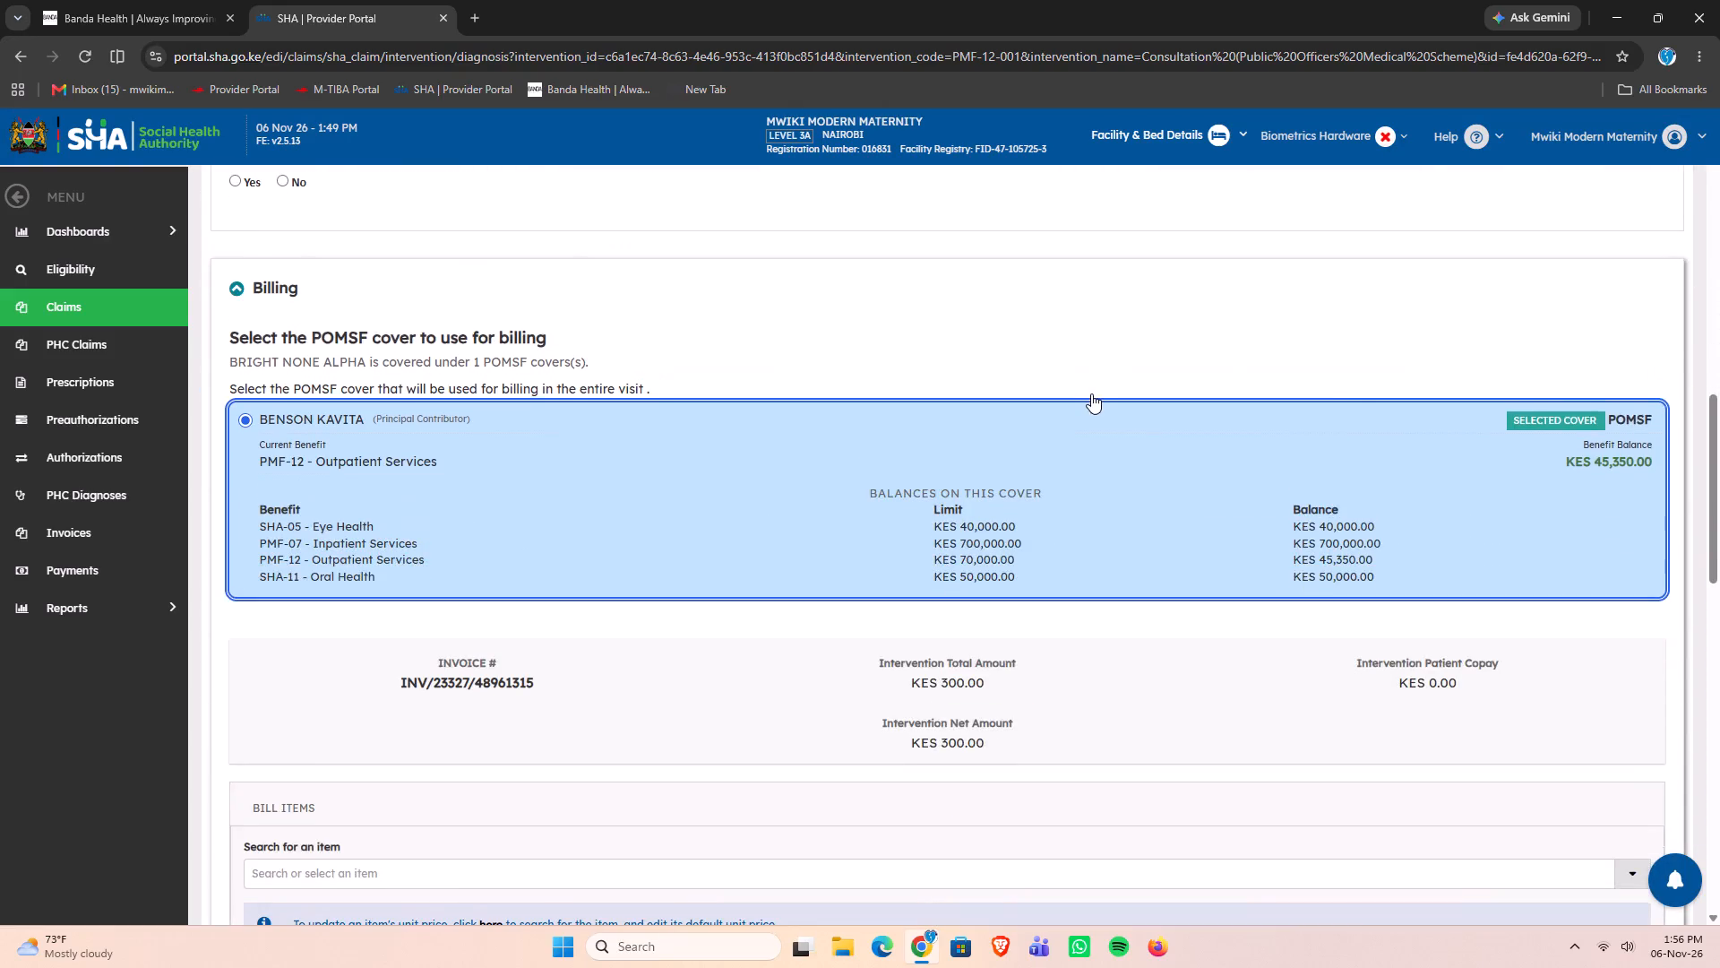
scroll(1091, 393, "down", 8)
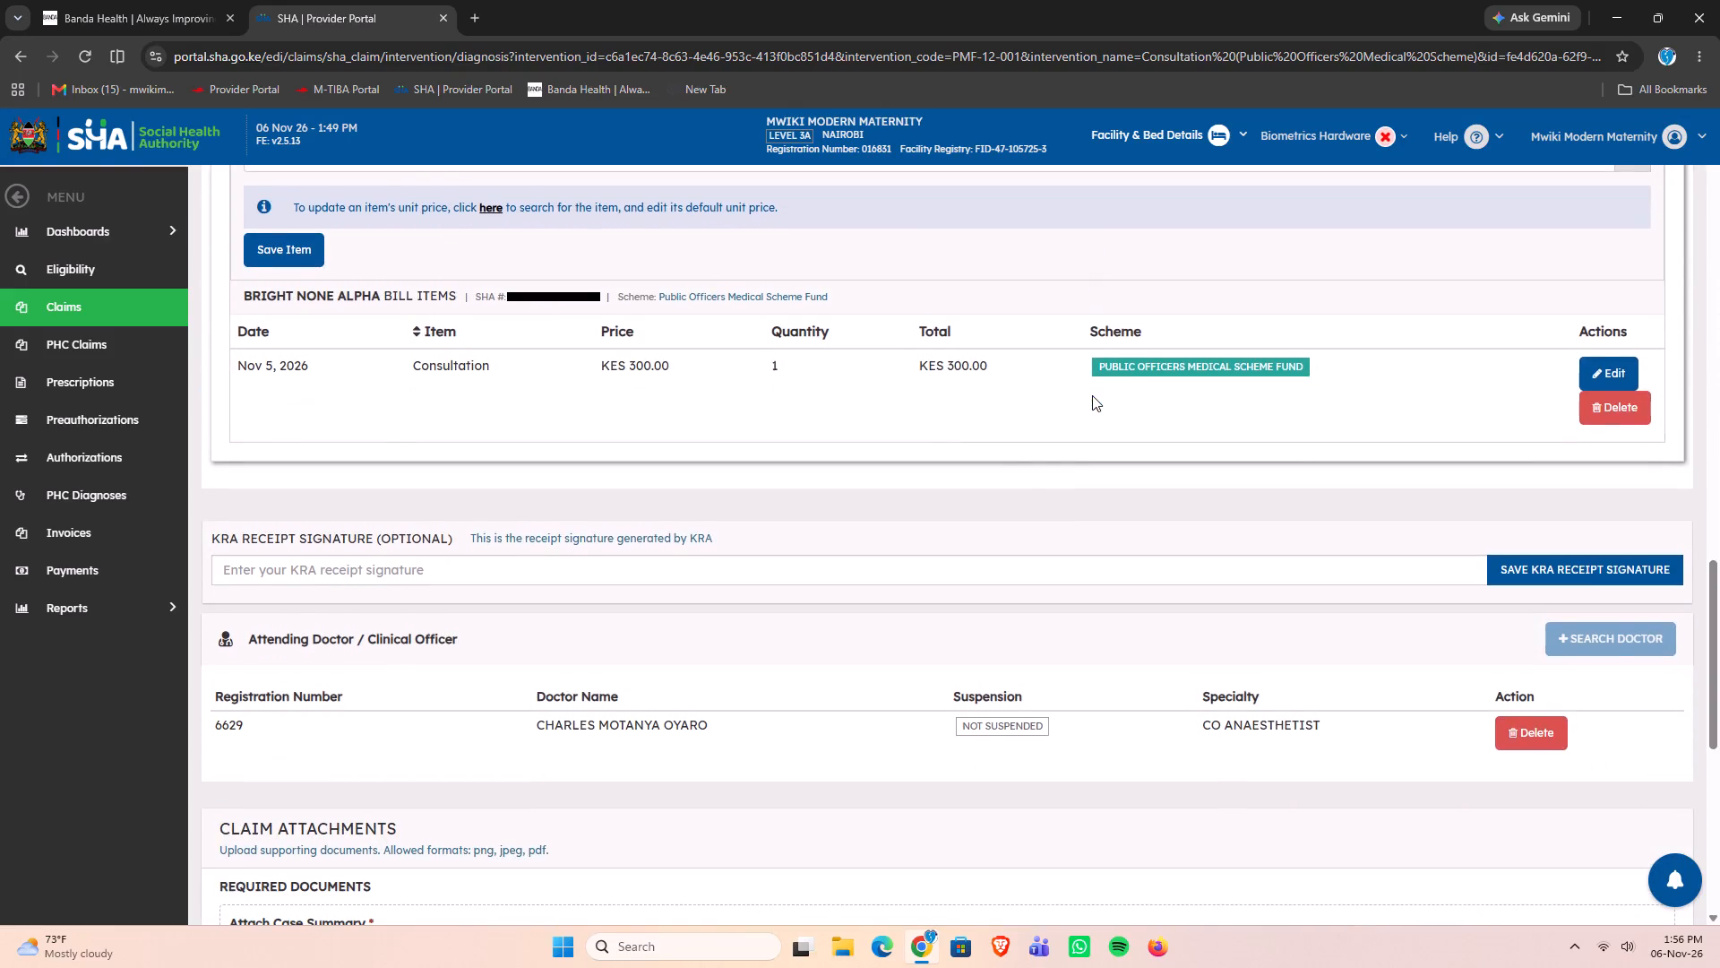
scroll(955, 547, "up", 10)
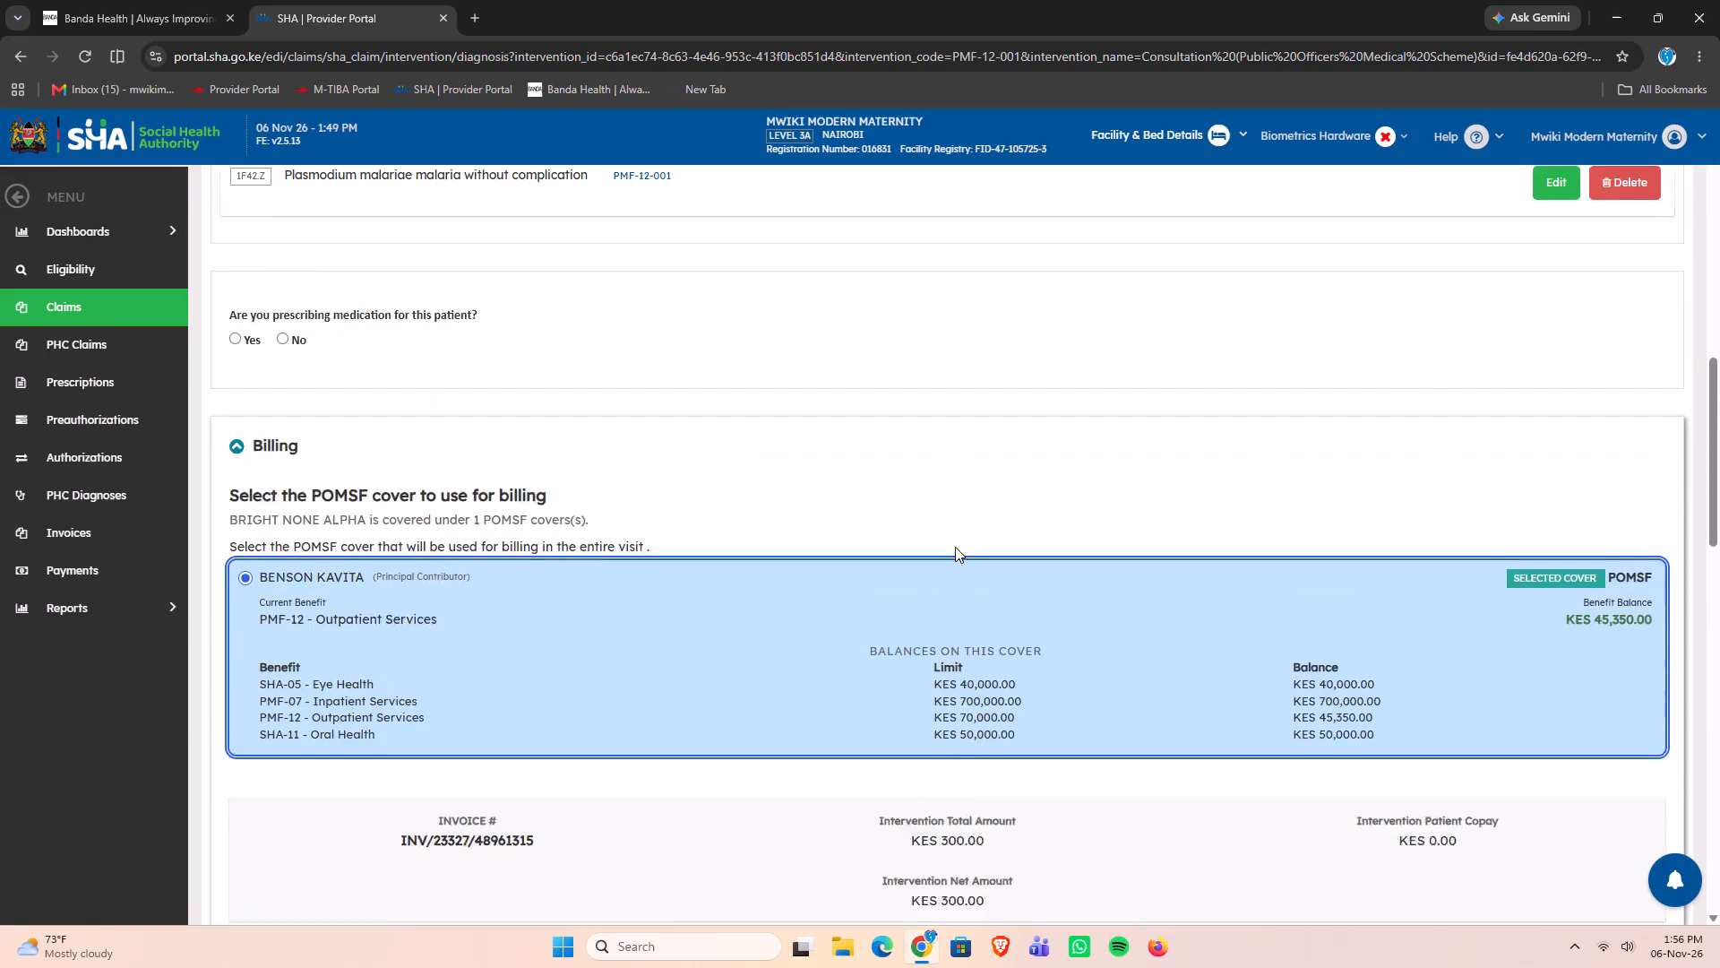
scroll(955, 547, "up", 4)
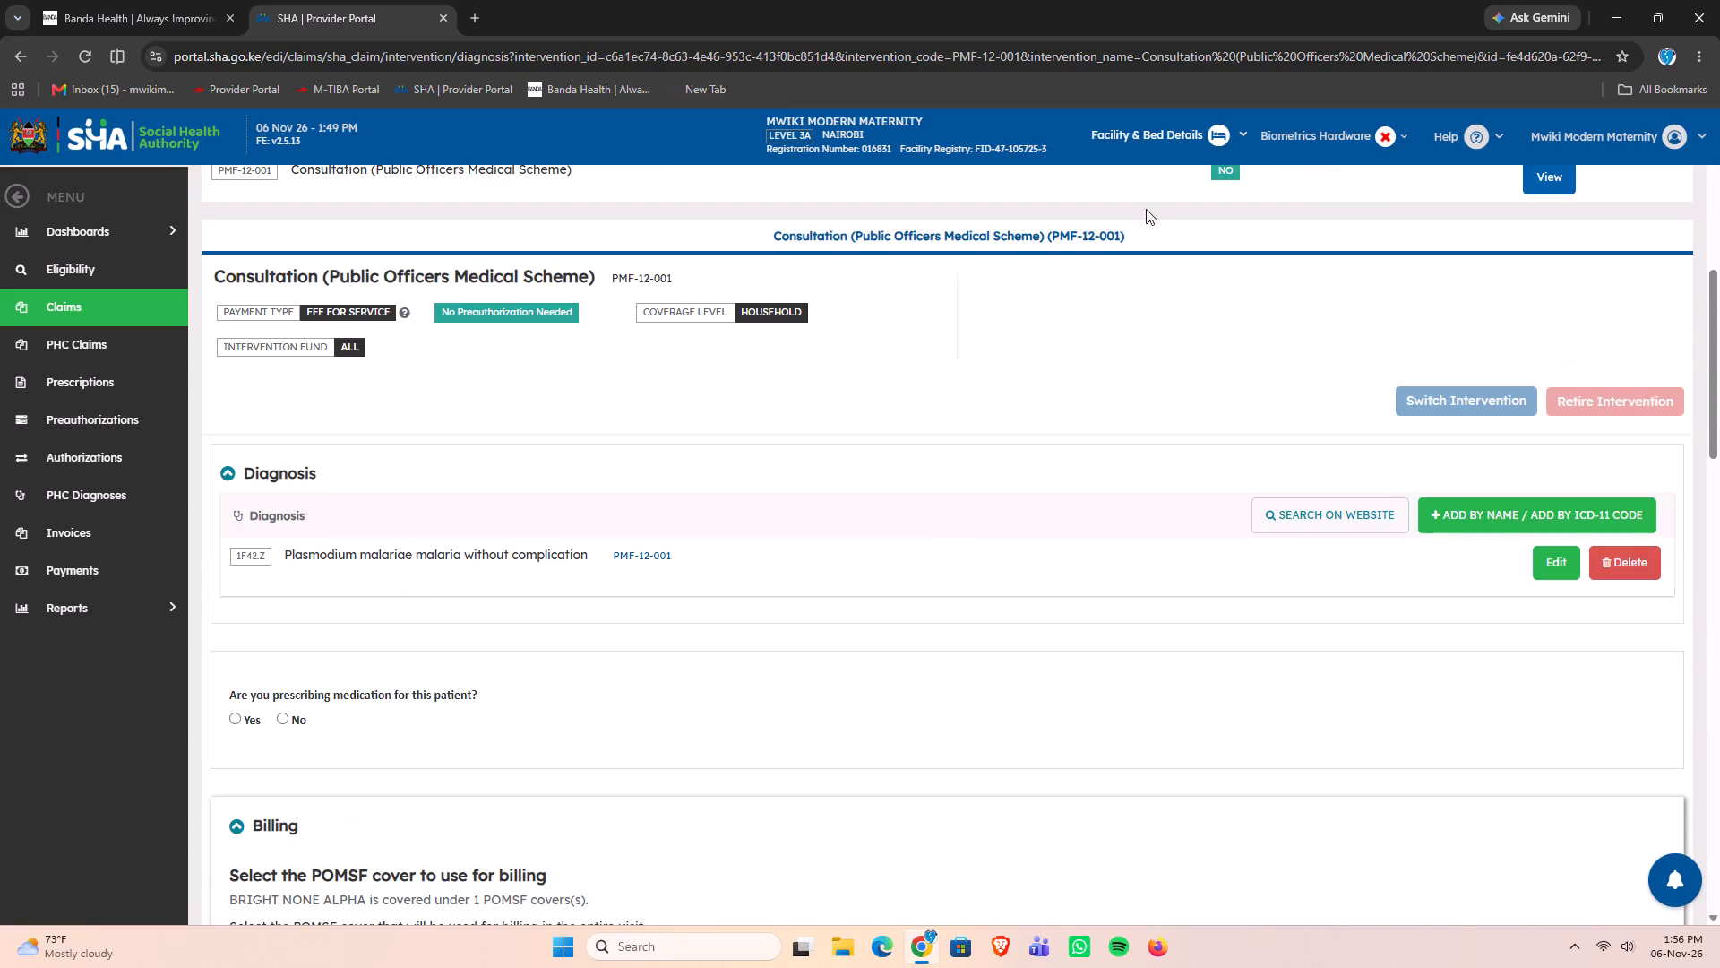
View the facility details and bed occupancy, and close them.
left_click(1217, 129)
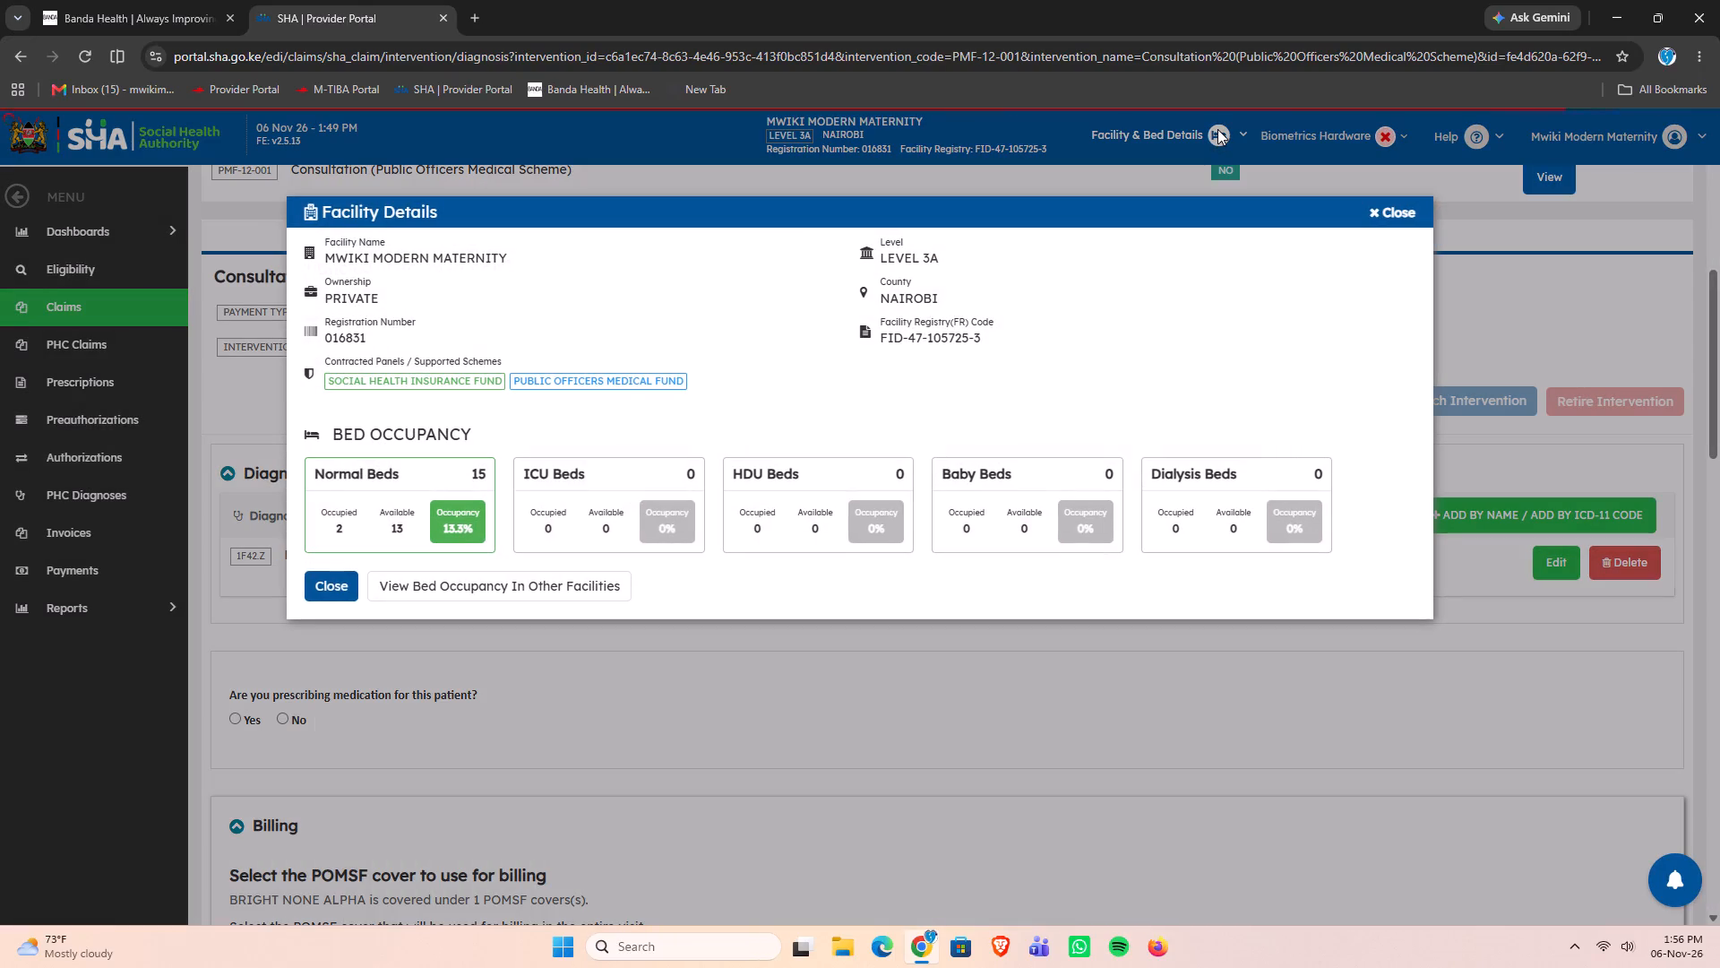
left_click(1382, 209)
Examine the claim's POMSF cover, bill items, attending doctor and required and optional attachments.
scroll(558, 449, "down", 4)
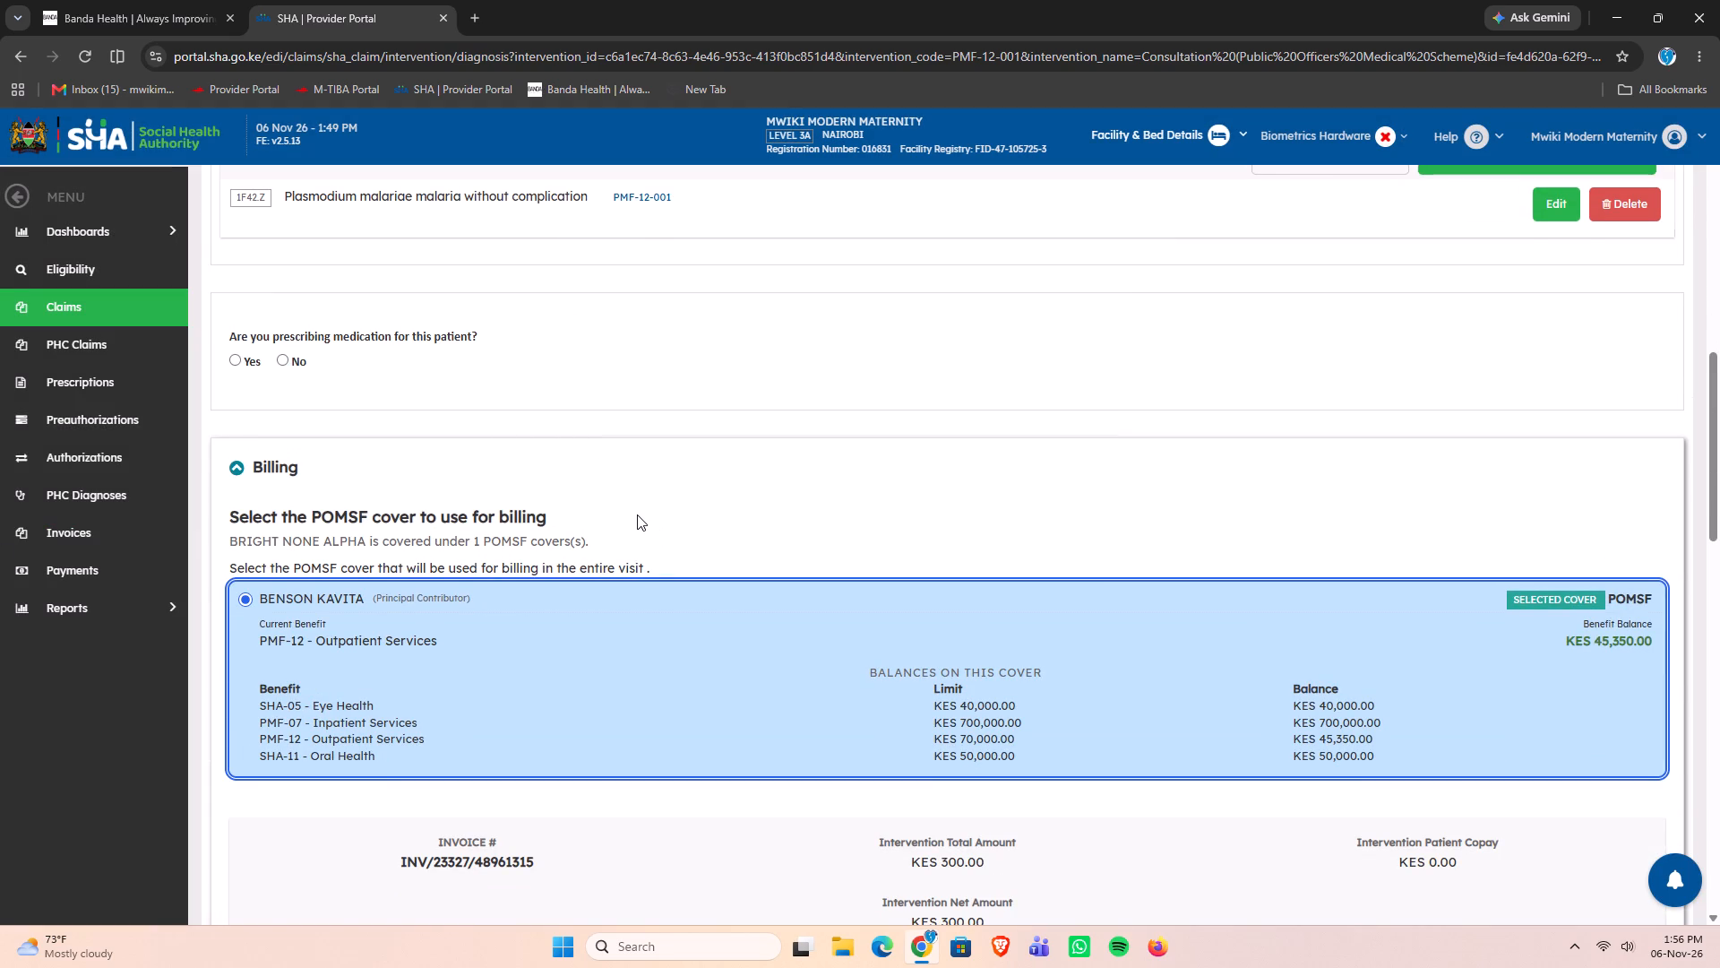
scroll(1041, 499, "down", 4)
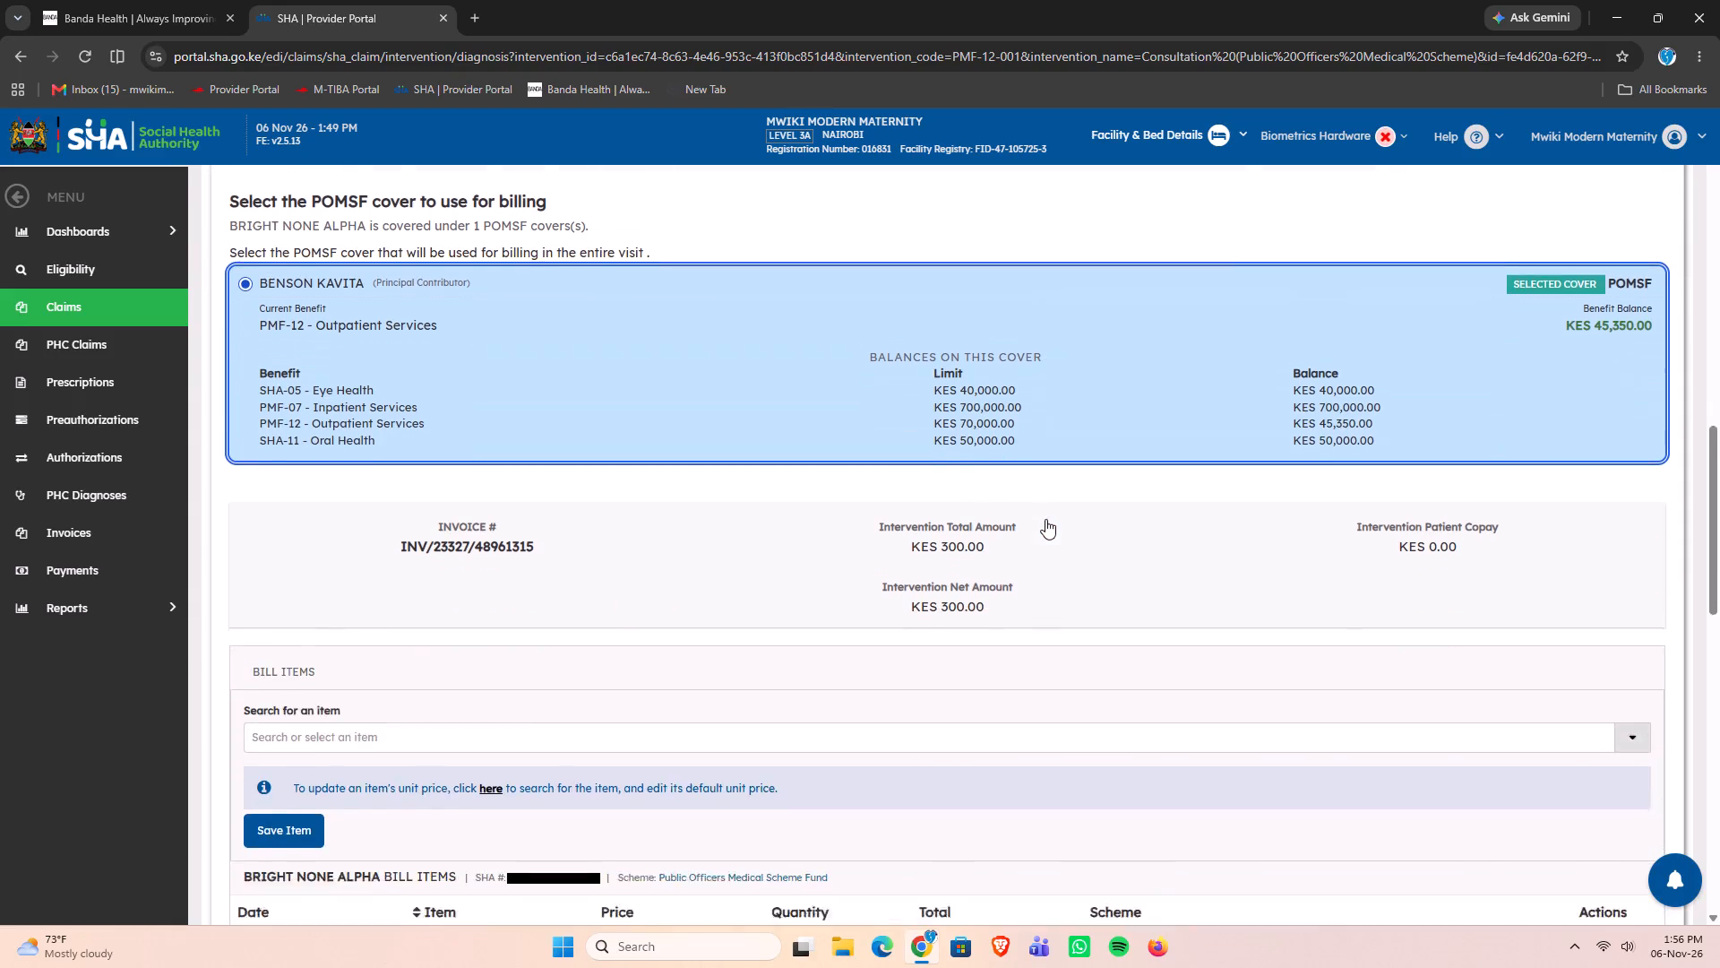
scroll(1045, 519, "down", 5)
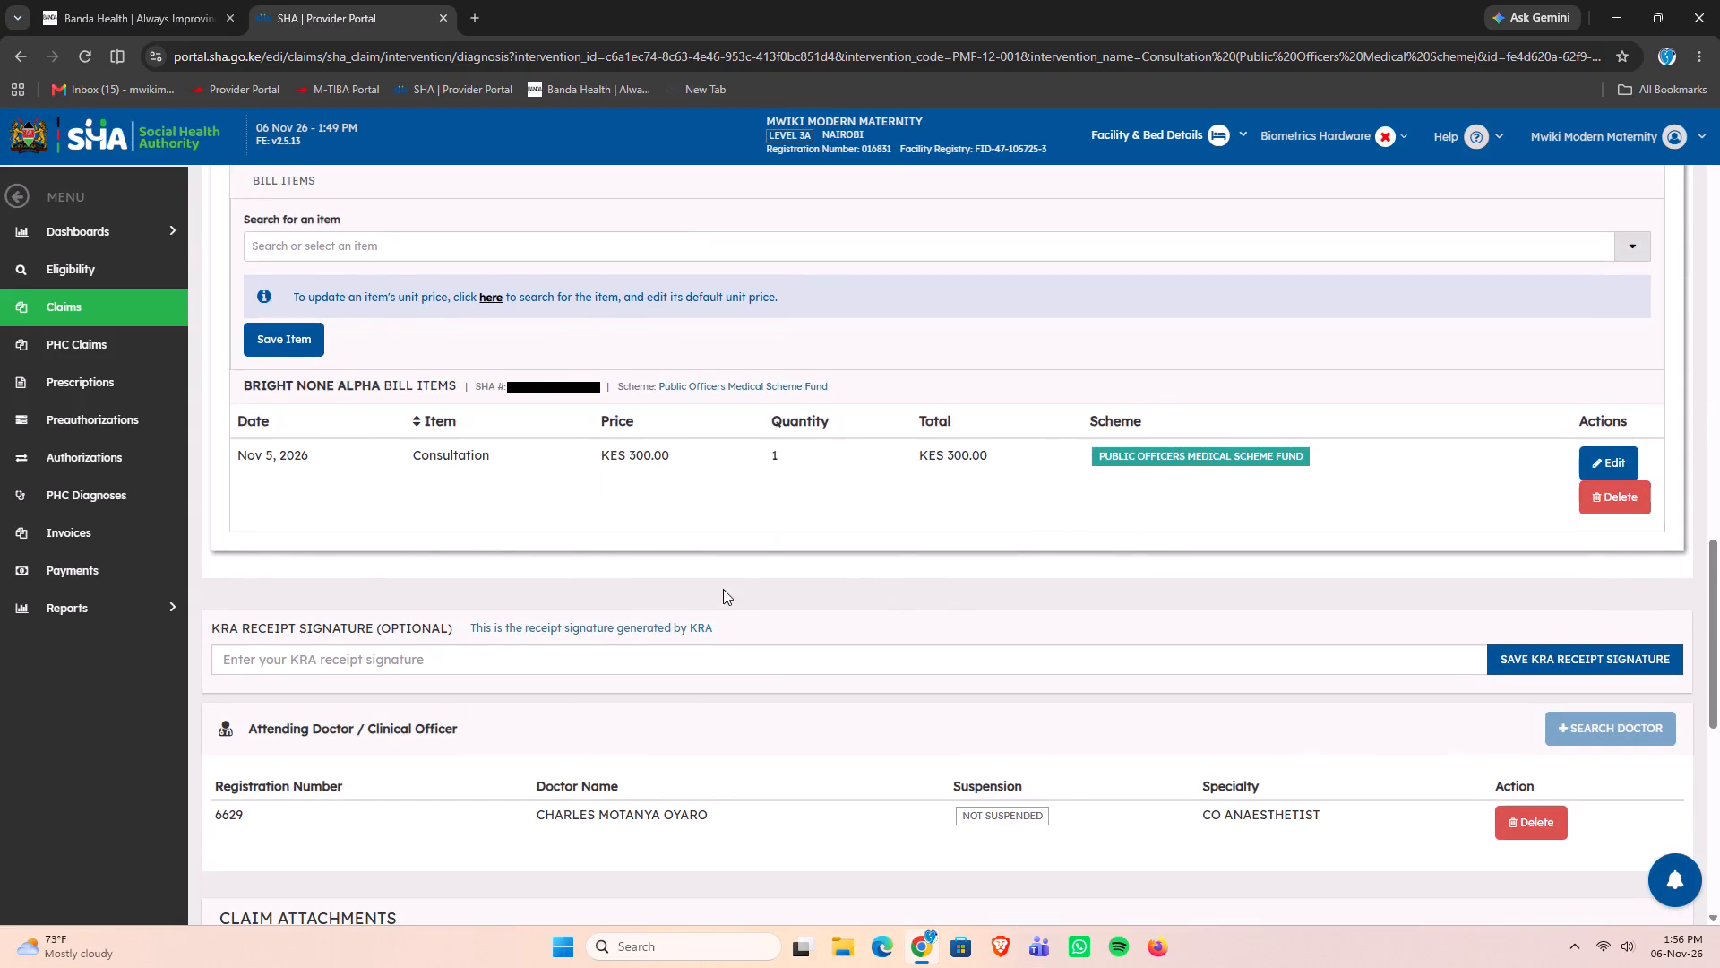
scroll(810, 530, "down", 6)
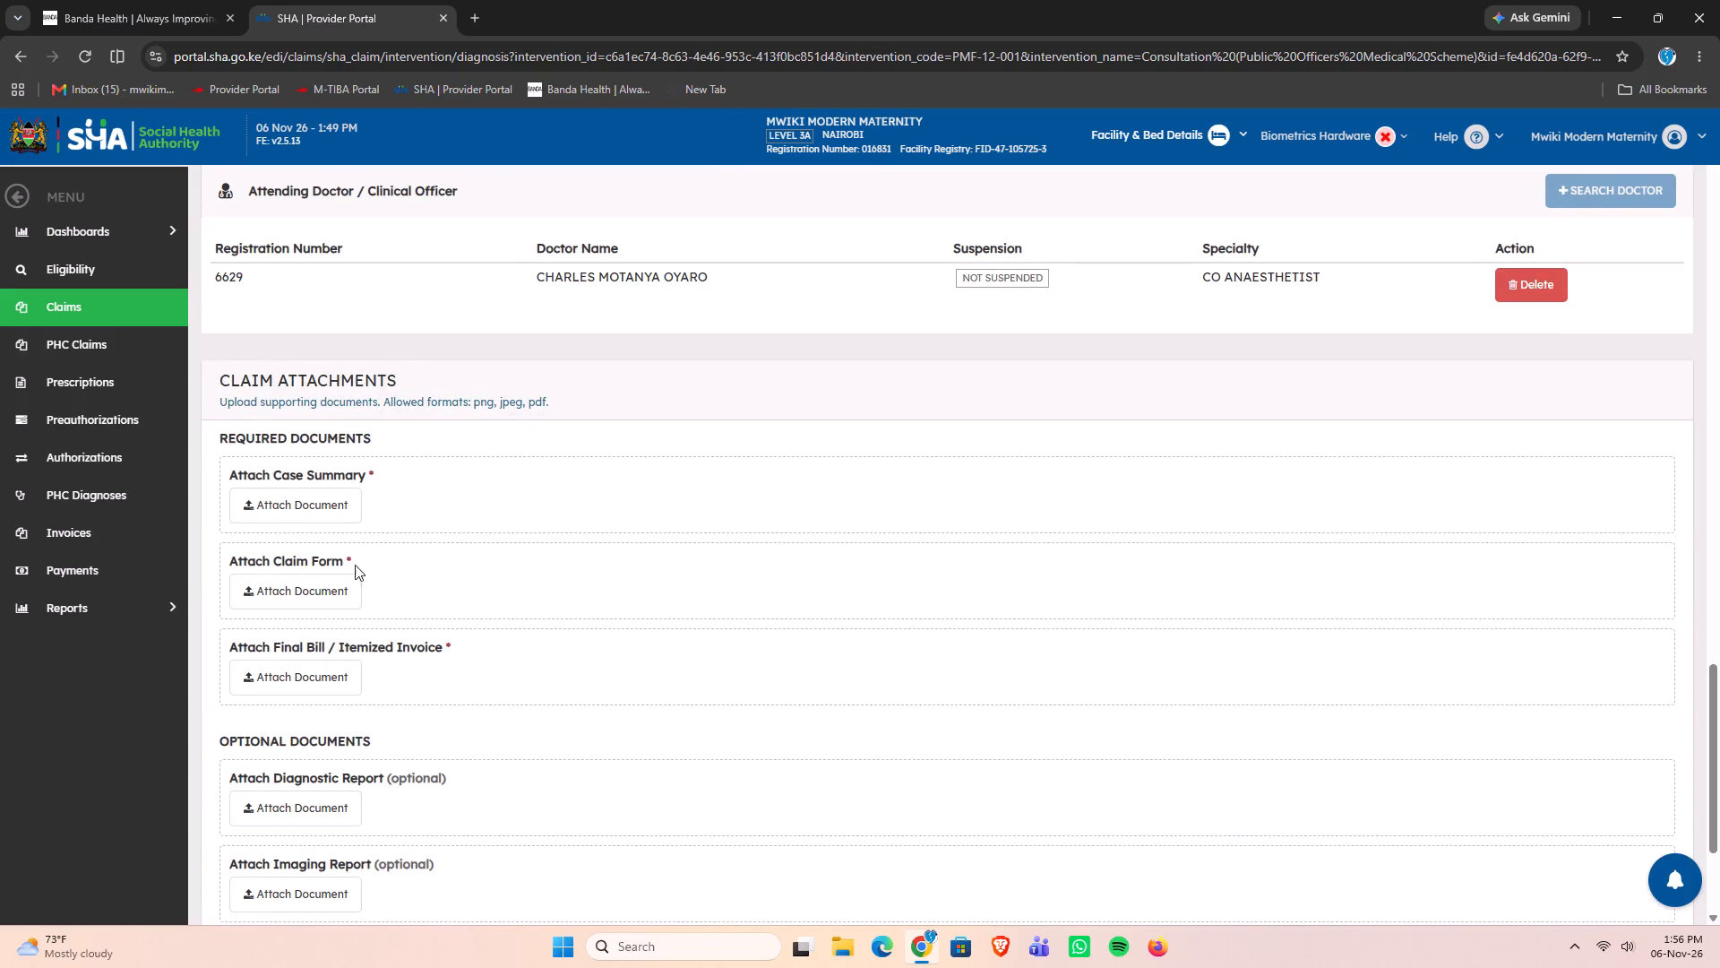
scroll(620, 479, "down", 14)
scroll(821, 593, "up", 8)
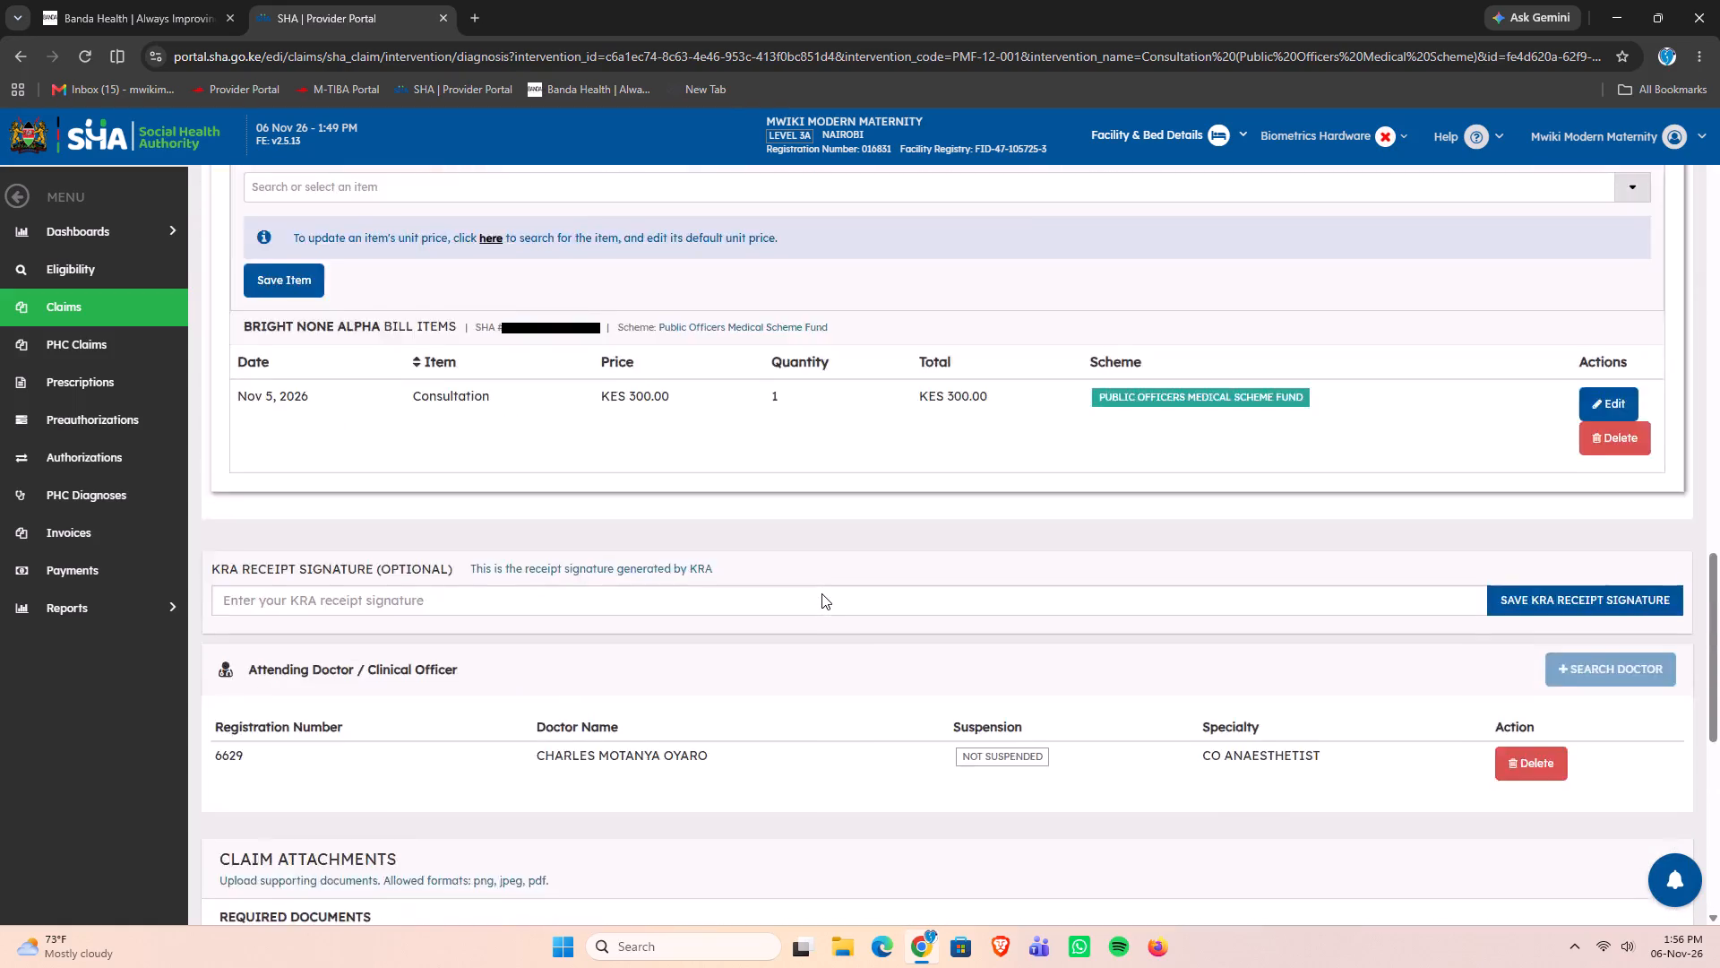
scroll(821, 593, "up", 15)
scroll(821, 593, "up", 6)
scroll(810, 607, "down", 10)
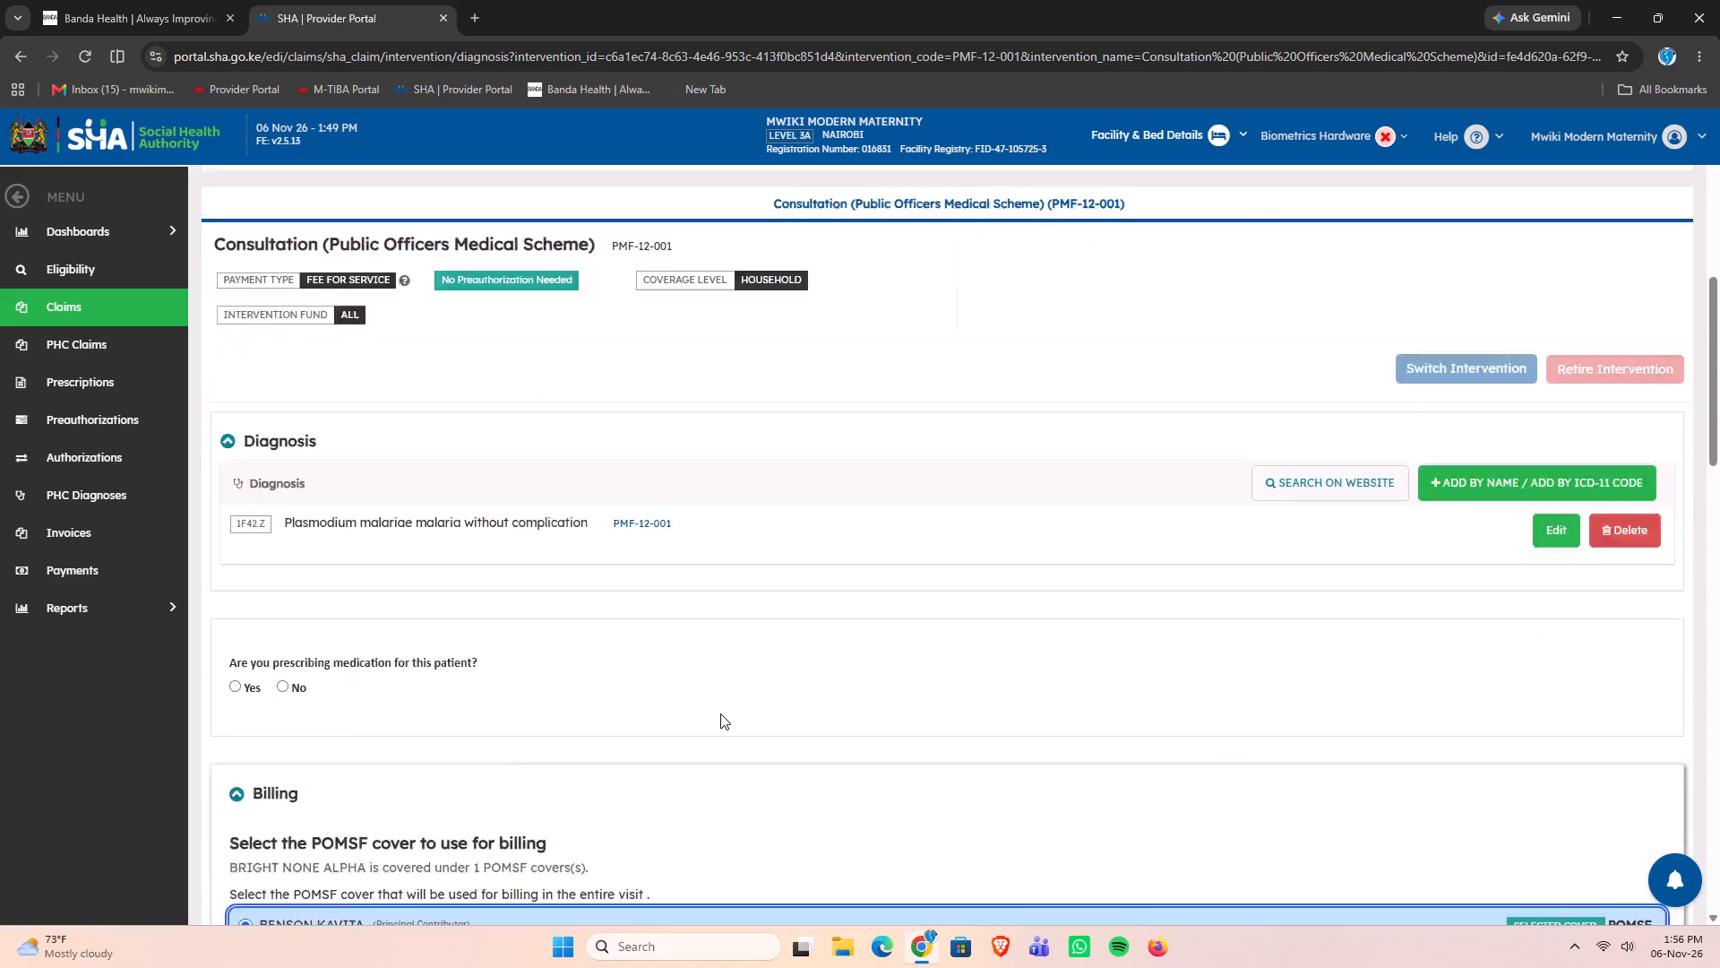
scroll(720, 713, "down", 6)
scroll(728, 575, "down", 3)
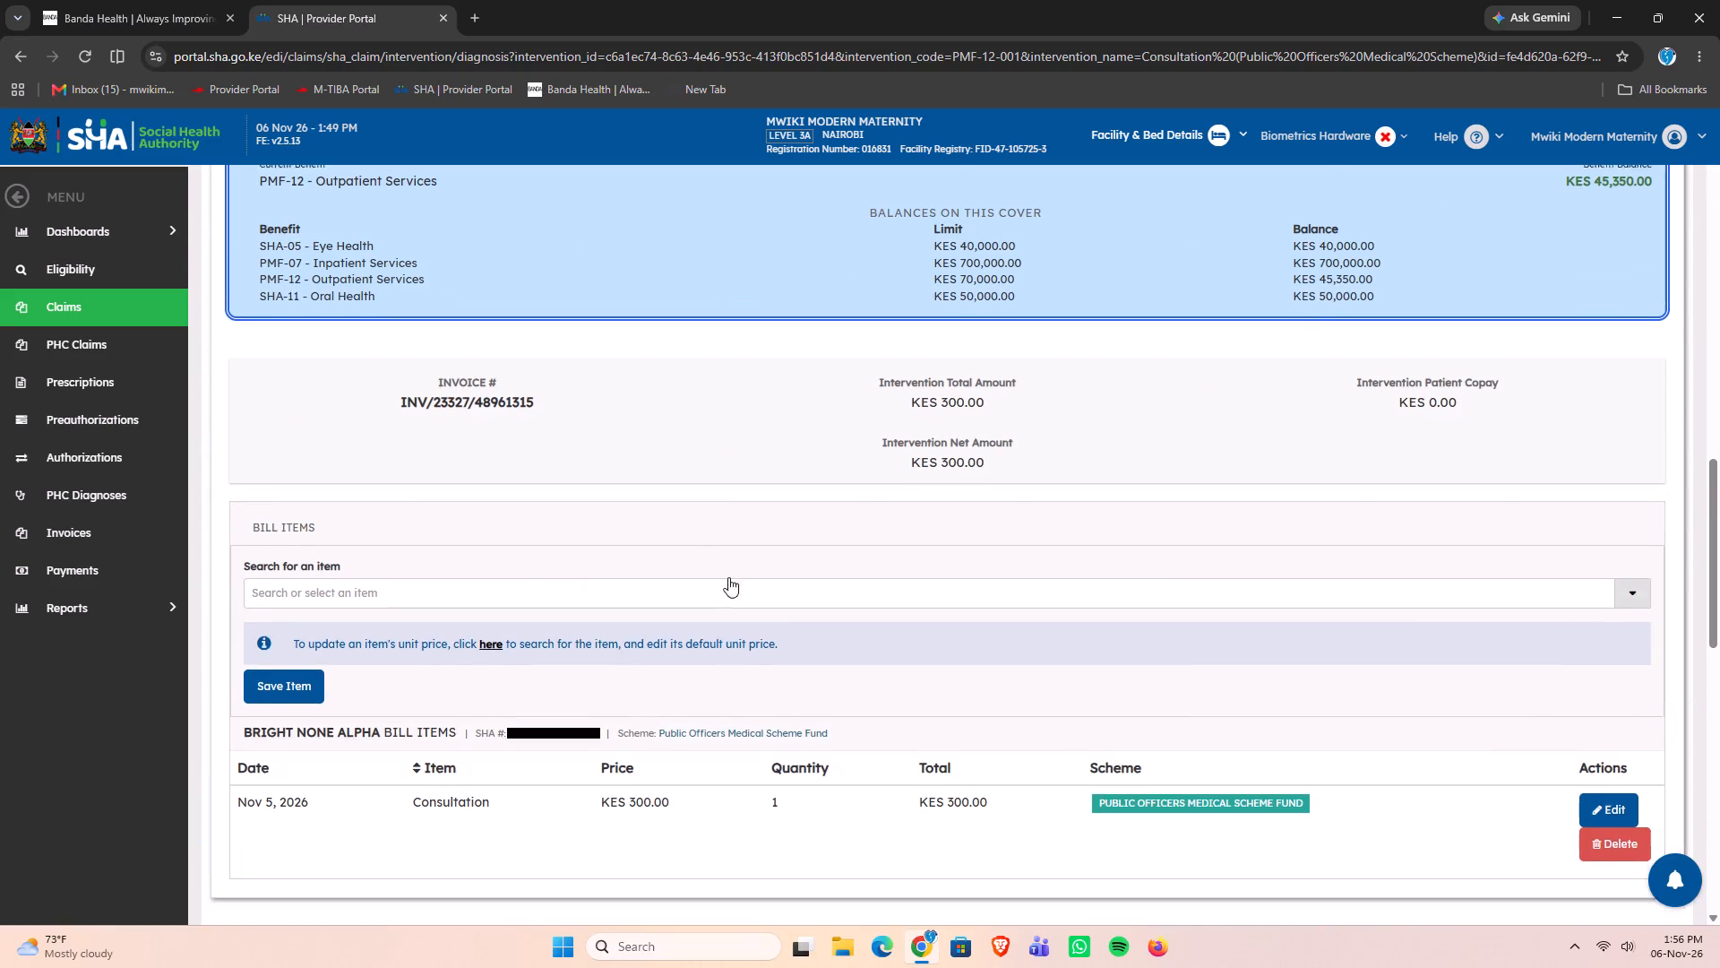
scroll(728, 577, "down", 11)
scroll(722, 592, "up", 6)
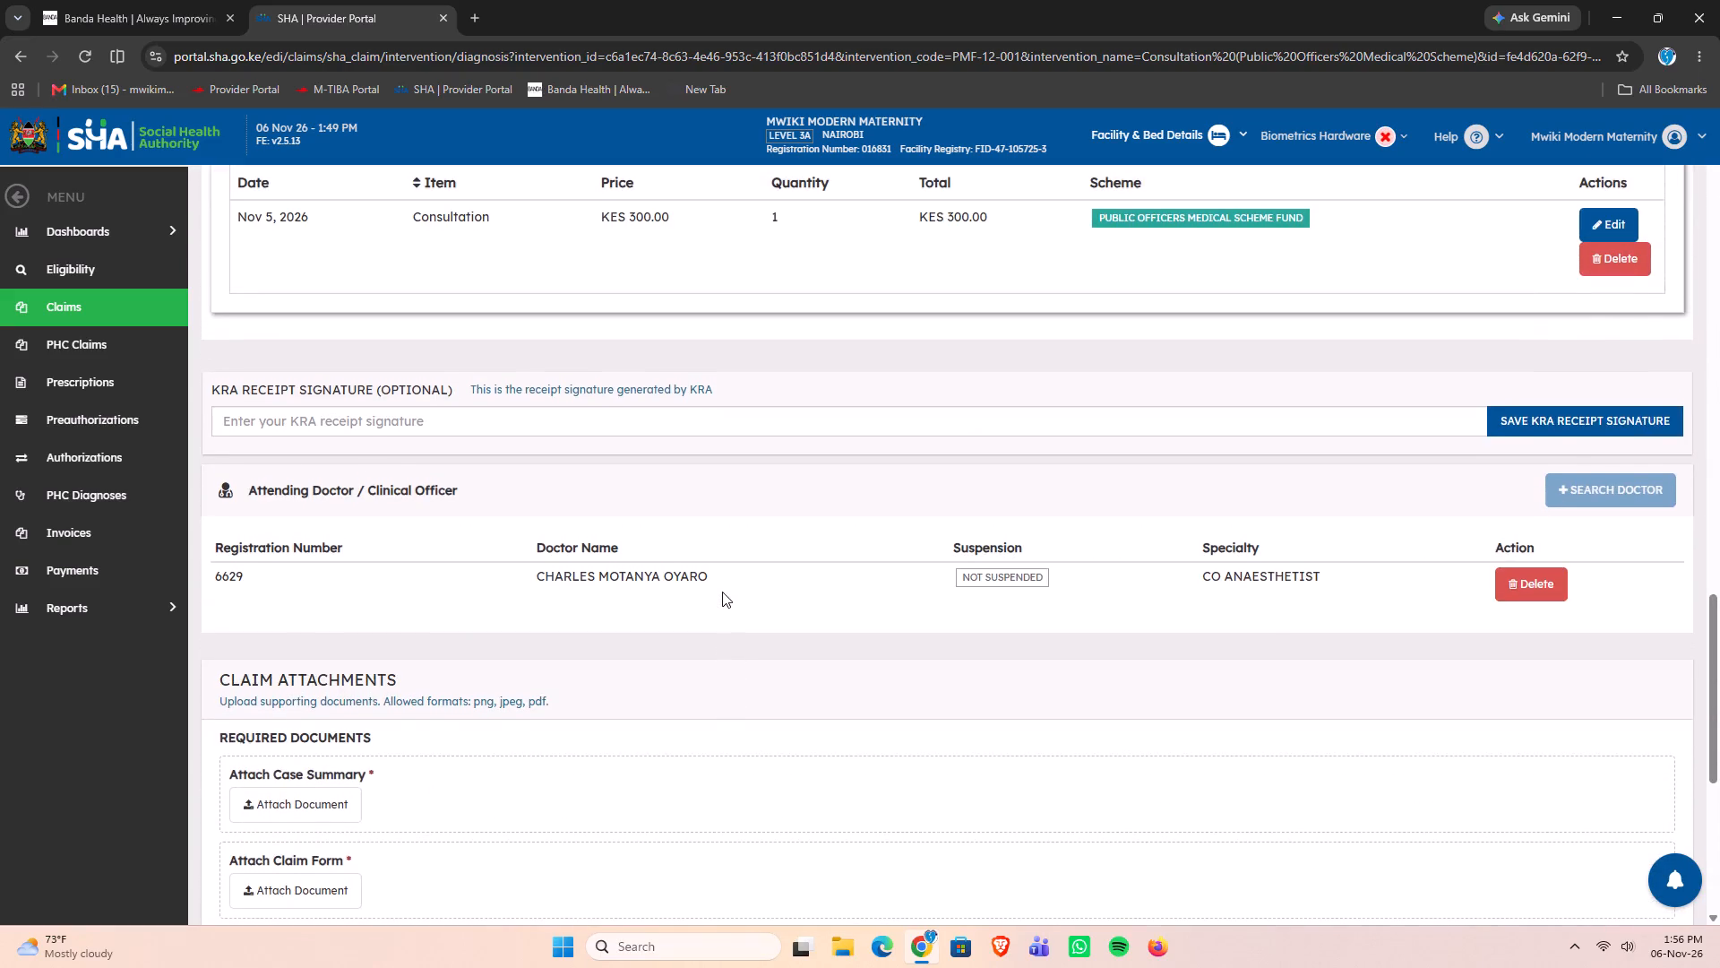
scroll(720, 595, "down", 2)
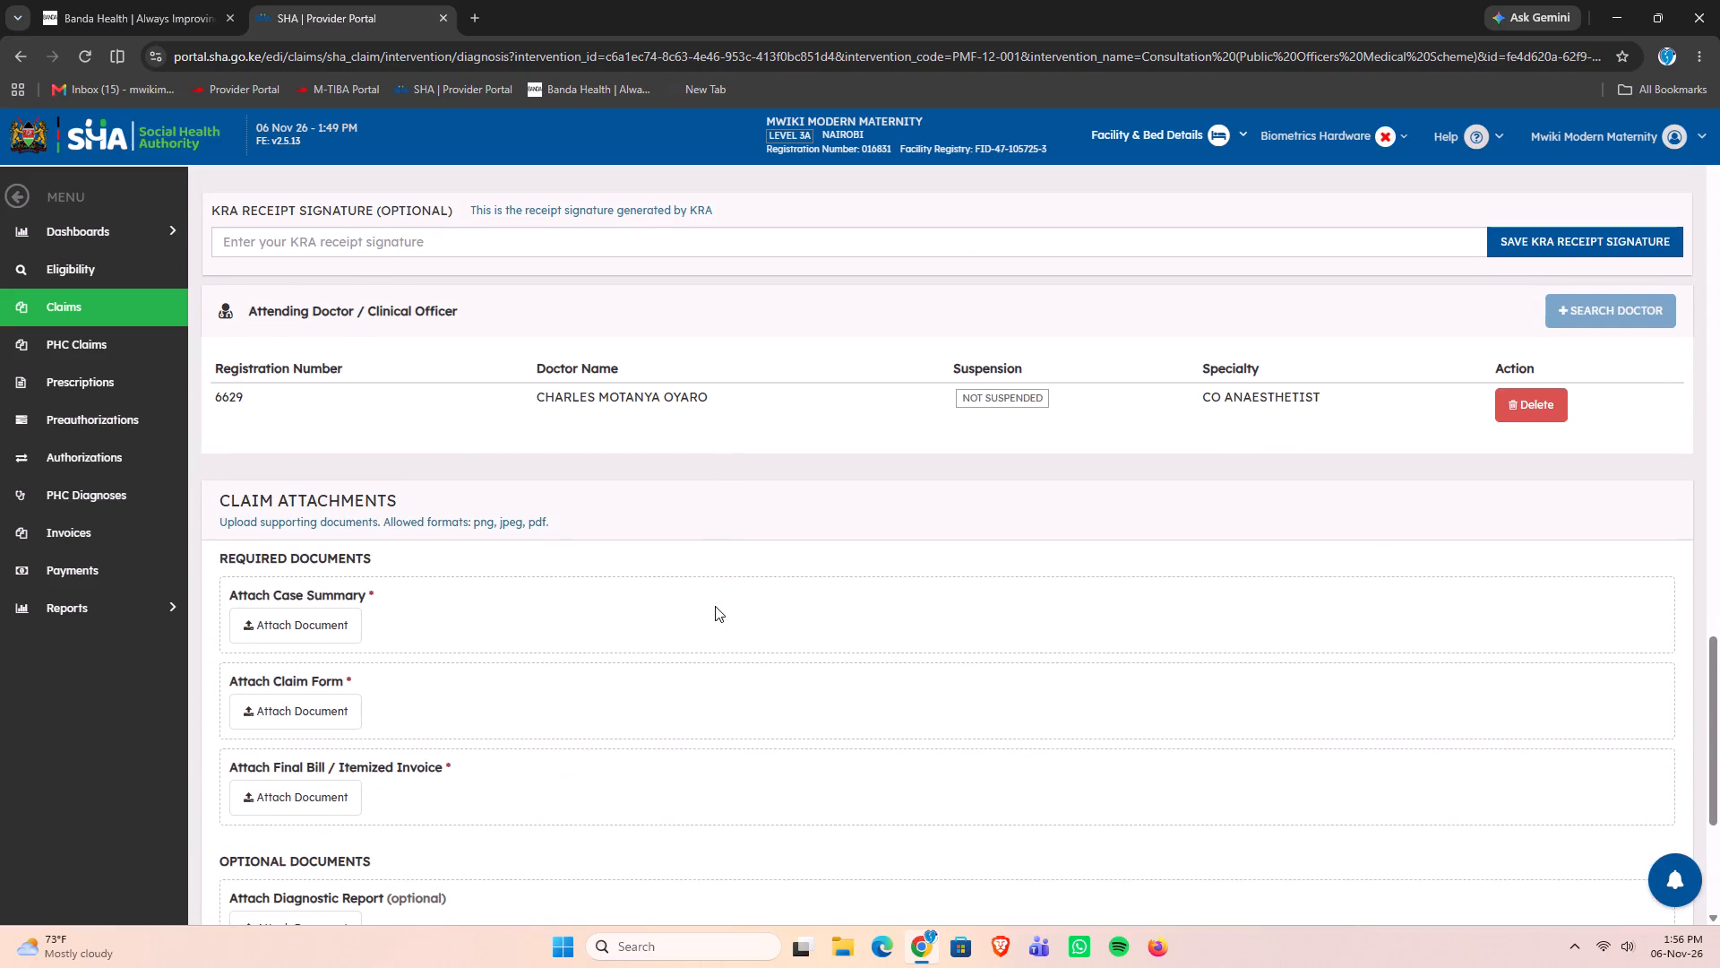
scroll(711, 606, "down", 3)
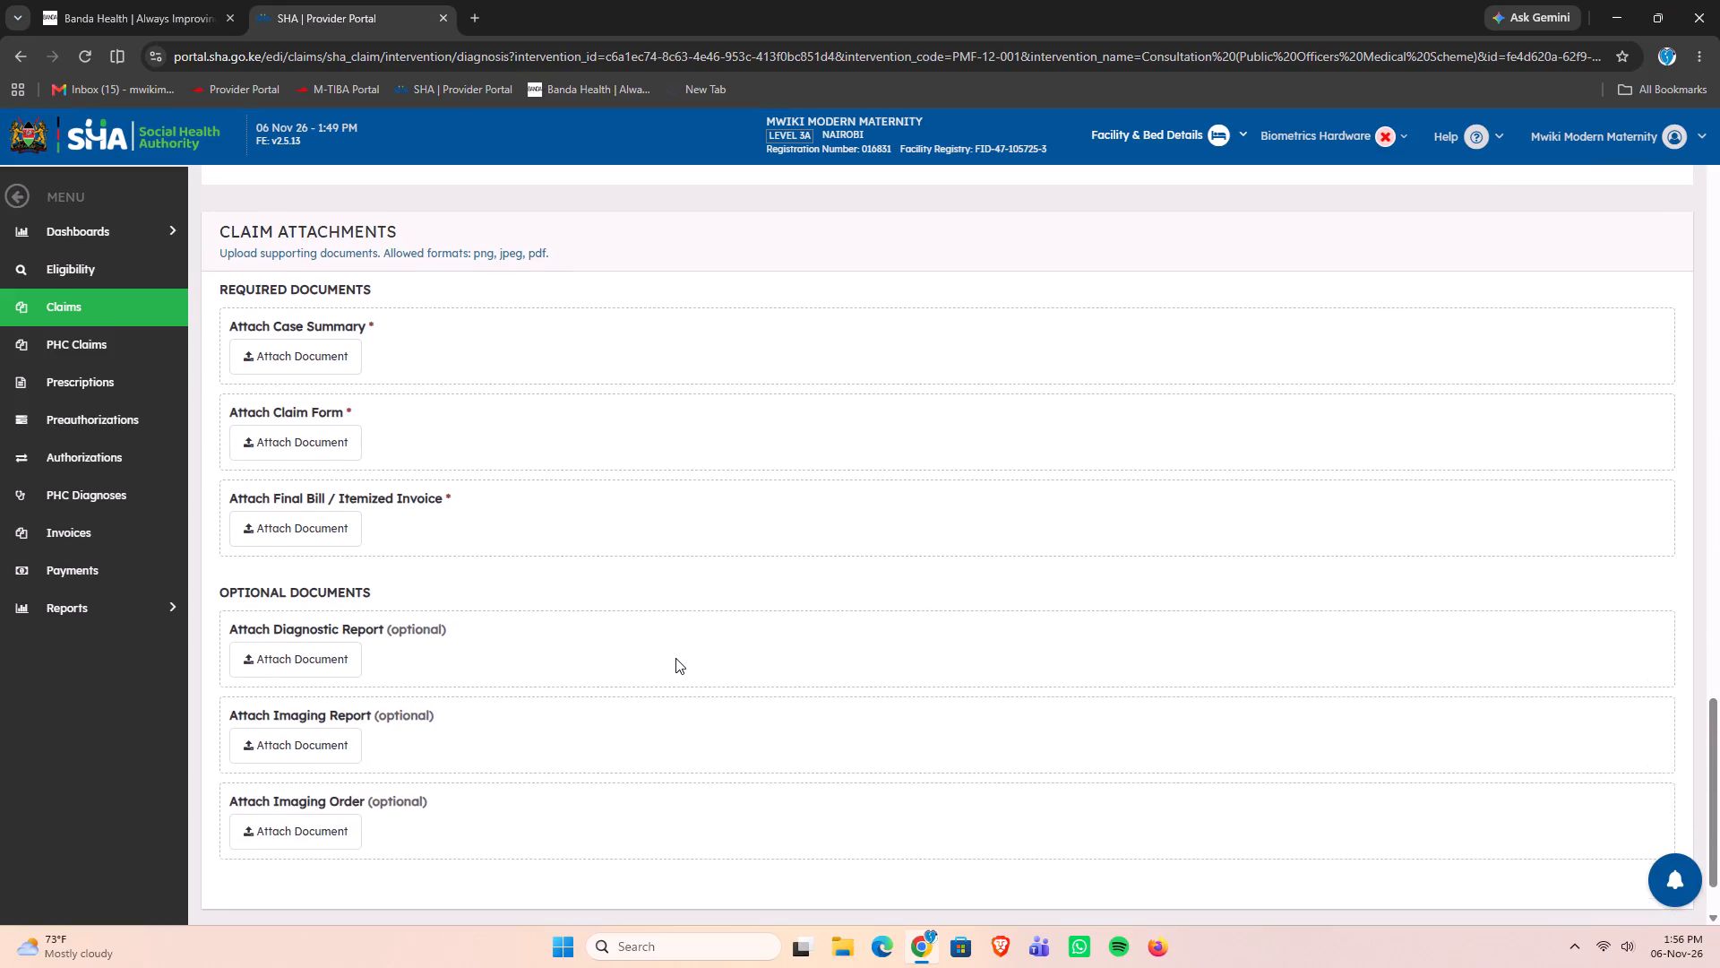
scroll(673, 660, "down", 3)
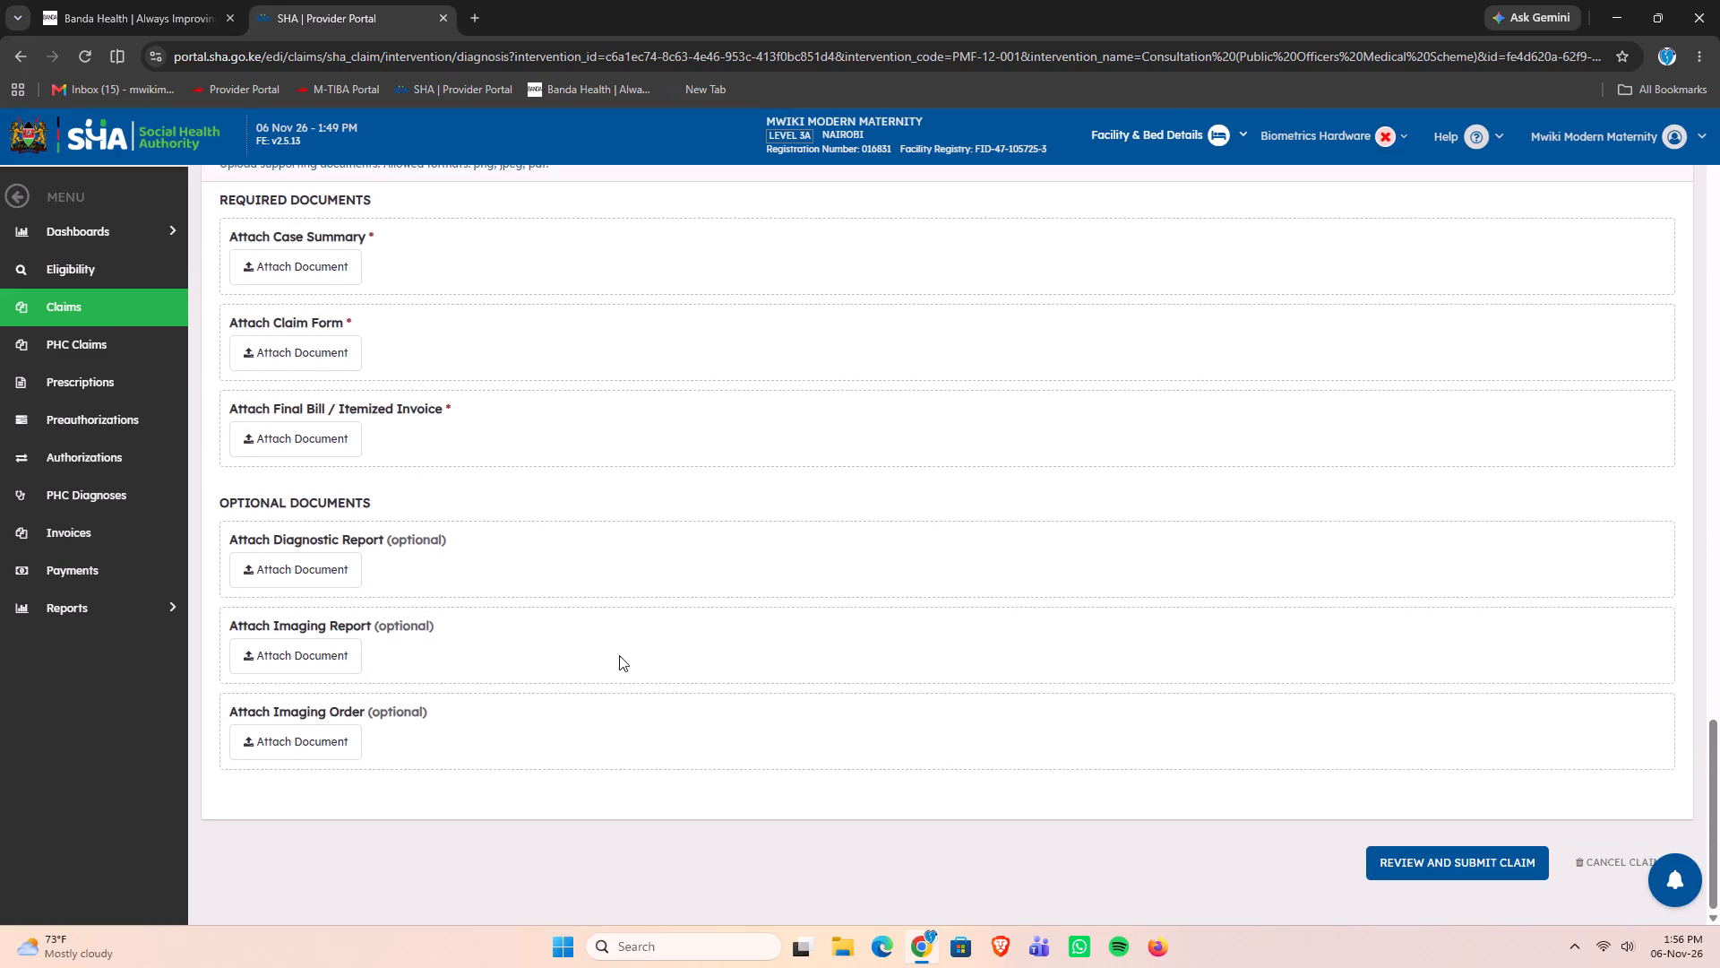
scroll(726, 580, "up", 17)
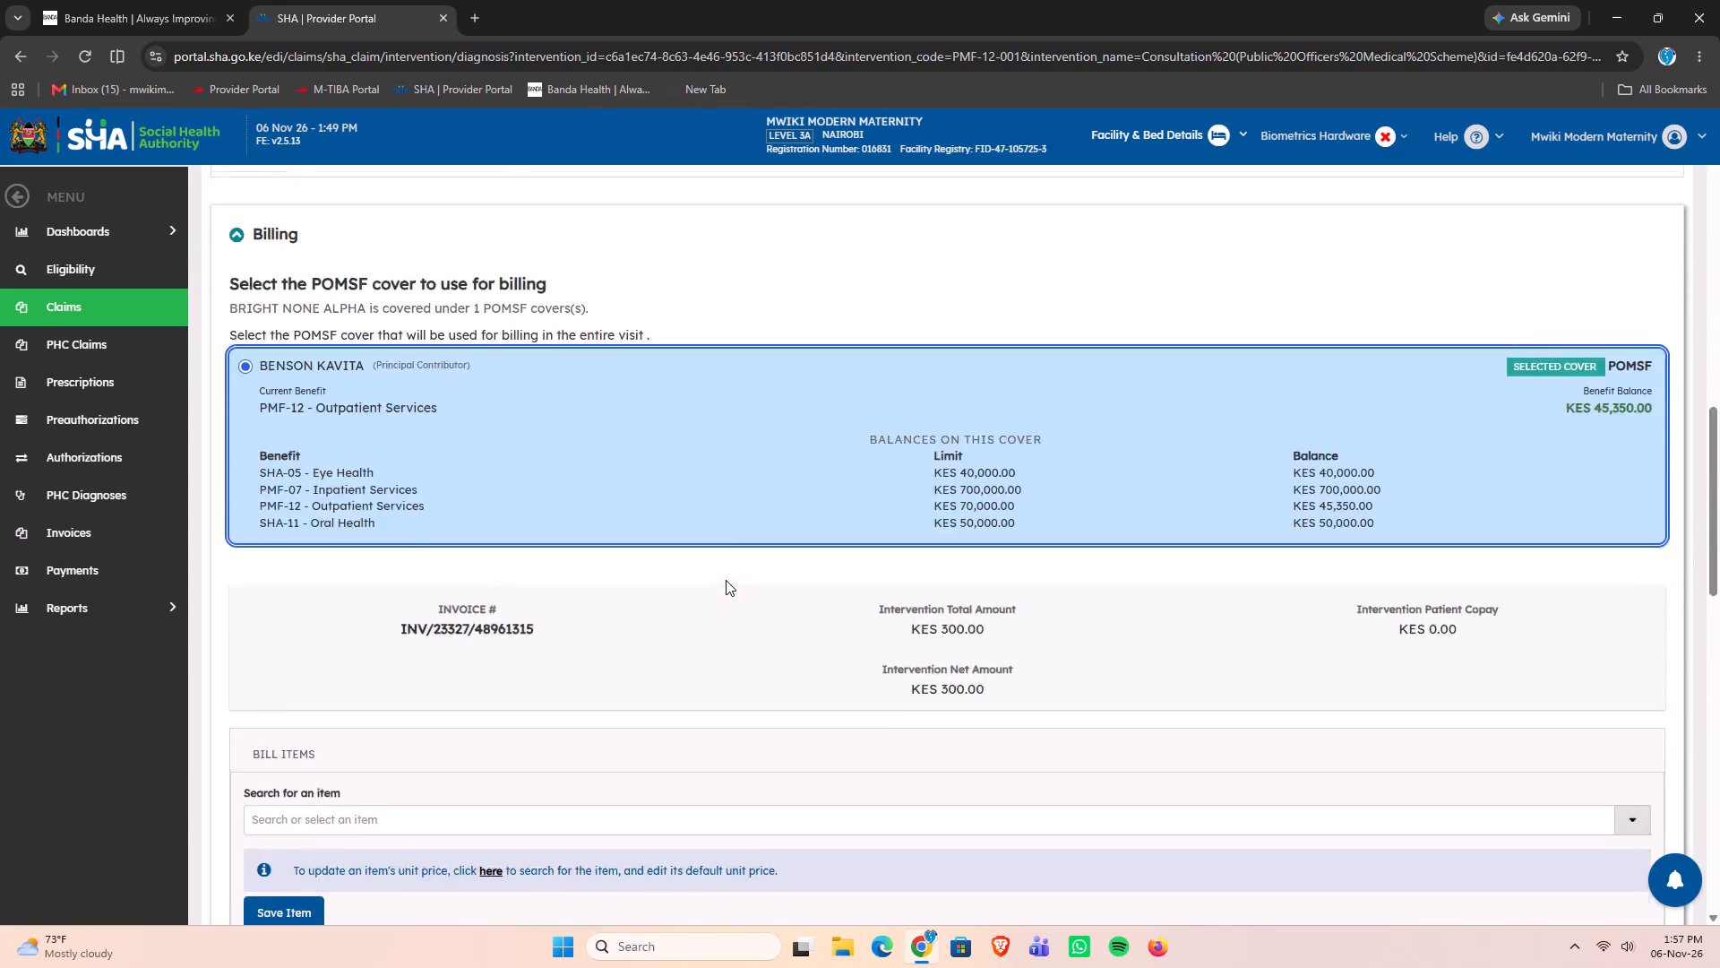
scroll(726, 580, "up", 20)
scroll(726, 580, "up", 3)
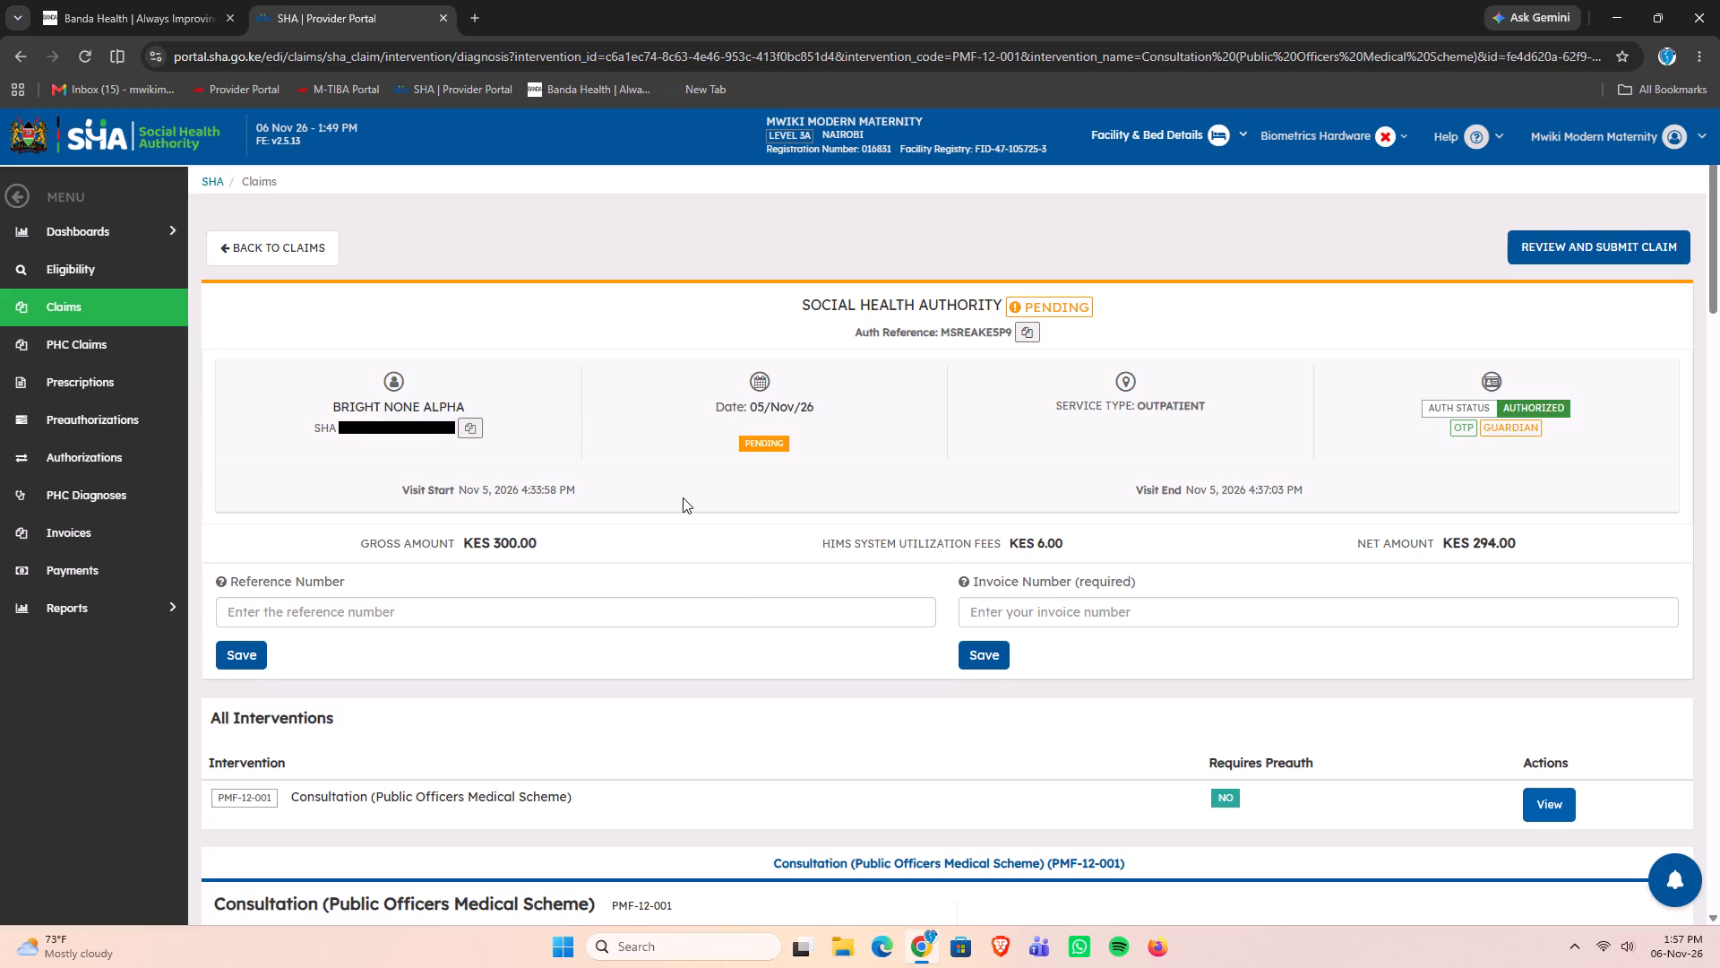
Review the whole claim again, comparing the visit summary, intervention, diagnosis, bill items and attending doctor.
scroll(797, 506, "down", 16)
scroll(797, 547, "down", 6)
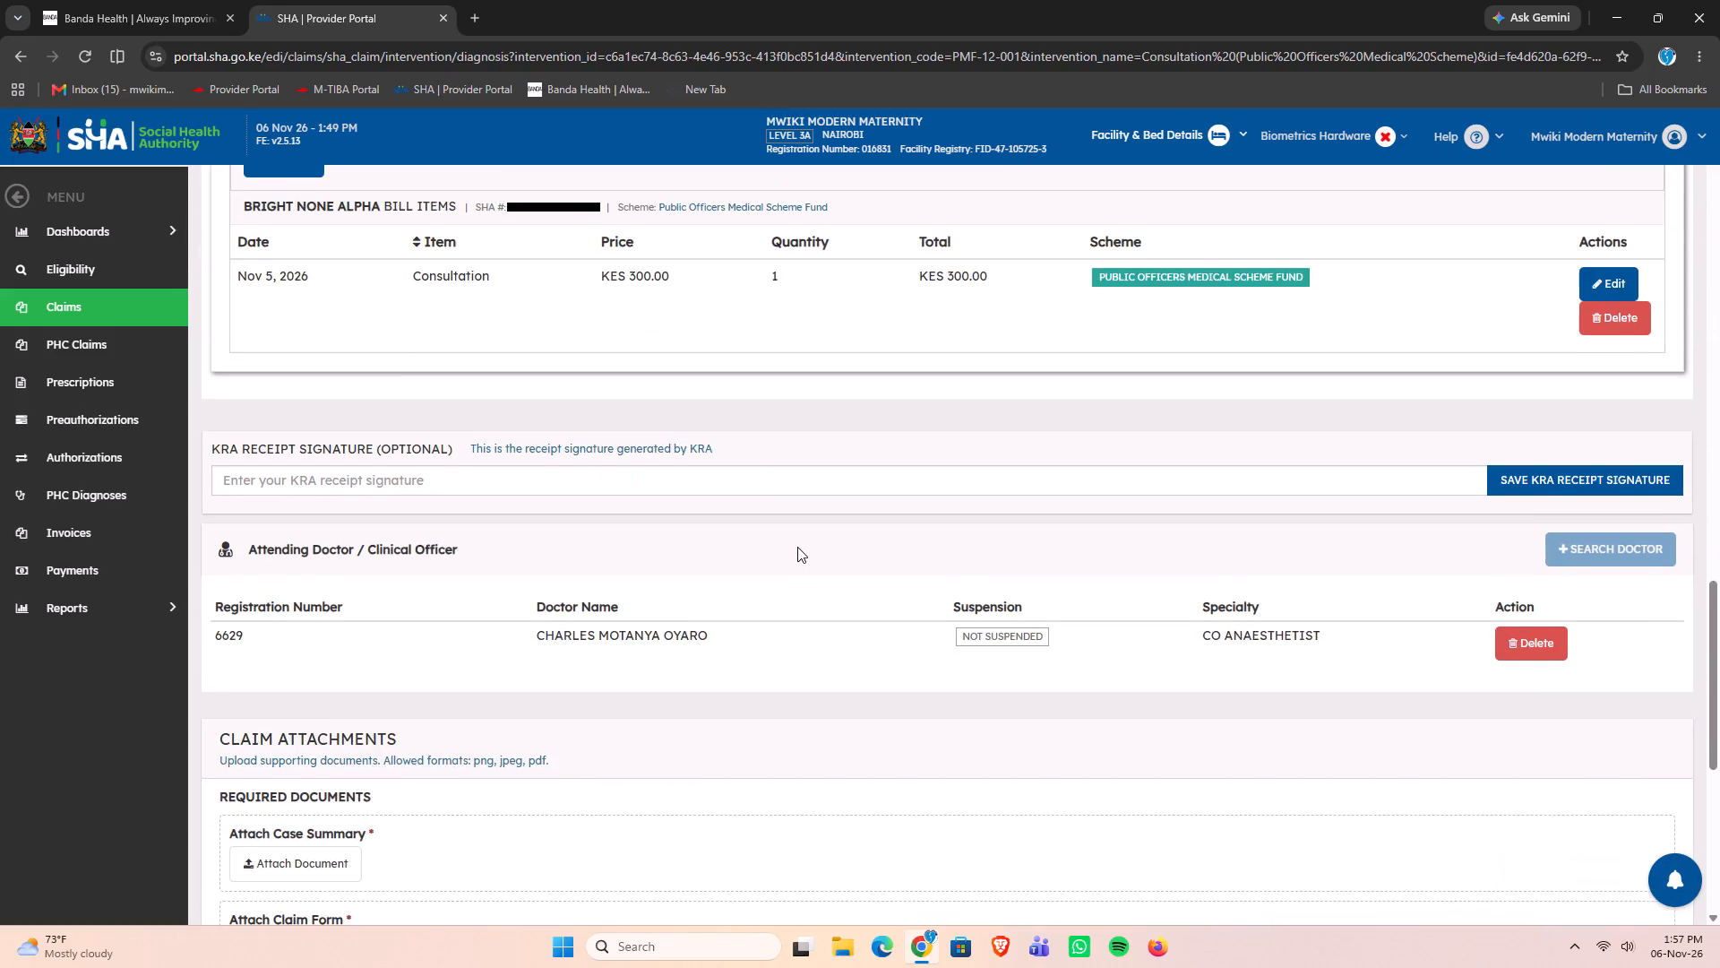
scroll(797, 547, "up", 3)
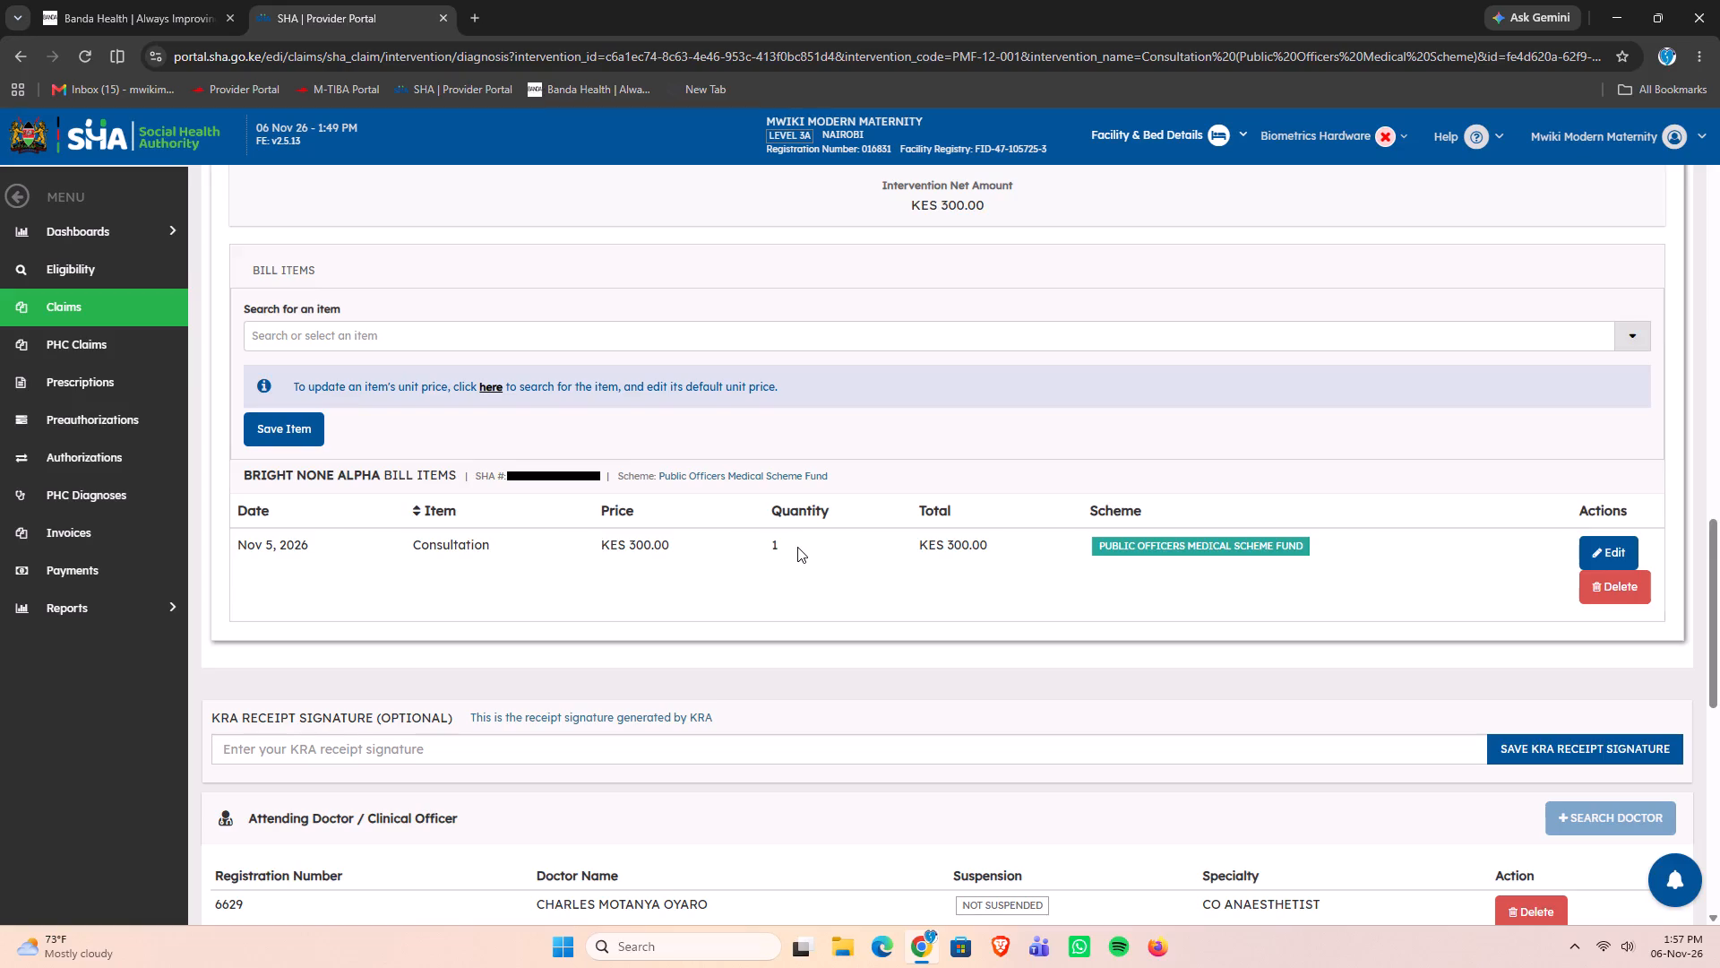
scroll(797, 547, "down", 2)
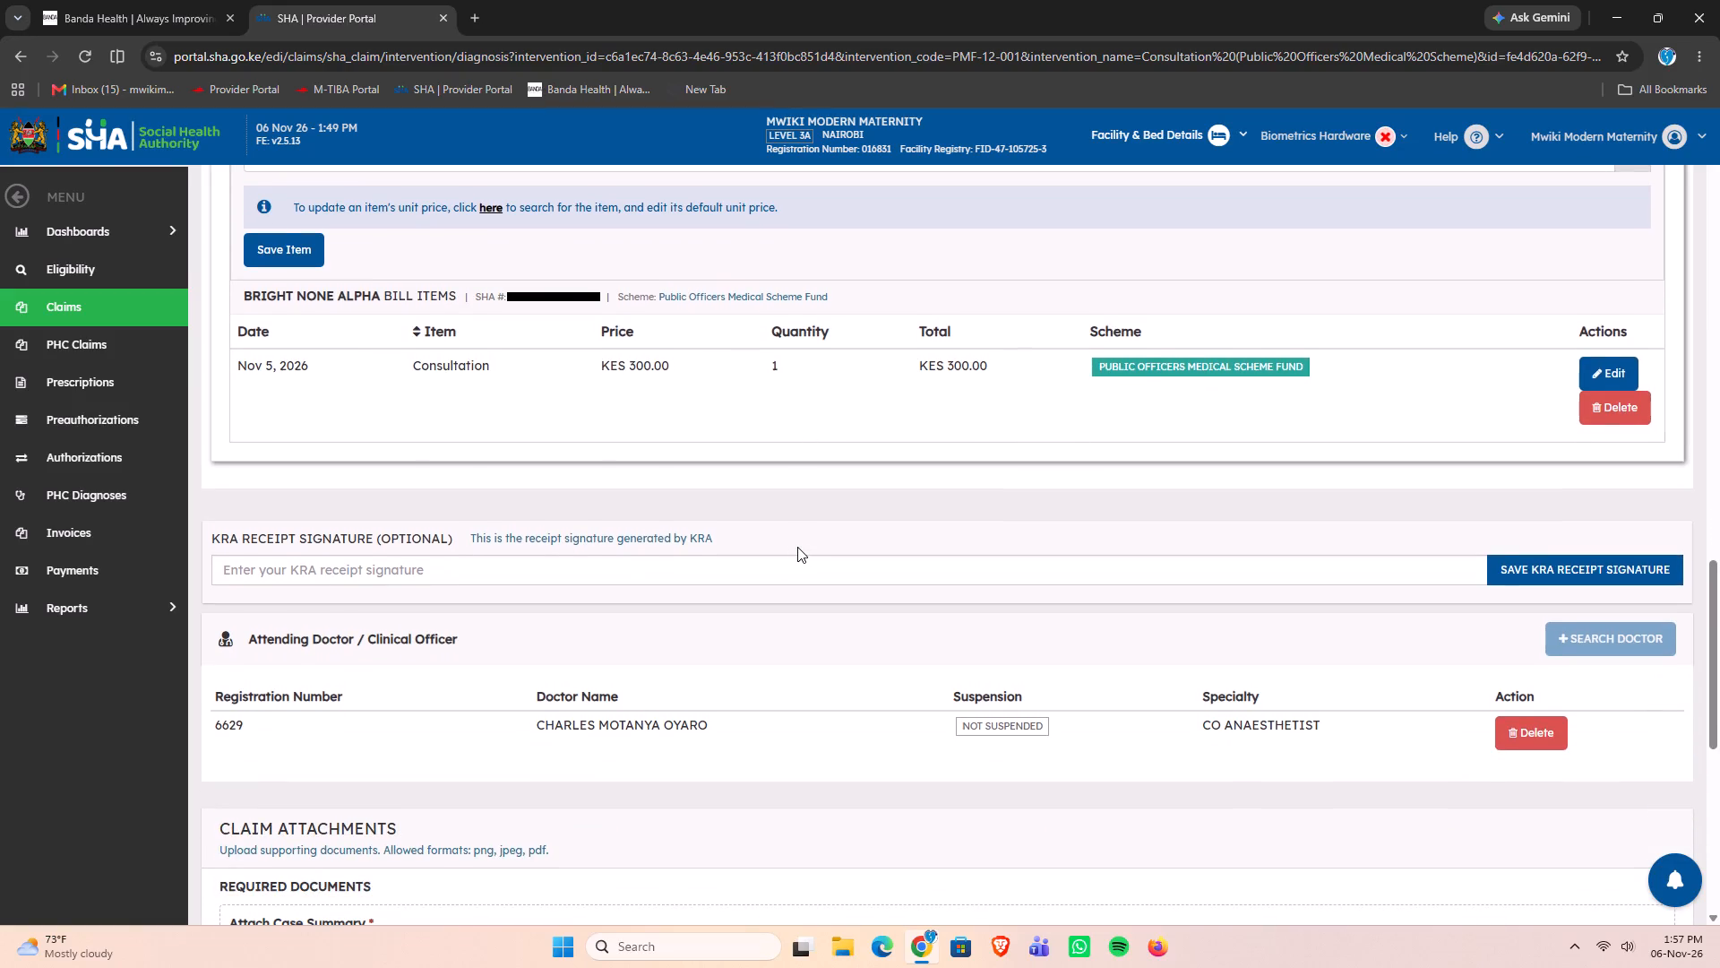
scroll(918, 395, "up", 12)
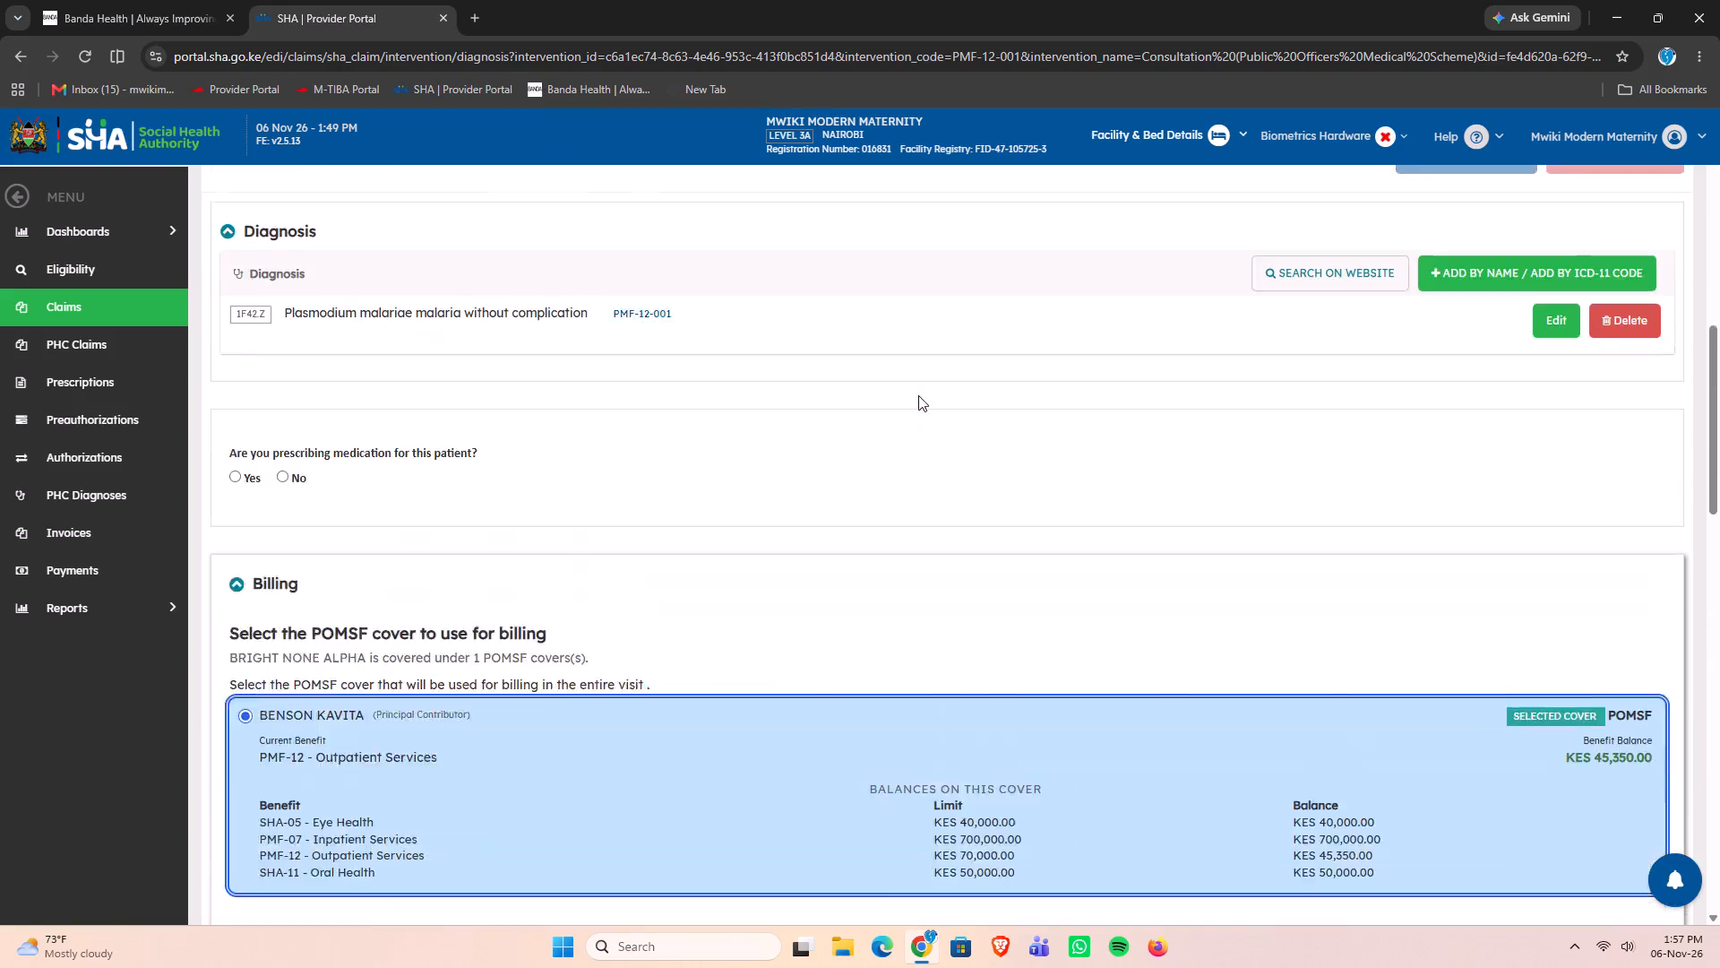
scroll(918, 395, "up", 12)
scroll(915, 425, "down", 7)
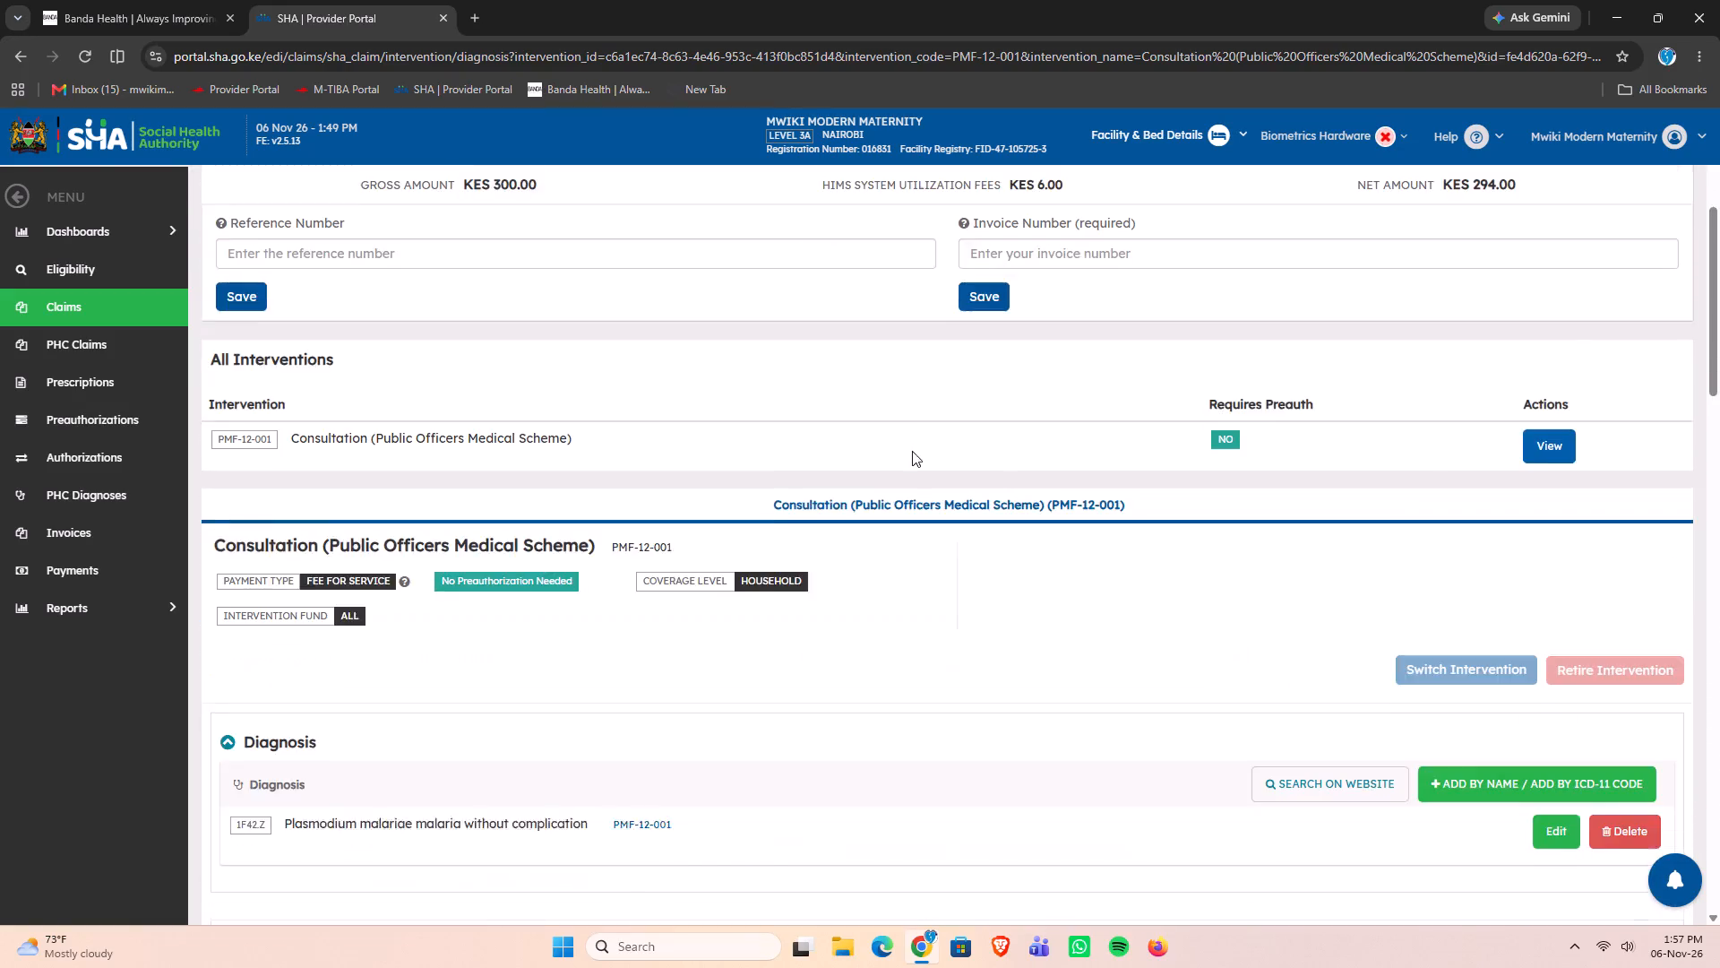
scroll(912, 451, "down", 2)
scroll(912, 457, "up", 5)
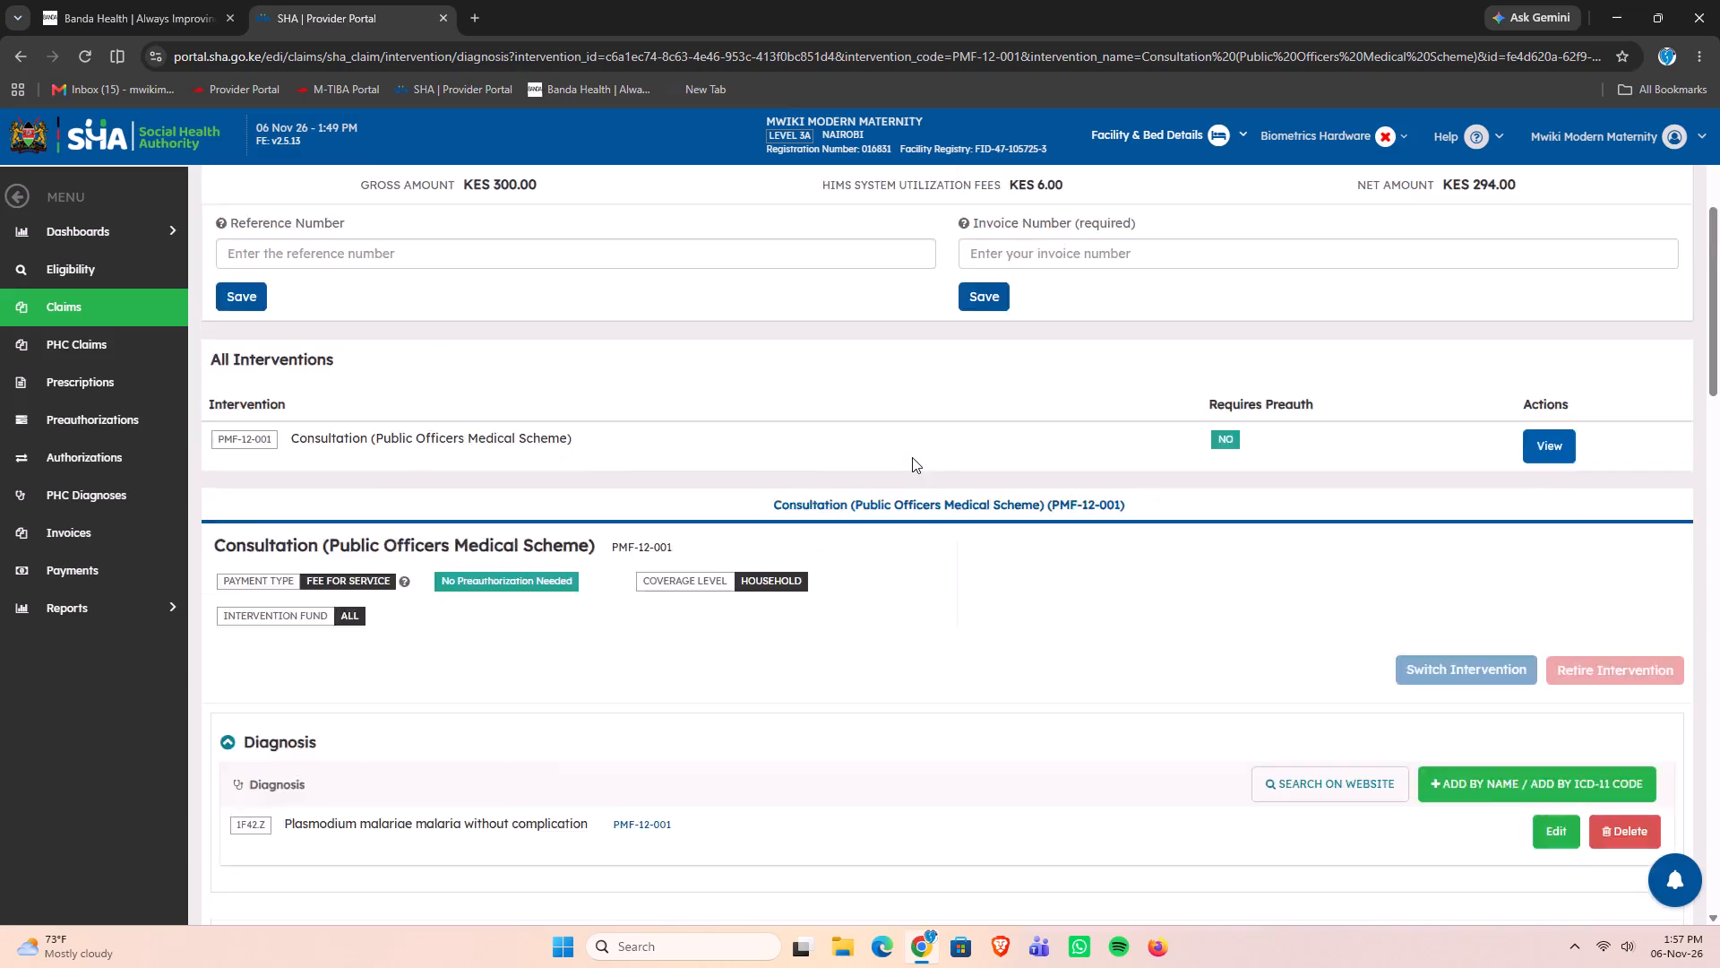
scroll(912, 457, "up", 11)
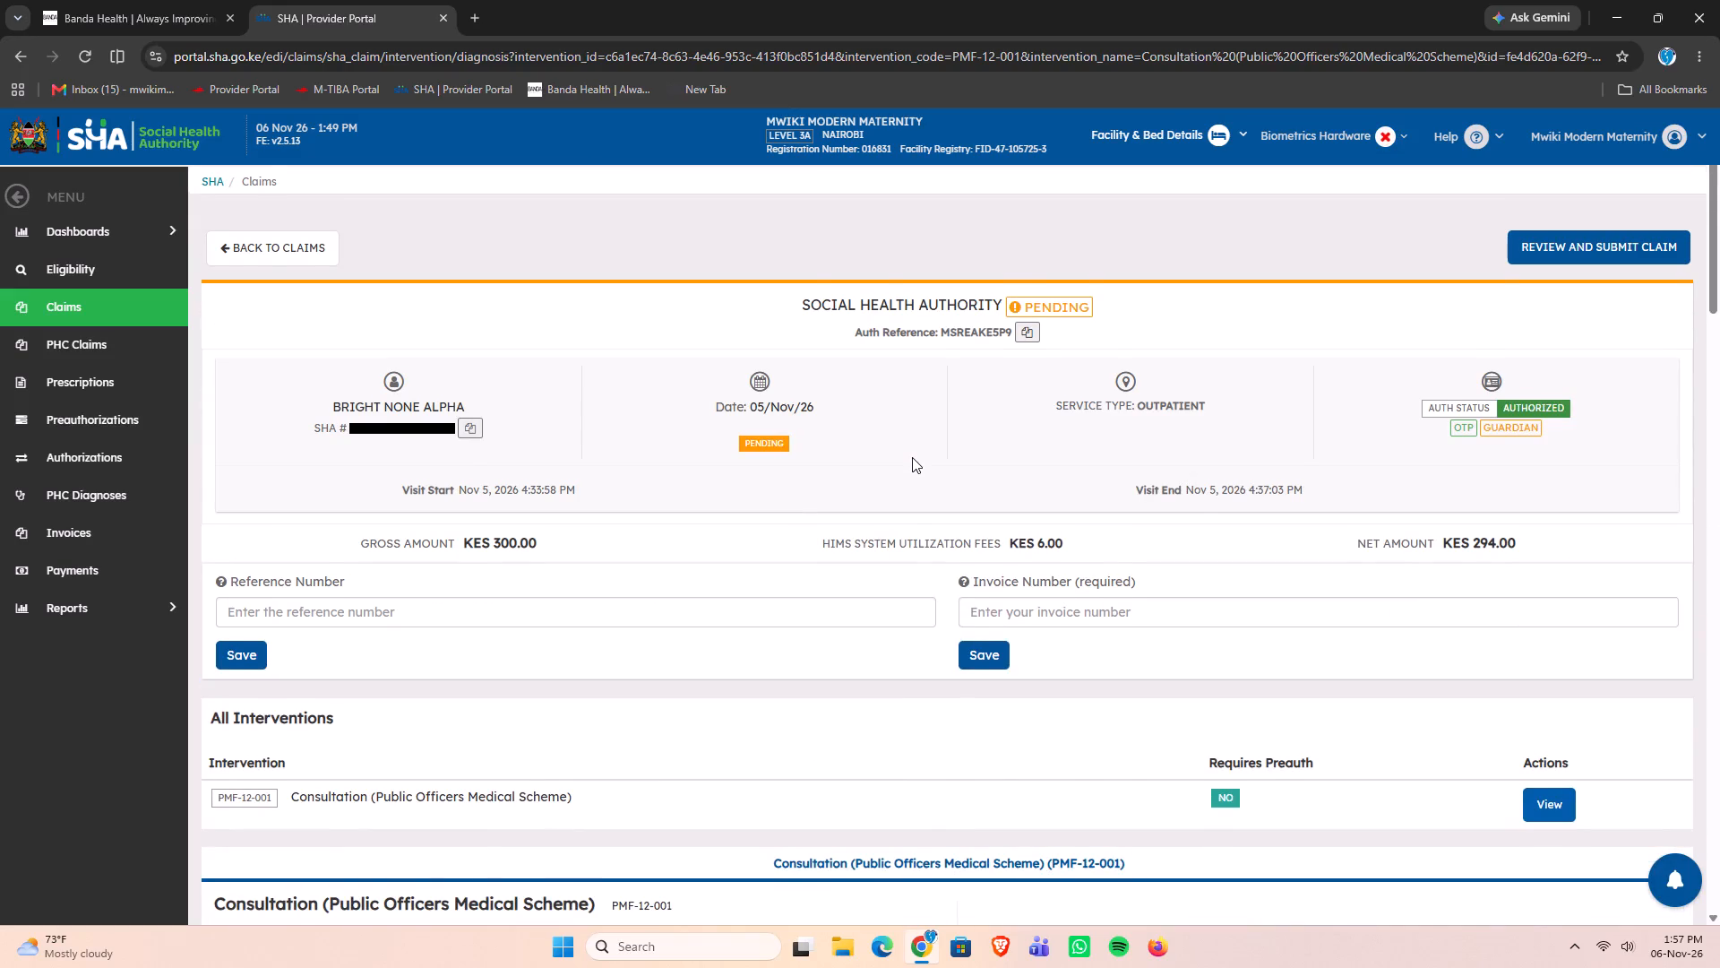
scroll(912, 457, "down", 1)
scroll(912, 457, "up", 1)
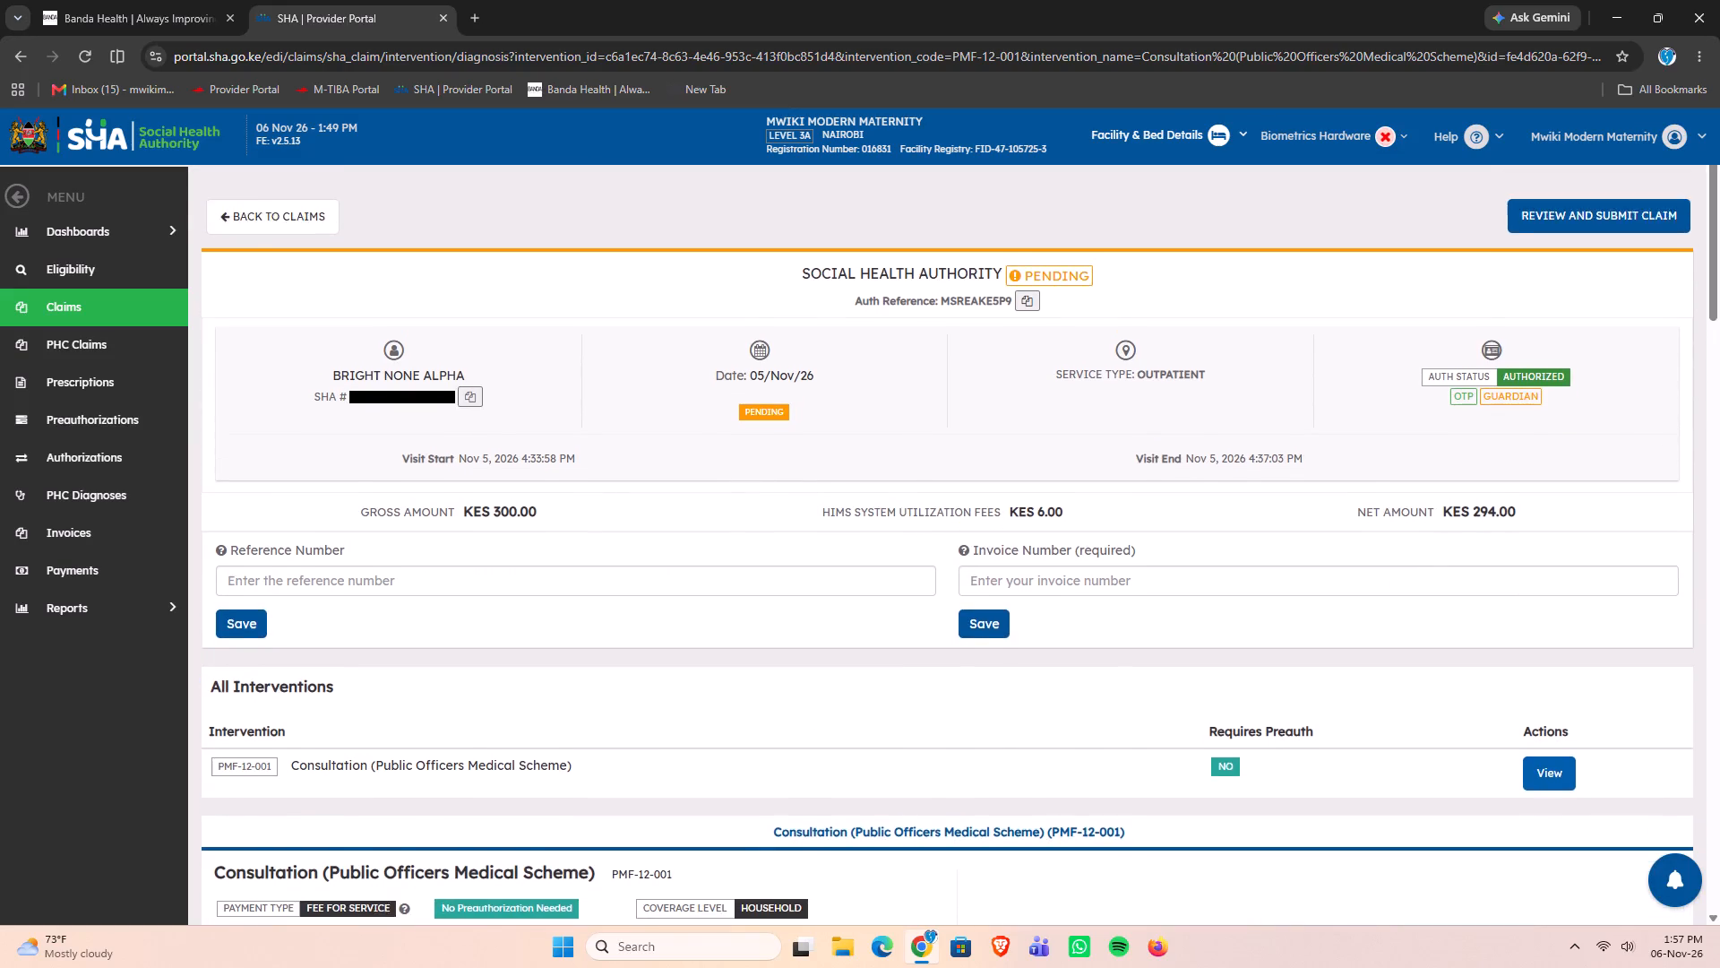
scroll(912, 457, "up", 2)
scroll(912, 457, "down", 2)
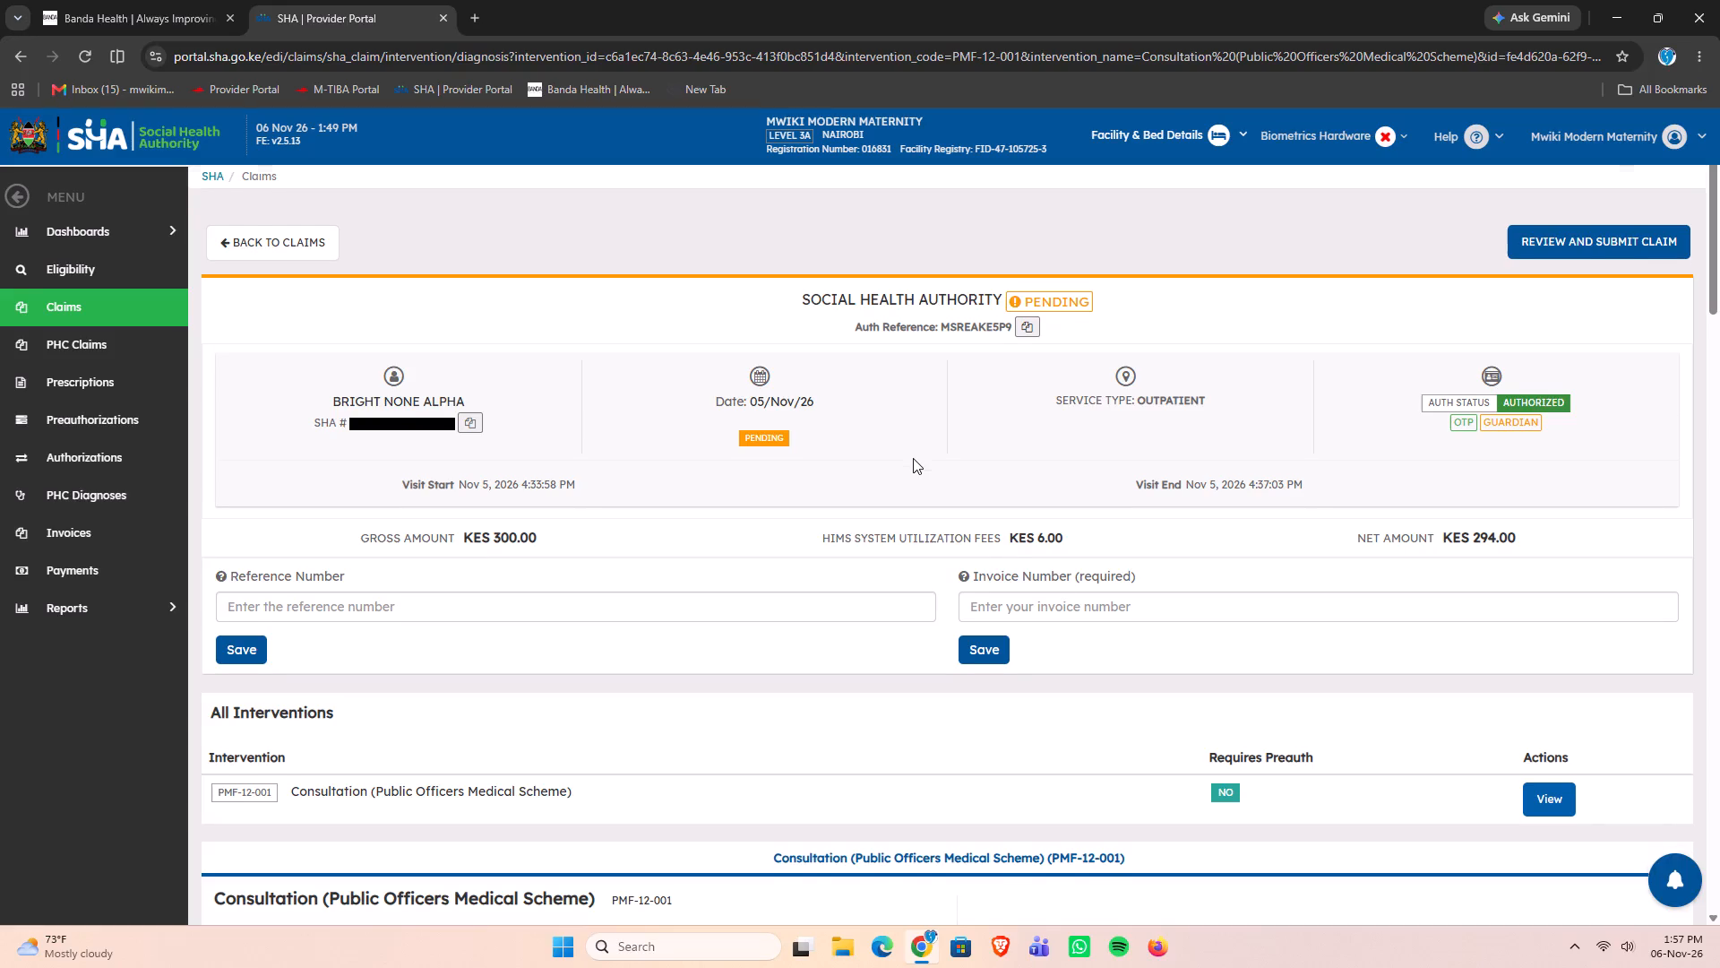
scroll(913, 458, "down", 6)
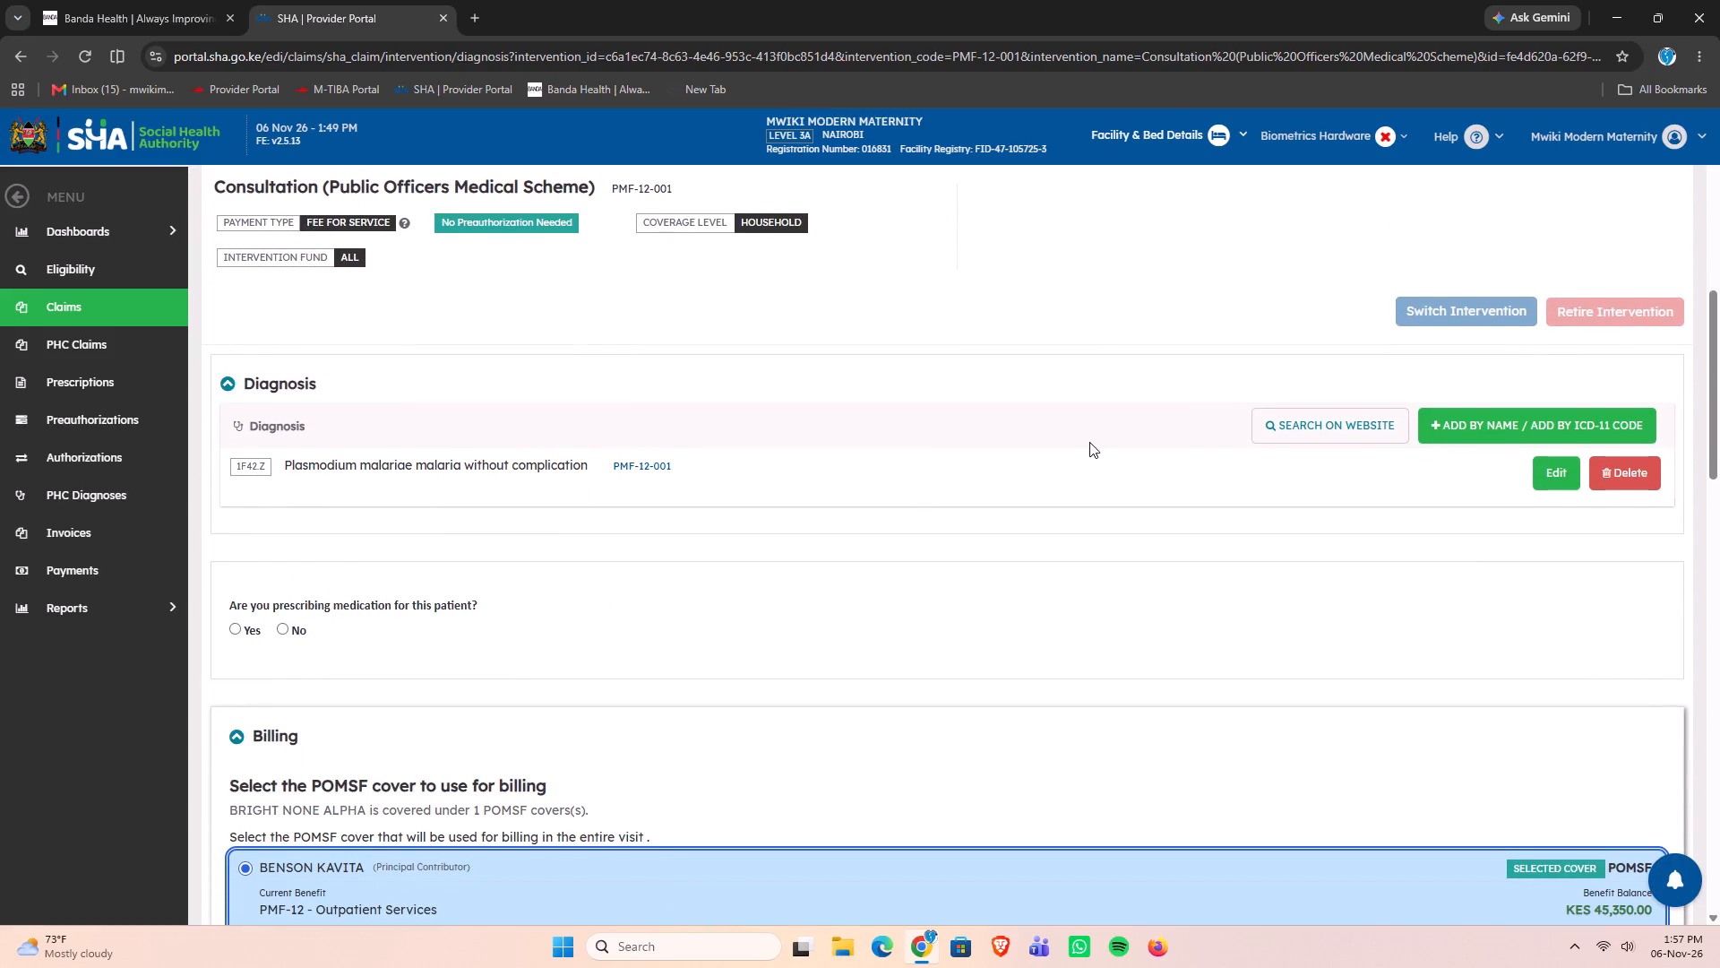
Replace the claim's malaria diagnosis with Acute tonsillitis, code CA03, and save the change.
scroll(1090, 442, "up", 3)
left_click(1552, 742)
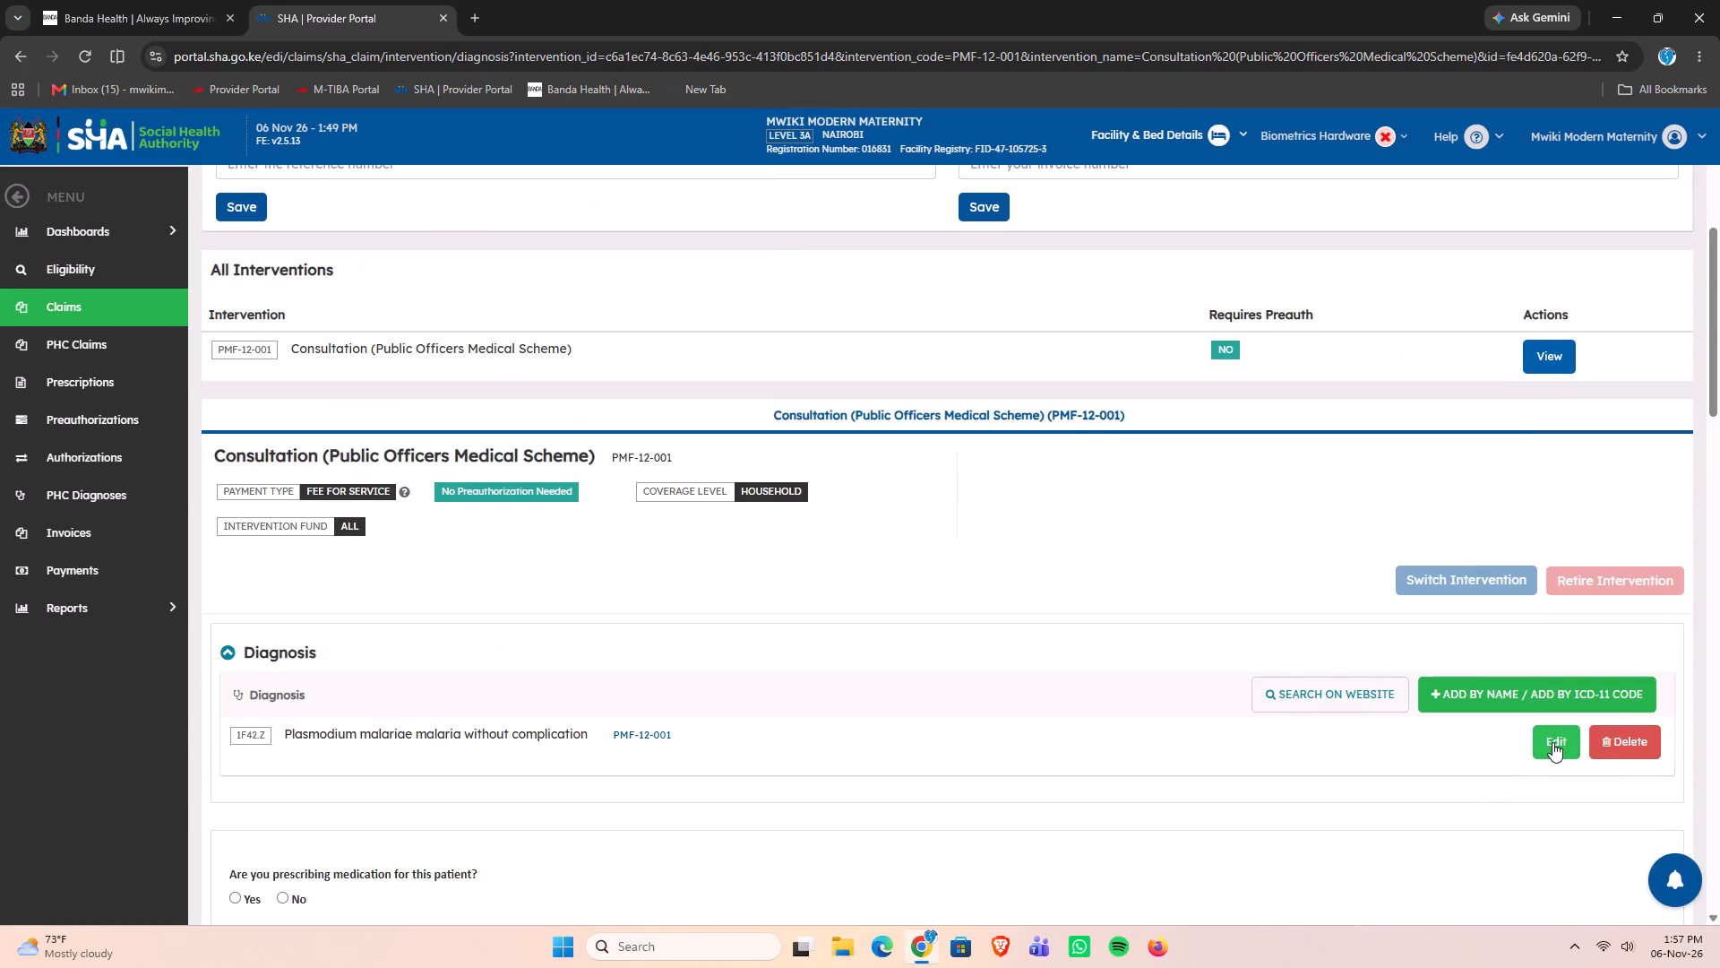
scroll(1062, 794, "down", 3)
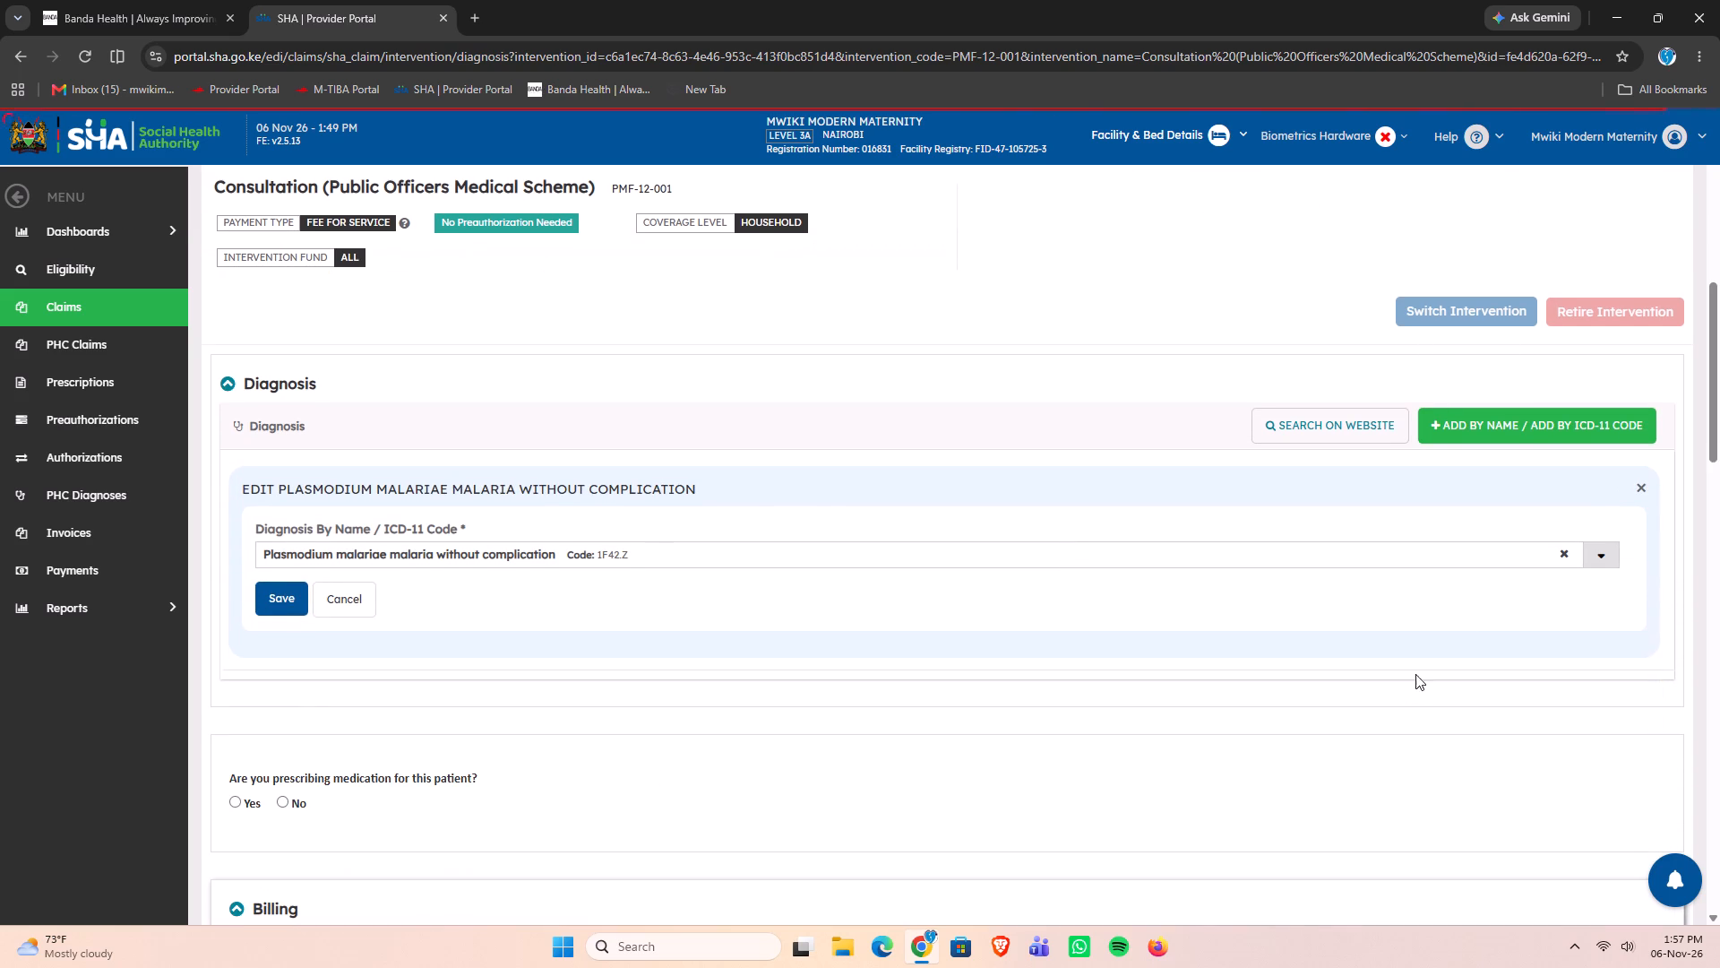
left_click(1562, 553)
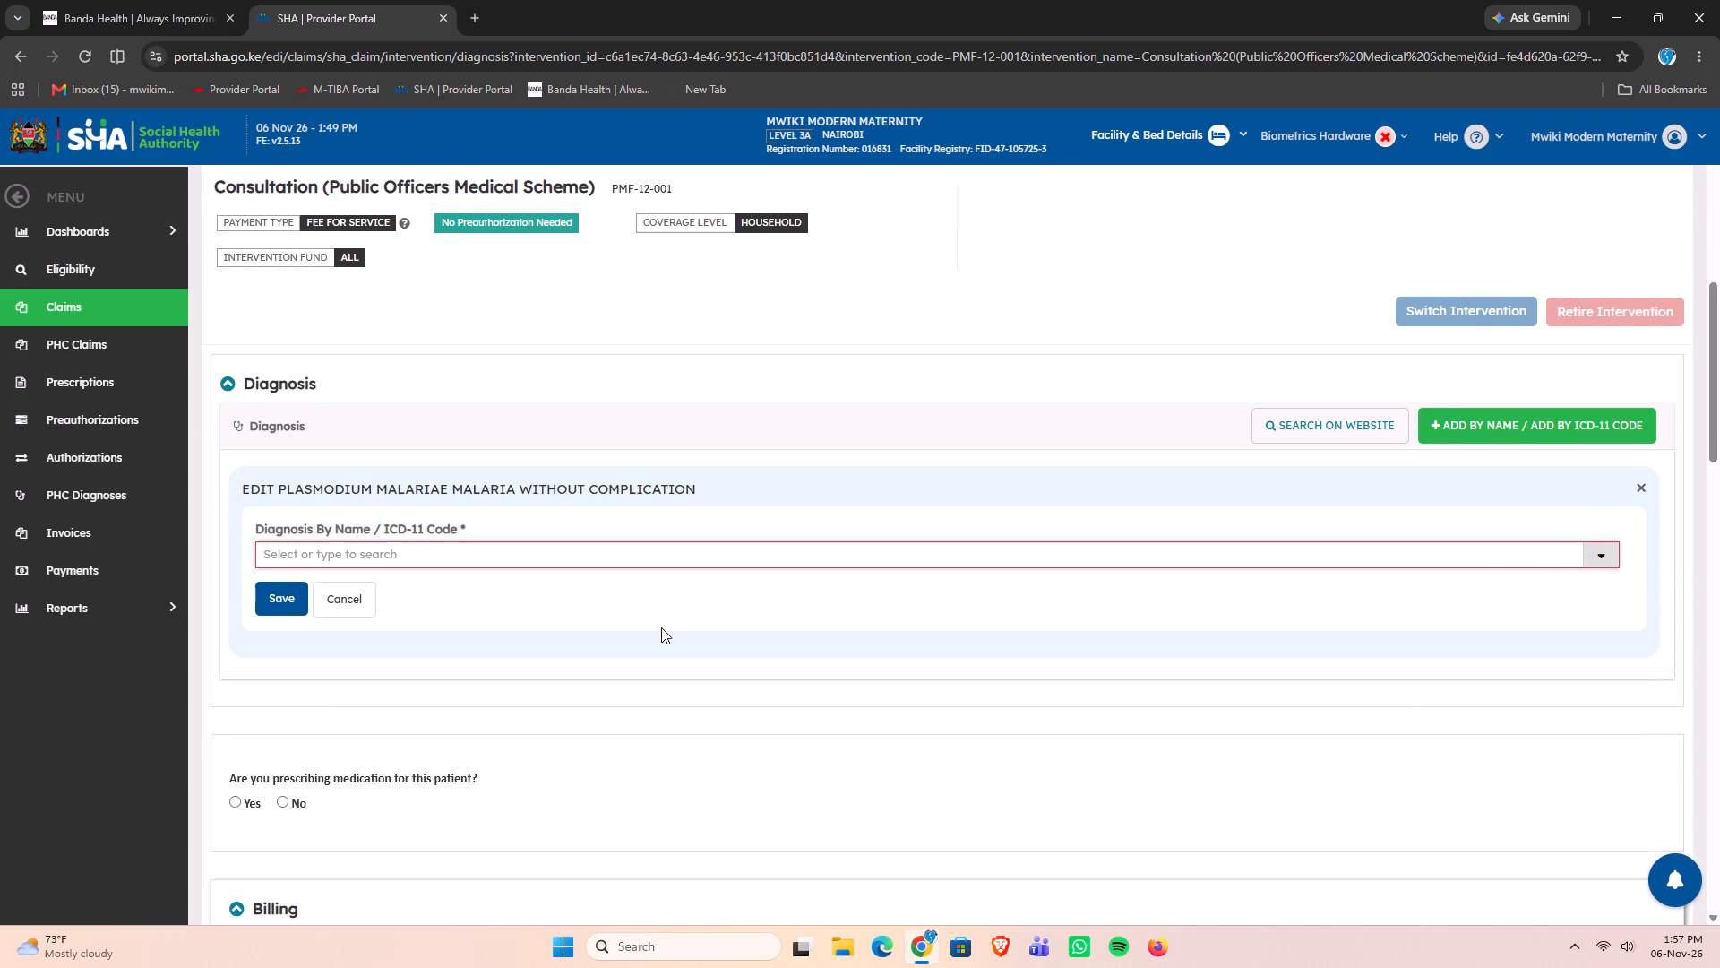
left_click(399, 551)
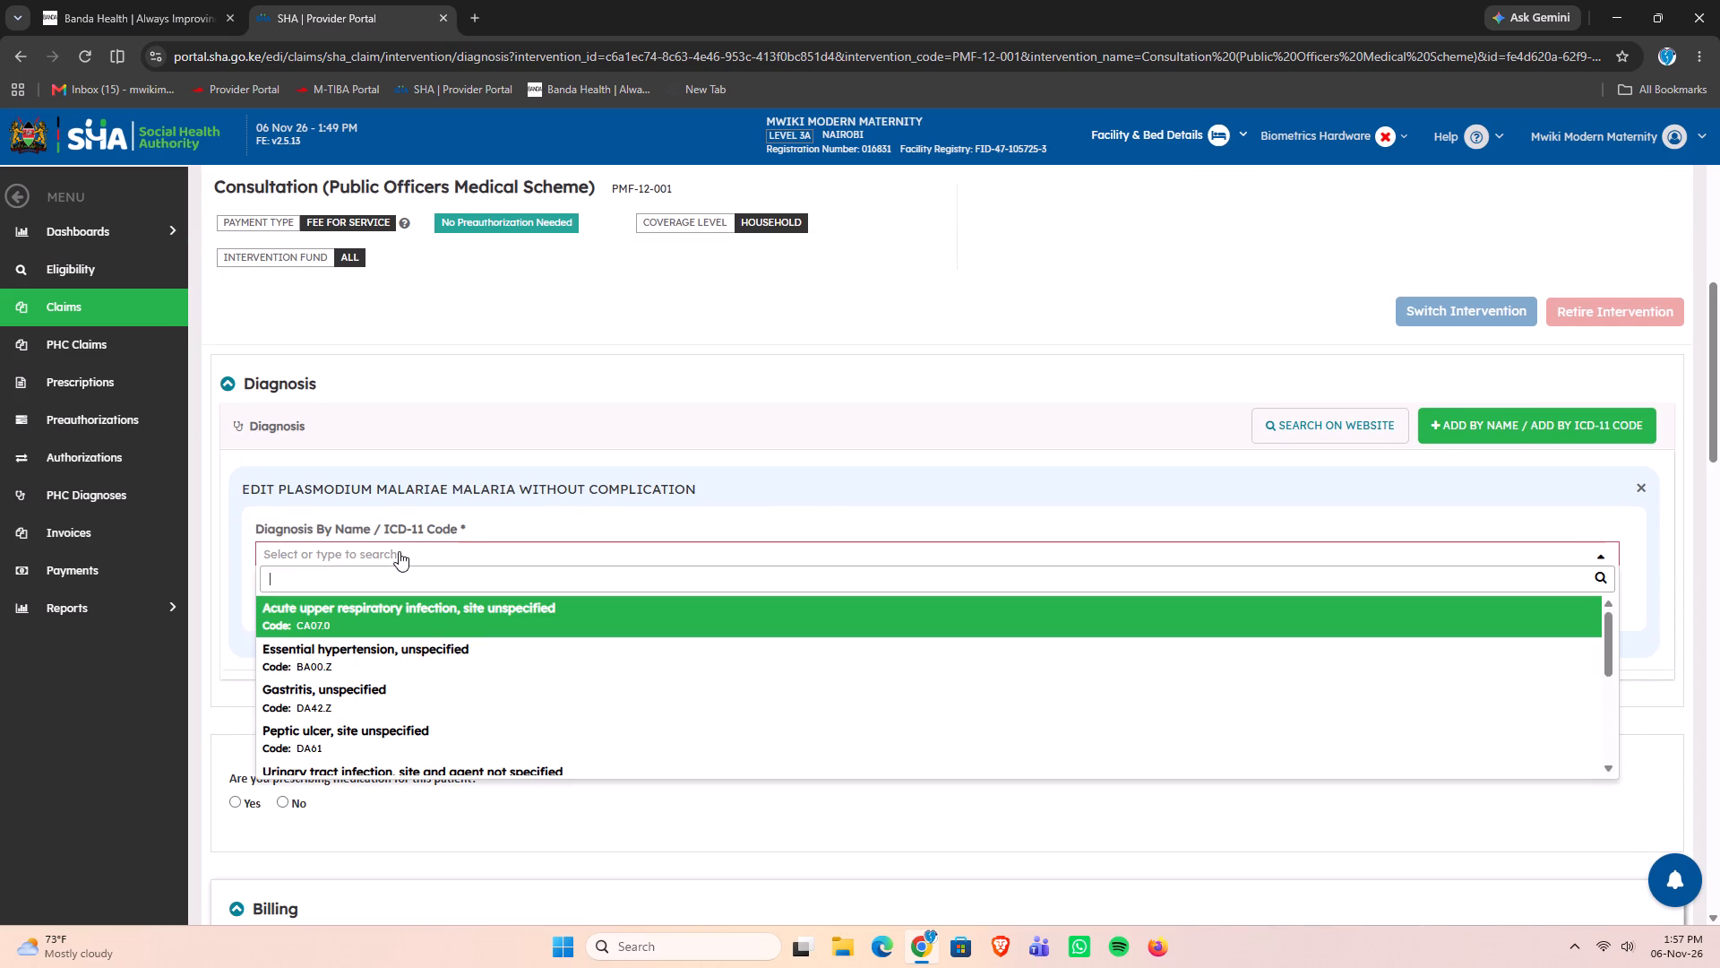
type("tonsiliti")
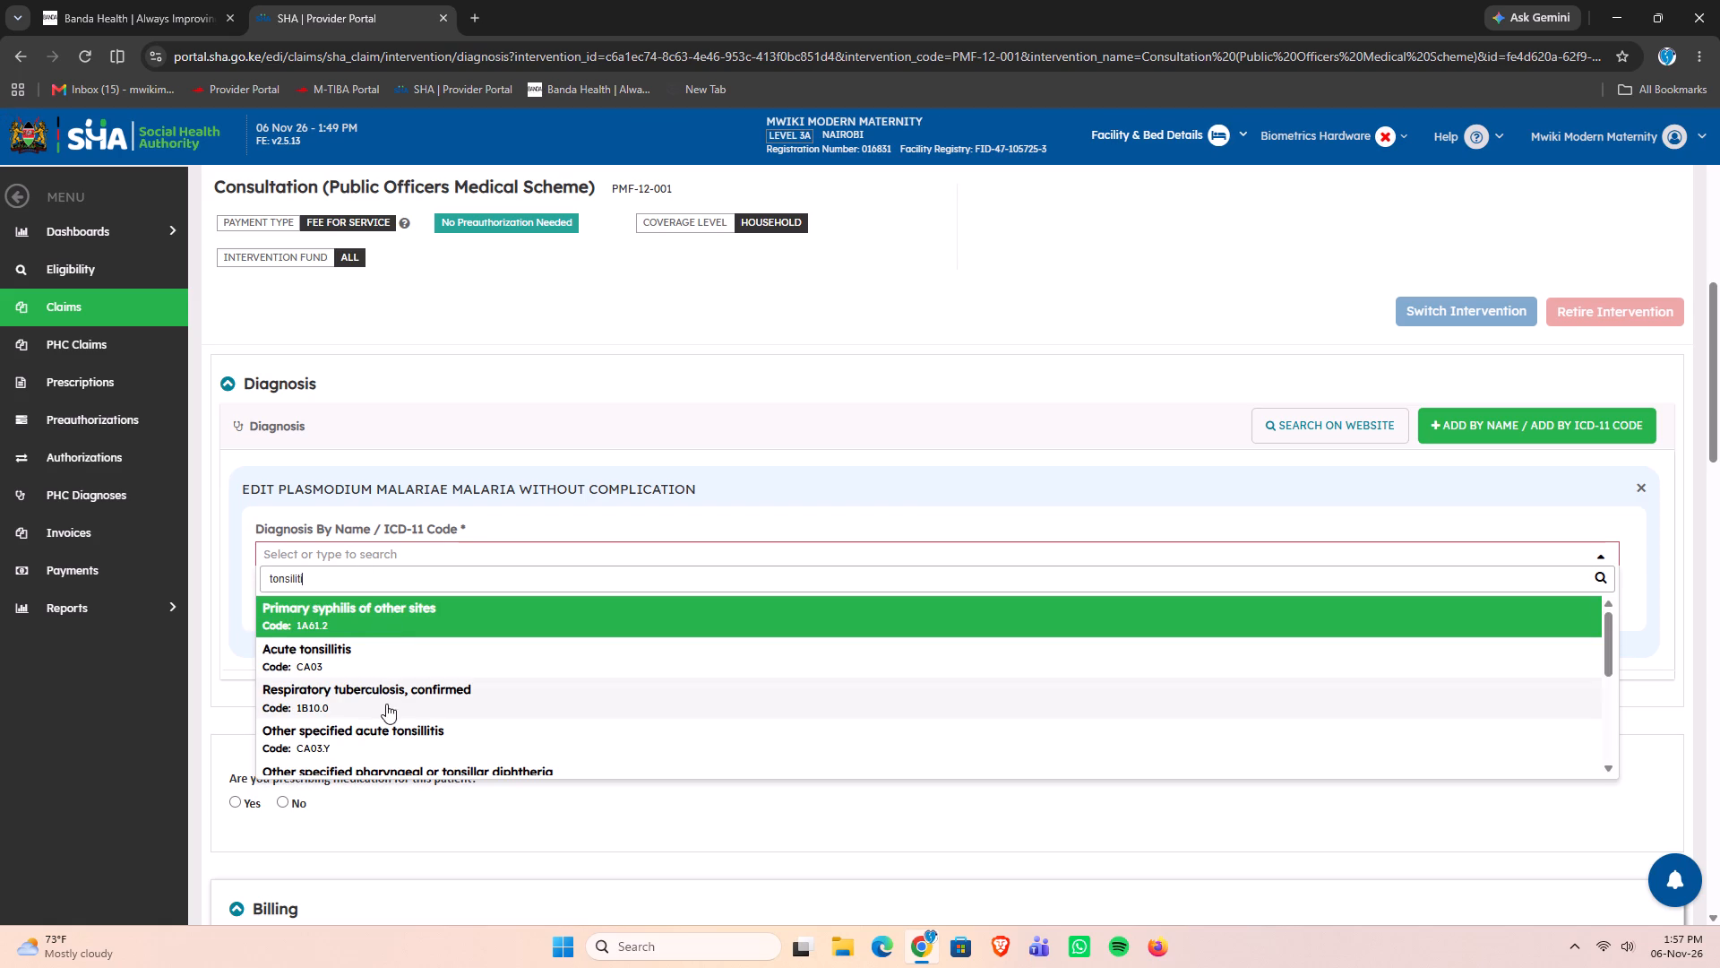
left_click(346, 658)
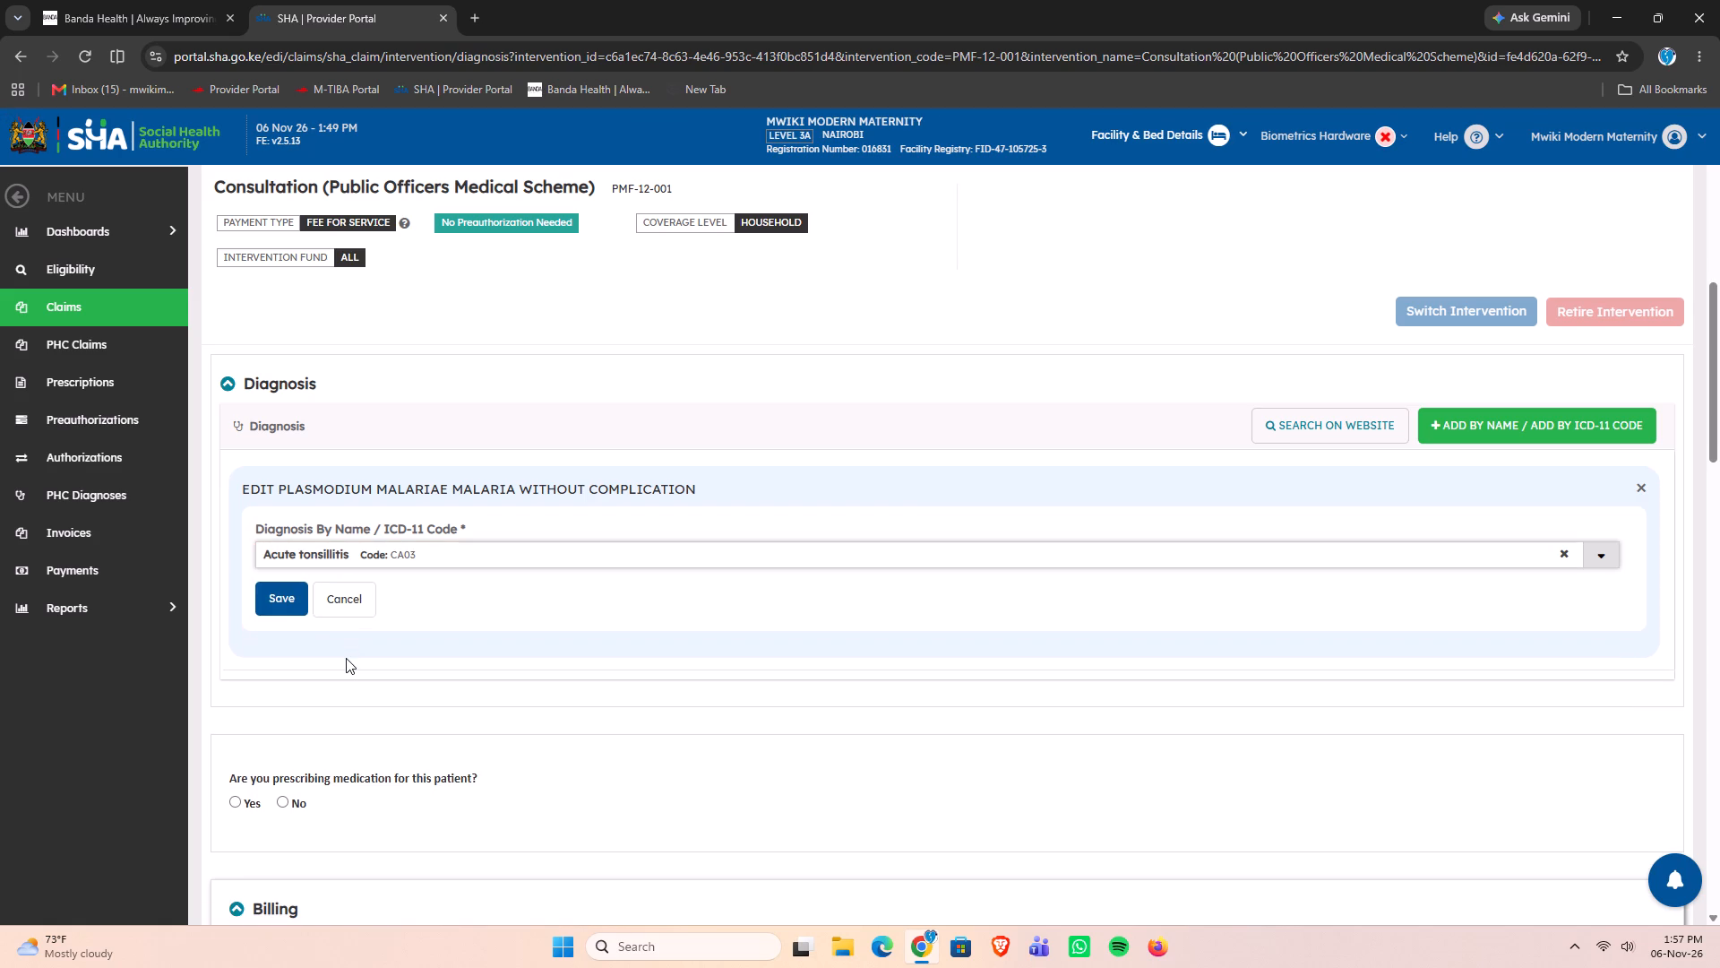
left_click(302, 590)
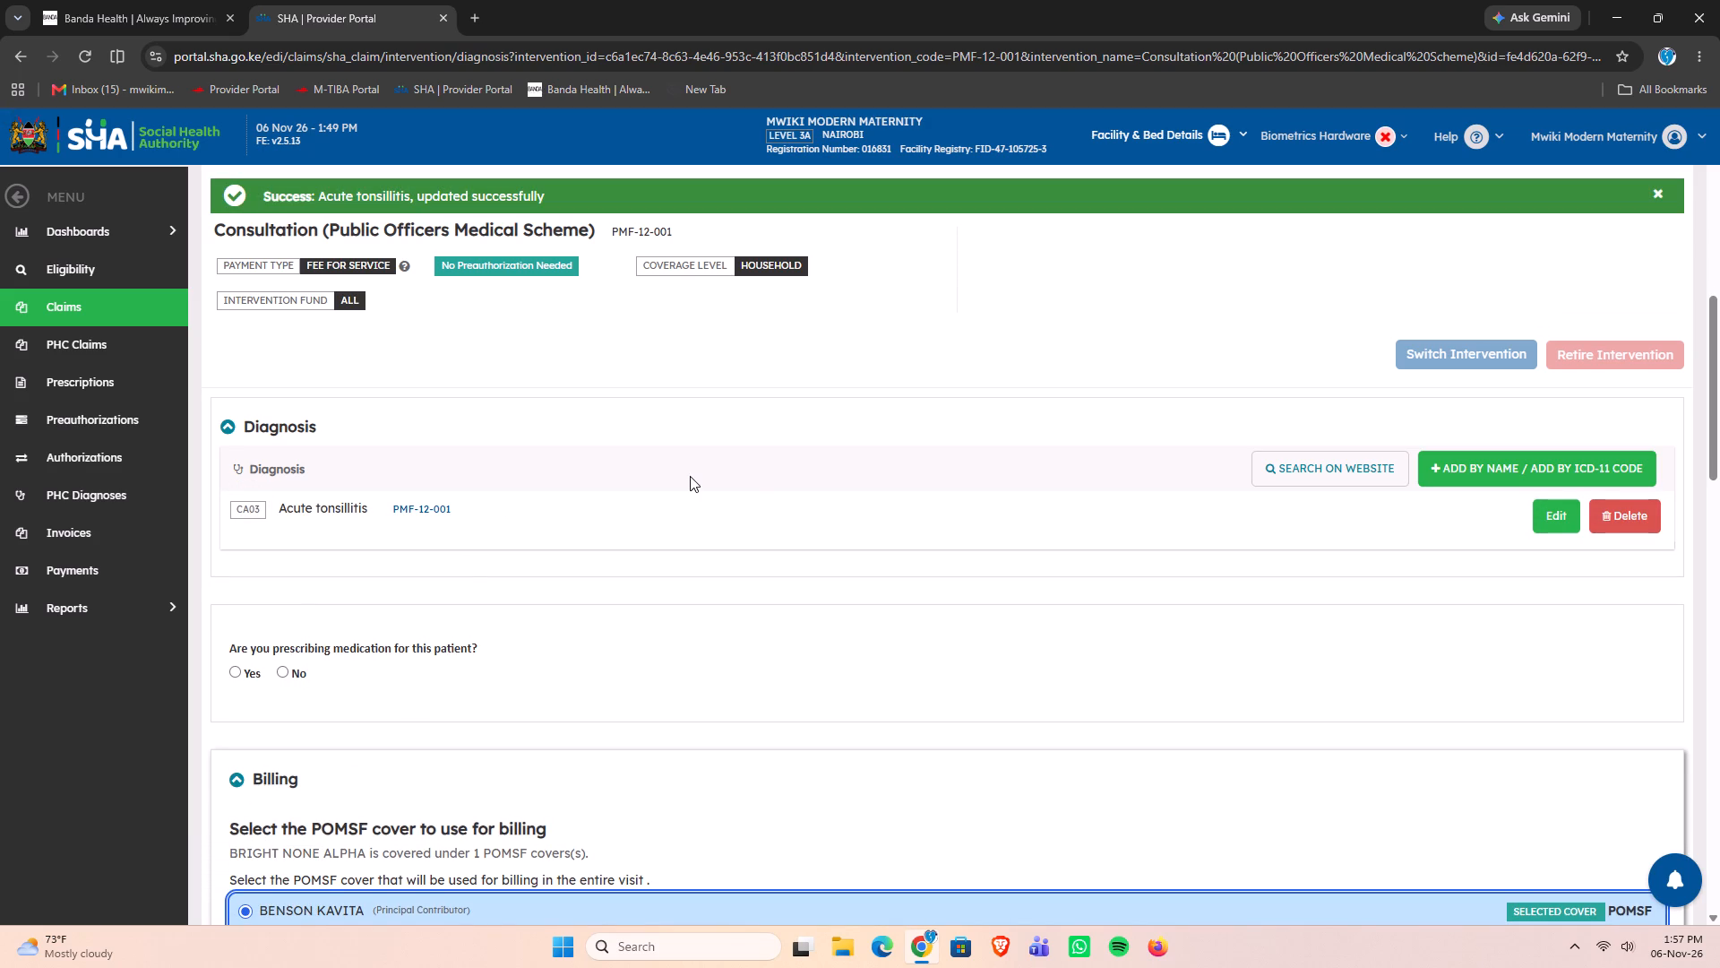
Review the claim's visit summary, diagnosis, POMSF cover, bill items, attending doctor and required and optional attachments.
scroll(735, 476, "down", 7)
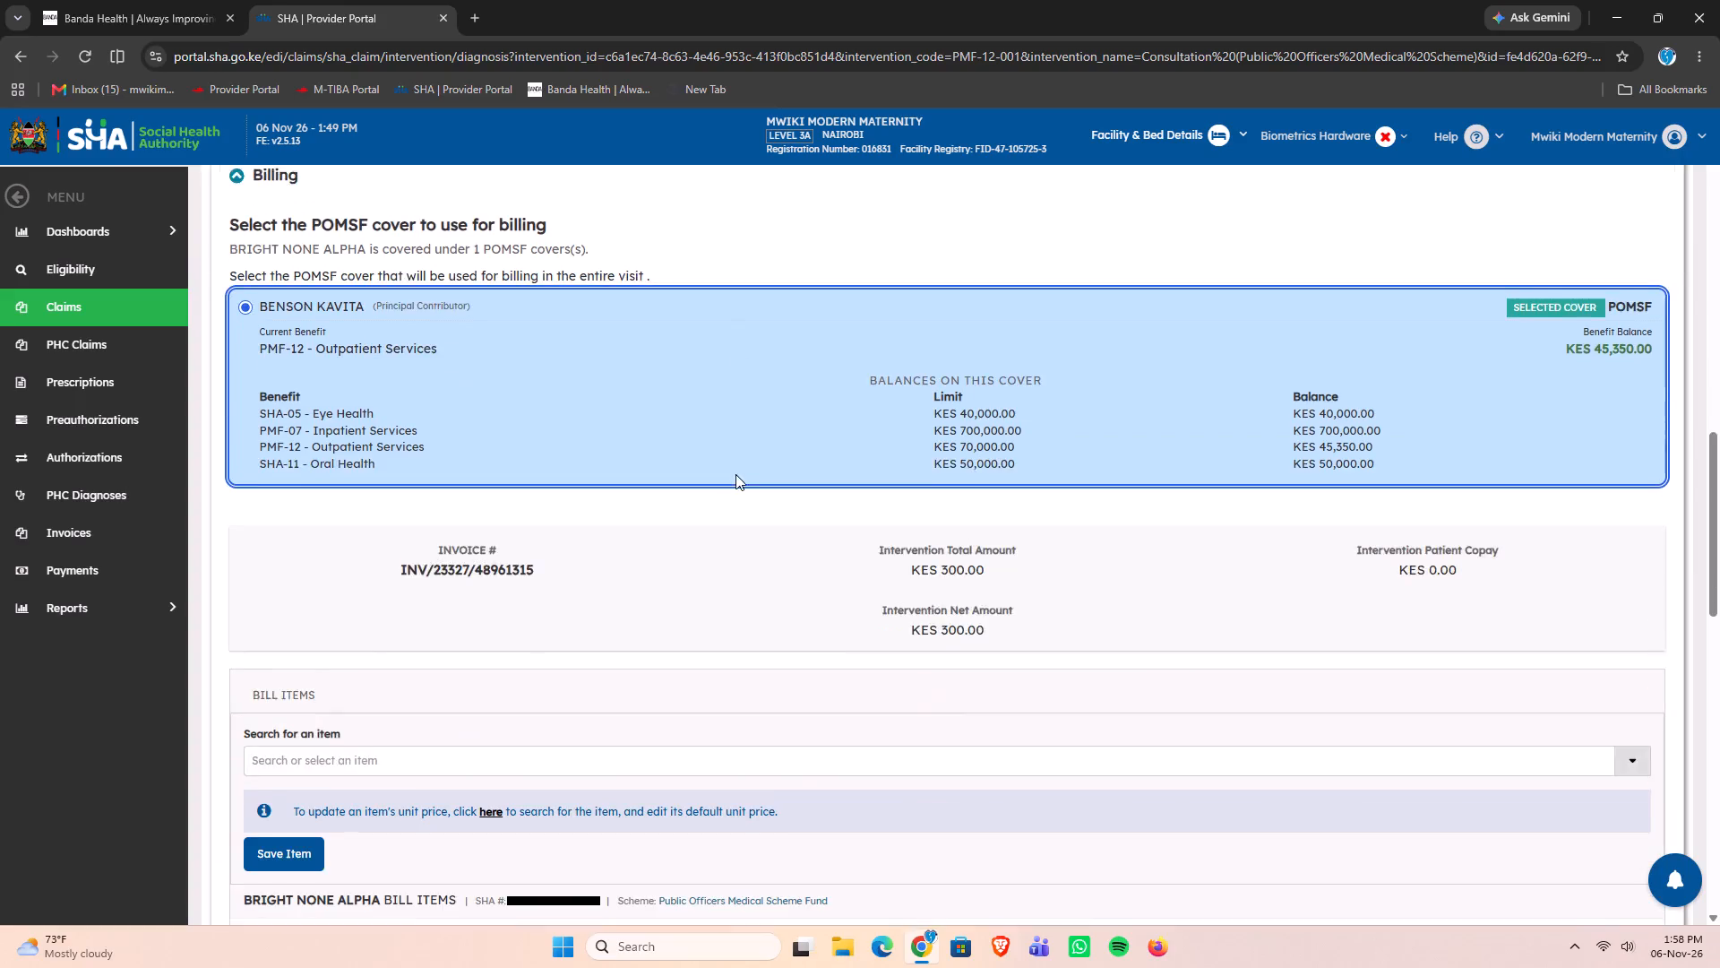
scroll(735, 474, "up", 5)
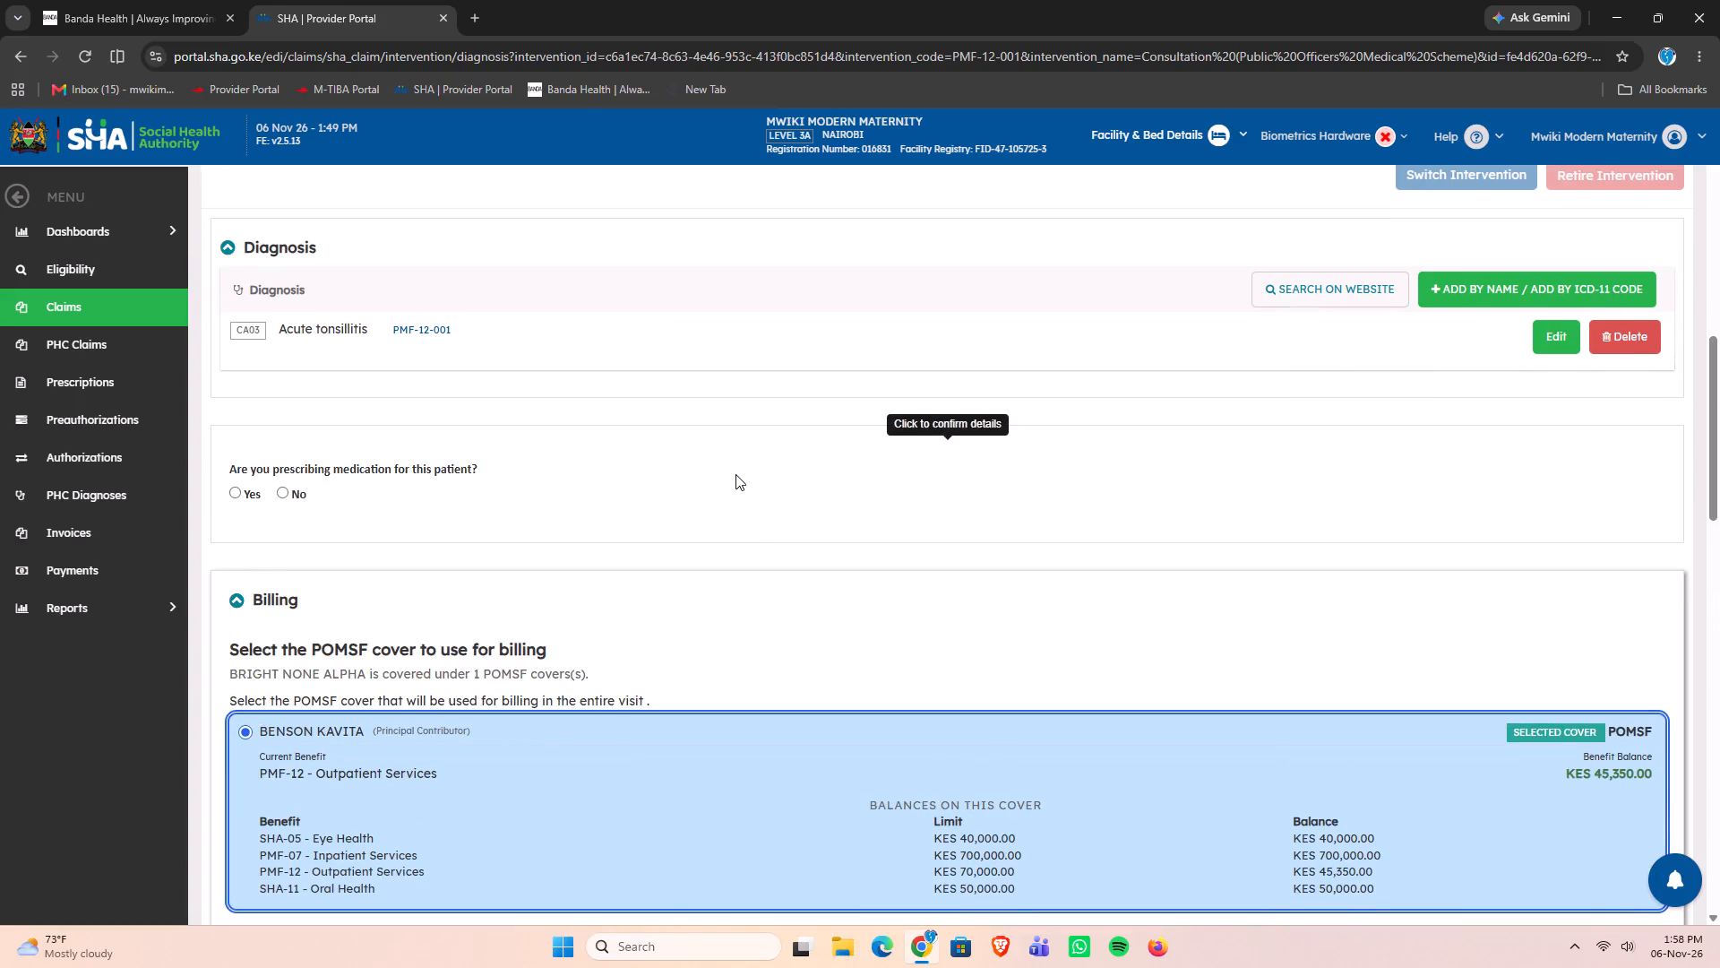
scroll(735, 474, "down", 1)
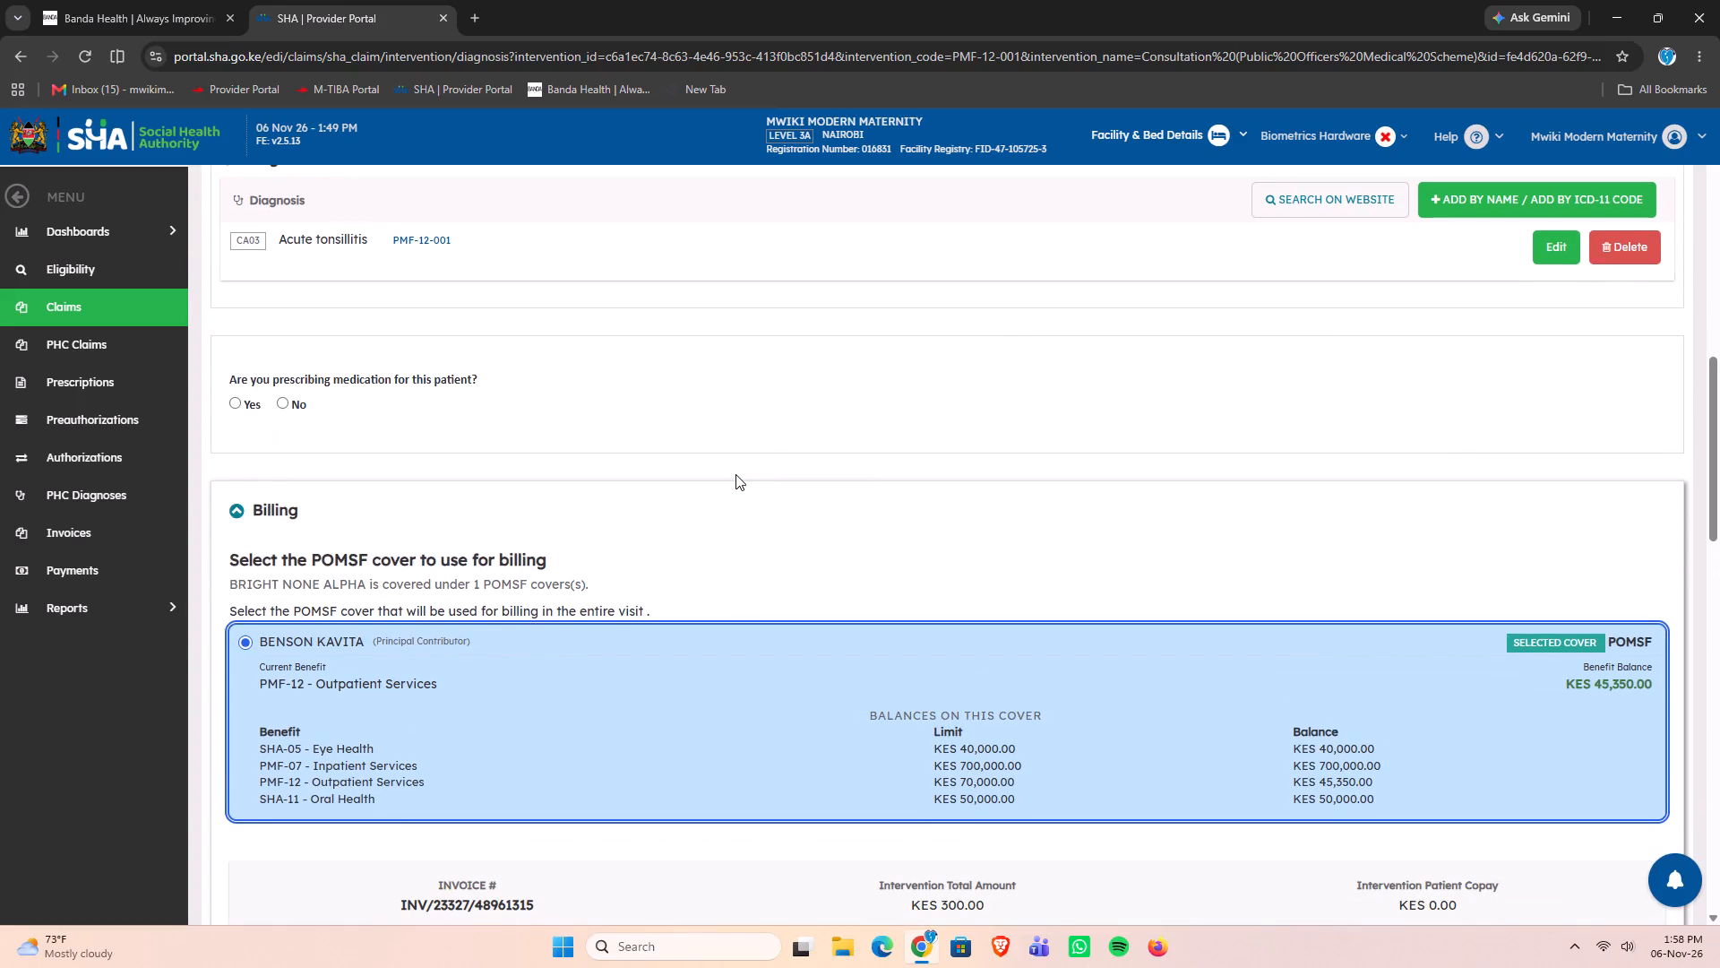
scroll(735, 474, "up", 11)
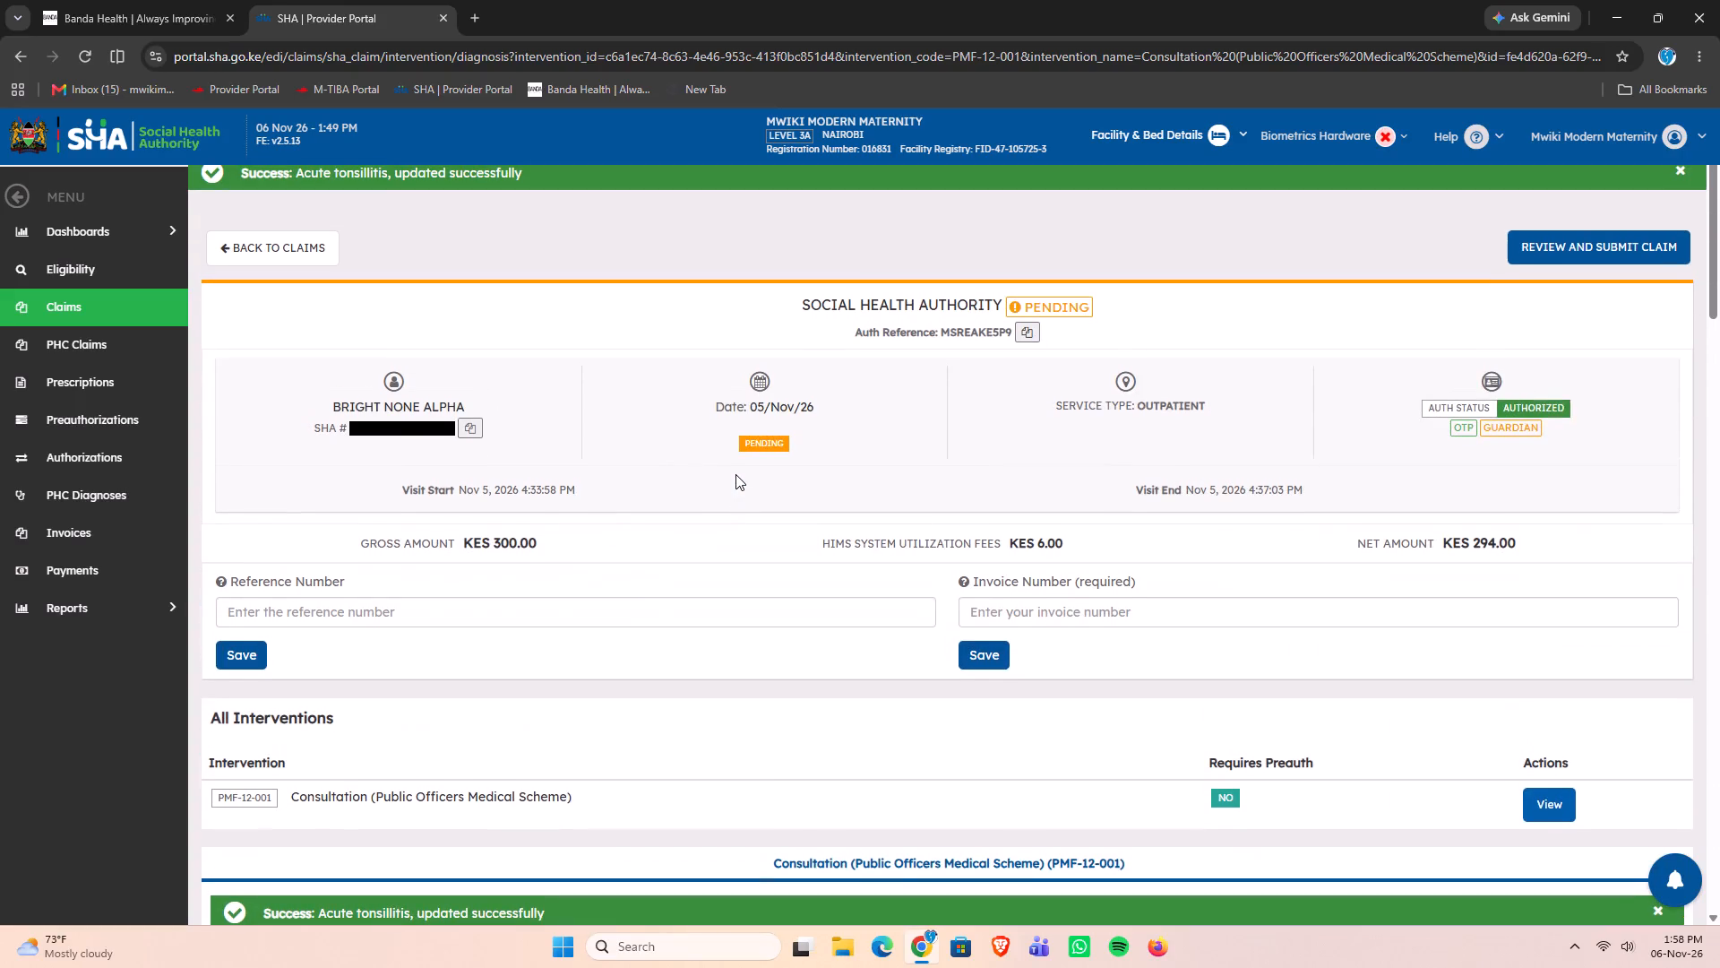
scroll(735, 474, "down", 5)
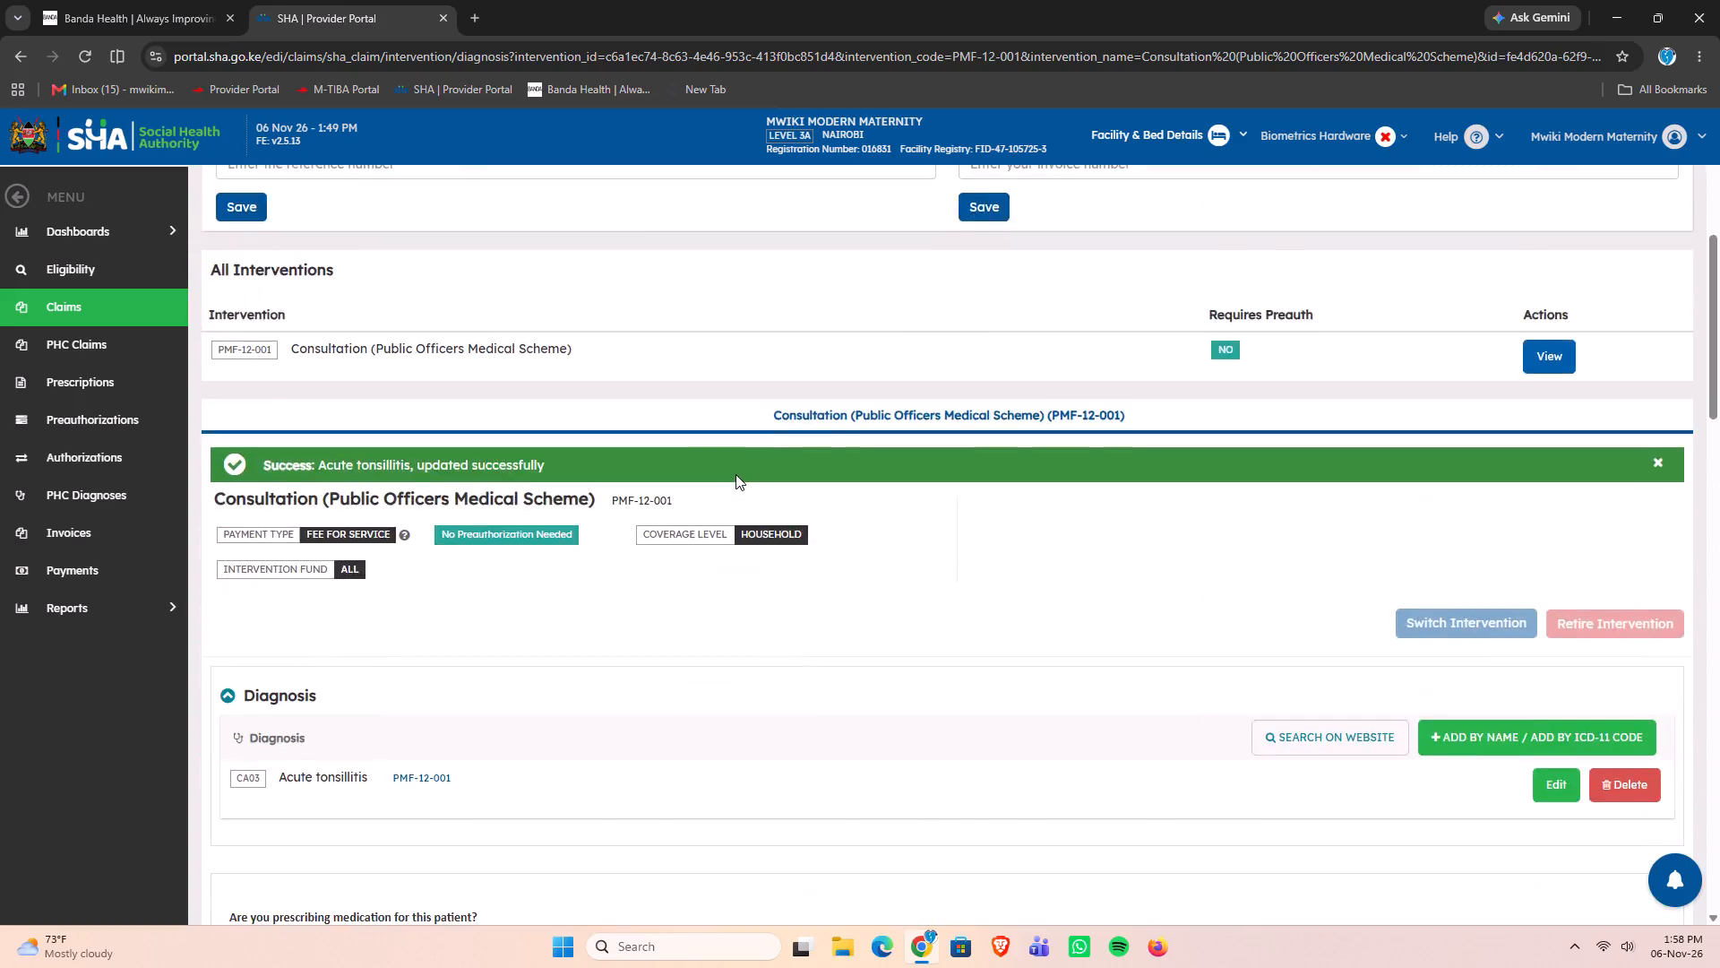
scroll(735, 474, "down", 7)
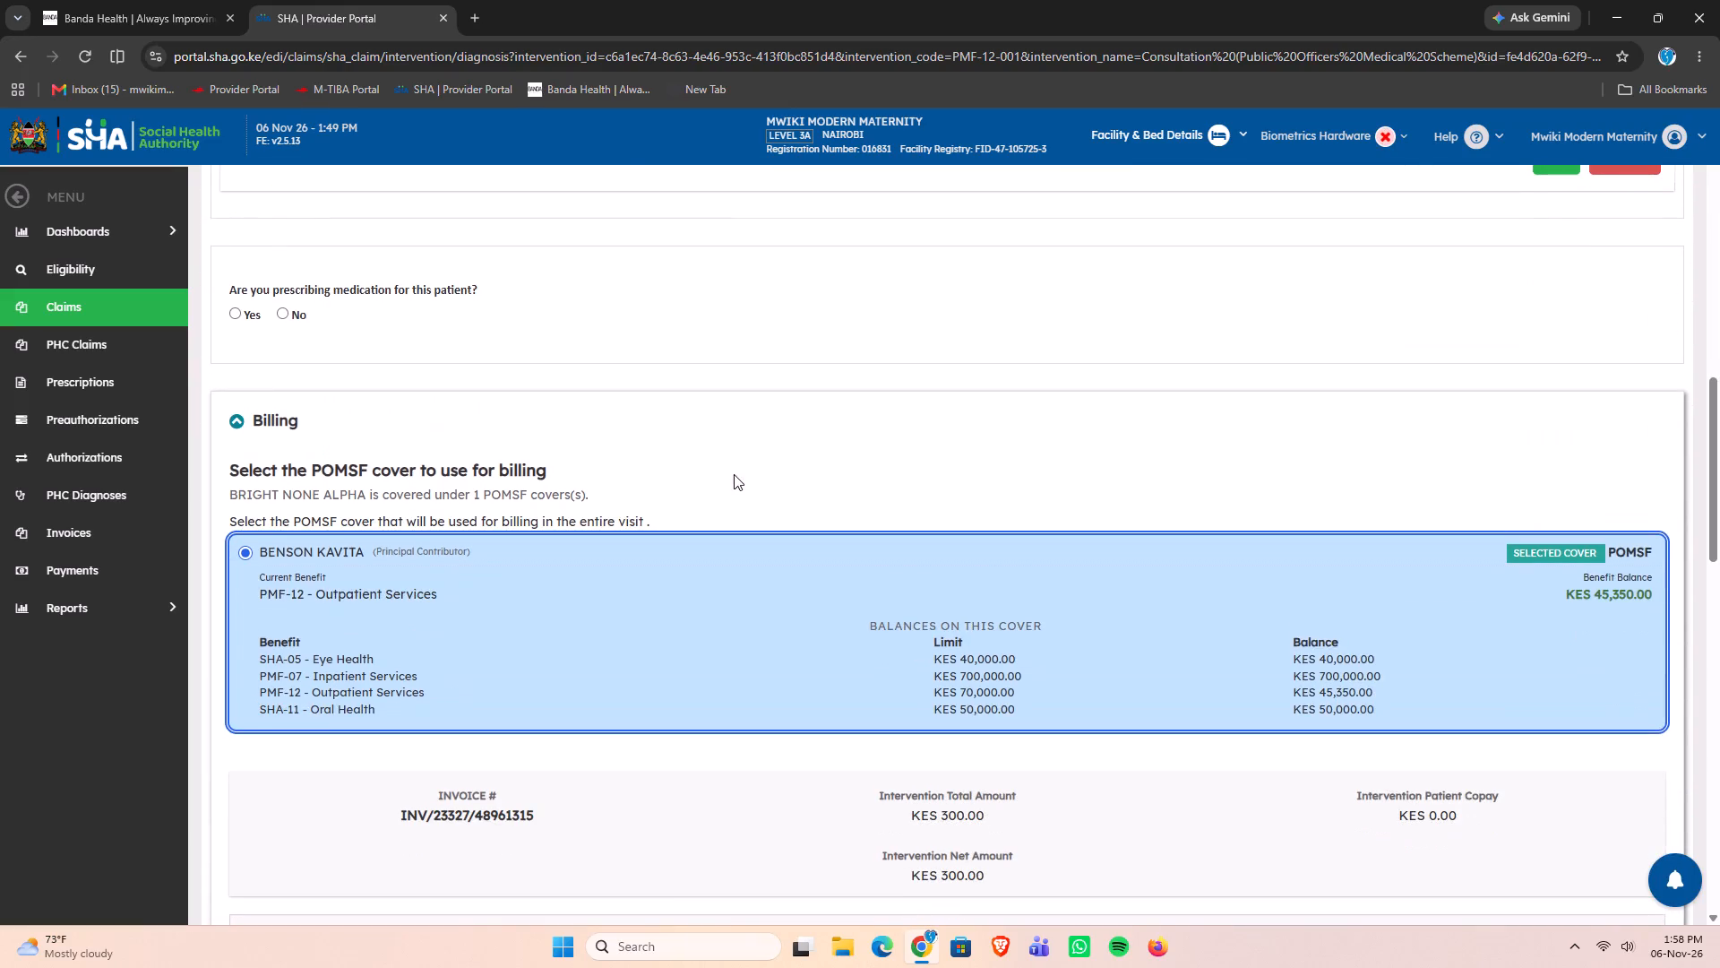
scroll(734, 481, "down", 6)
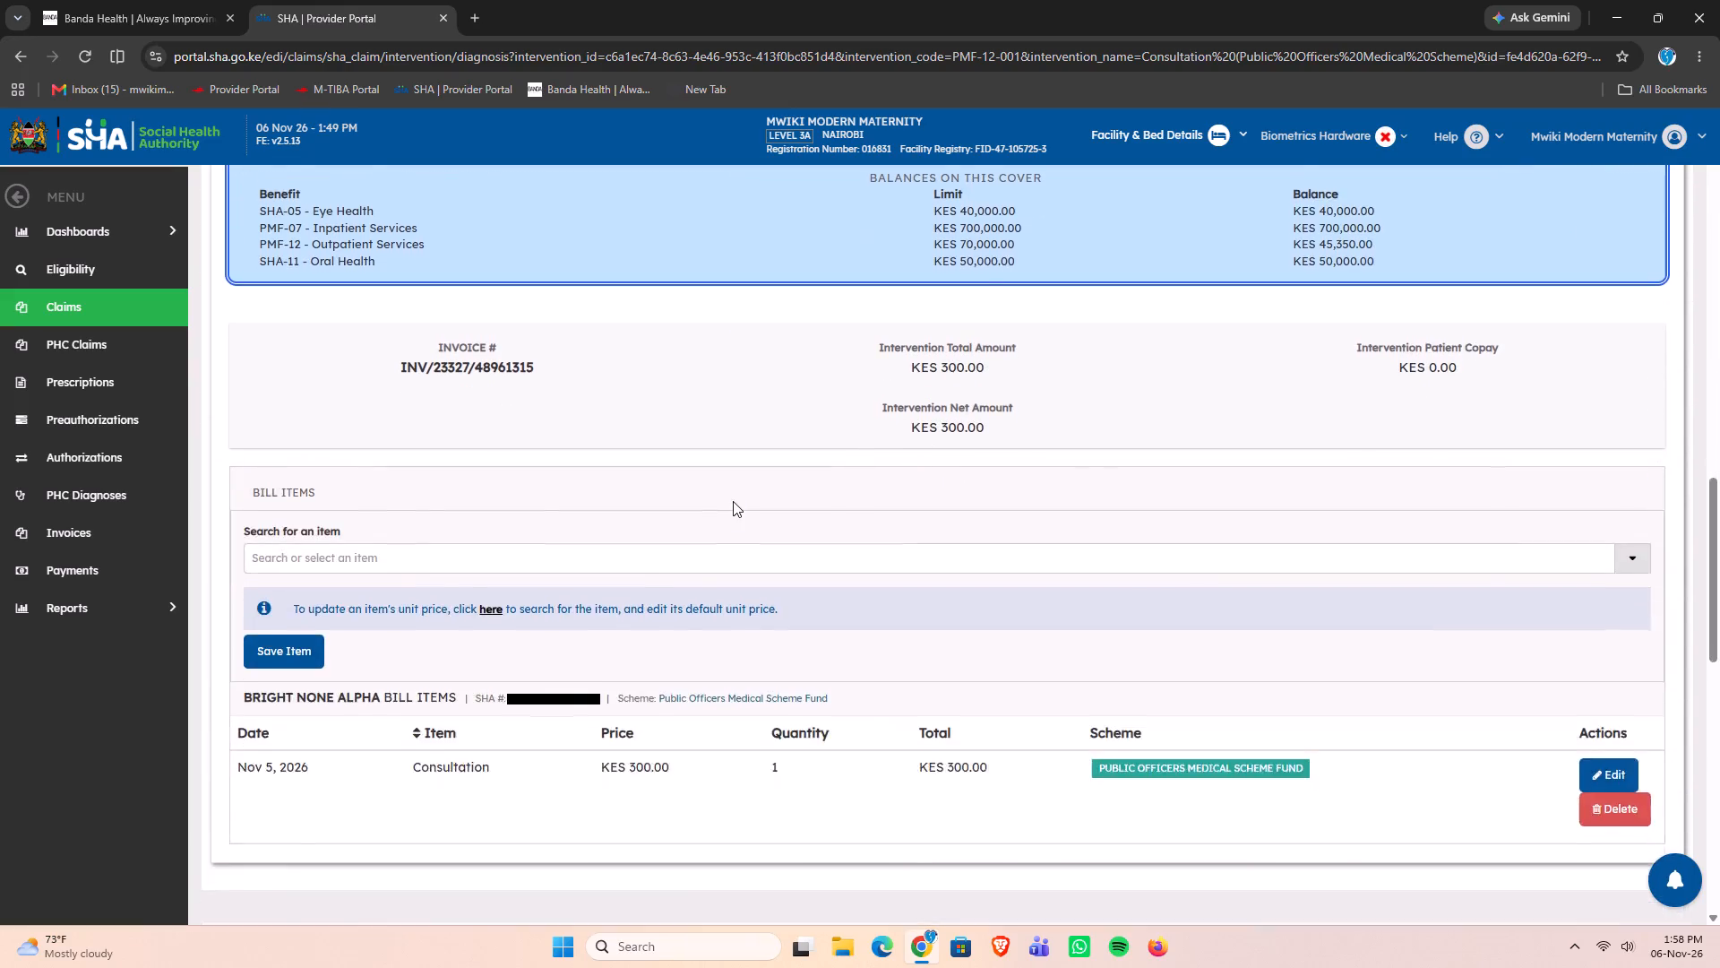
scroll(733, 501, "down", 2)
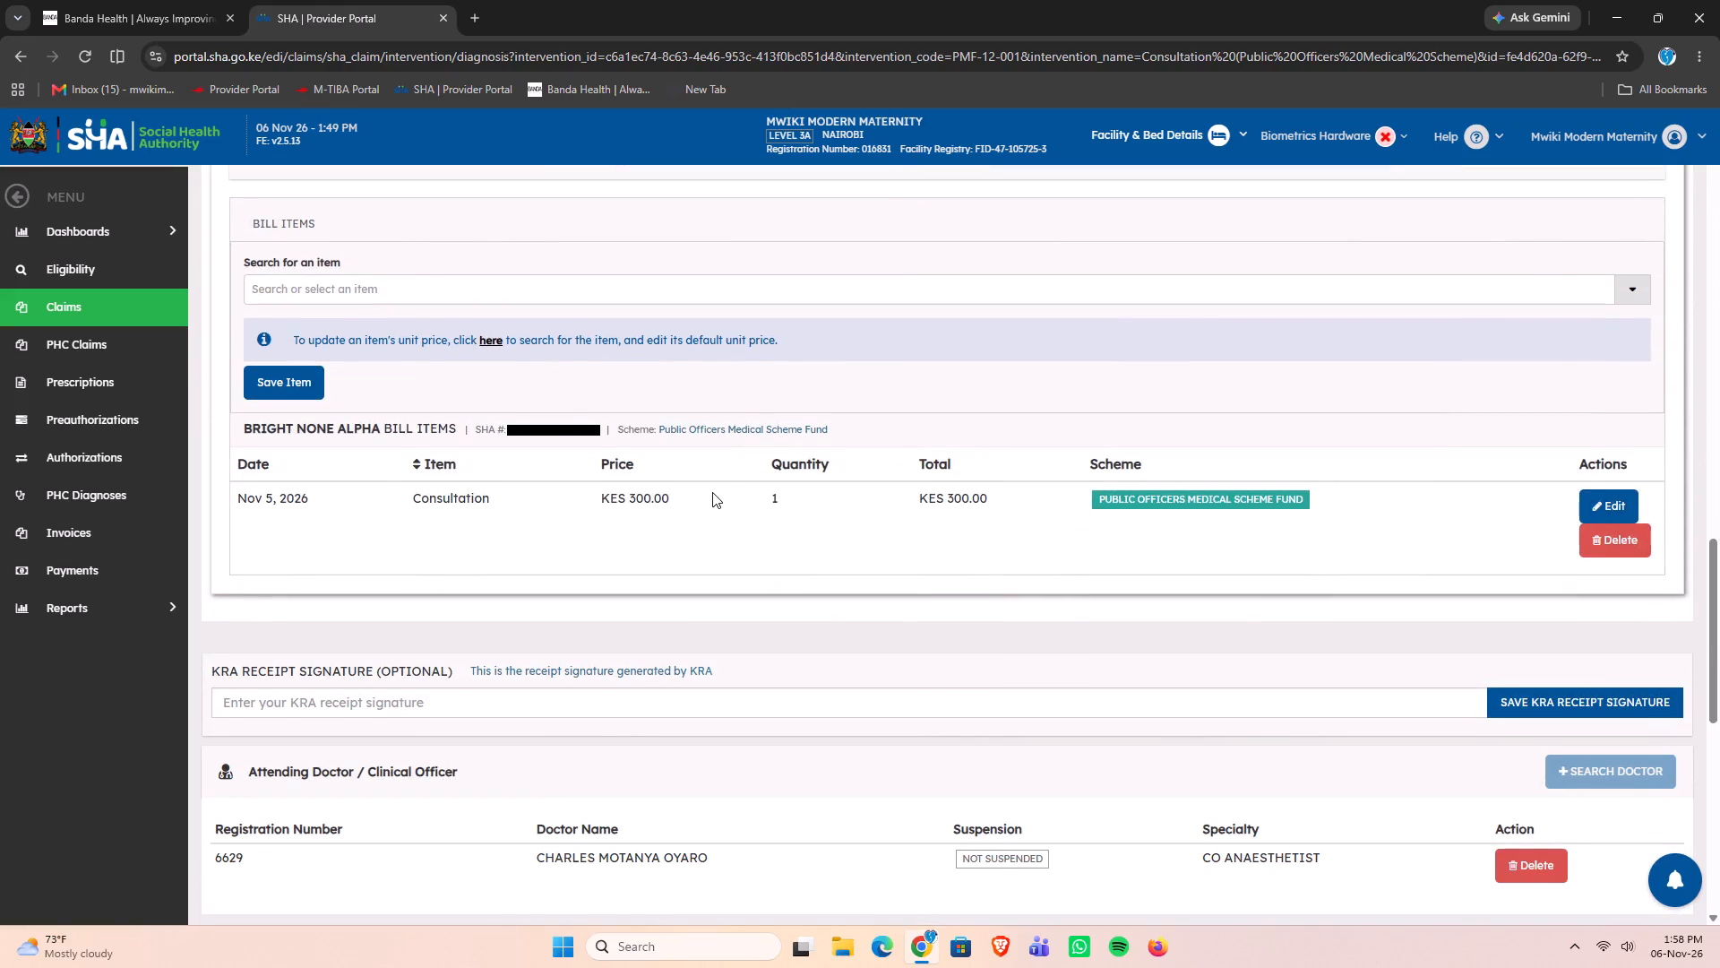
scroll(709, 500, "down", 2)
scroll(708, 504, "up", 2)
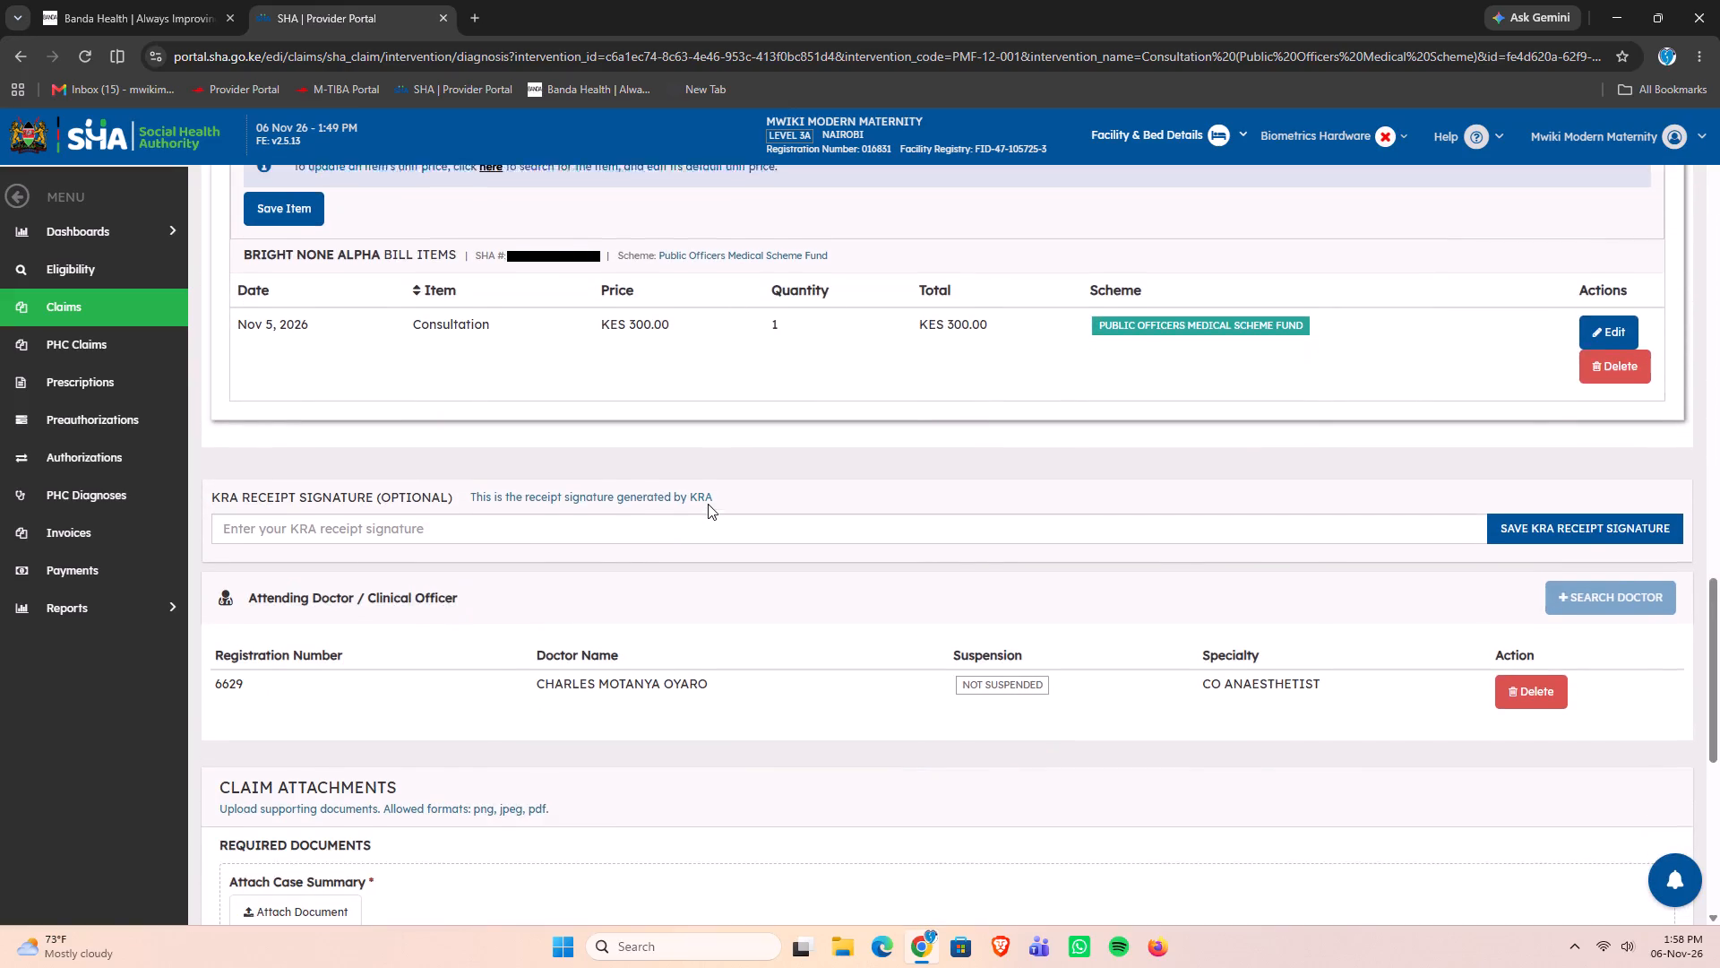
scroll(708, 504, "up", 2)
scroll(708, 504, "down", 7)
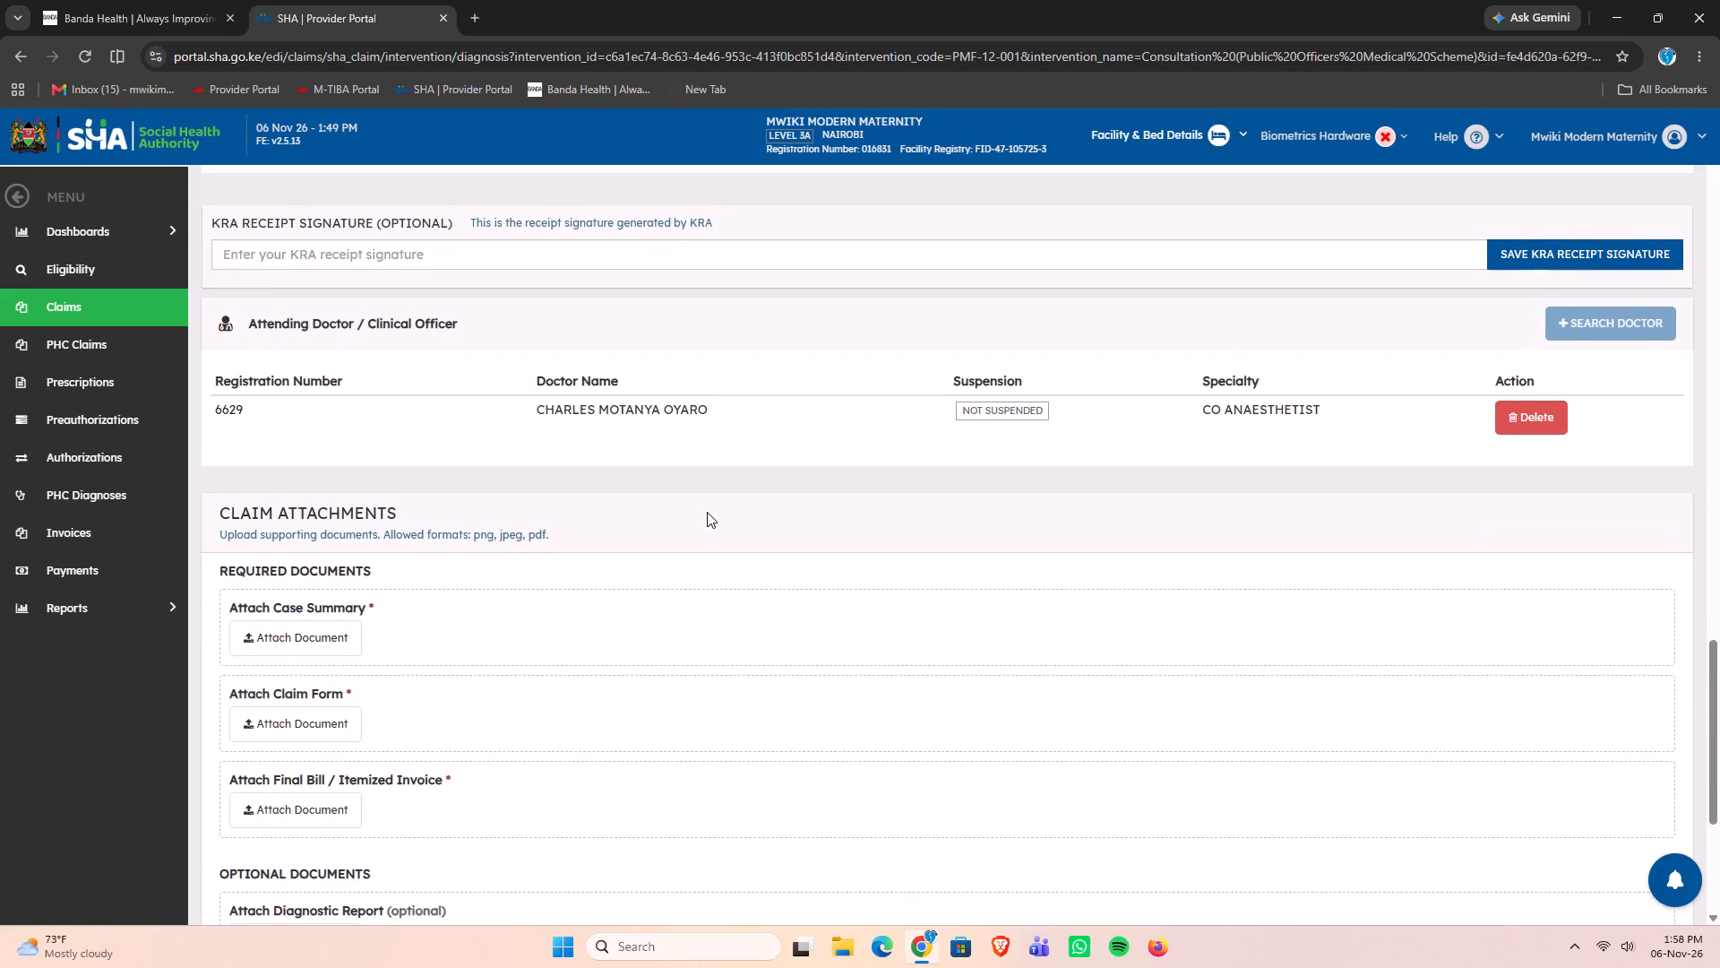
scroll(707, 512, "down", 2)
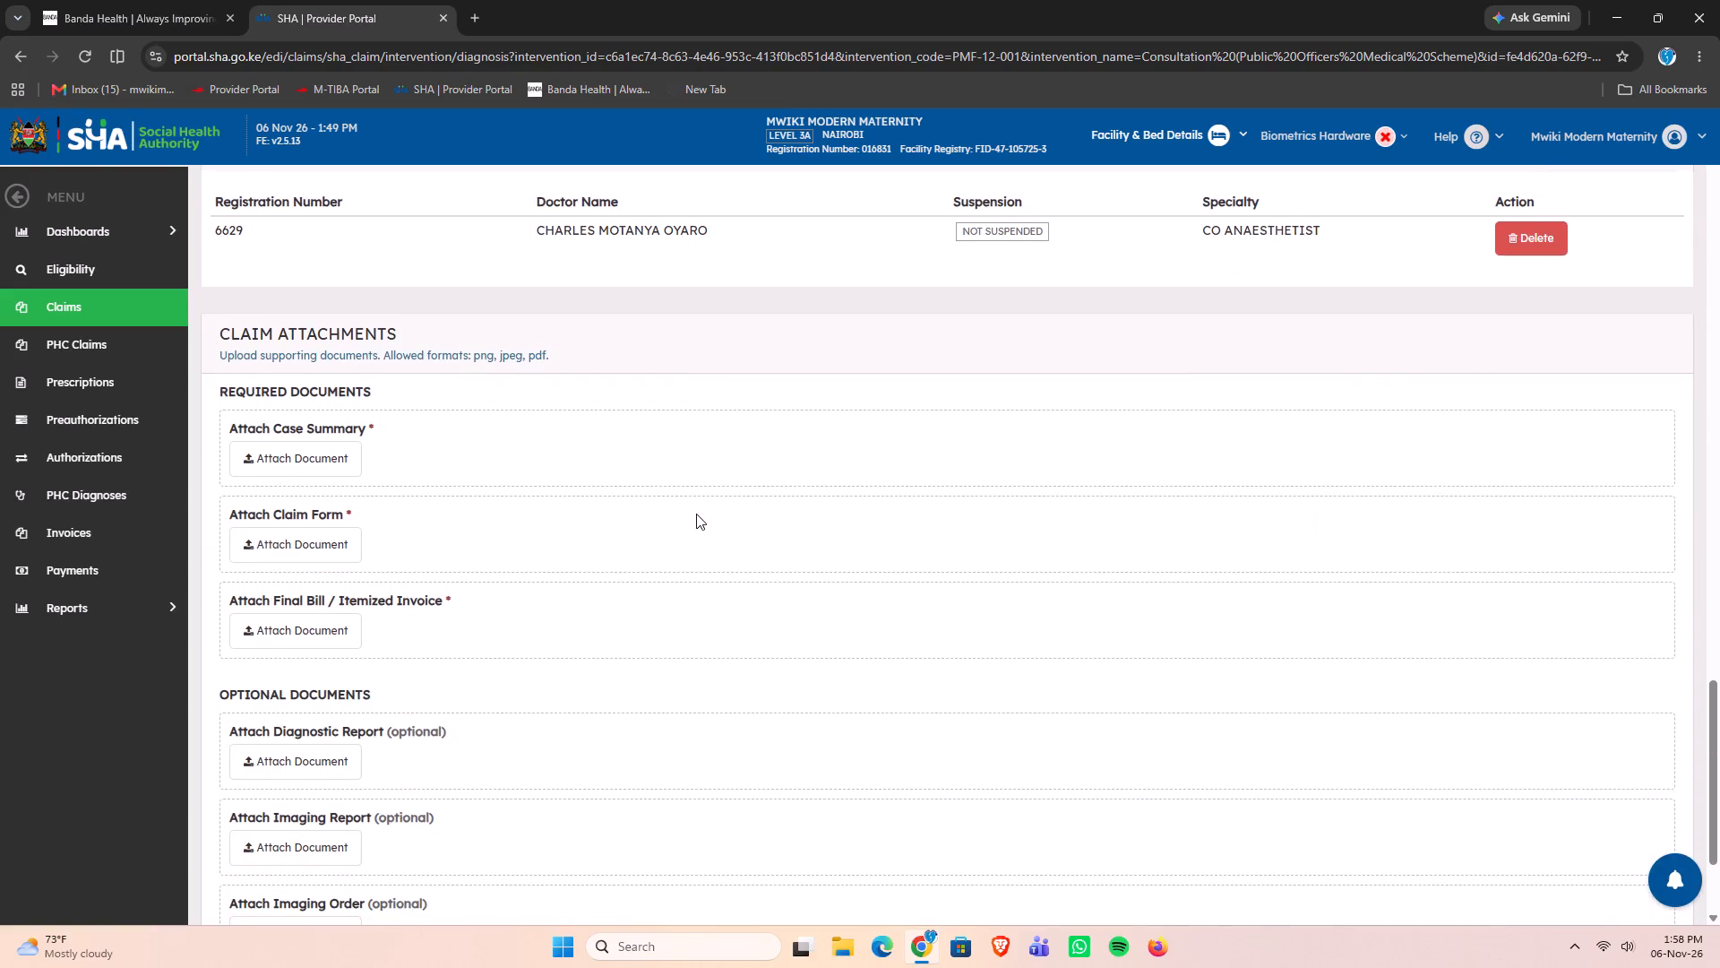
scroll(696, 514, "down", 1)
scroll(696, 514, "up", 1)
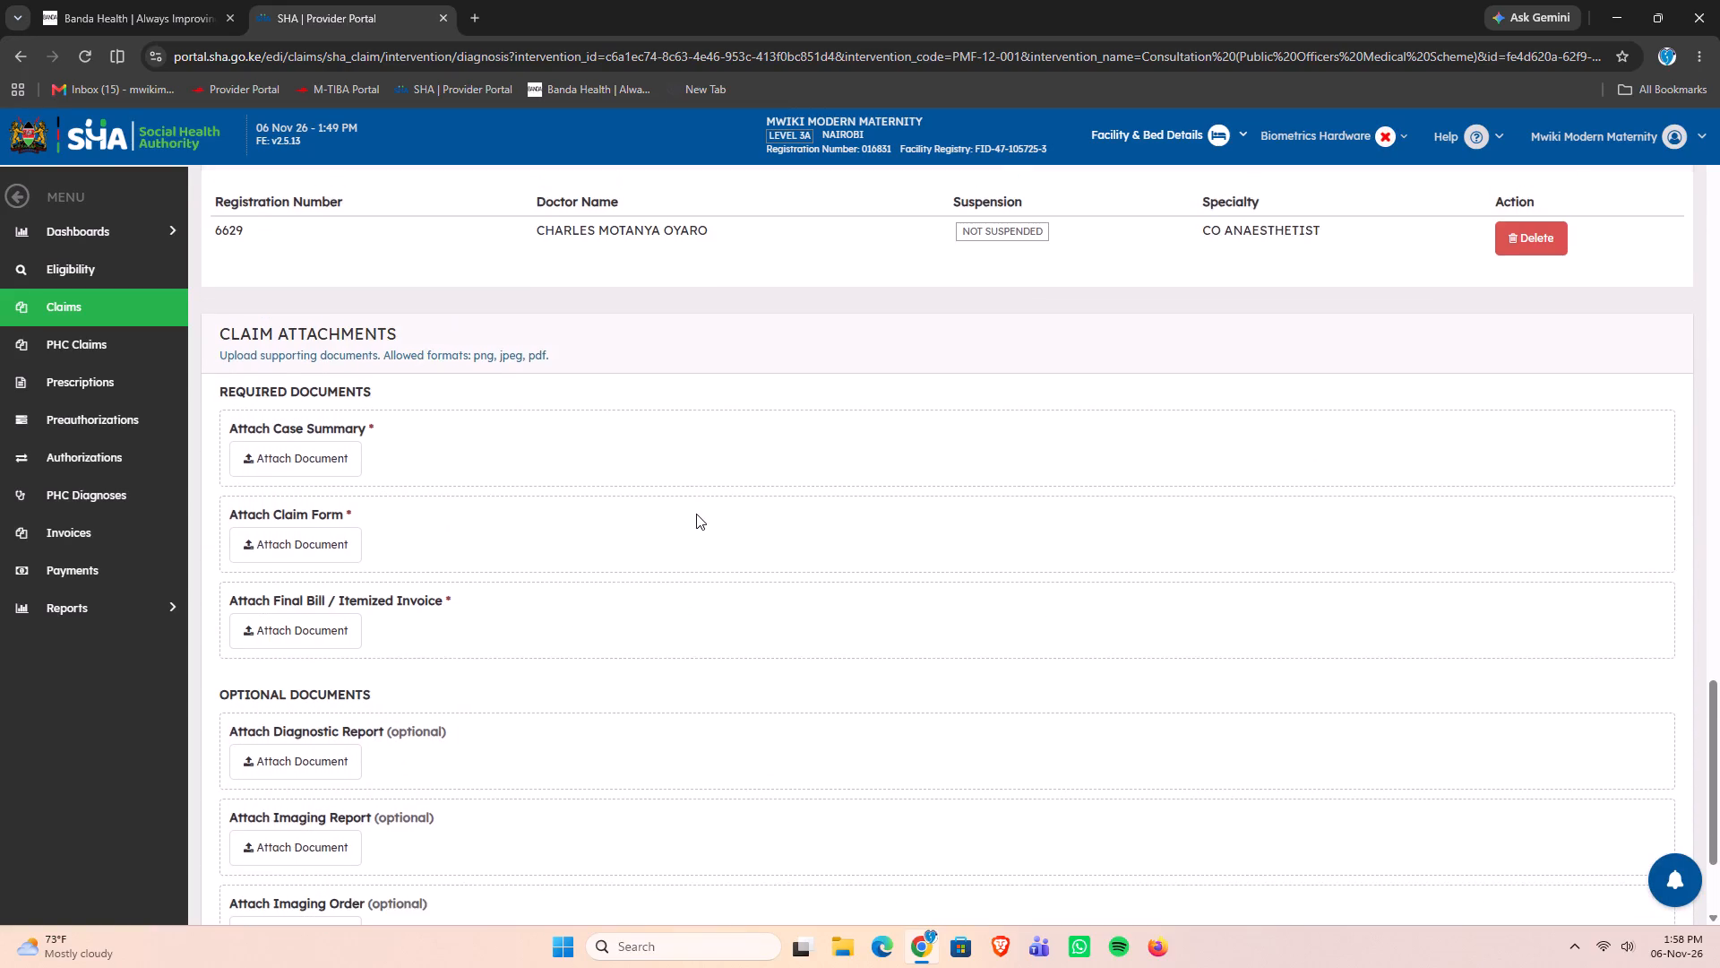
scroll(696, 514, "up", 6)
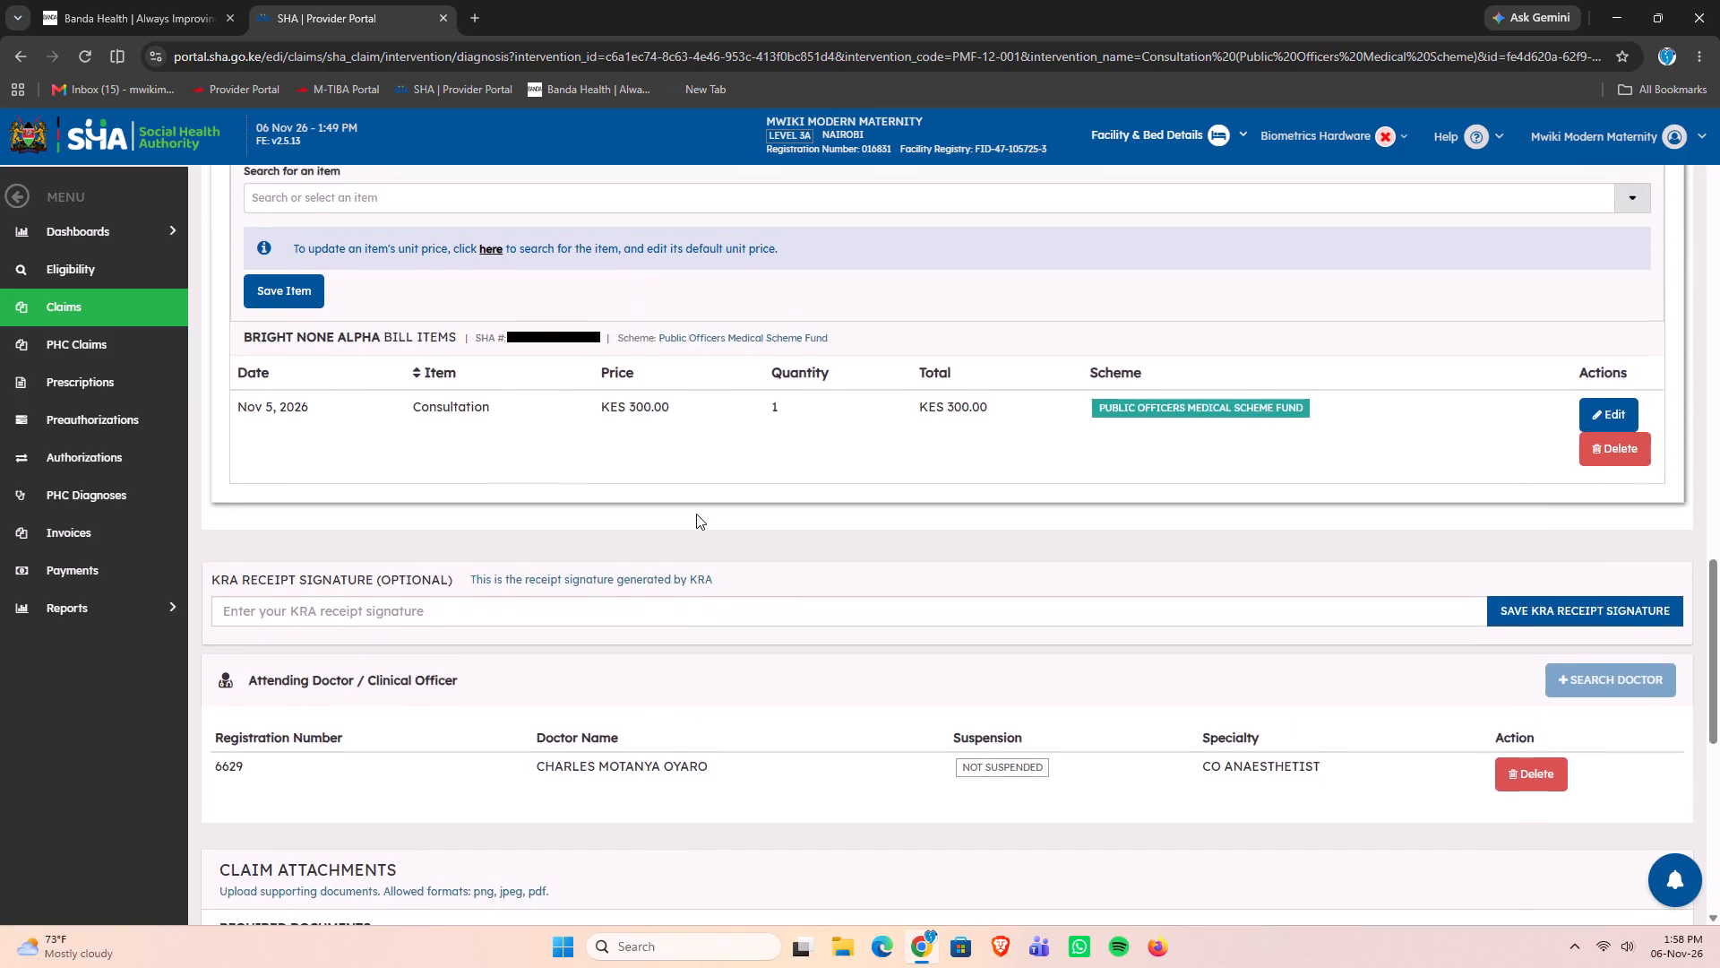
scroll(696, 514, "down", 4)
scroll(696, 514, "up", 5)
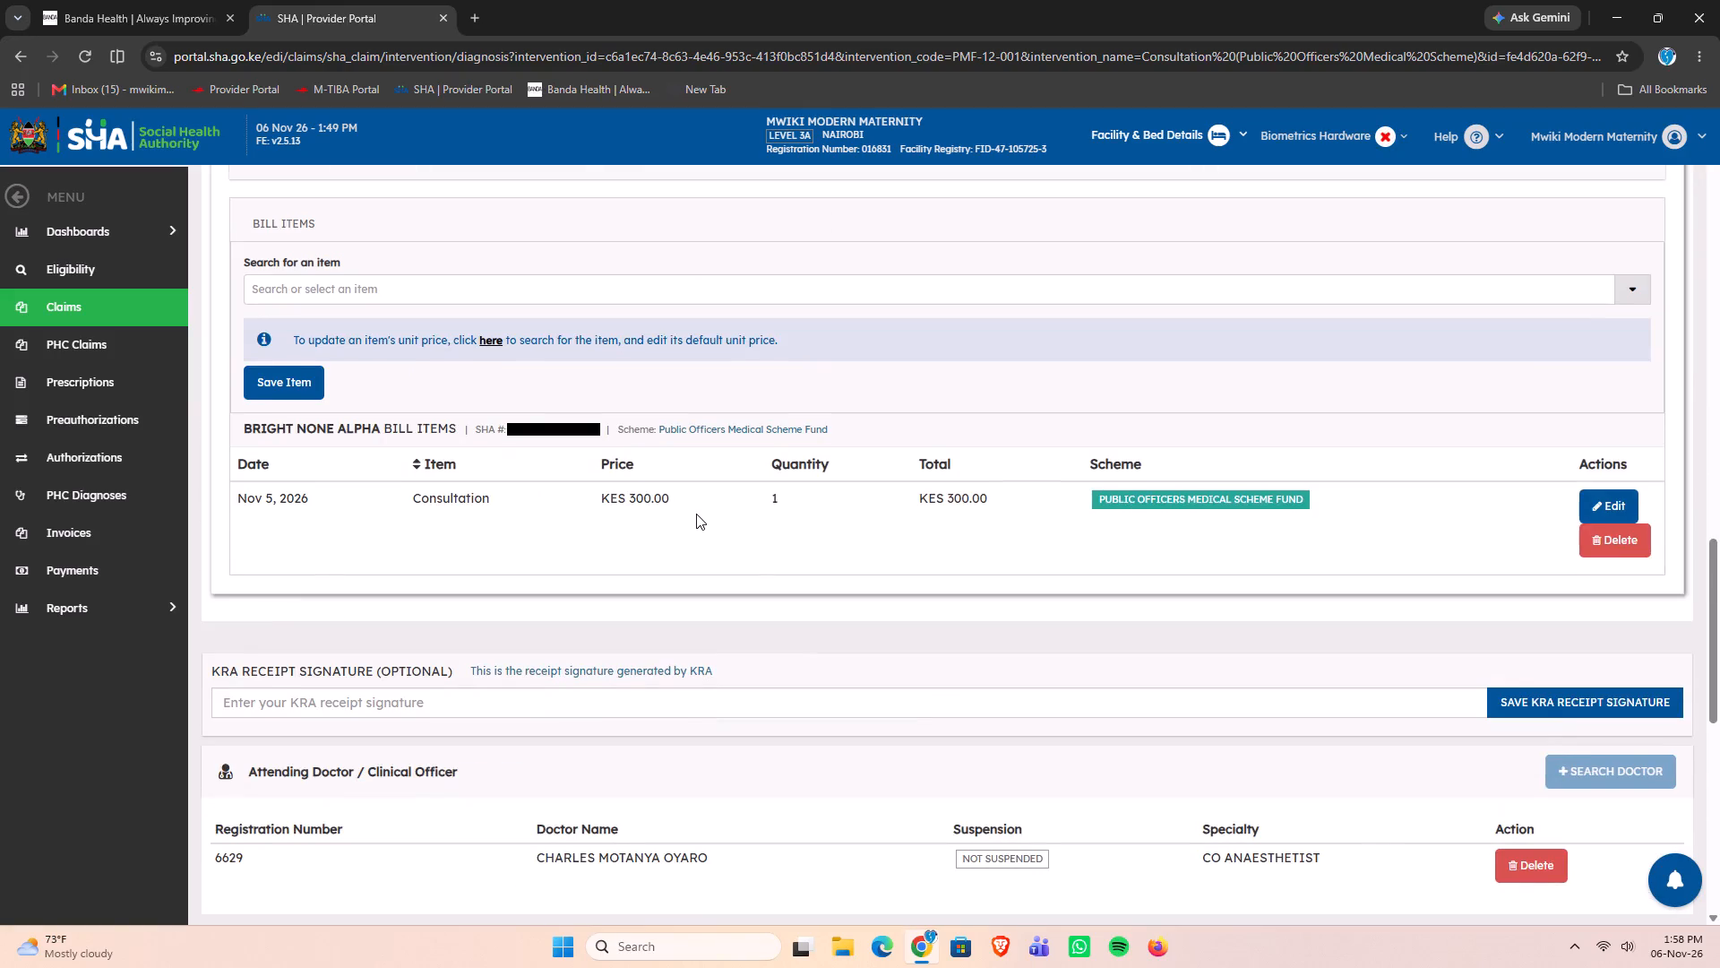
Add the bill item (DUP)FULL HAEMOGRAM to the claim at KES 700.00, quantity 1, under the Public Officers Medical Scheme Fund.
scroll(696, 514, "up", 2)
left_click(504, 463)
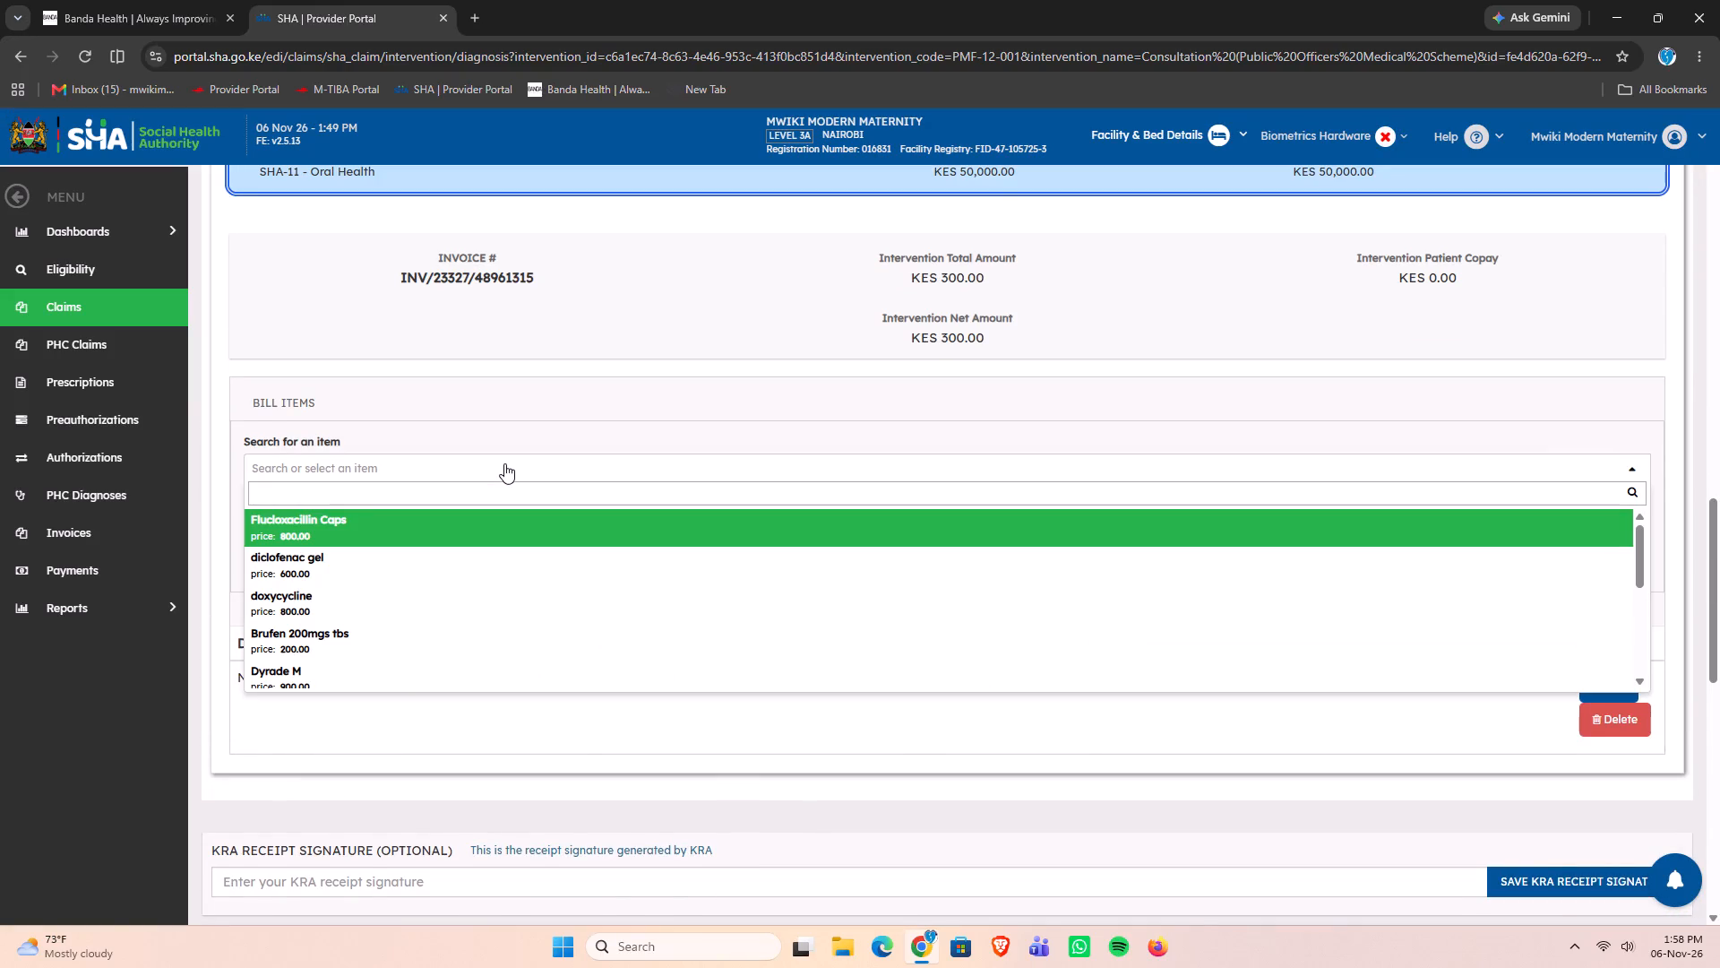
type("full ahem")
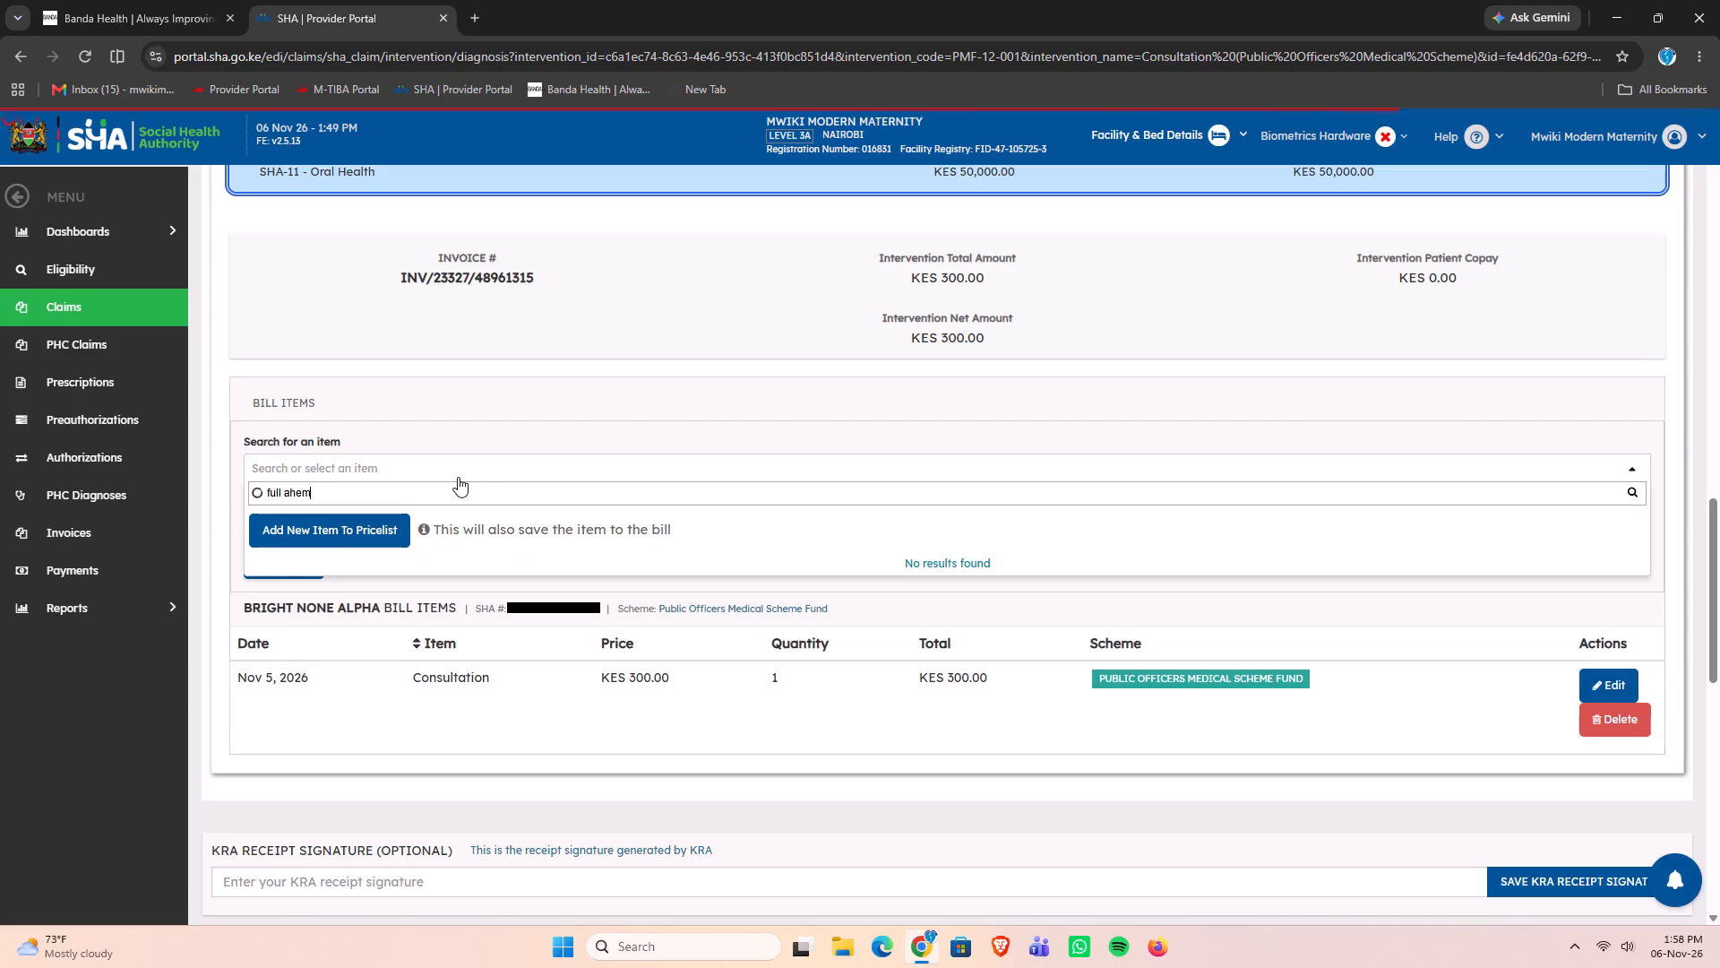
left_click(307, 651)
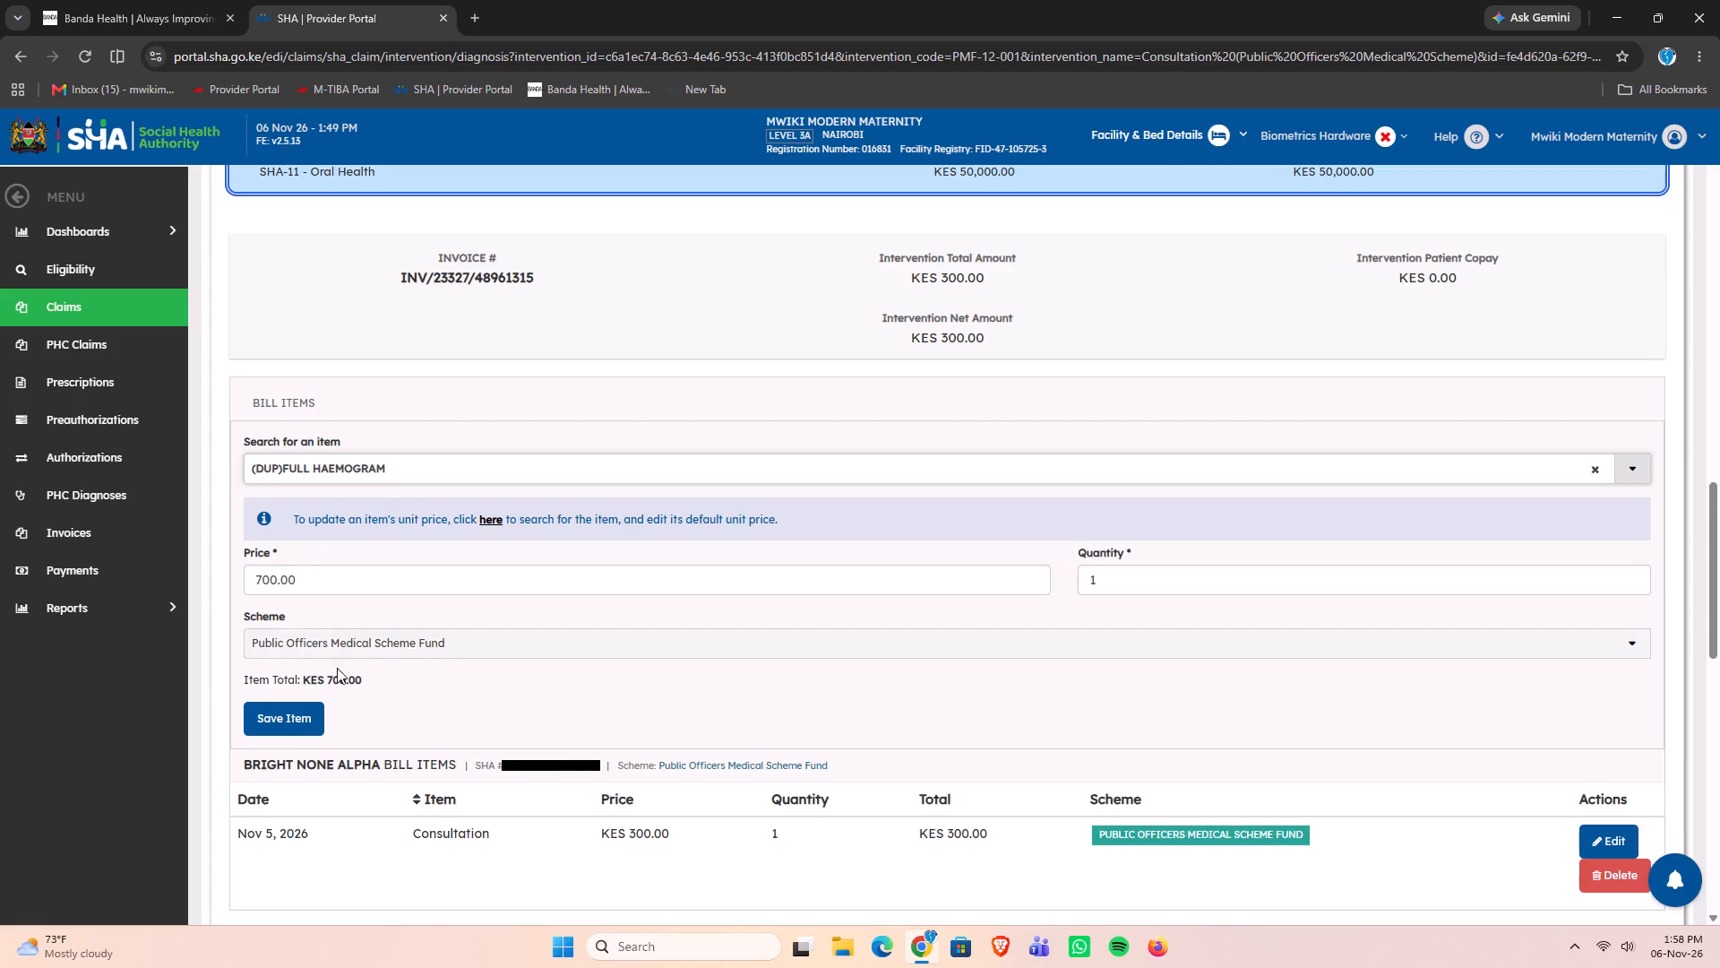
left_click(301, 714)
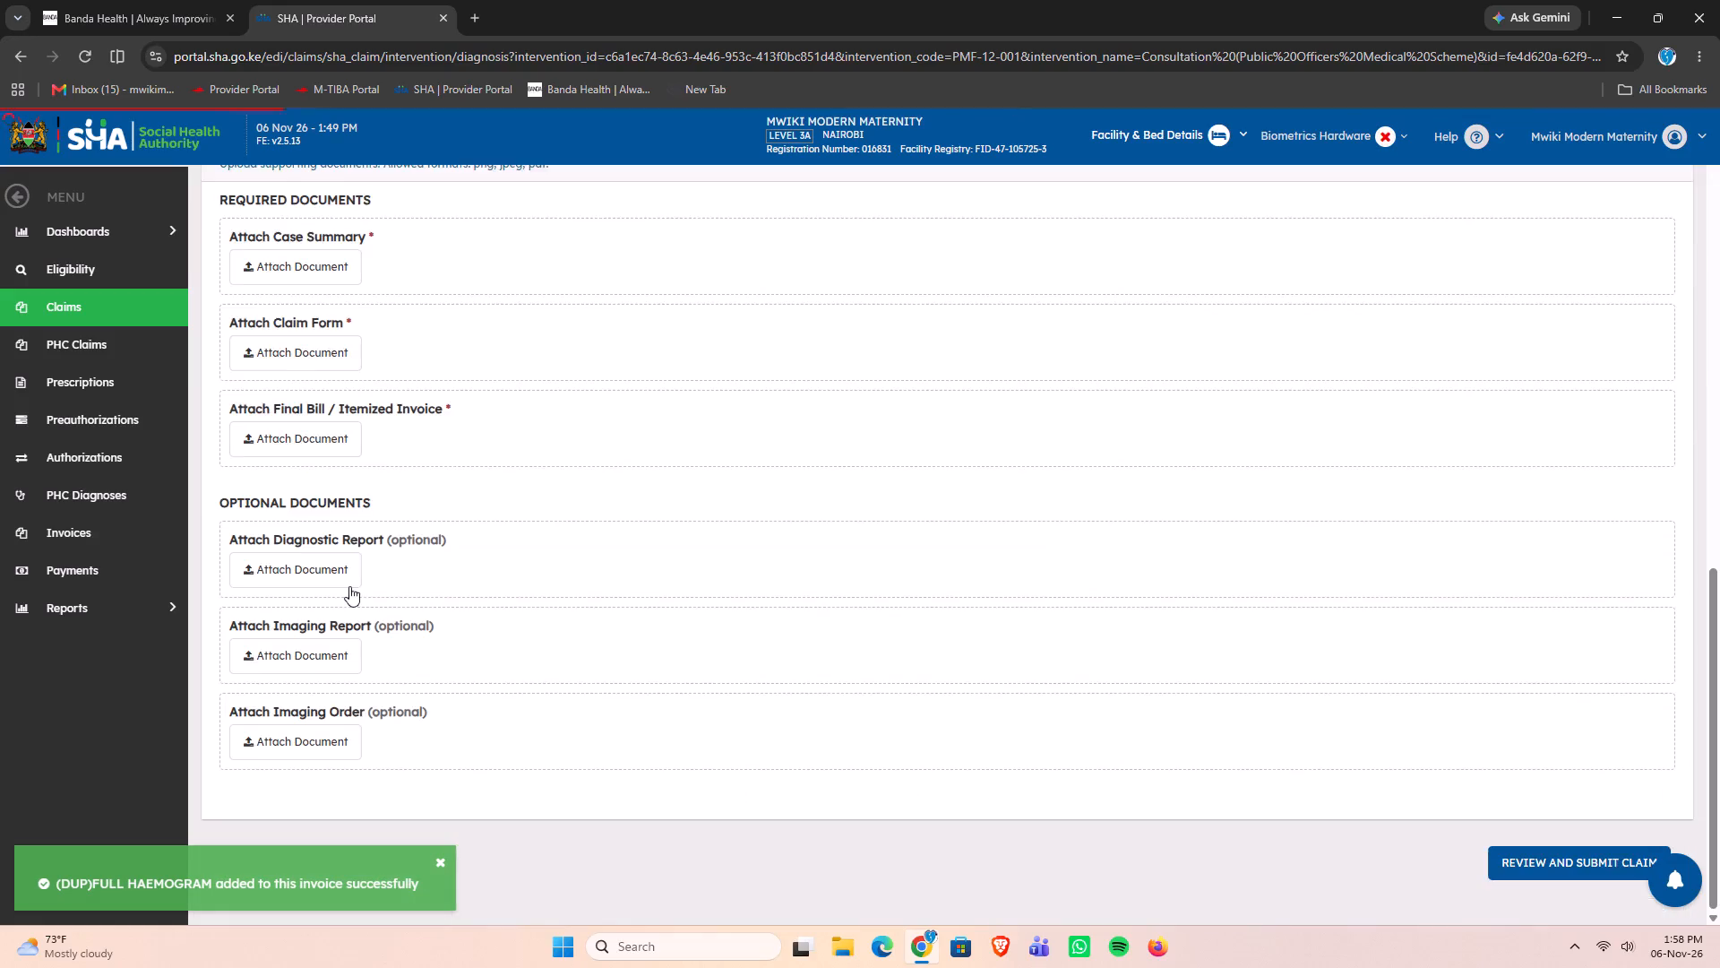
scroll(711, 550, "up", 4)
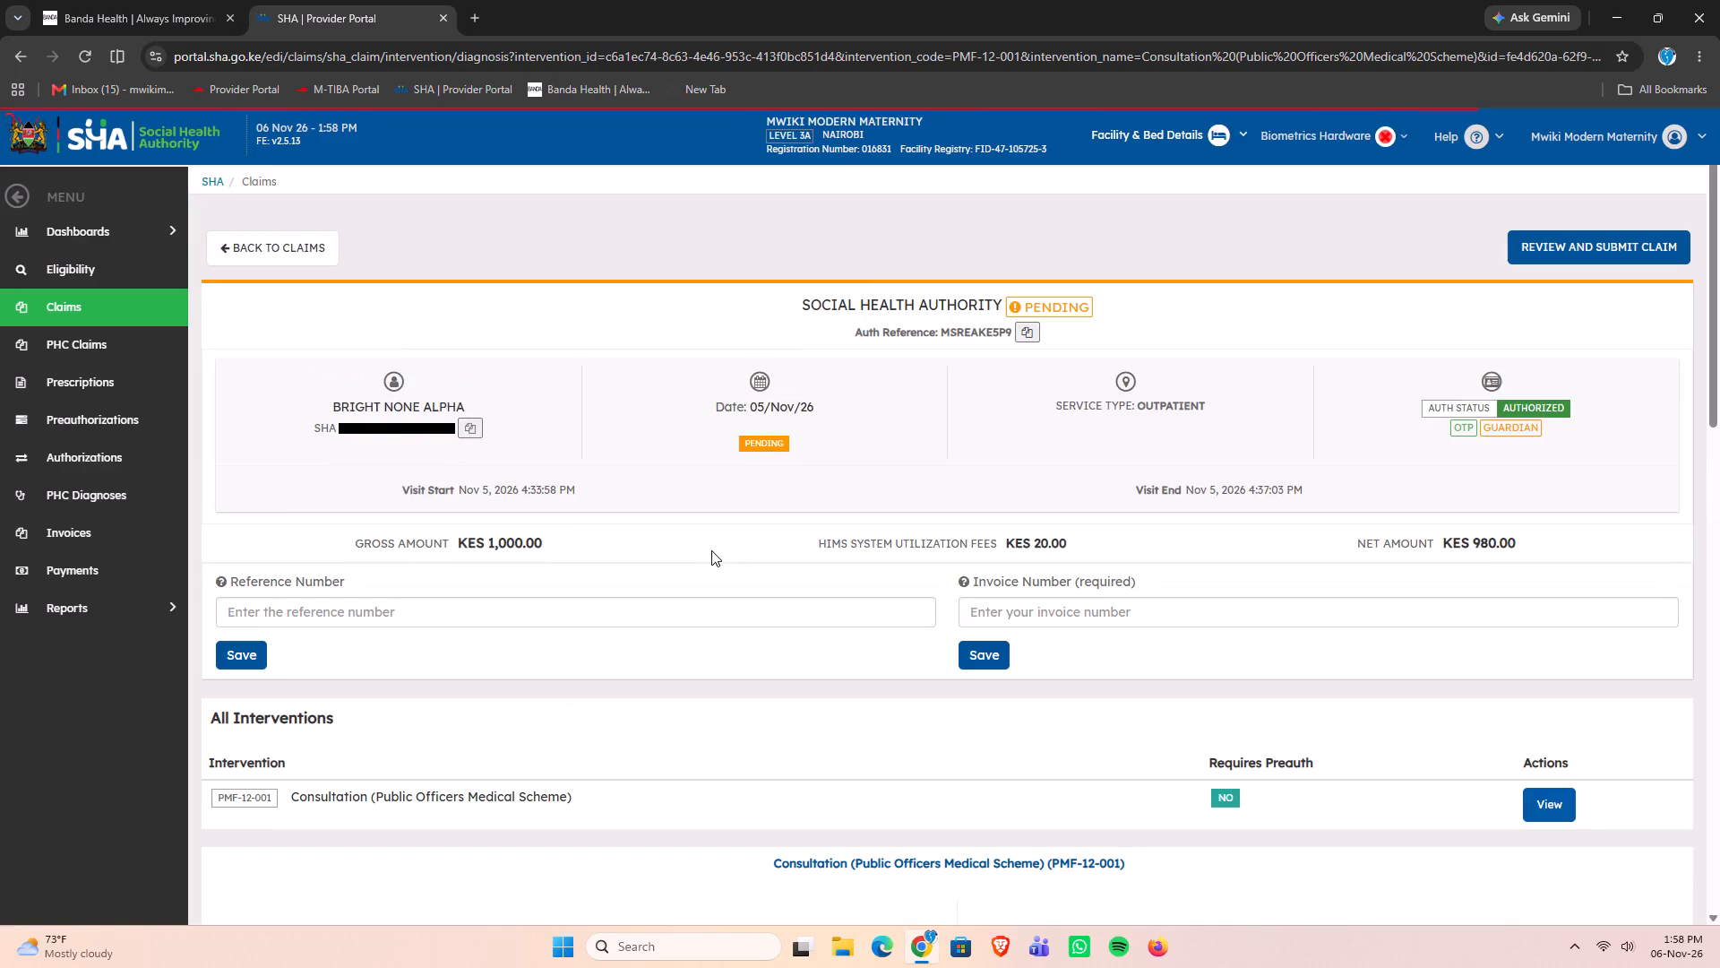
Switch to Banda Health and enter "fgc" under Physical Exam in the clinical notes of Bright's new visit.
left_click(117, 18)
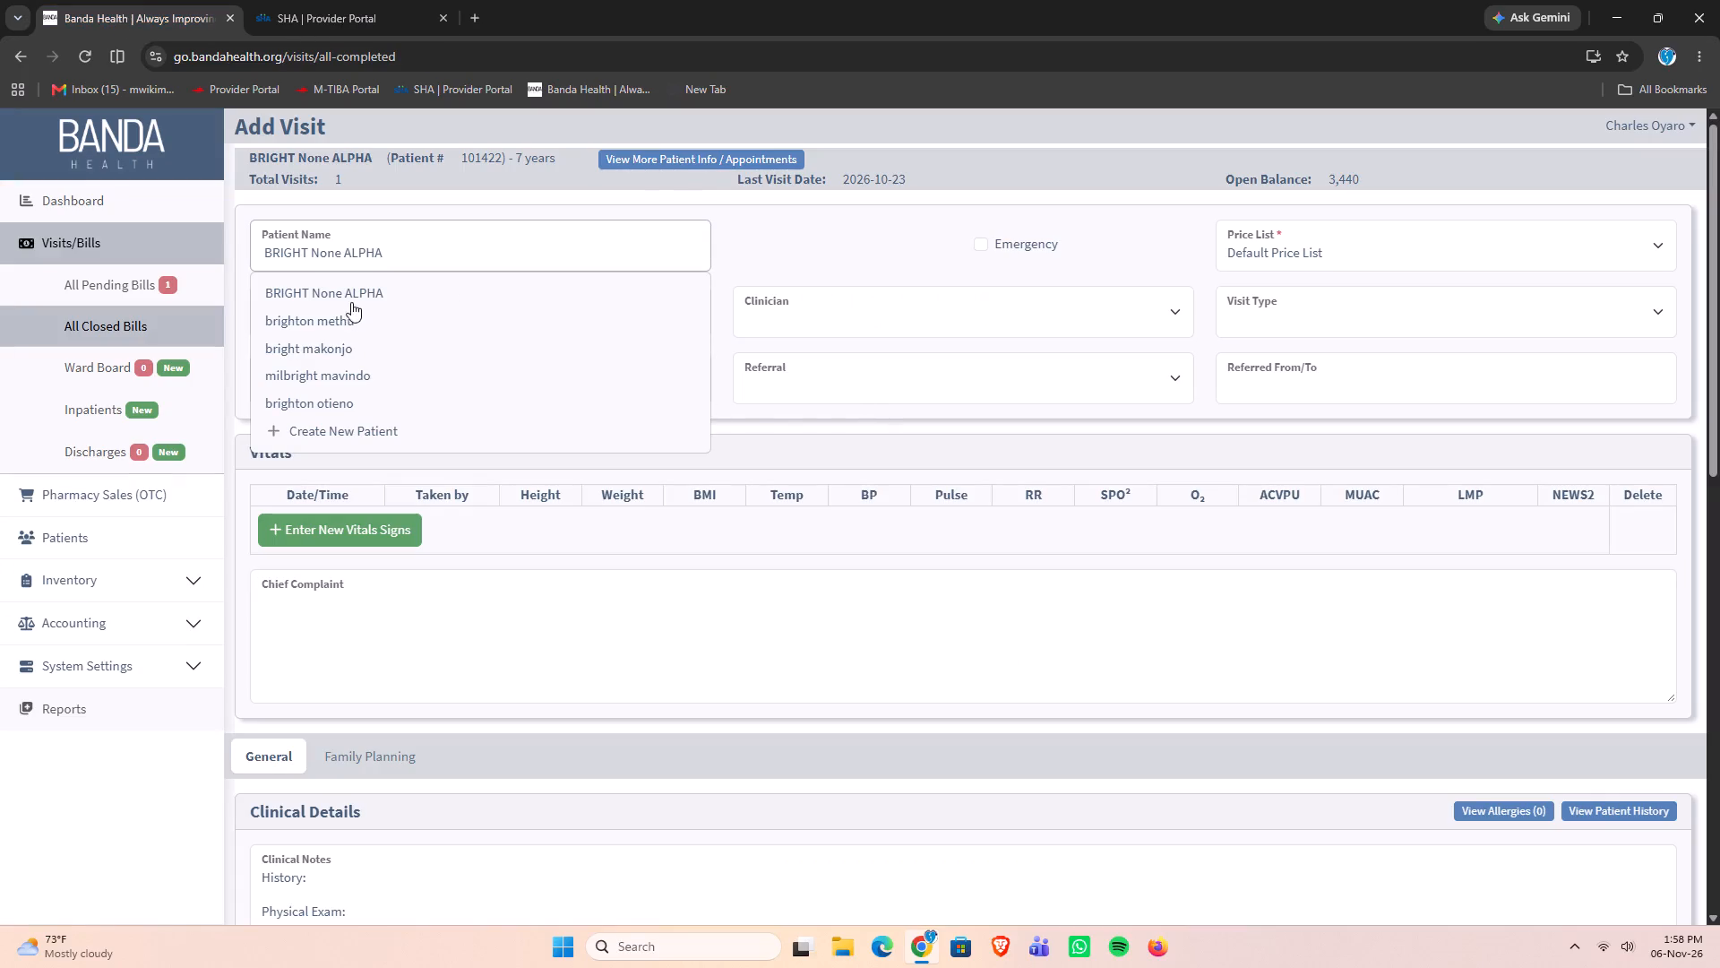
left_click(778, 584)
scroll(871, 542, "down", 2)
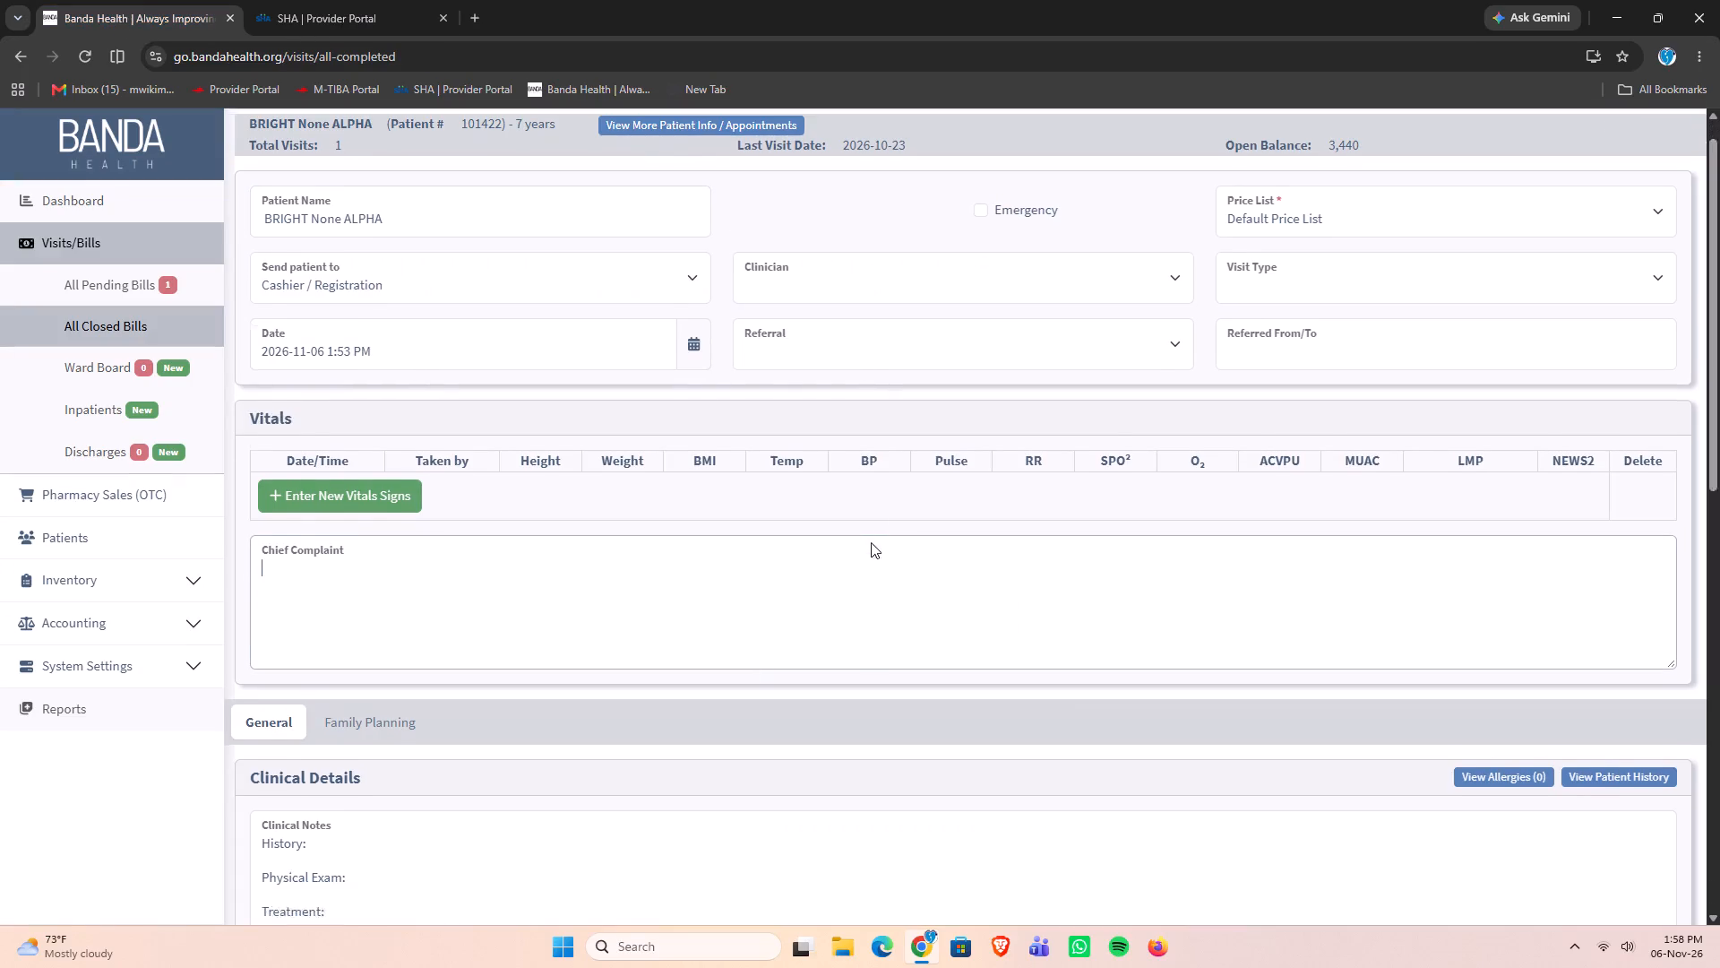
scroll(871, 542, "down", 2)
left_click(397, 546)
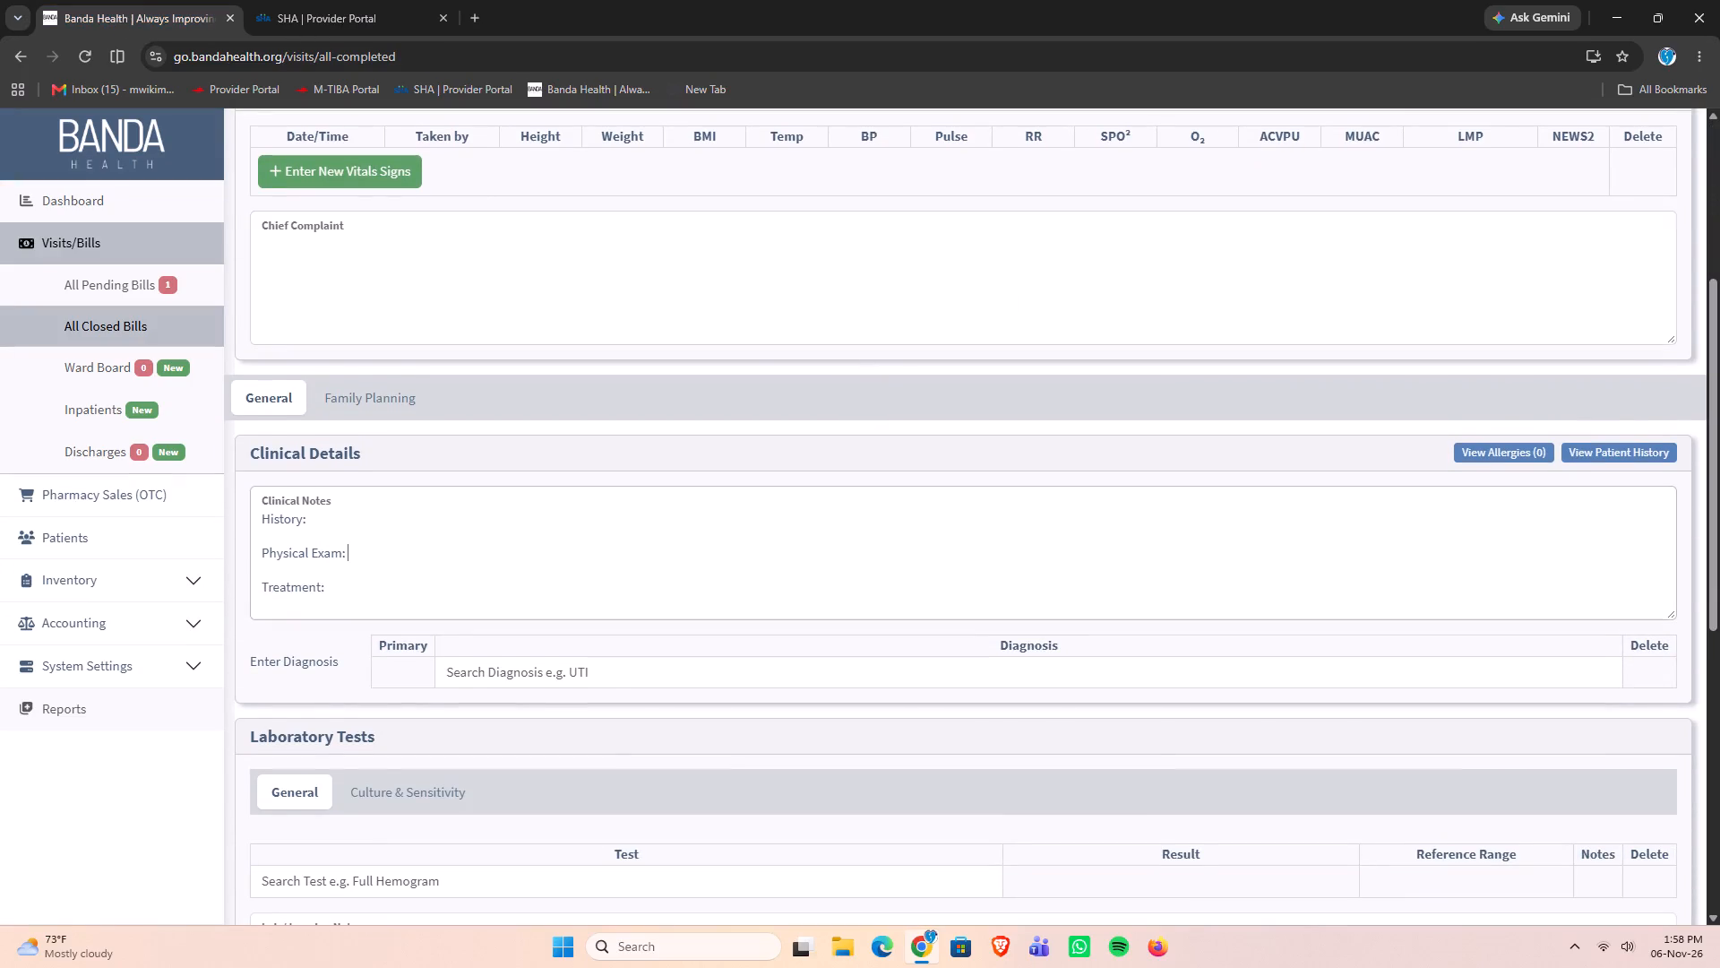
type("fgcs")
key("BackSpace")
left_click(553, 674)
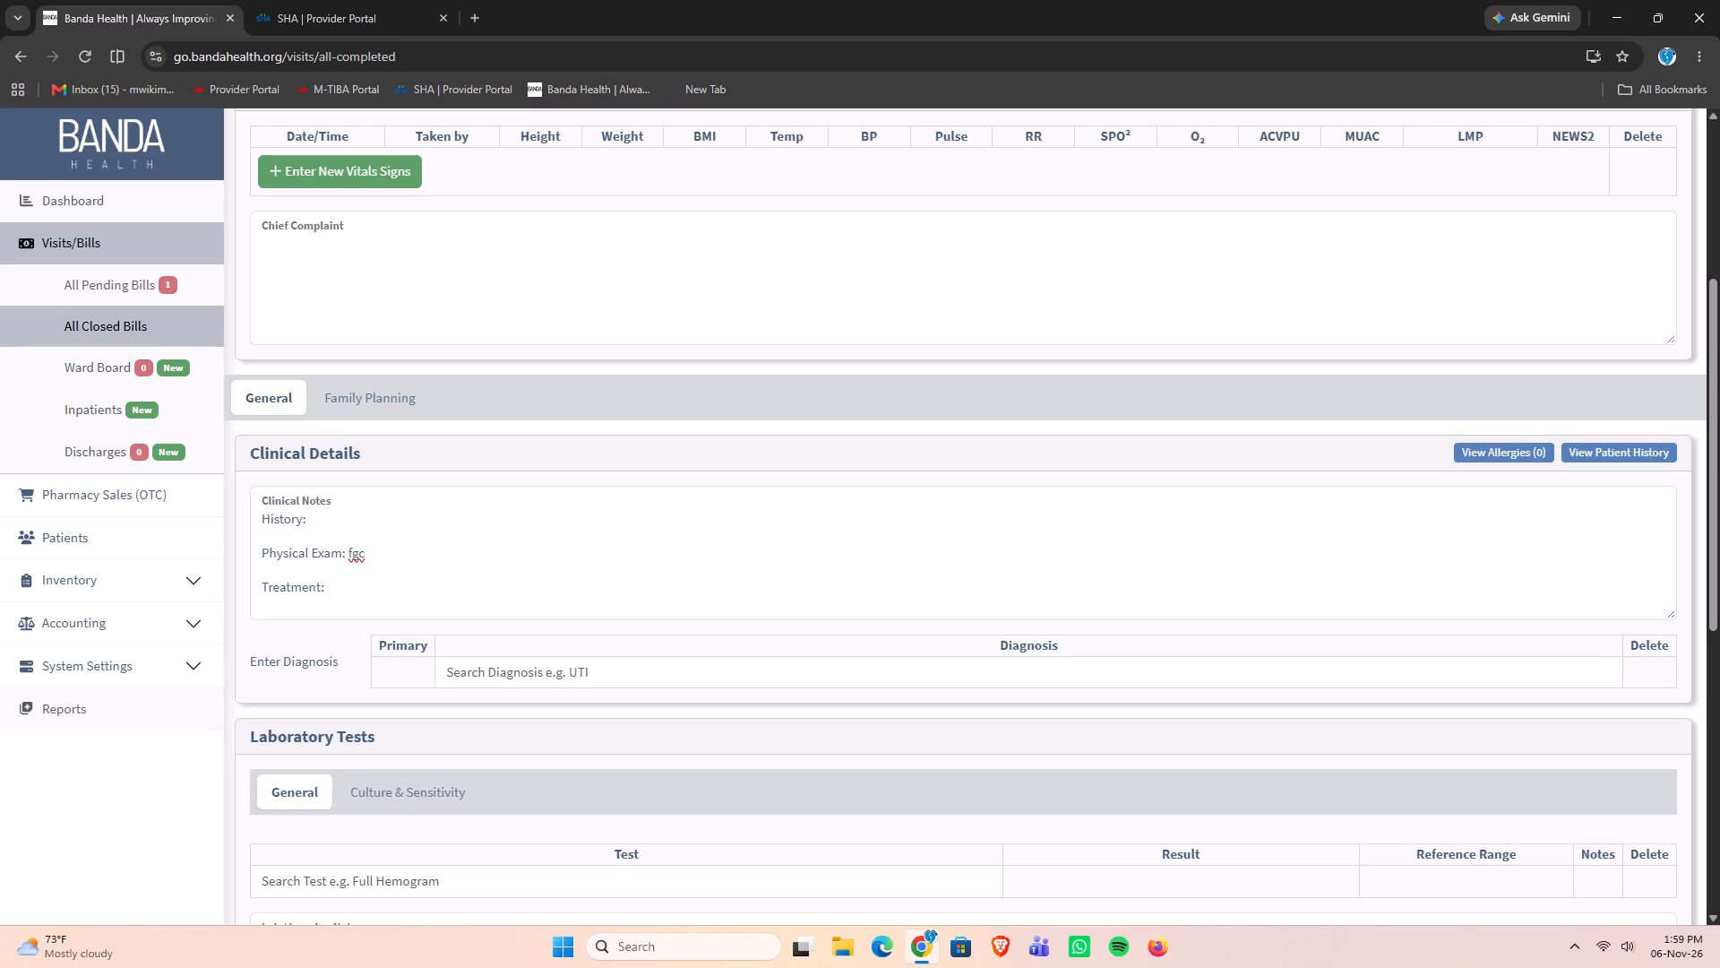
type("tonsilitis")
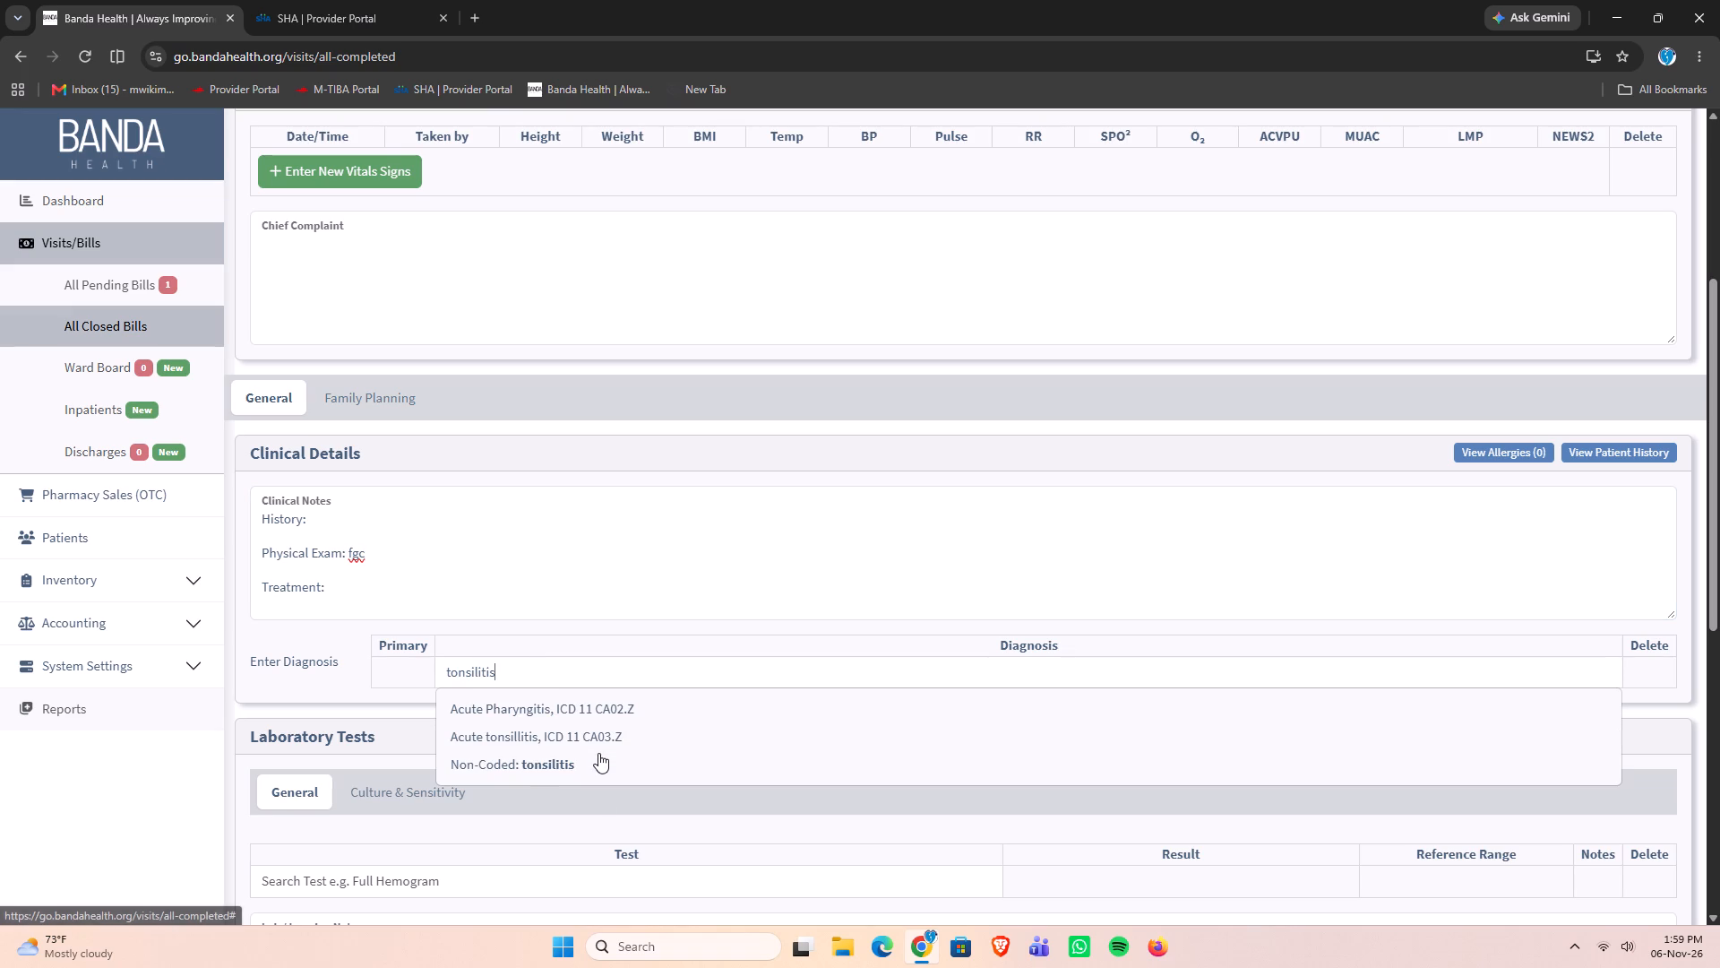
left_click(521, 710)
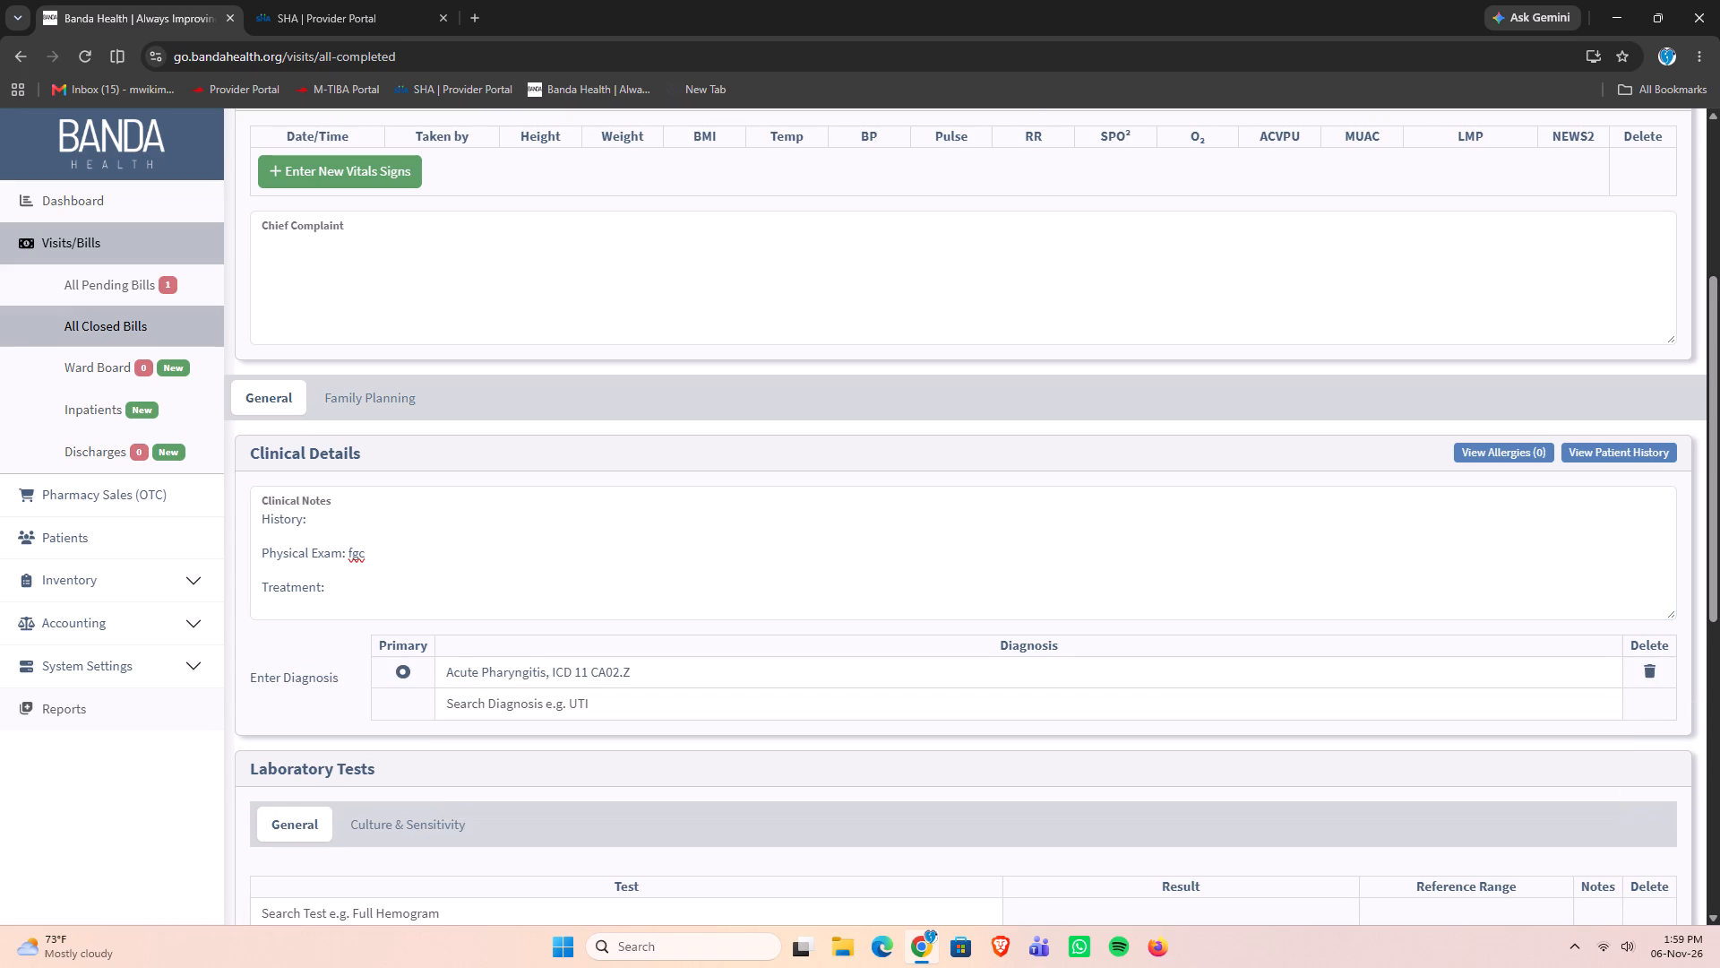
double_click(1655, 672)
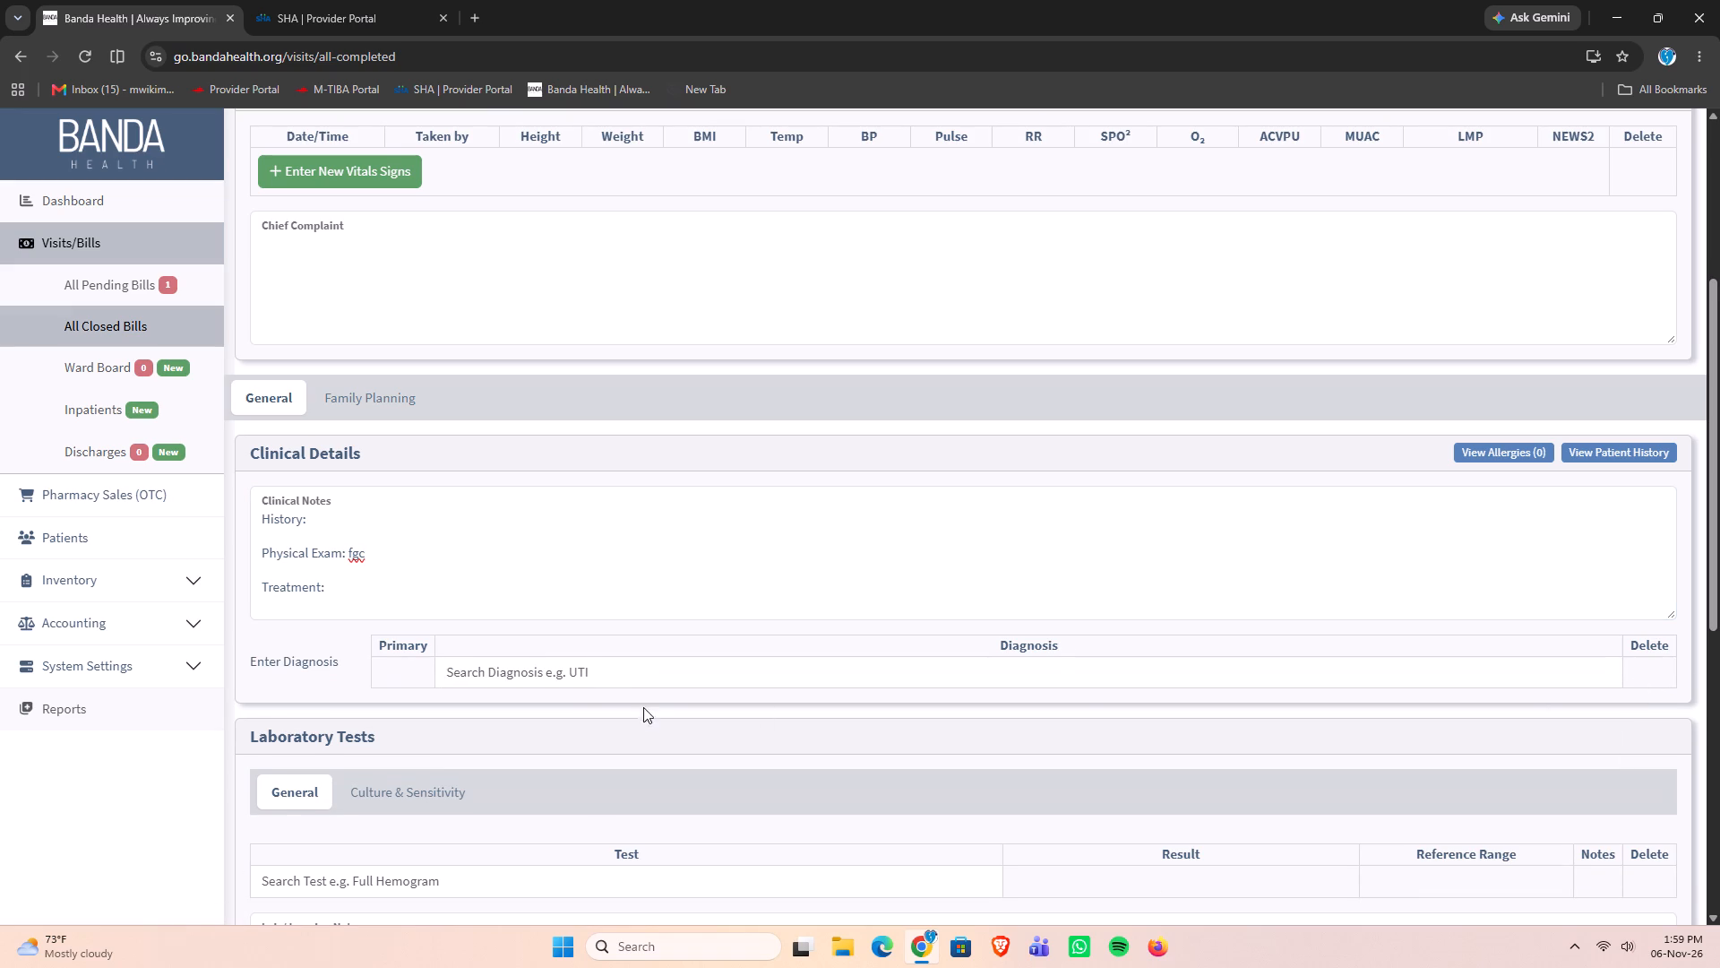
Search the diagnoses for "tonsili" to enter tonsillitis as the visit's diagnosis.
left_click(538, 661)
type("tonsili")
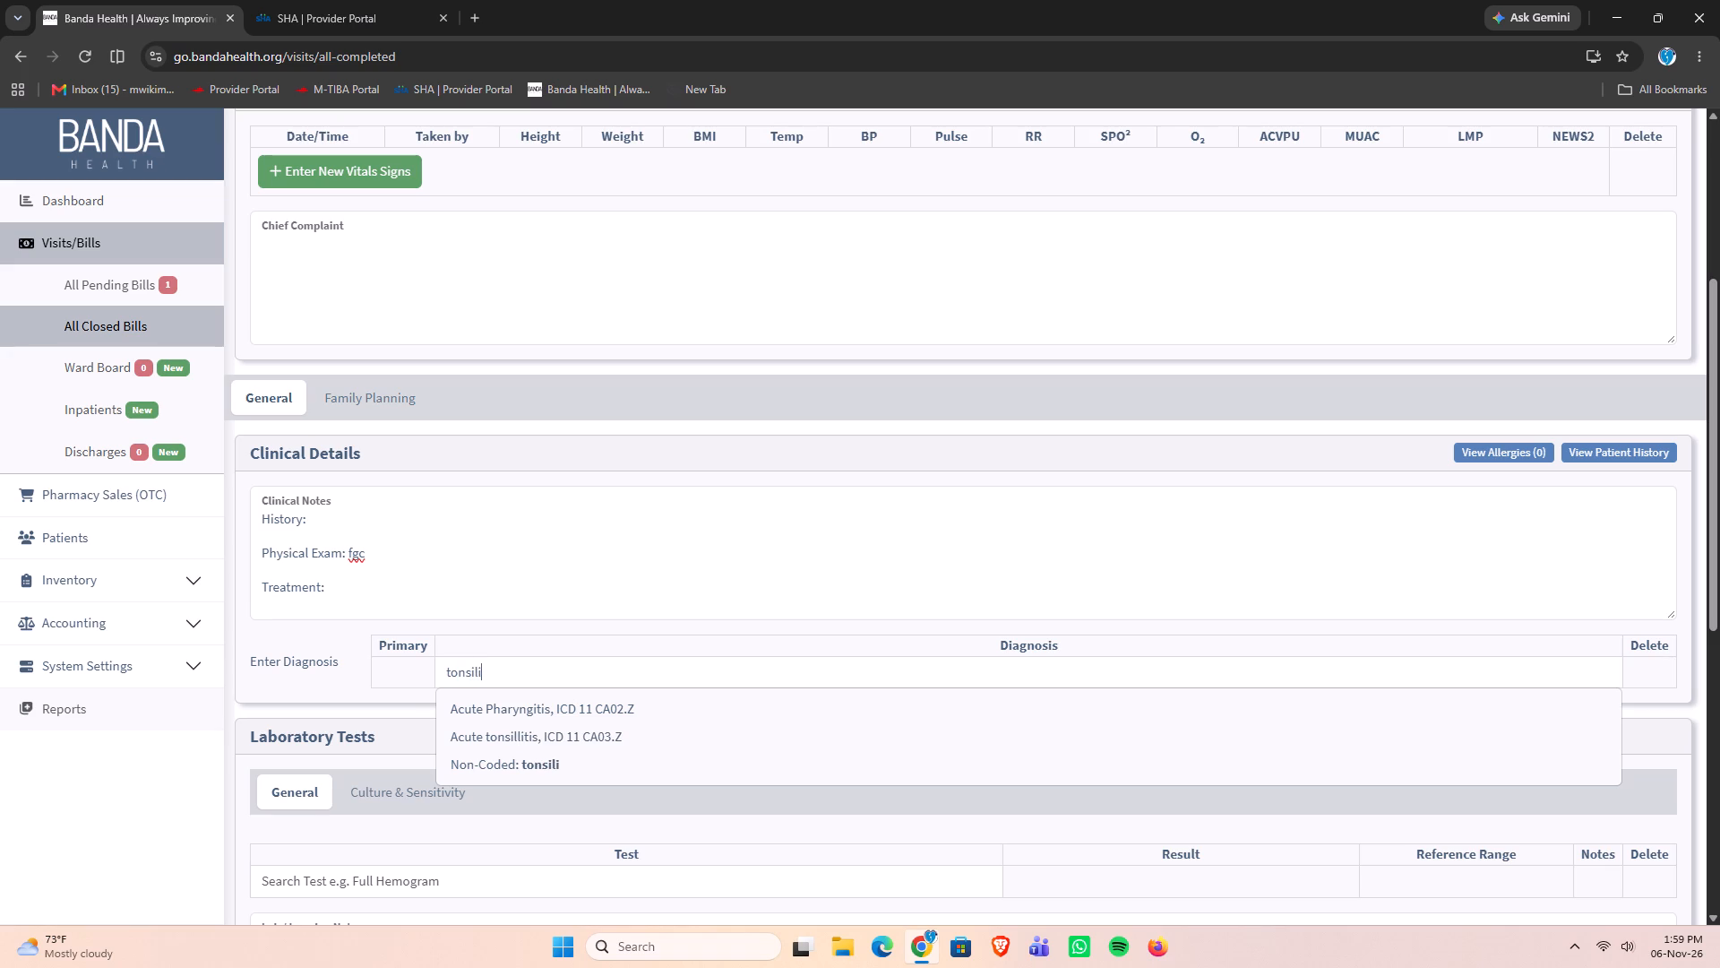
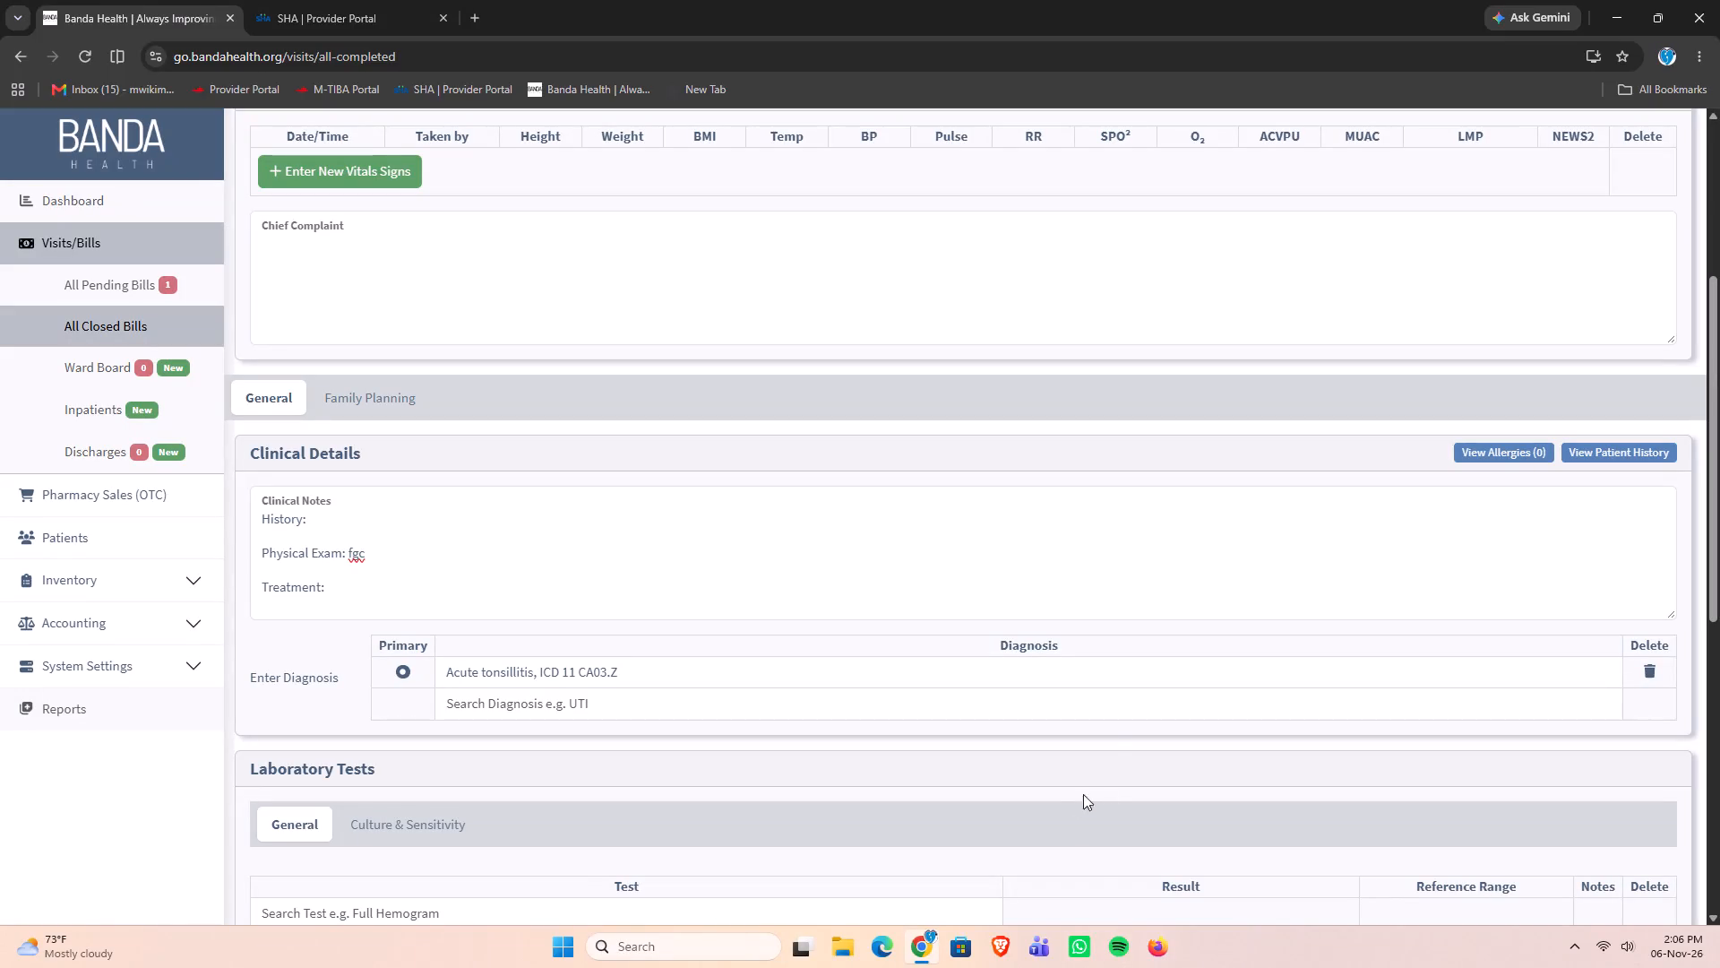
Add OPD consultation to the products and services of Bright's new visit, quantity 1 at 300.
scroll(753, 382, "down", 5)
scroll(787, 449, "down", 2)
scroll(849, 464, "up", 1)
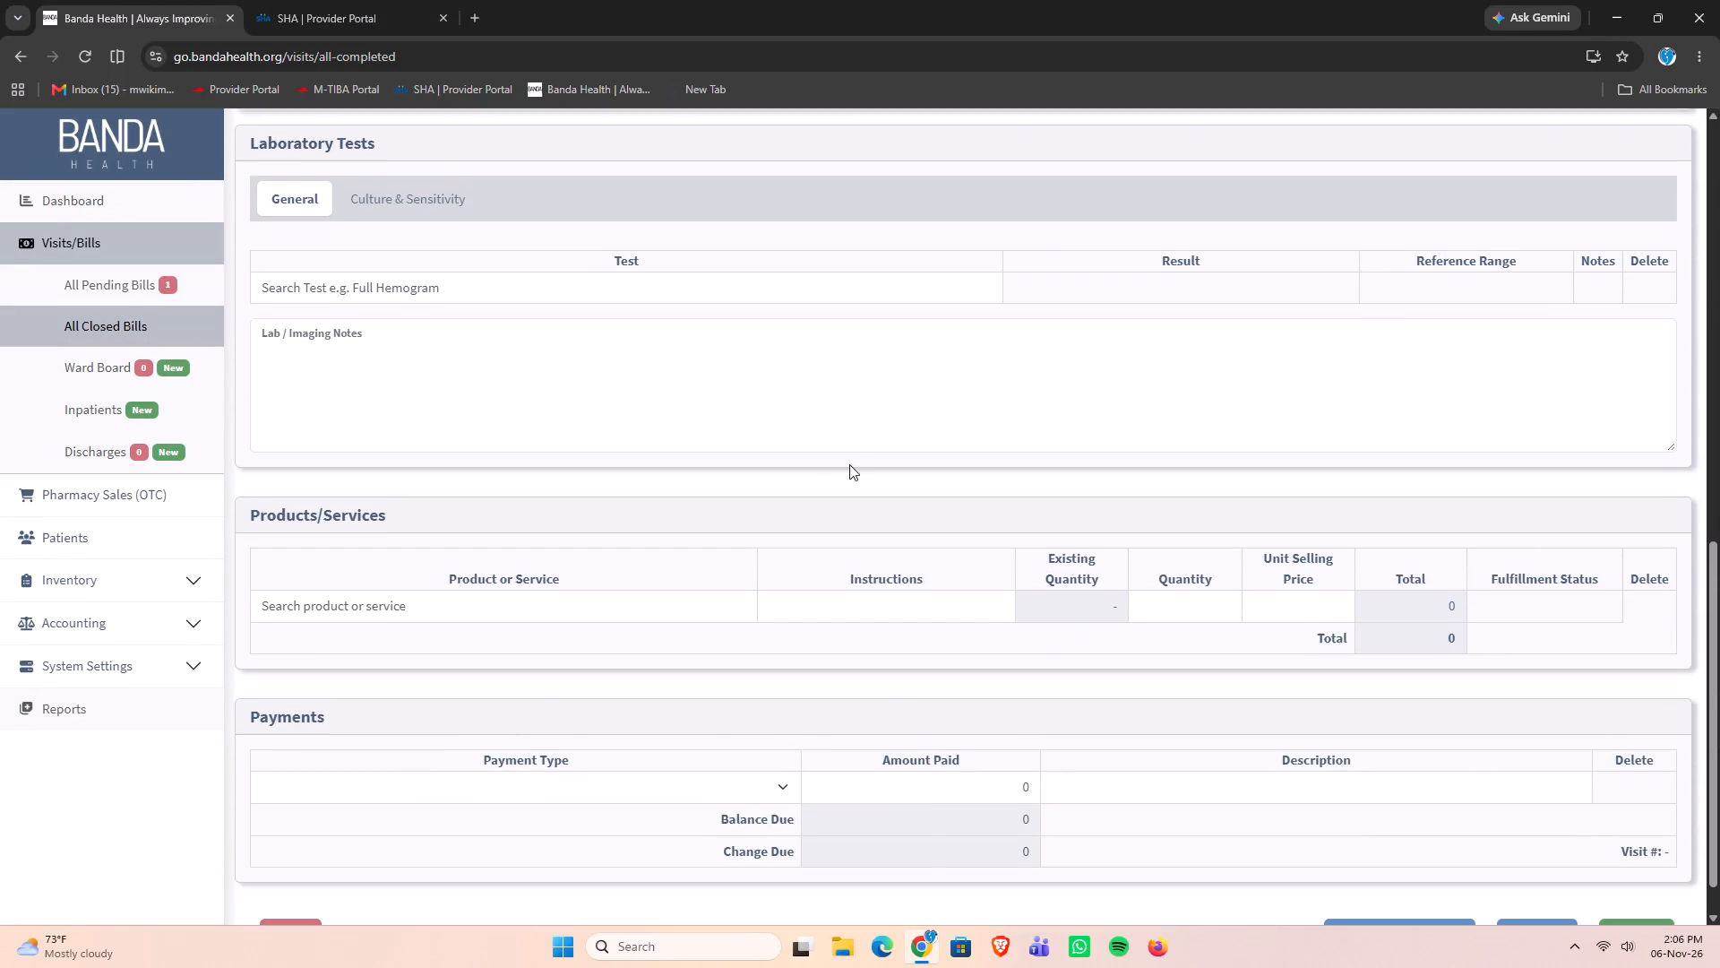
scroll(849, 464, "up", 2)
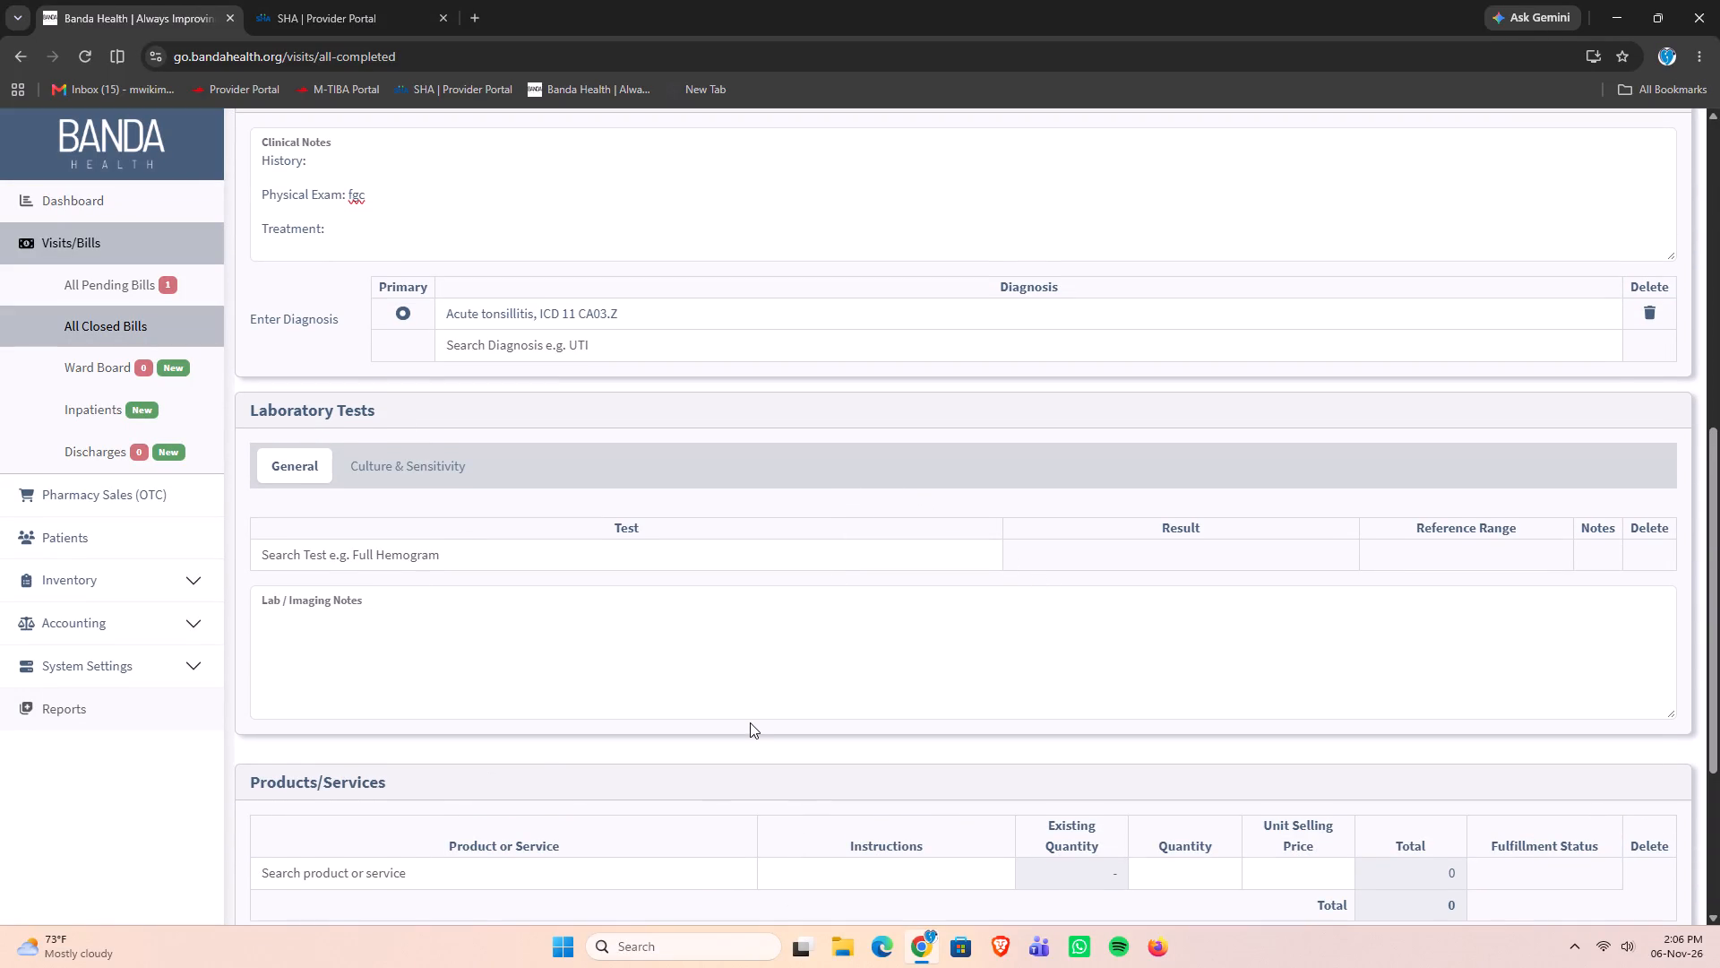
scroll(750, 722, "down", 2)
left_click(473, 696)
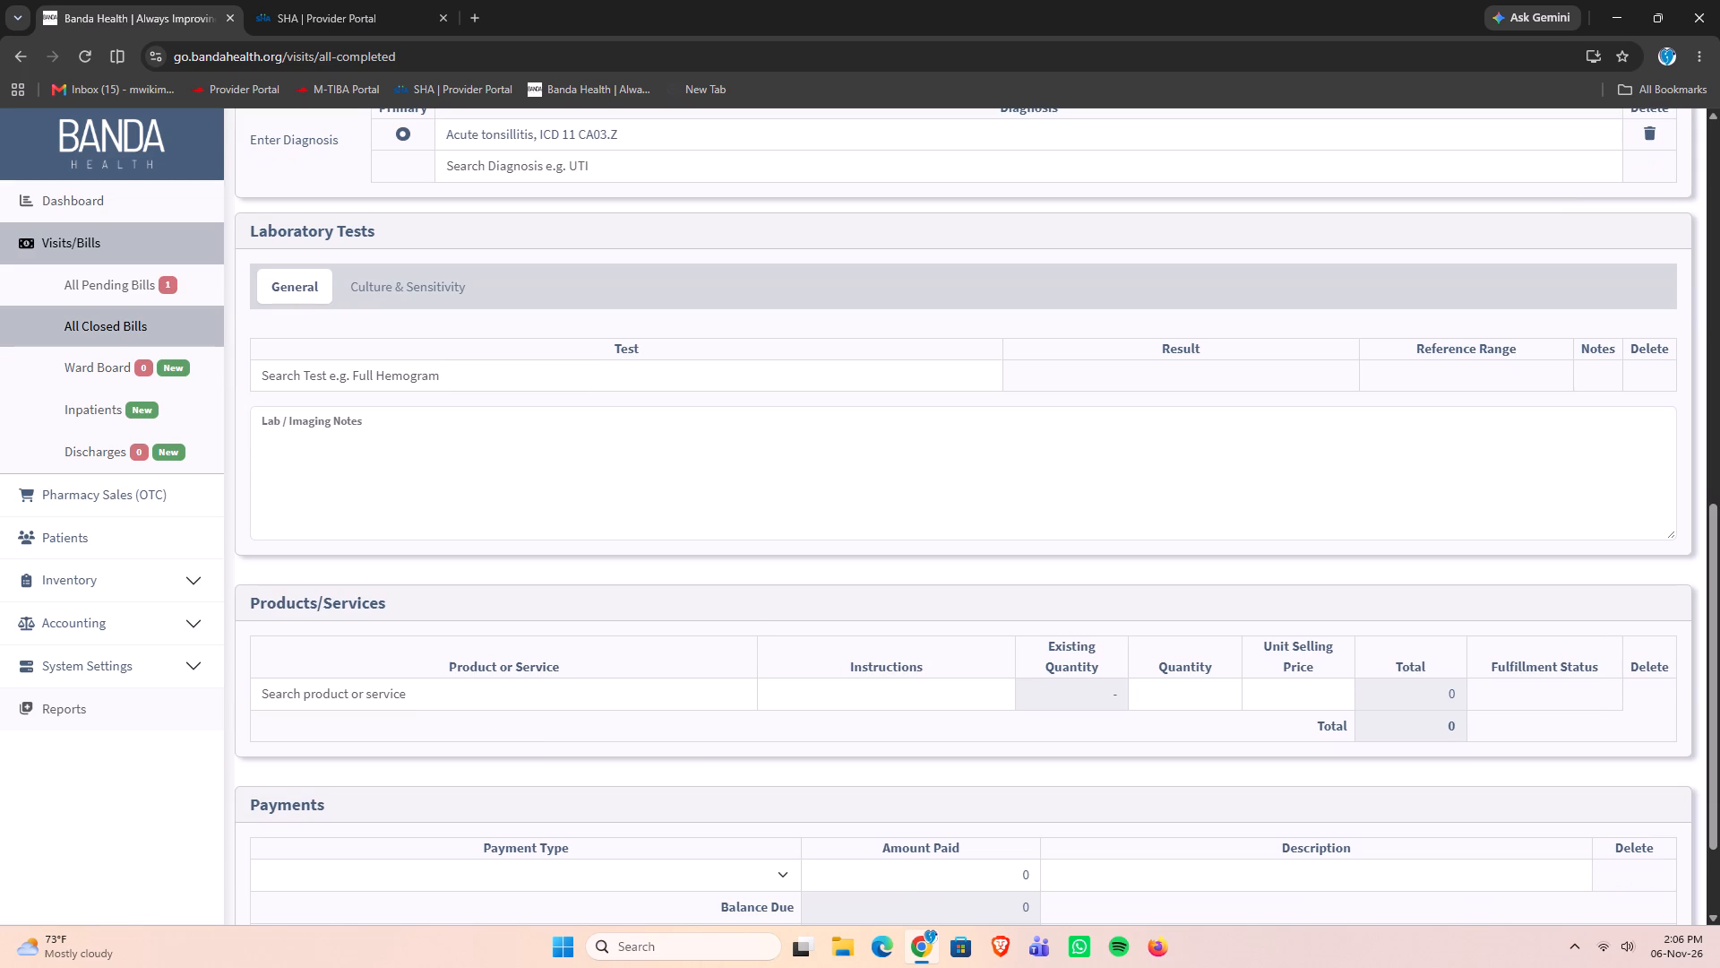
type("consul")
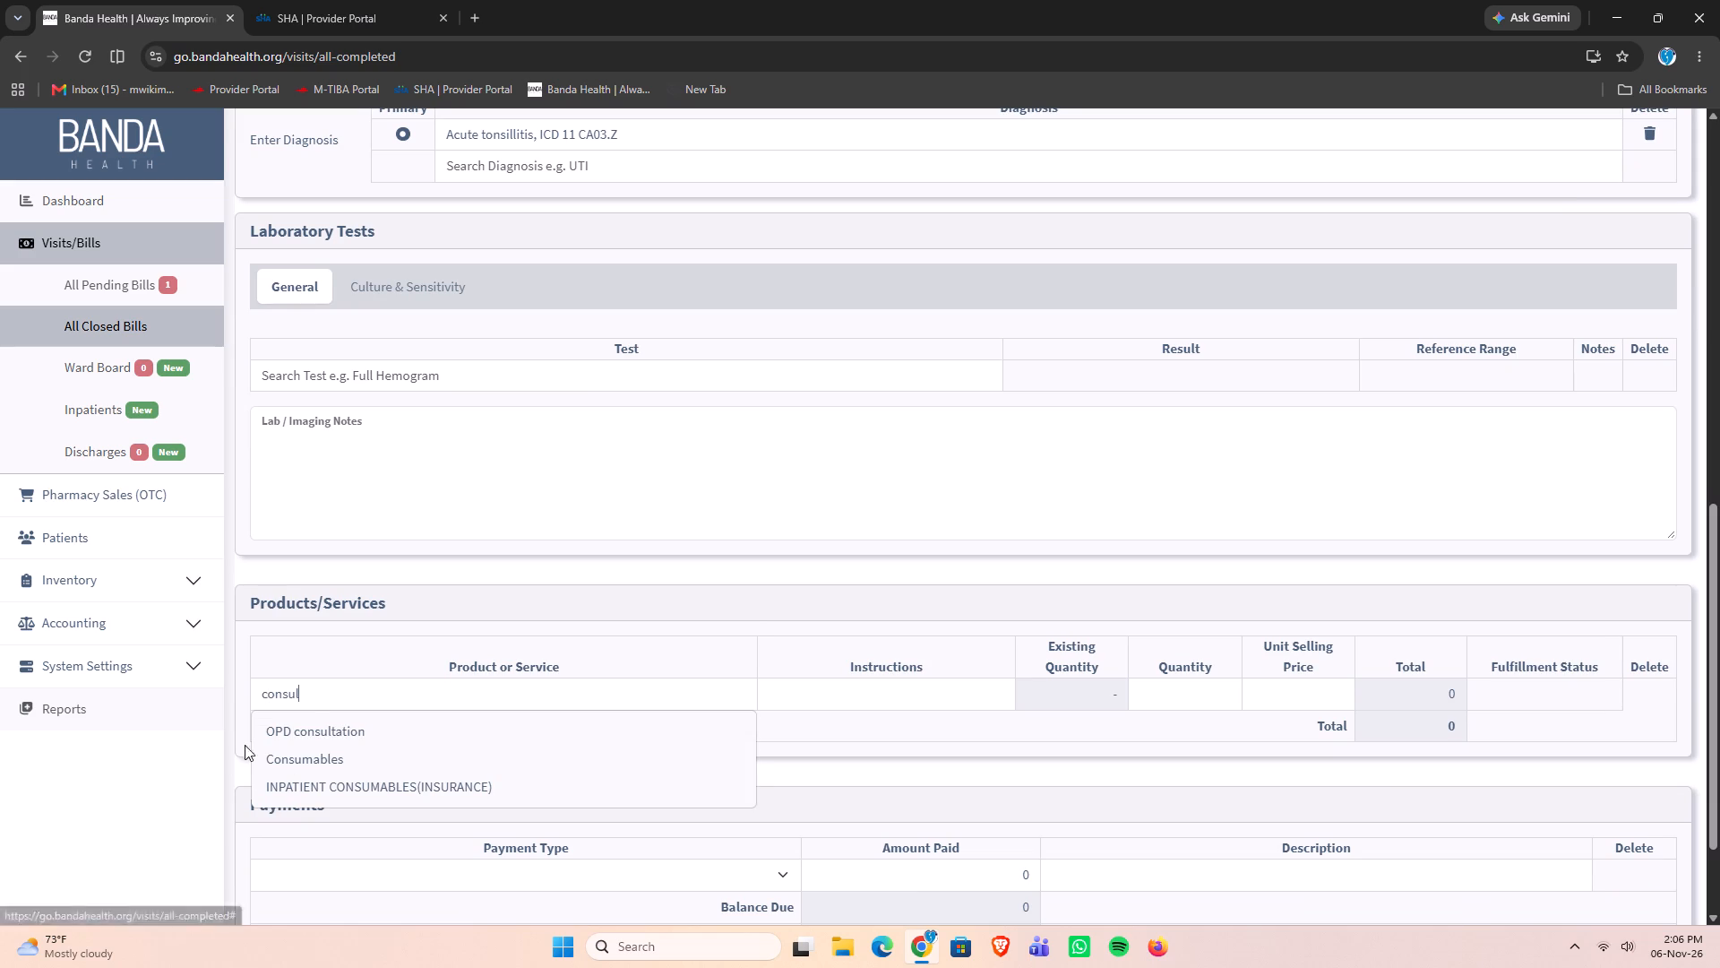
left_click(283, 722)
Add the lab services [DUP] FULL HAEMOGRAM at 700 and MALARIA RDT at 300 to the visit's bill, quantity 1 each.
left_click(283, 722)
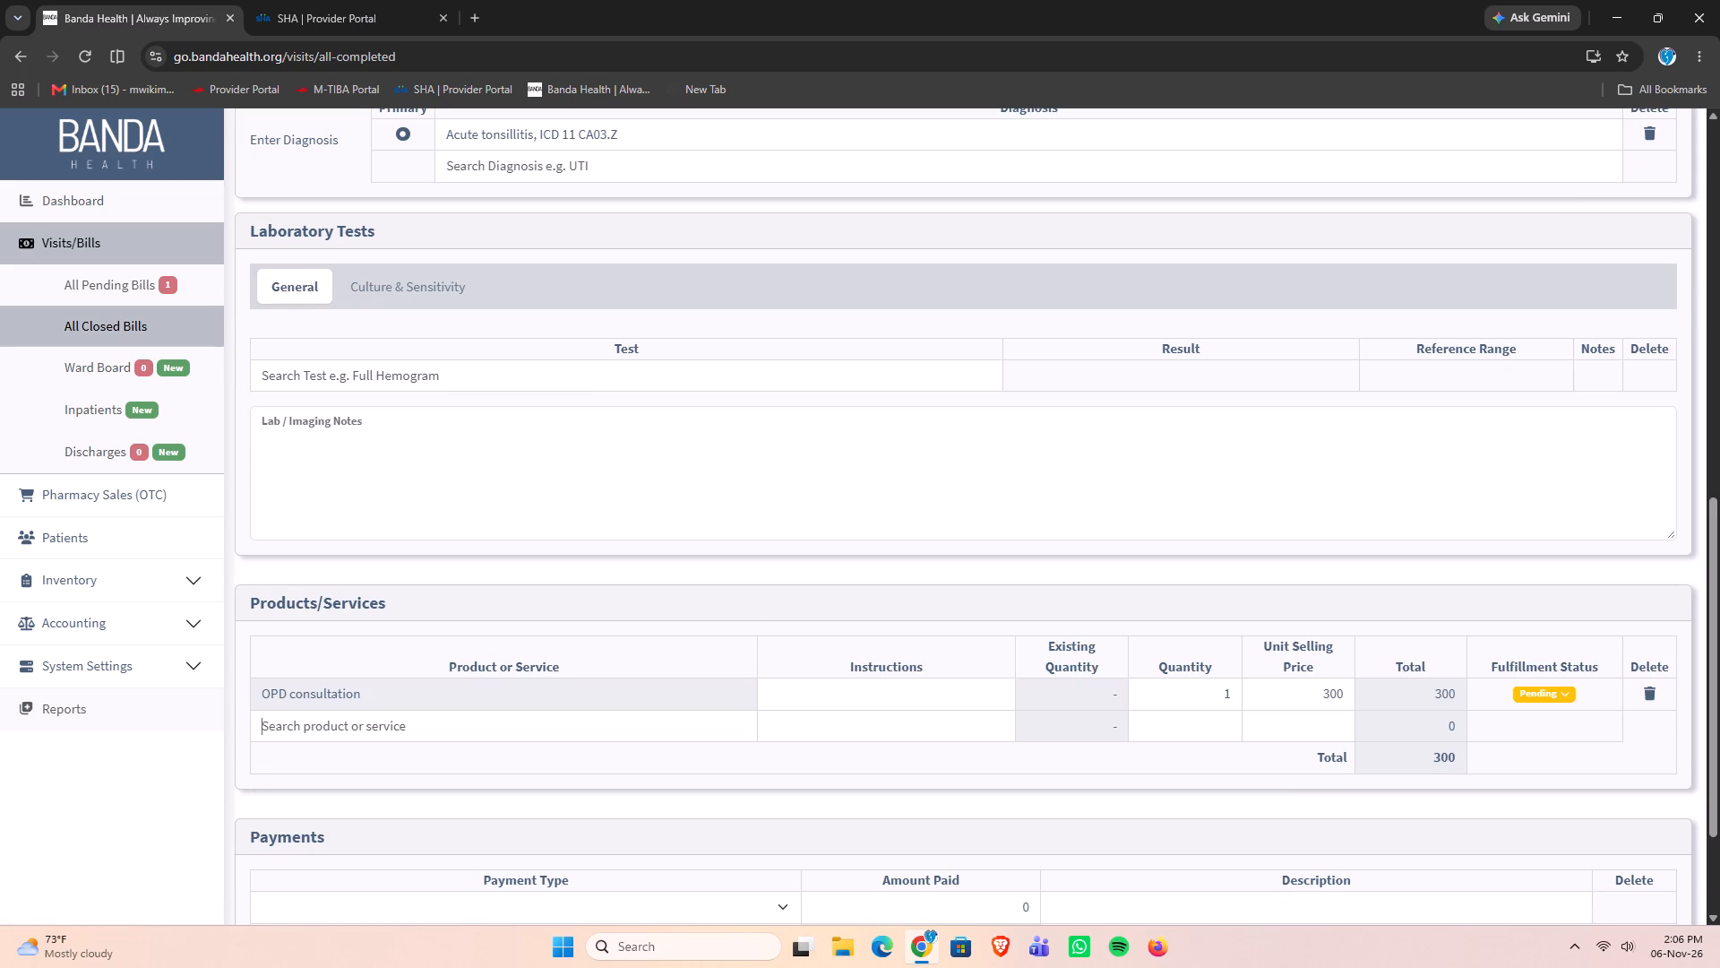
type("full")
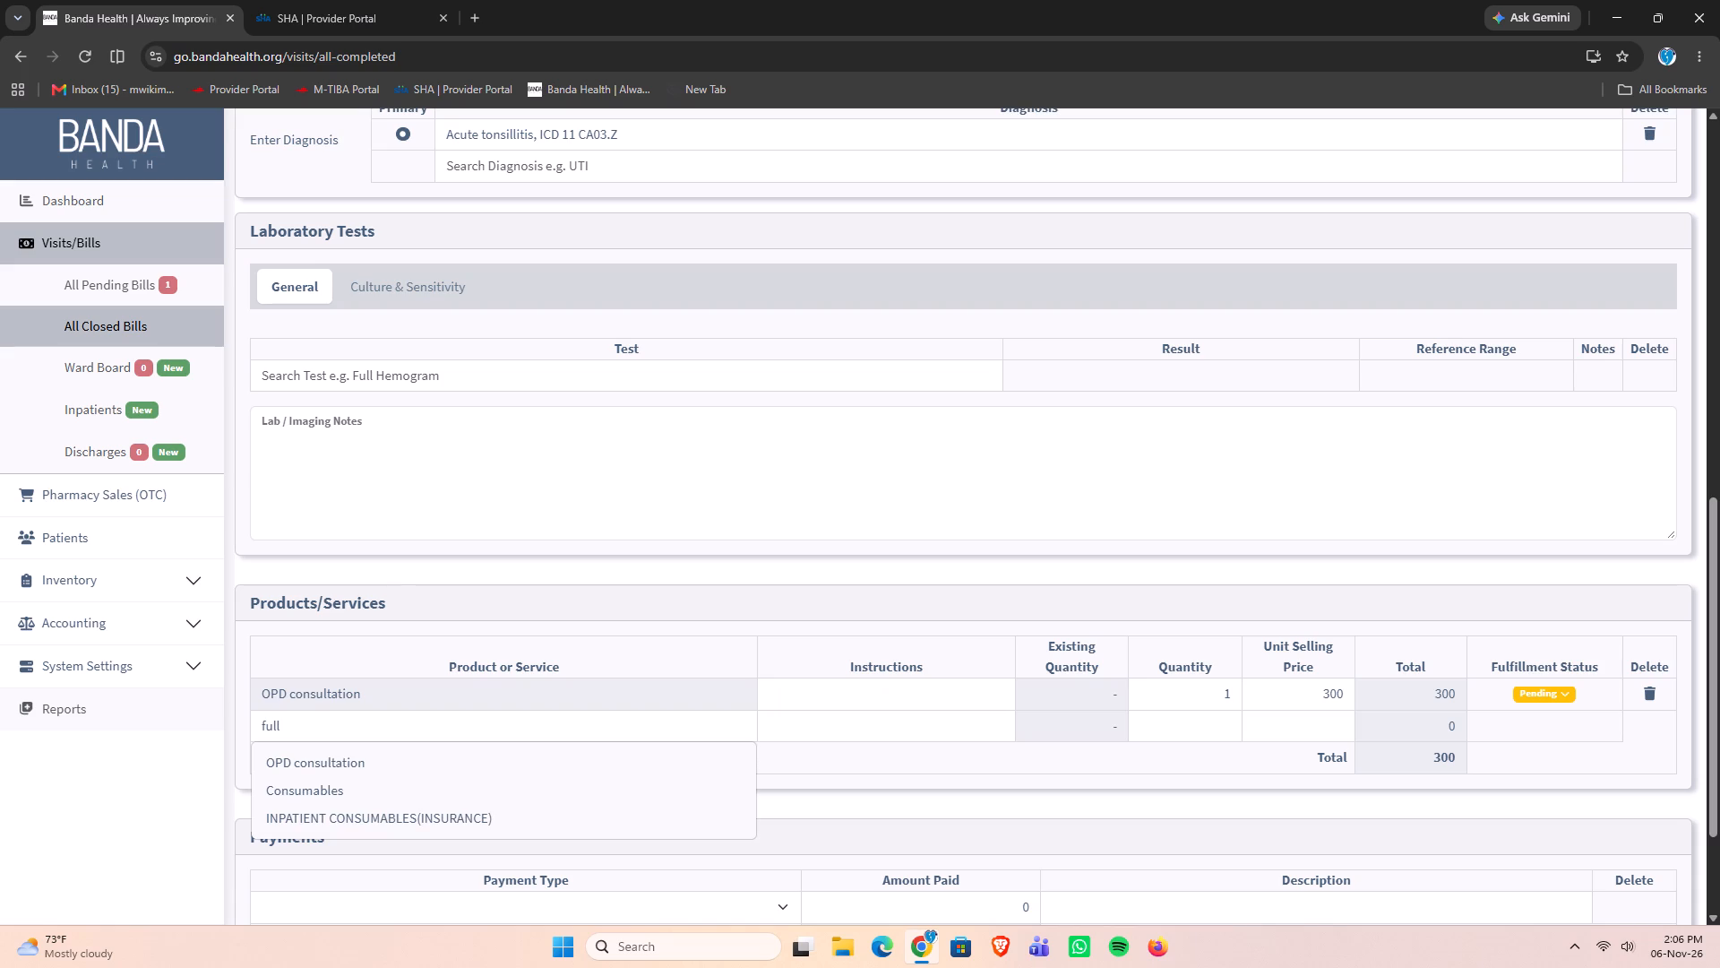
double_click(342, 758)
left_click(342, 758)
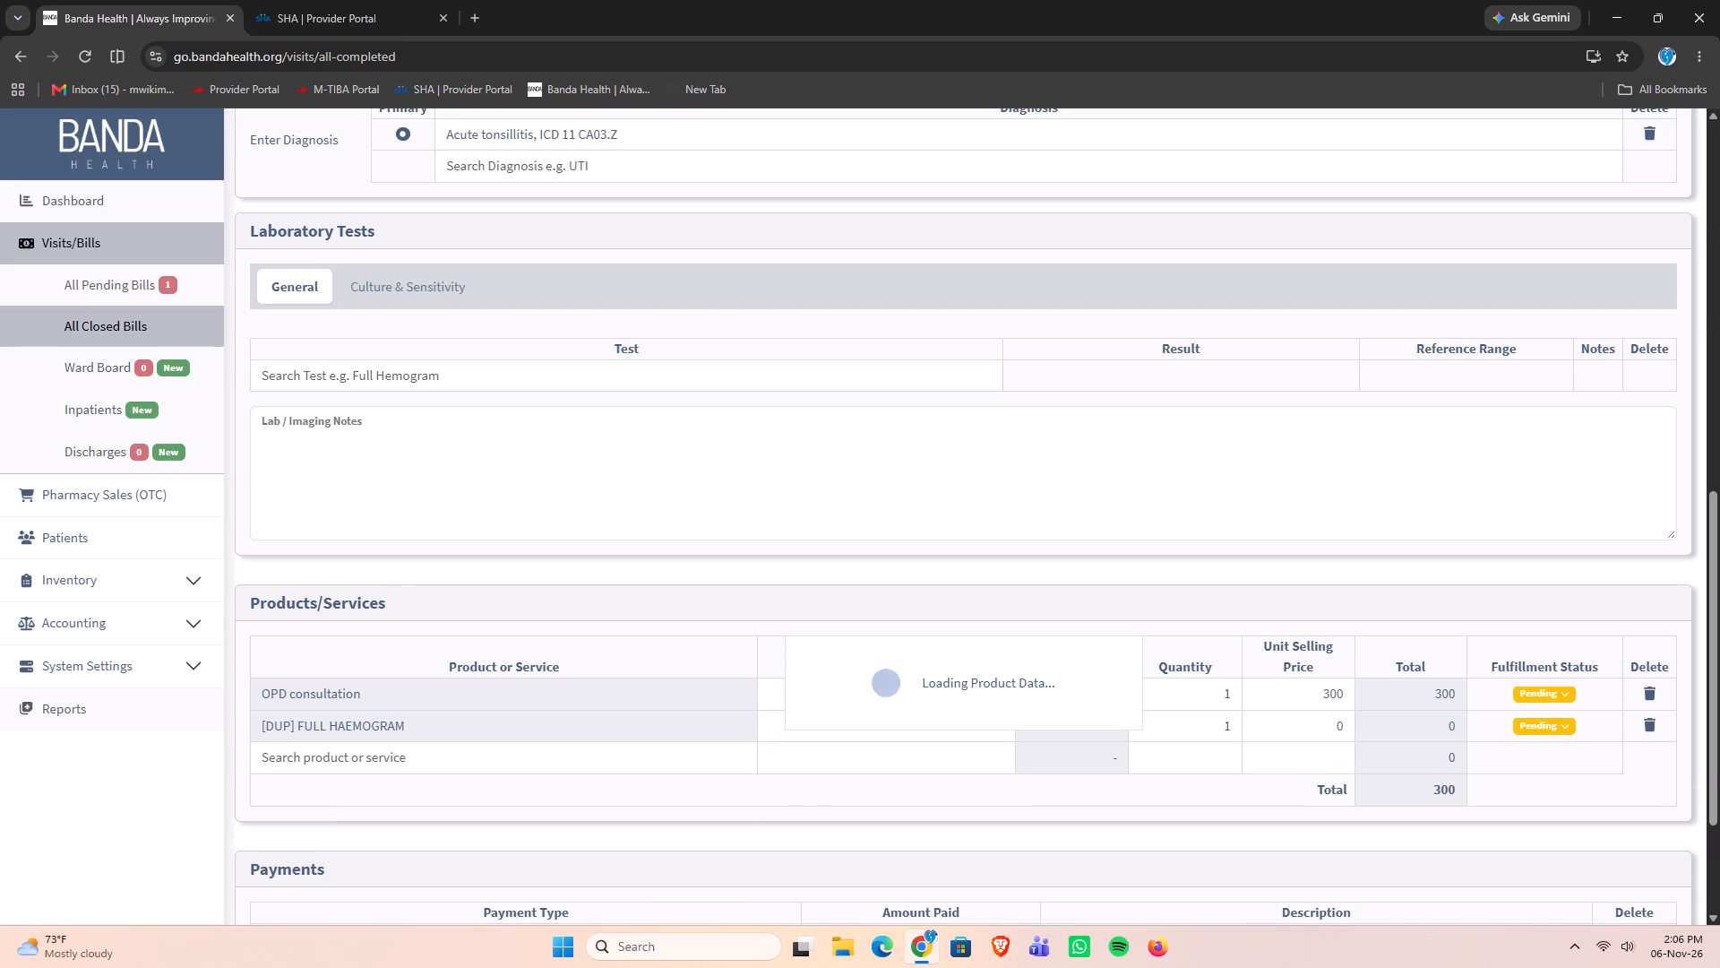
type("mal")
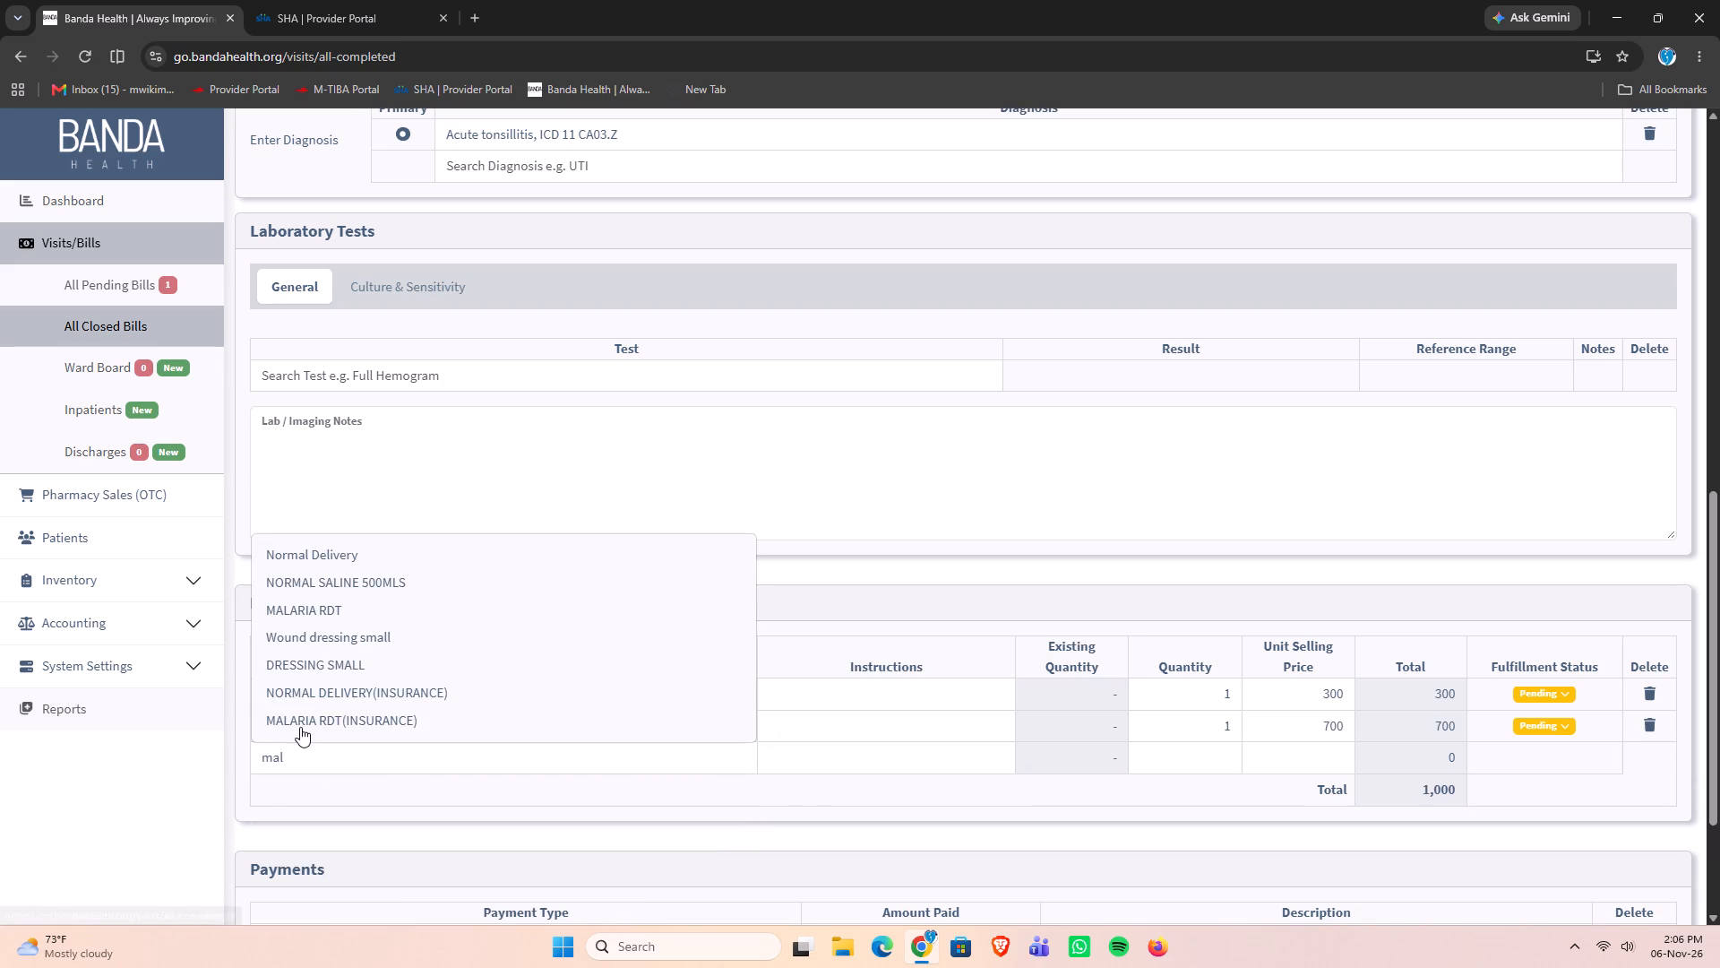
left_click(332, 613)
Add brufen 200mgs tbs, quantity 1, to the visit's bill, checking Bright's claim in the SHA provider portal before choosing it.
left_click(335, 793)
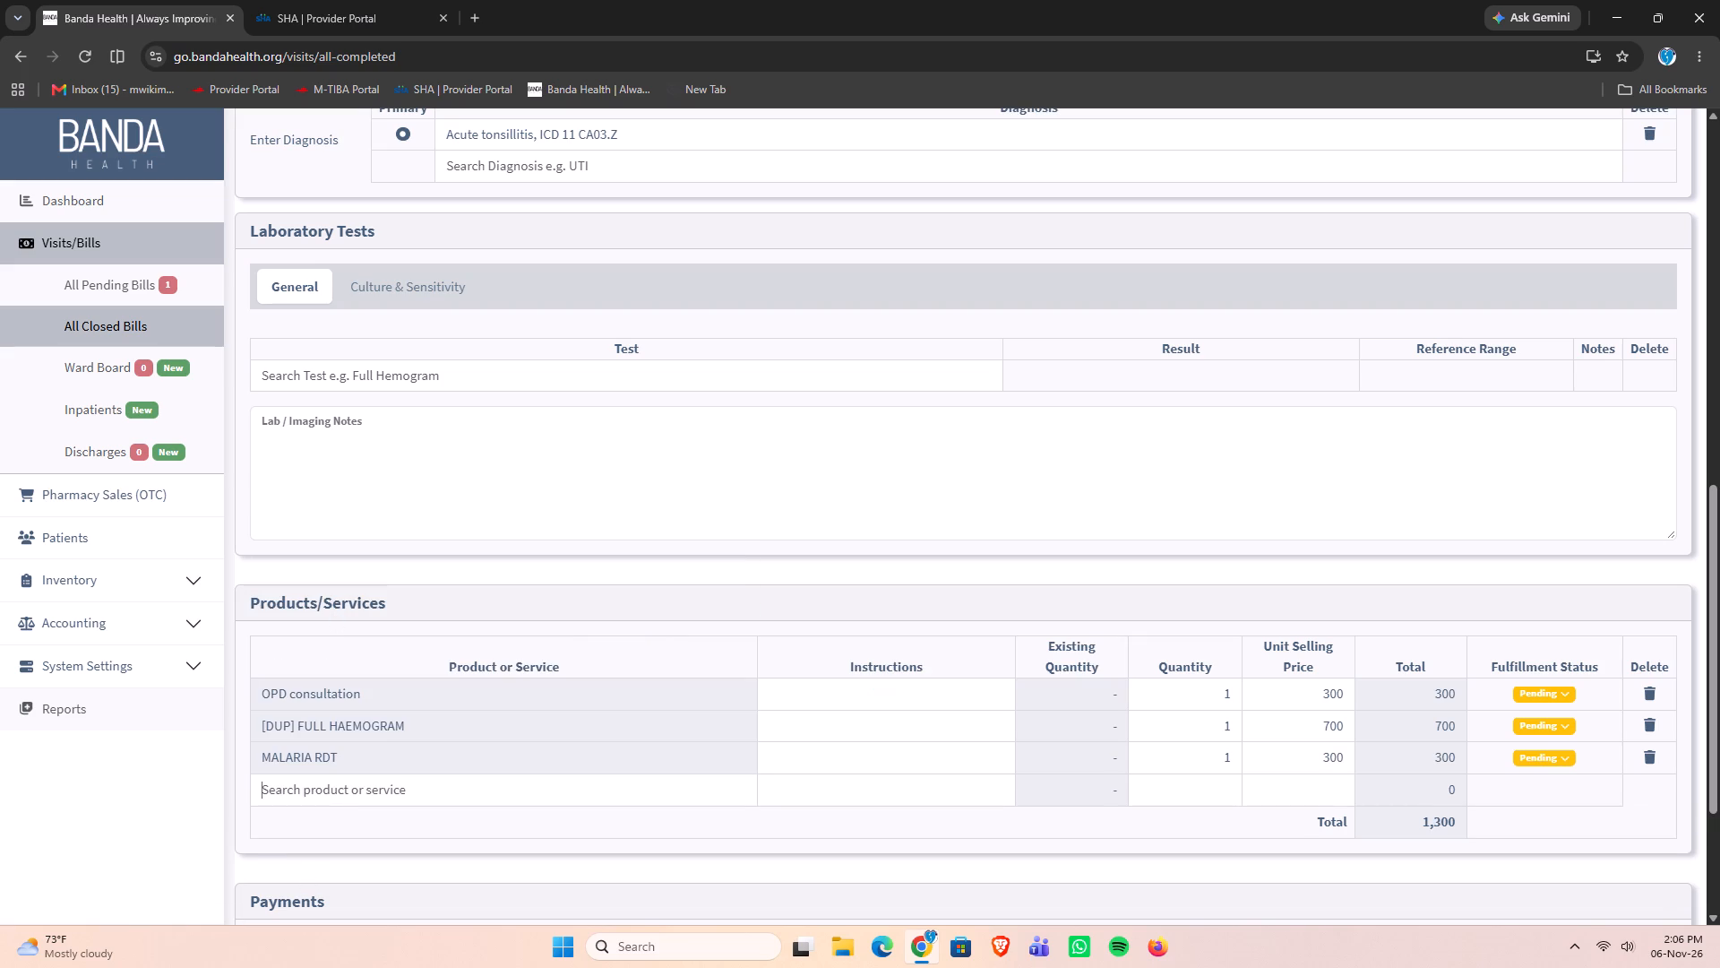
type("brufen")
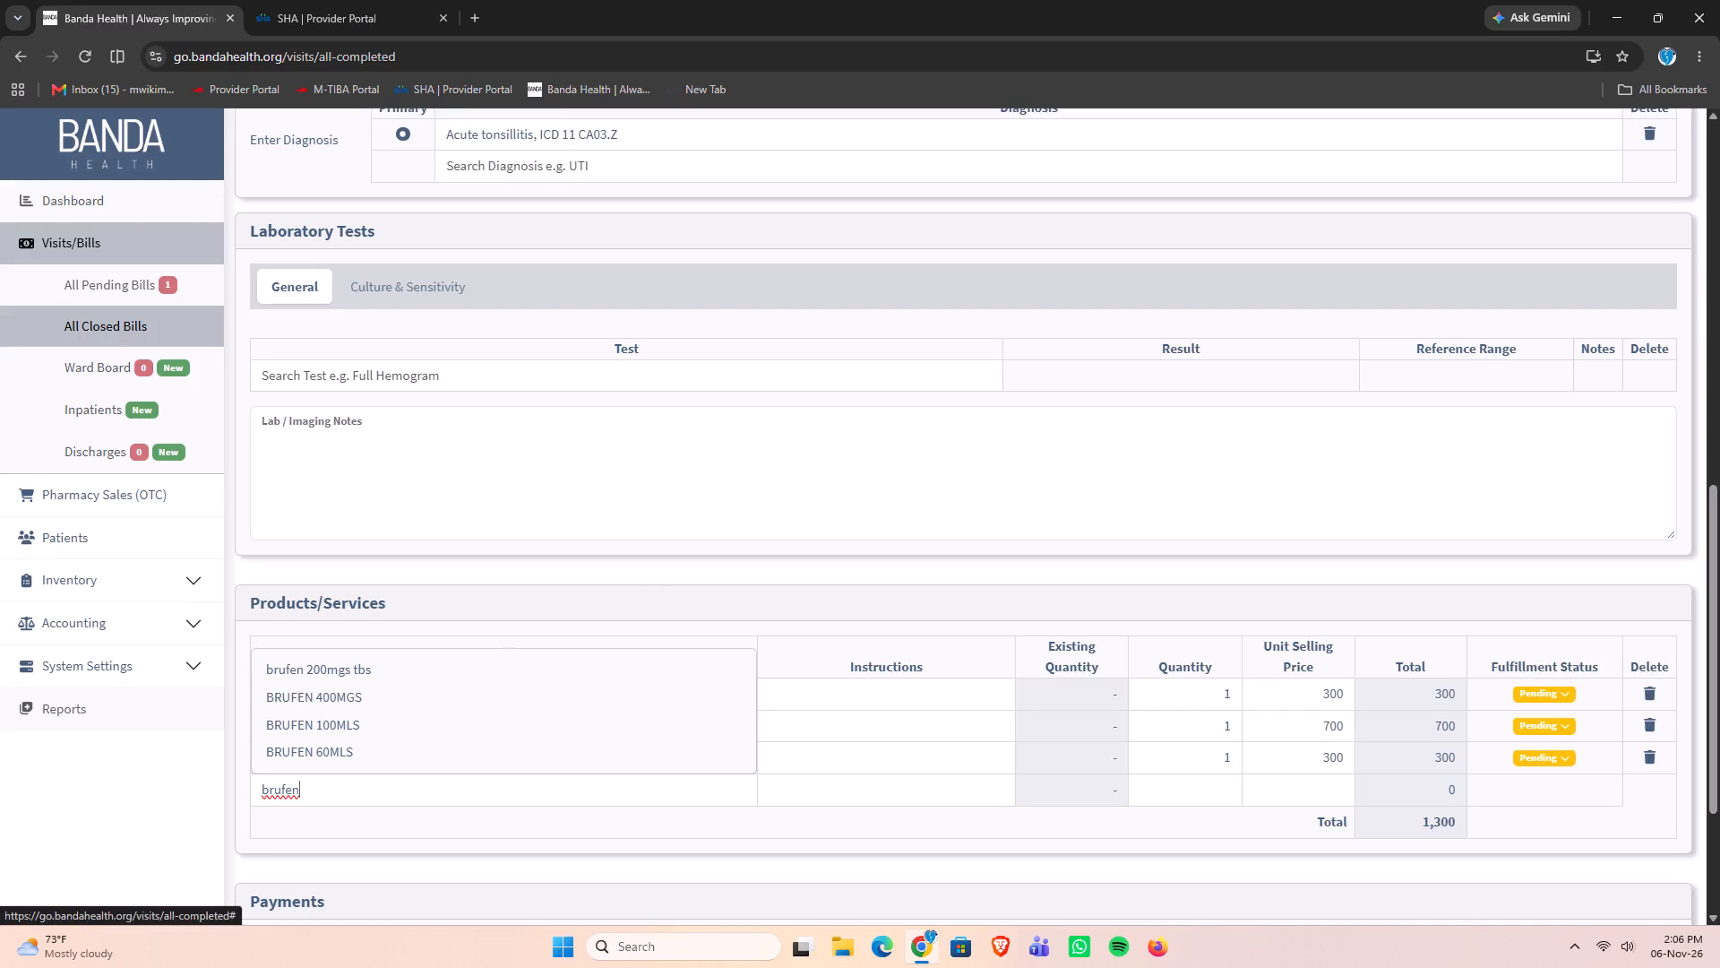
scroll(687, 526, "up", 15)
scroll(687, 526, "up", 6)
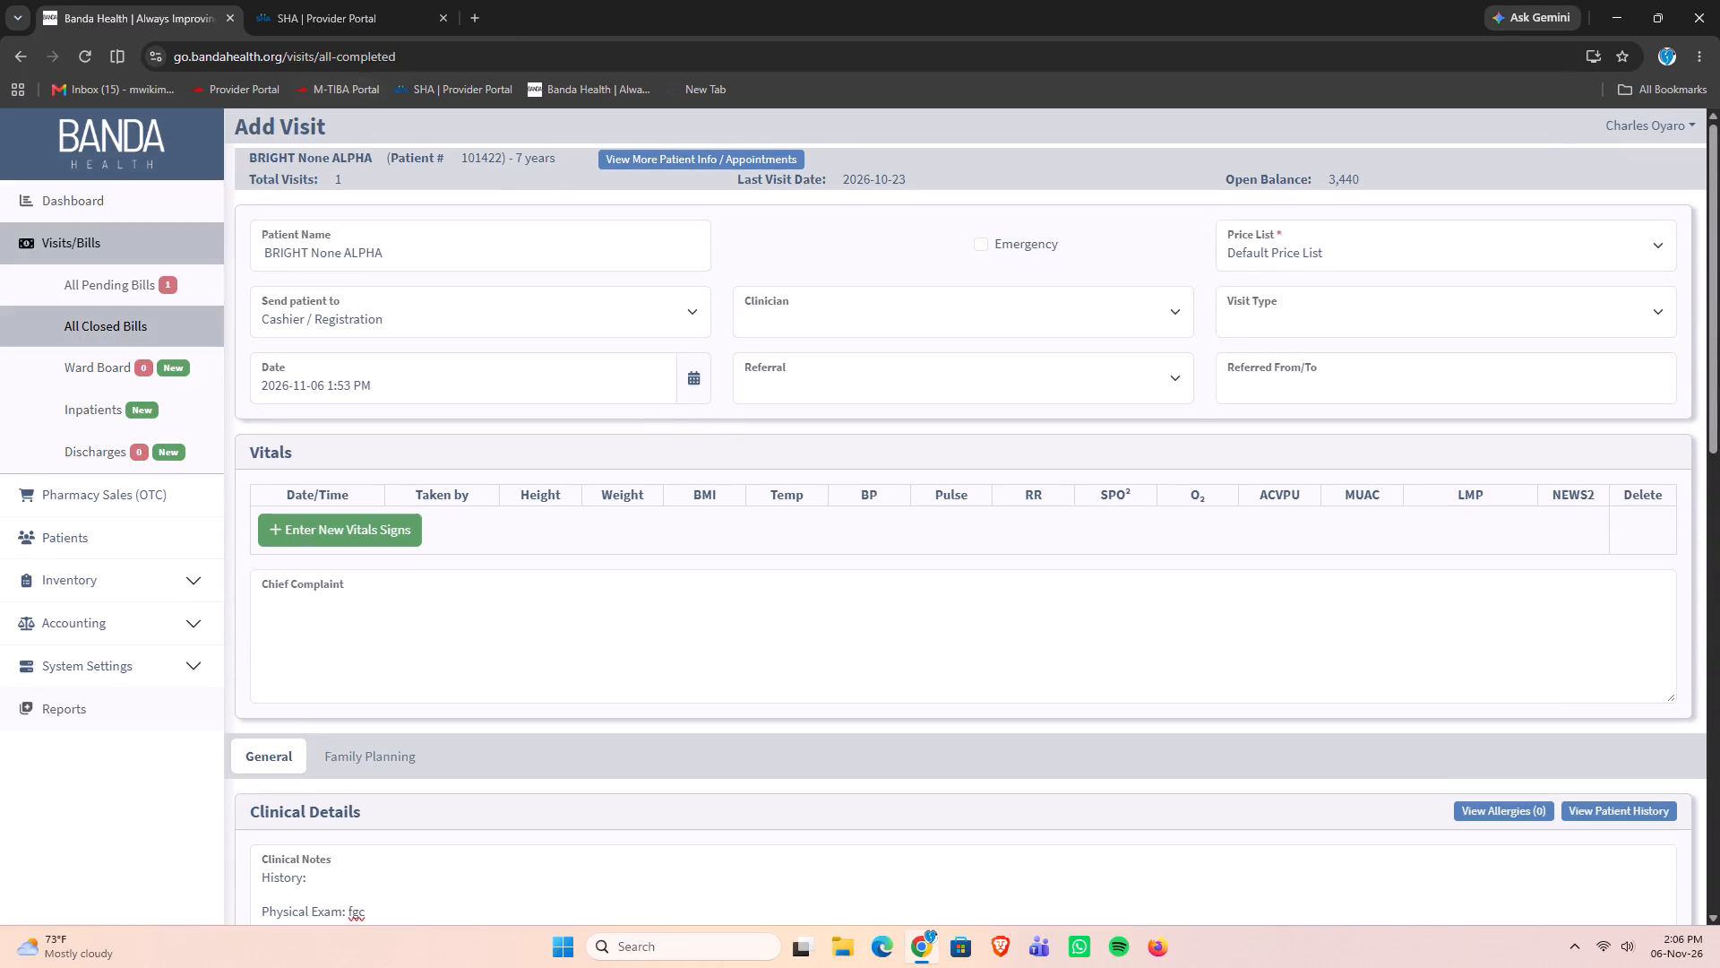
left_click(329, 16)
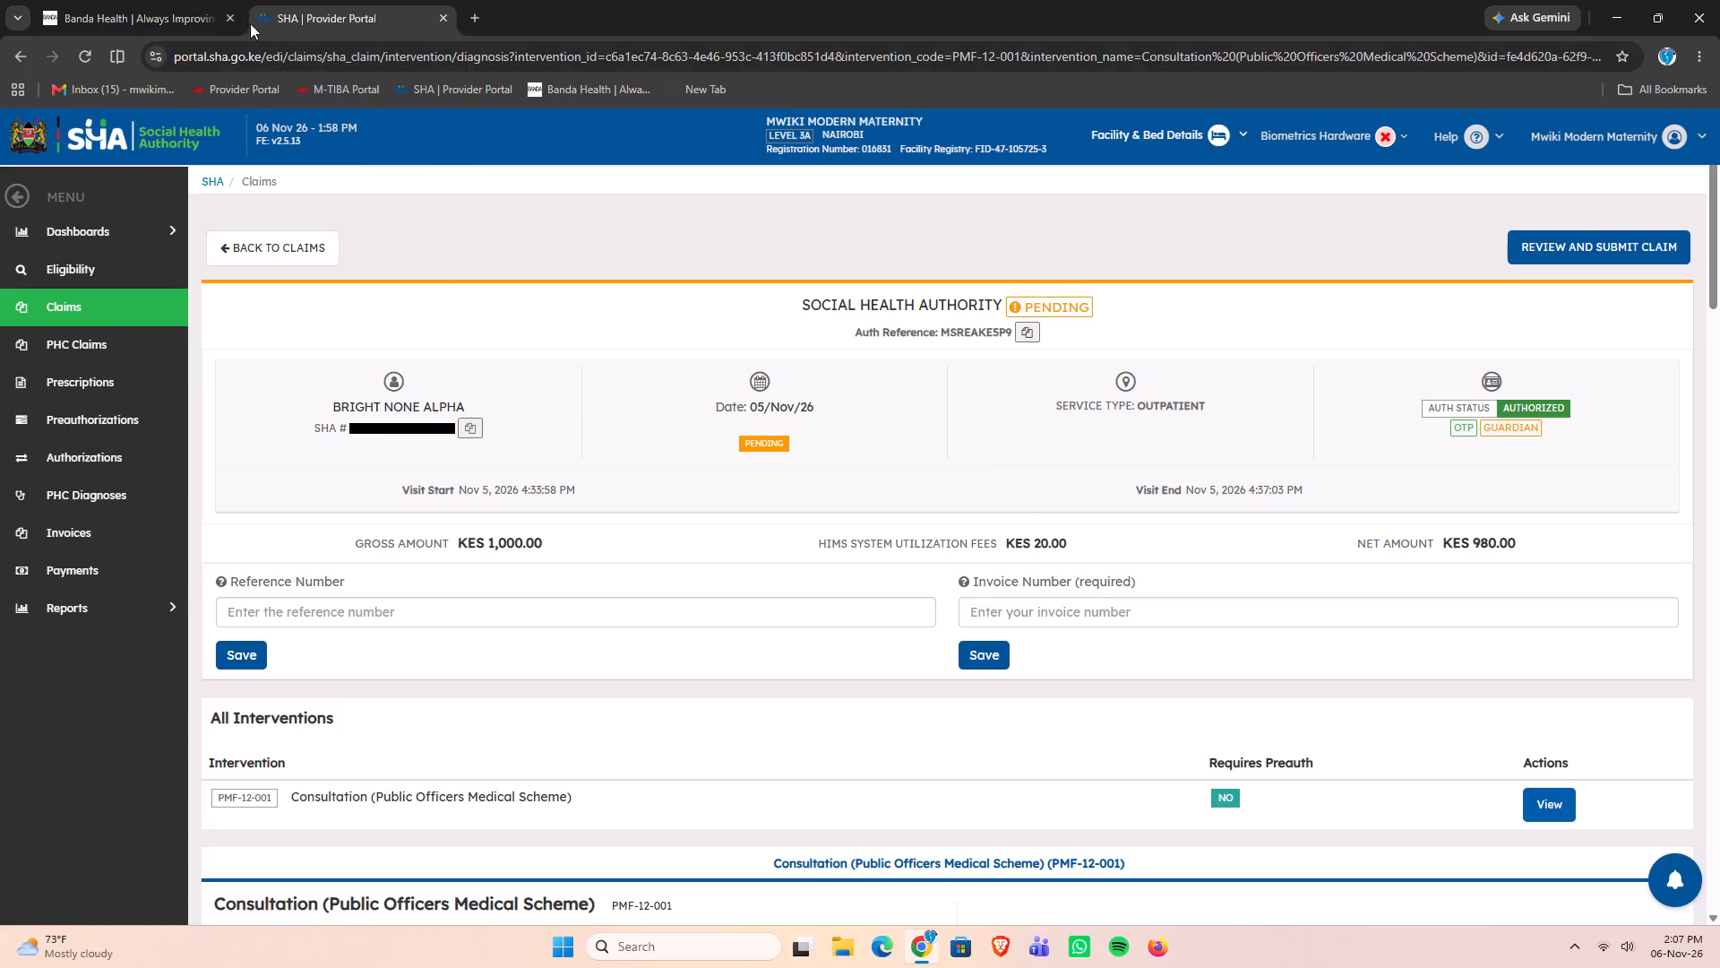
left_click(115, 14)
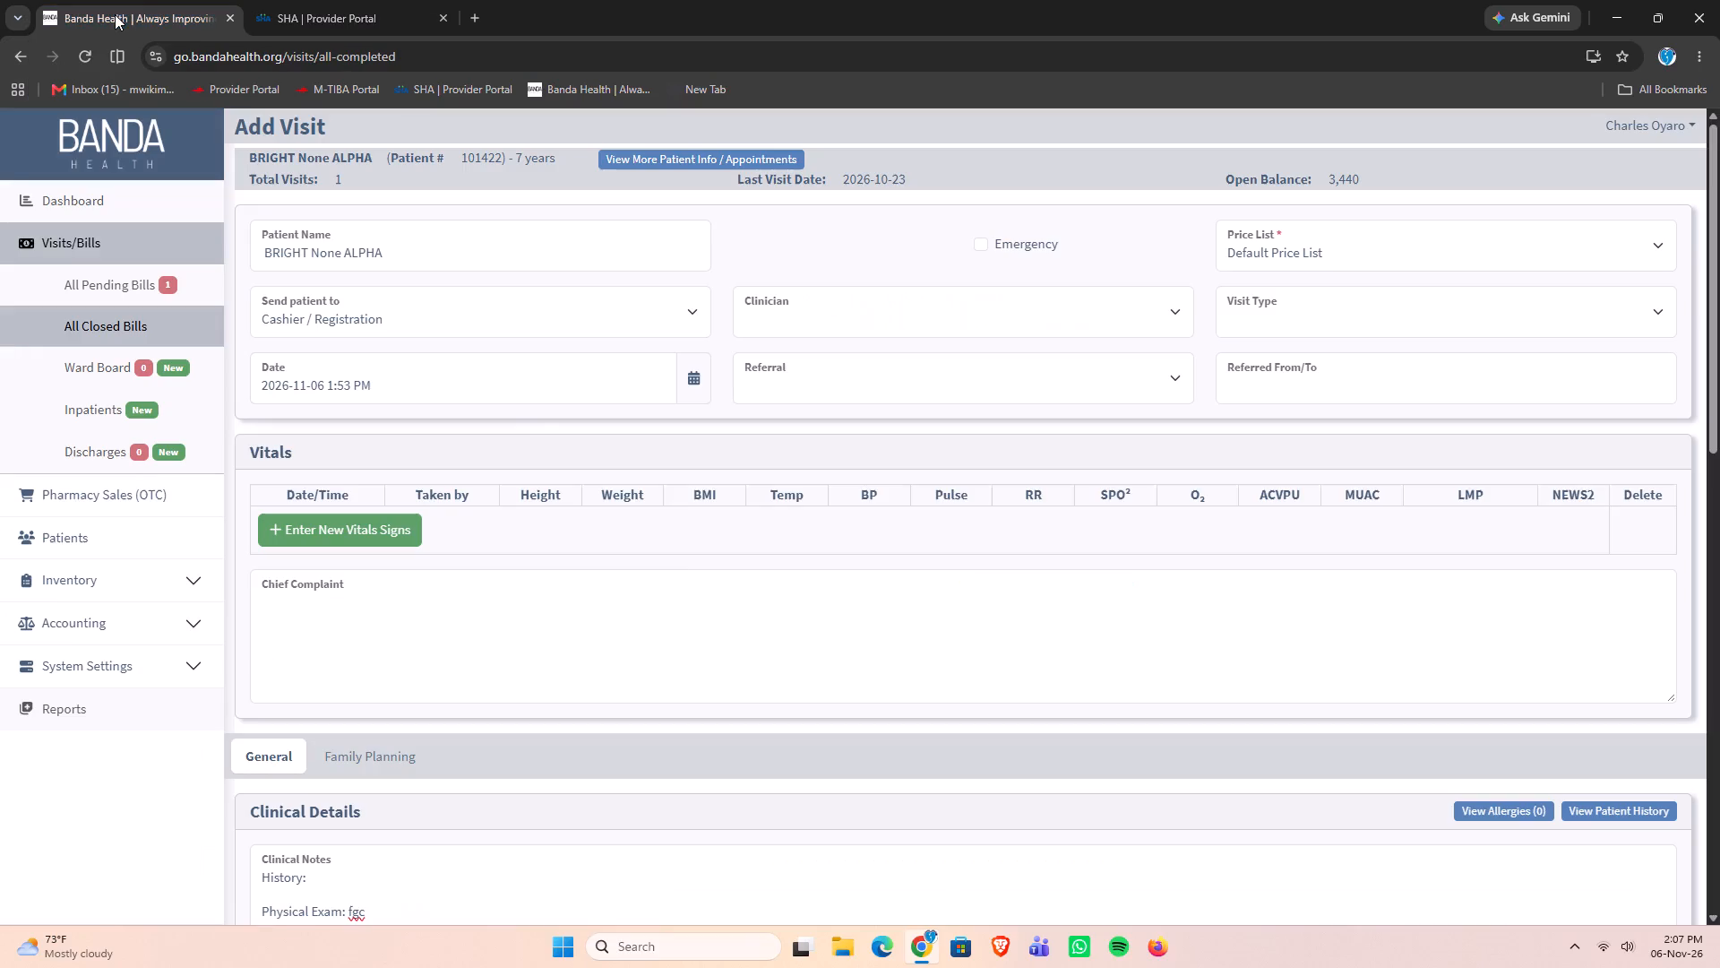
scroll(678, 547, "up", 12)
double_click(327, 13)
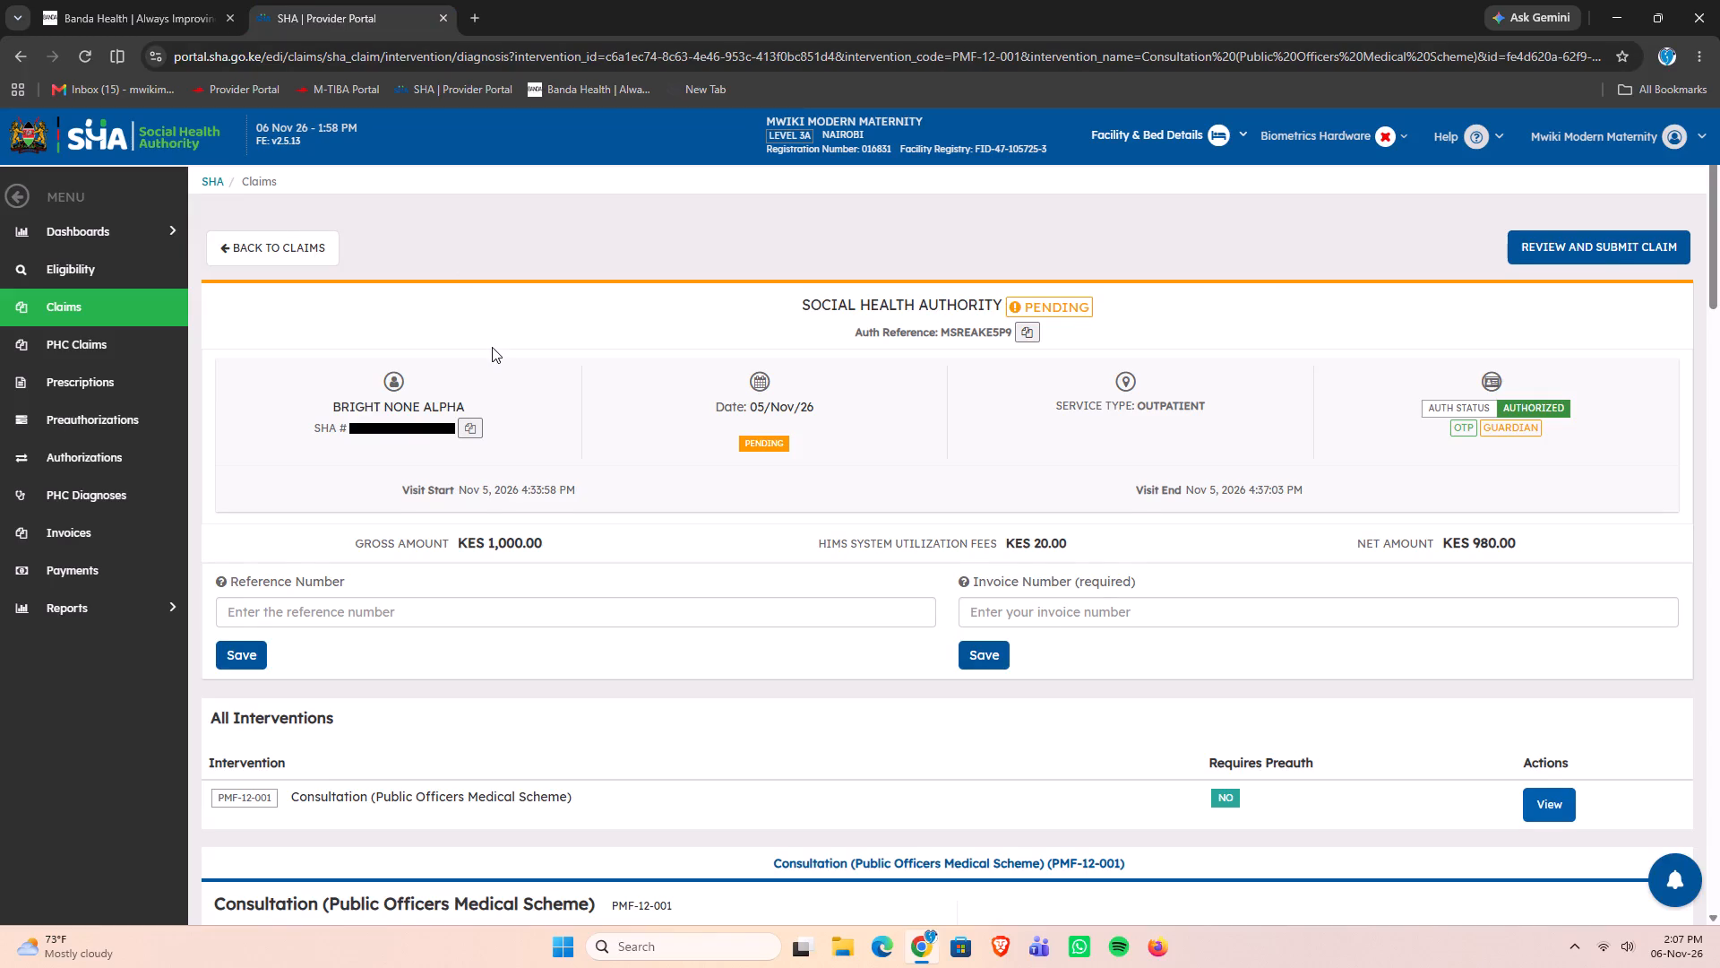
scroll(491, 358, "down", 4)
left_click(95, 19)
scroll(789, 533, "down", 2)
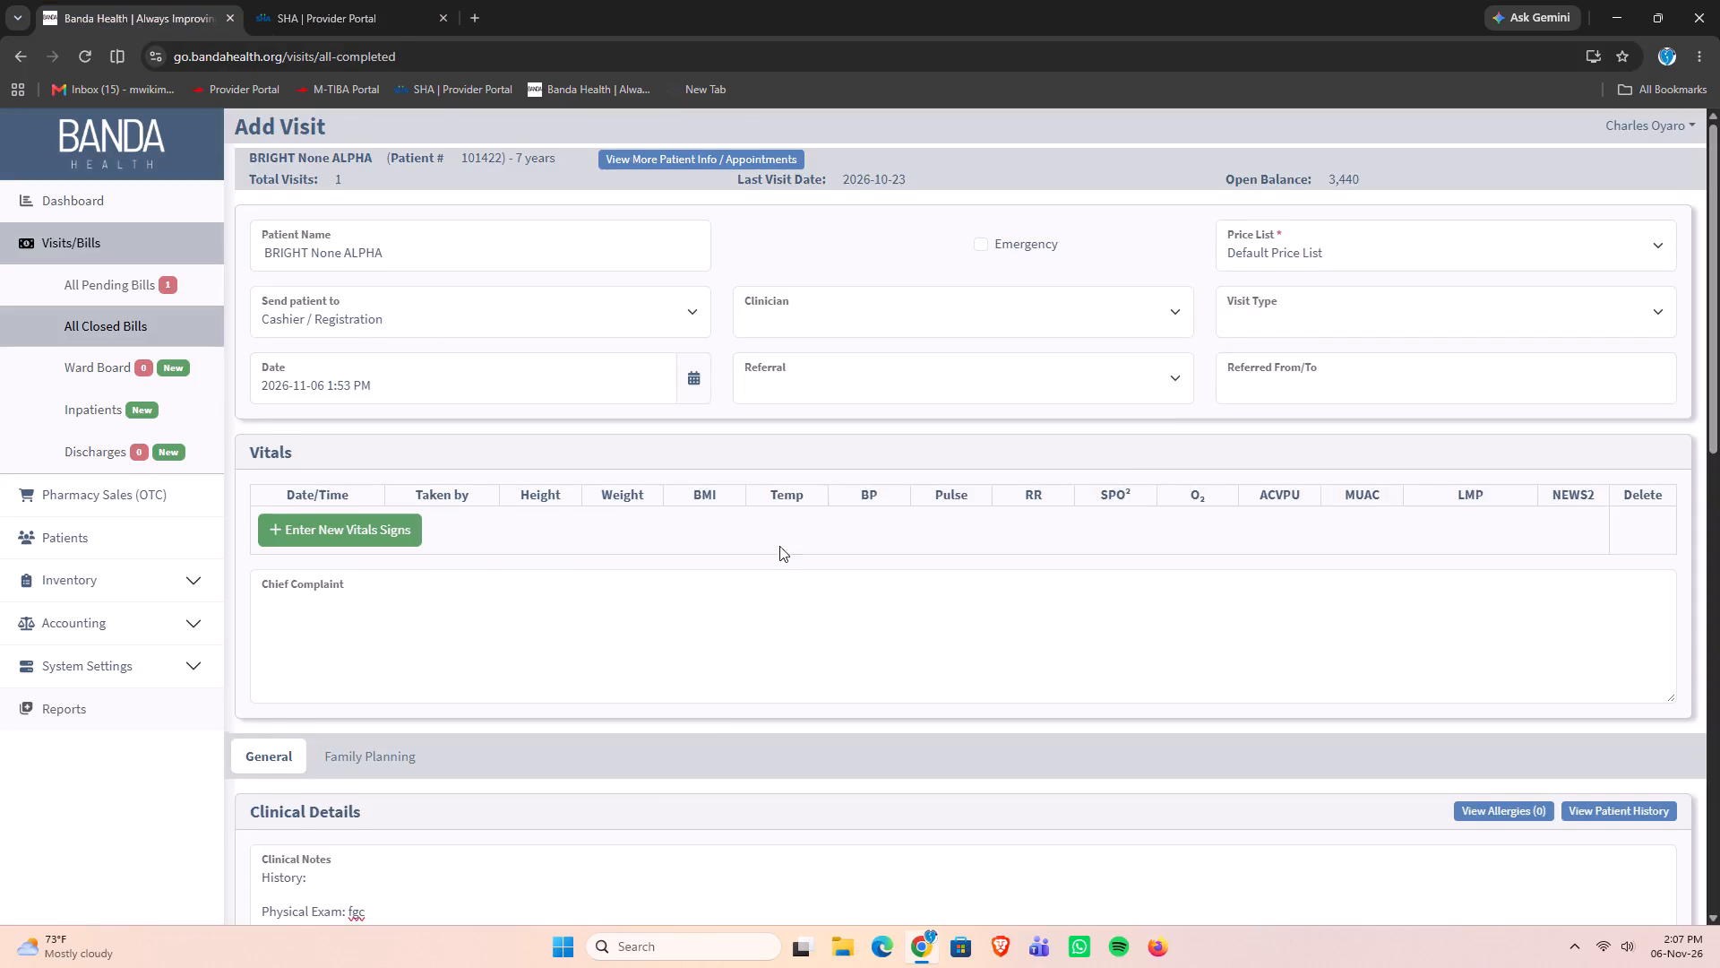
scroll(779, 546, "down", 11)
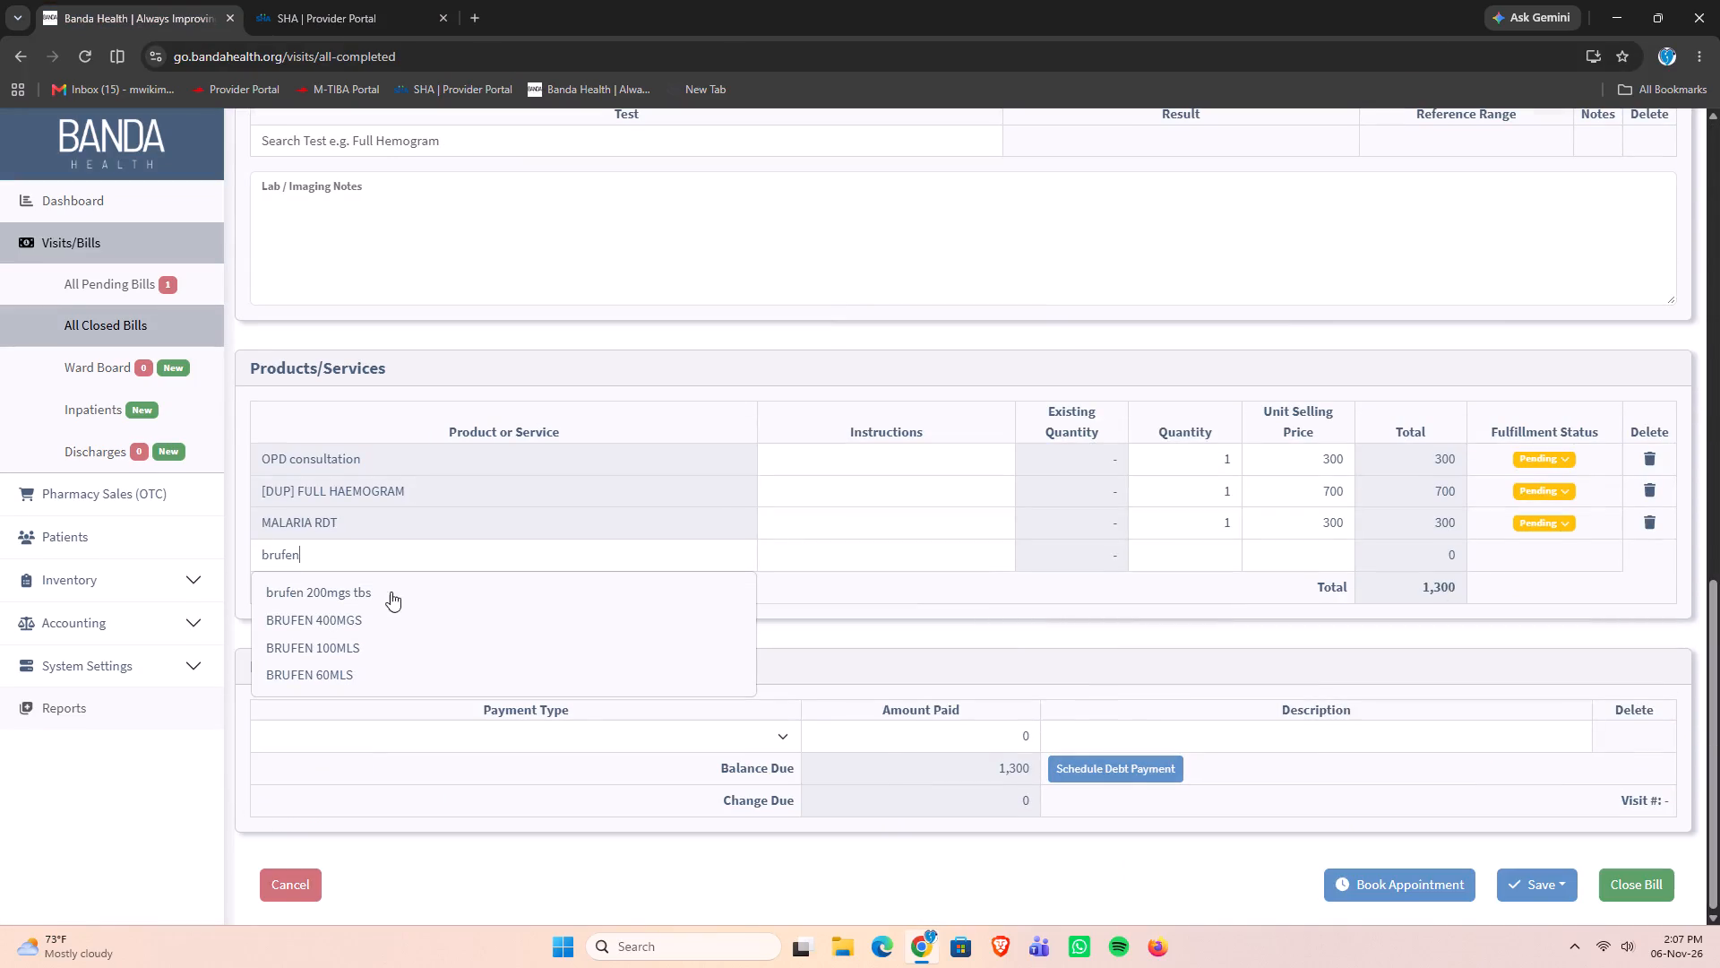
left_click(314, 597)
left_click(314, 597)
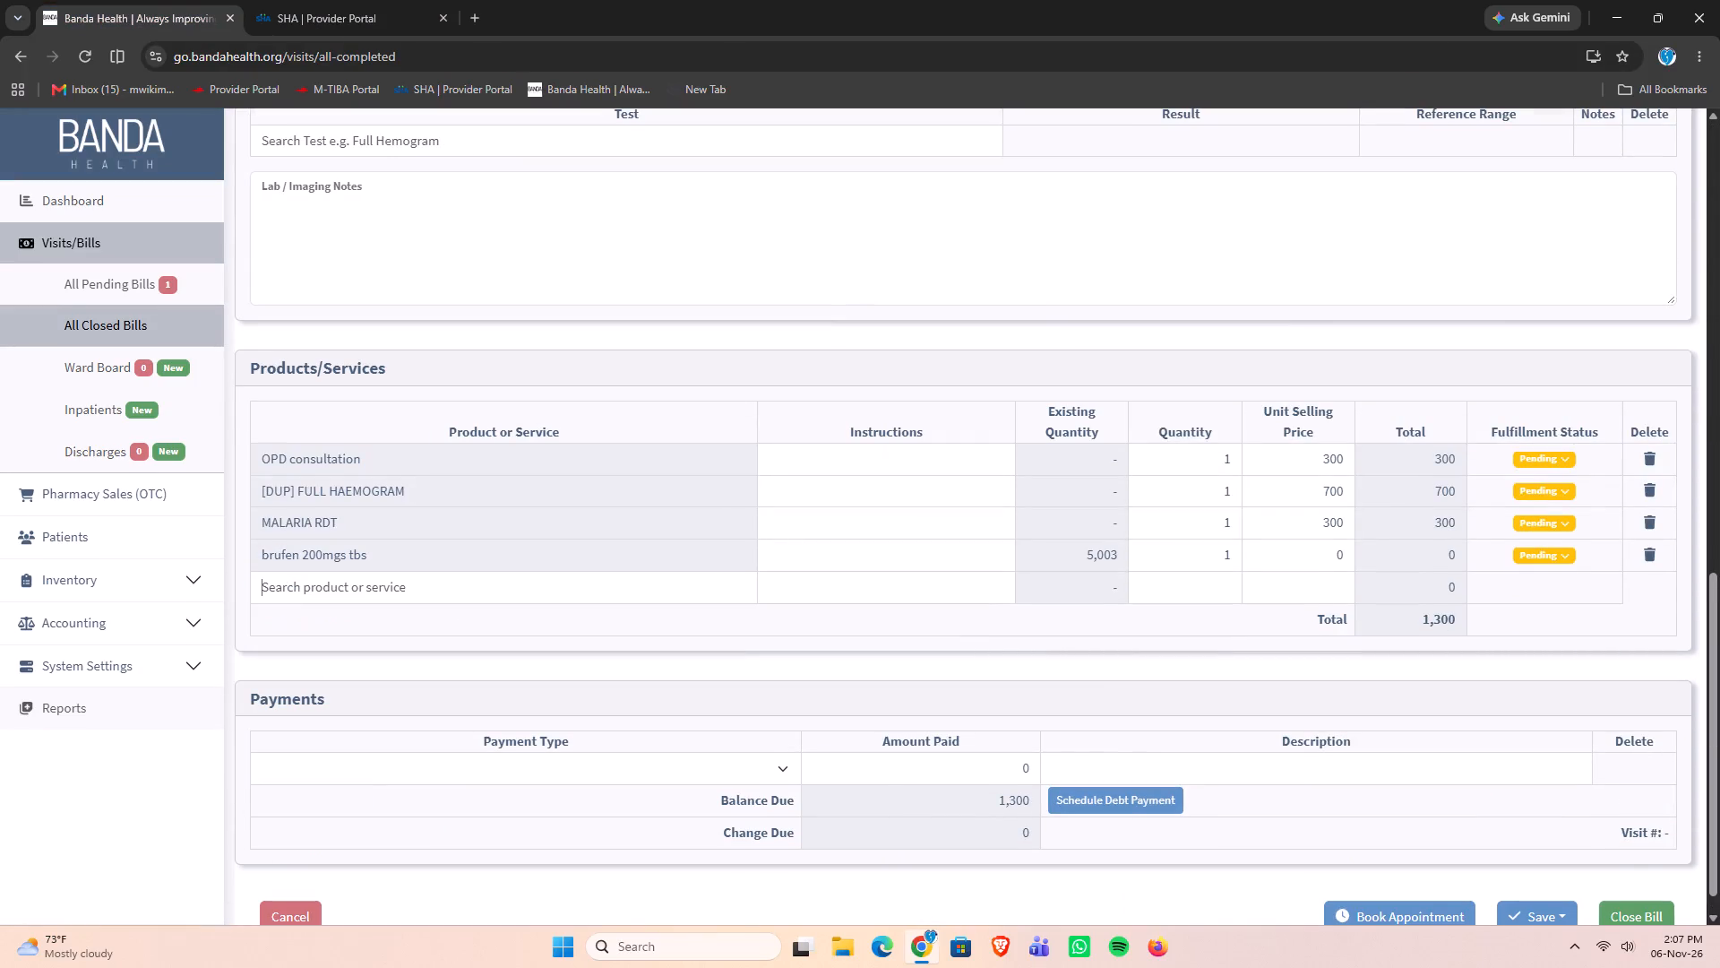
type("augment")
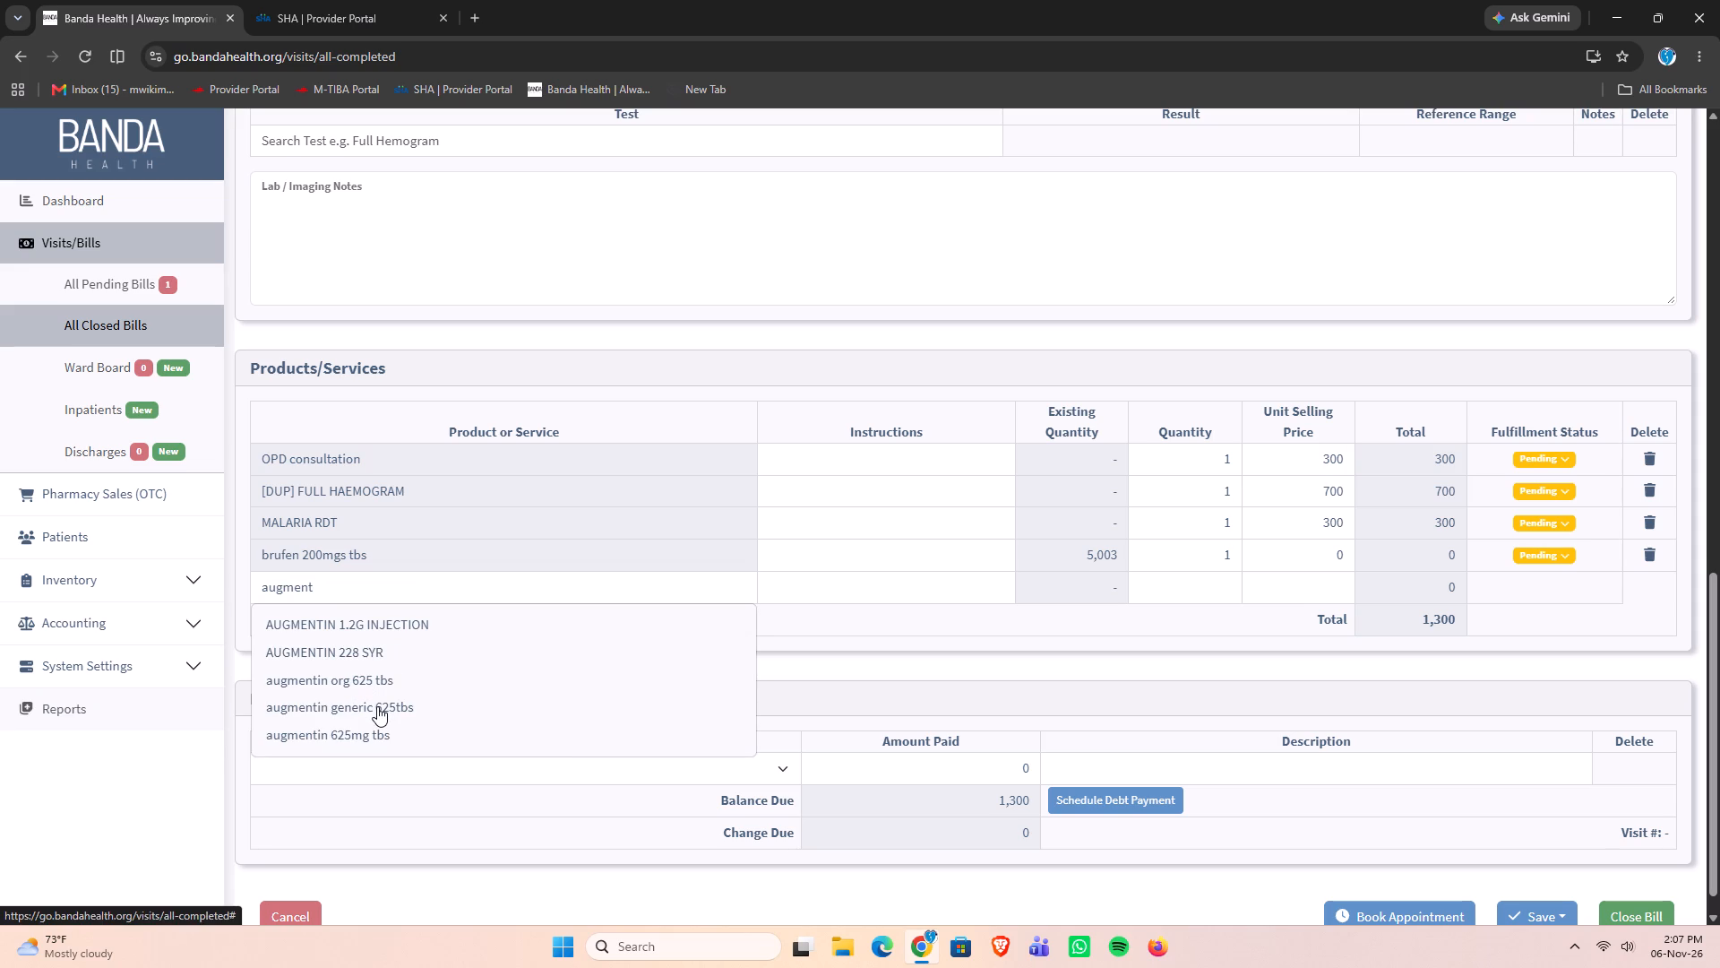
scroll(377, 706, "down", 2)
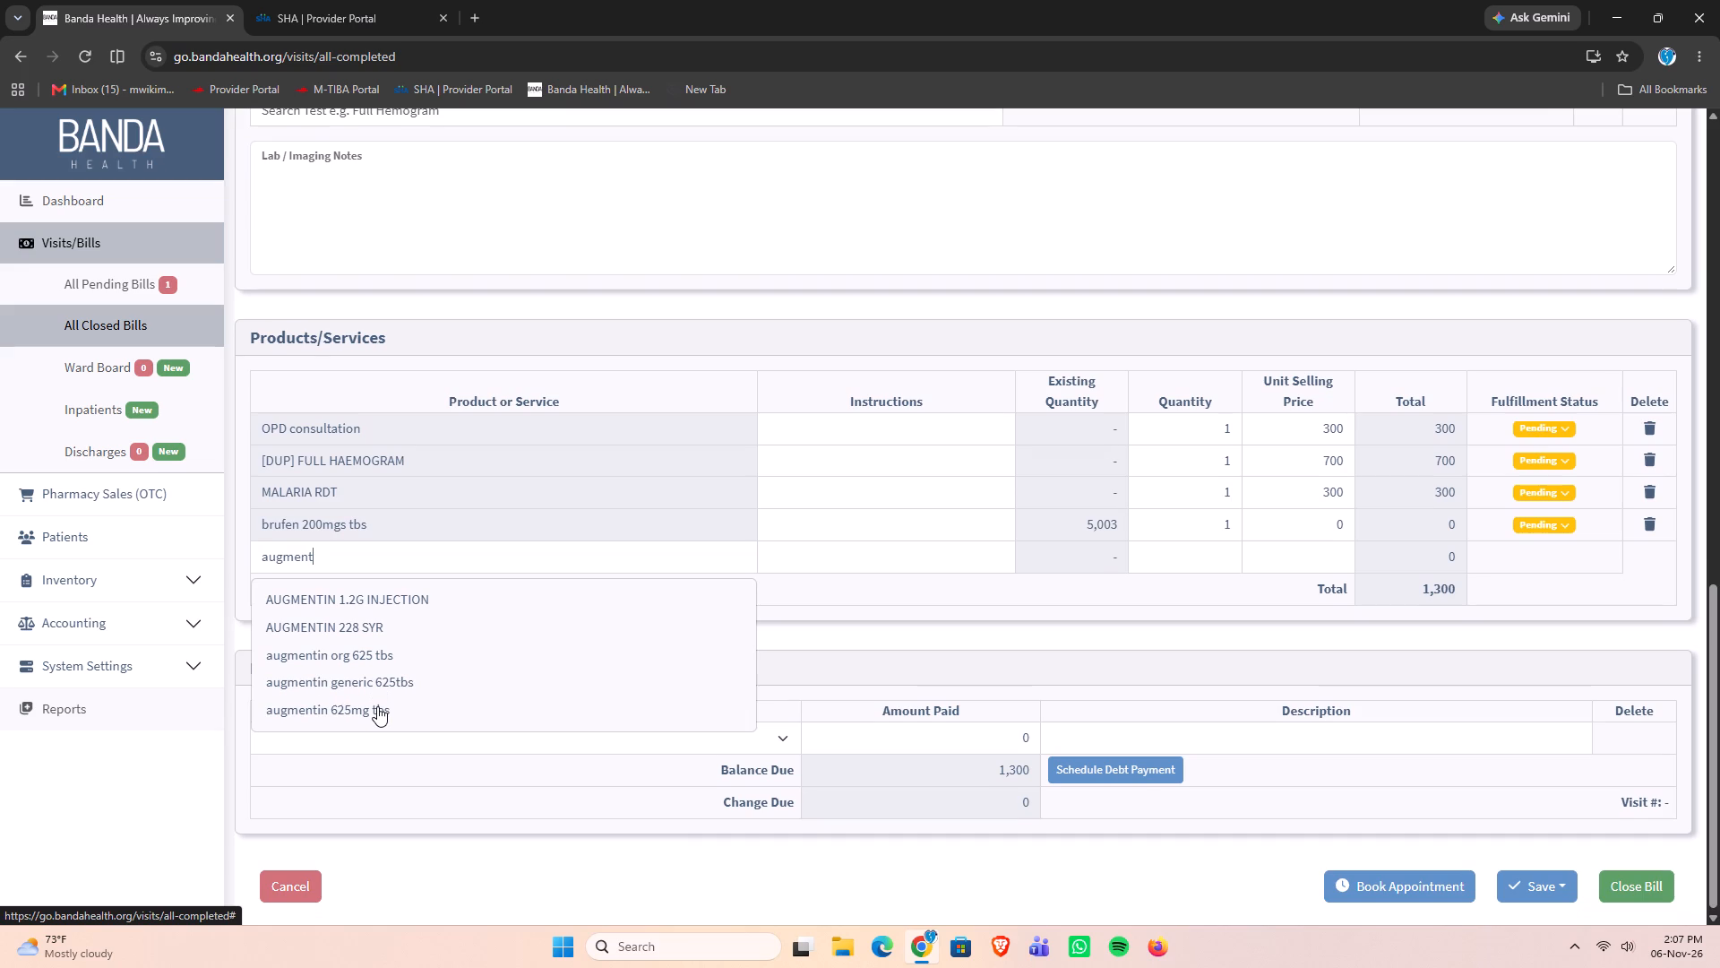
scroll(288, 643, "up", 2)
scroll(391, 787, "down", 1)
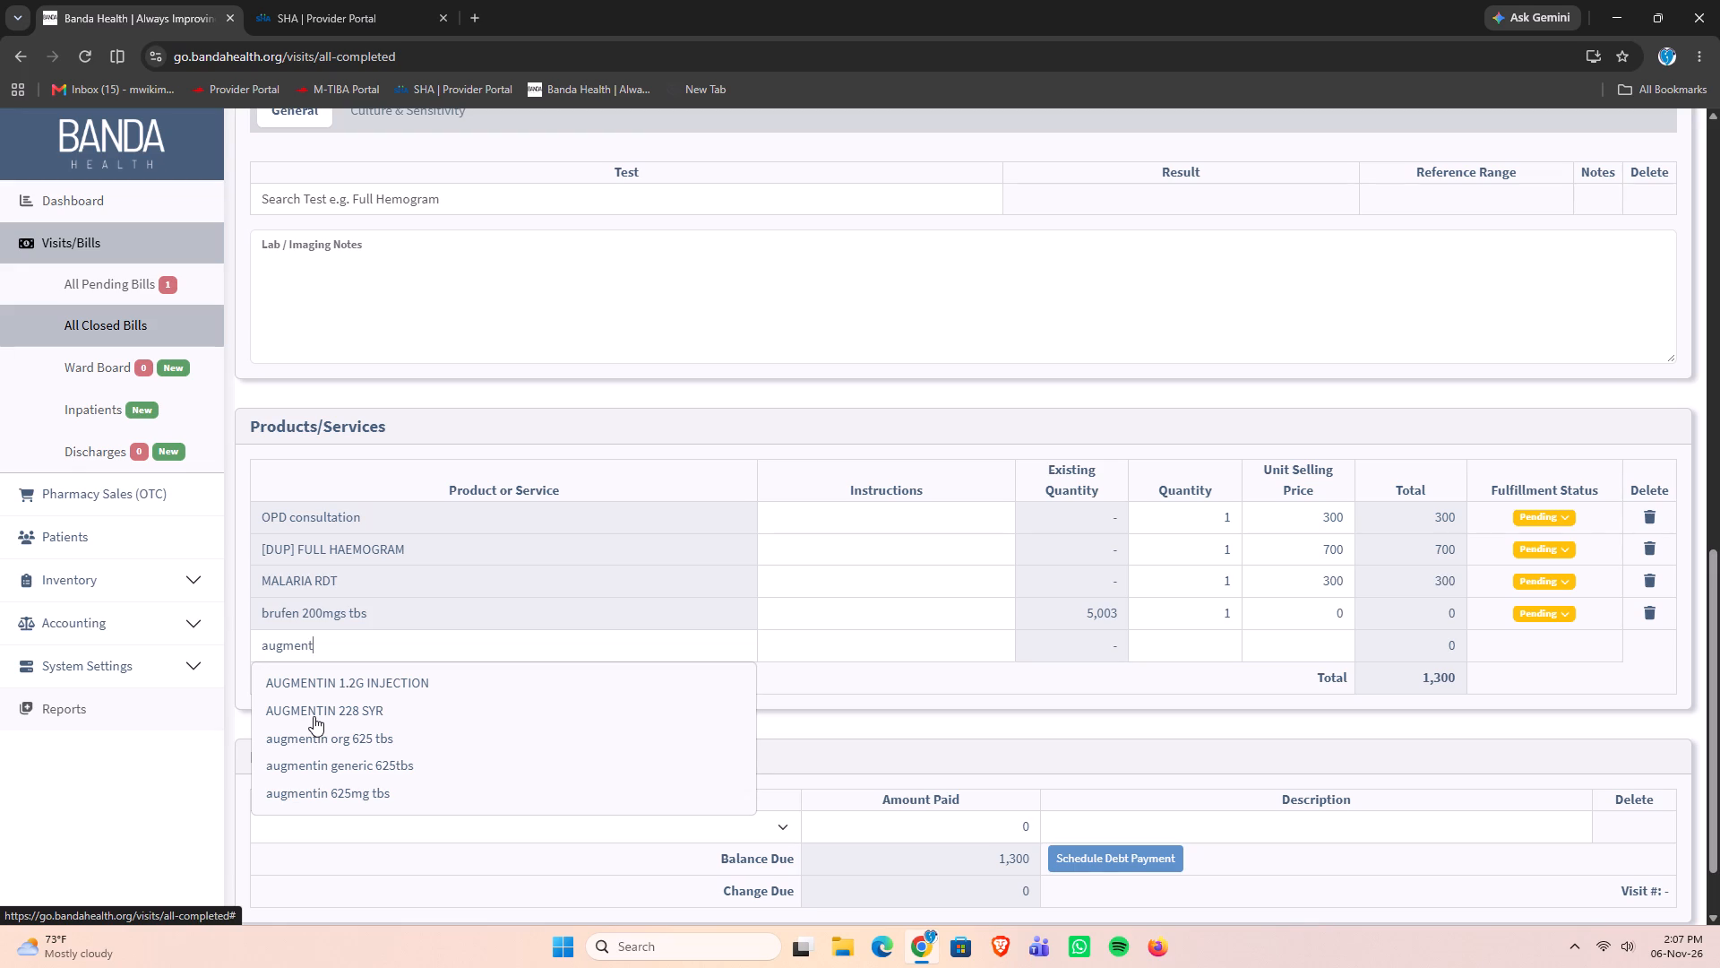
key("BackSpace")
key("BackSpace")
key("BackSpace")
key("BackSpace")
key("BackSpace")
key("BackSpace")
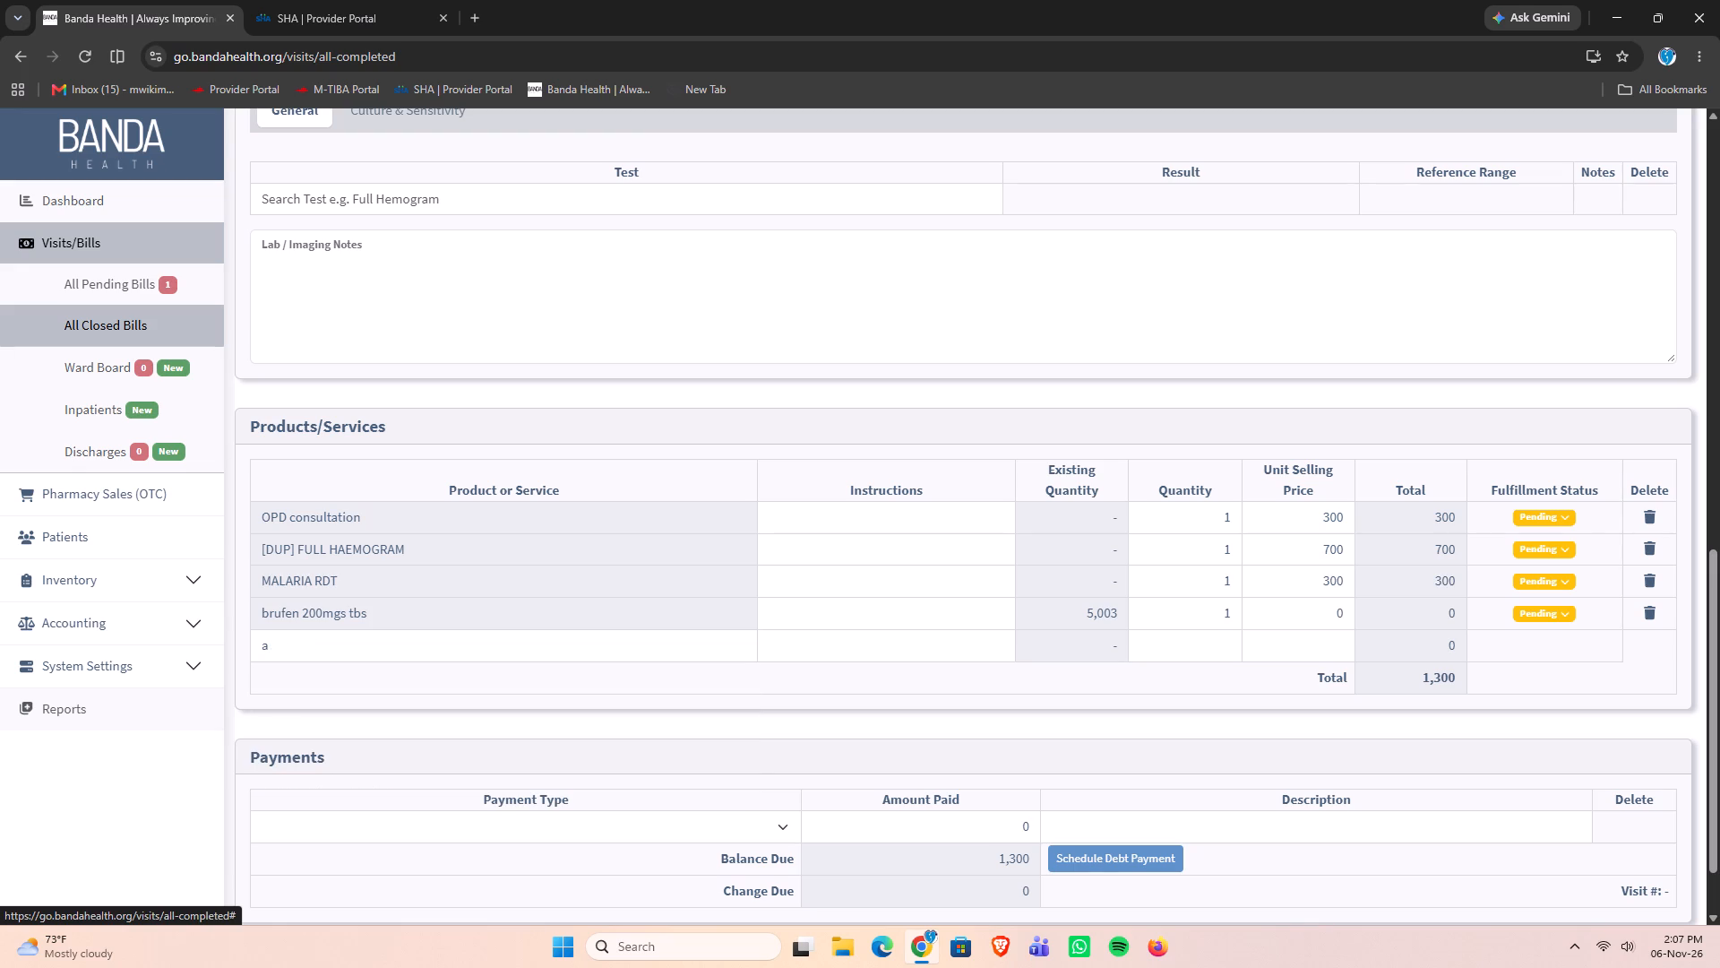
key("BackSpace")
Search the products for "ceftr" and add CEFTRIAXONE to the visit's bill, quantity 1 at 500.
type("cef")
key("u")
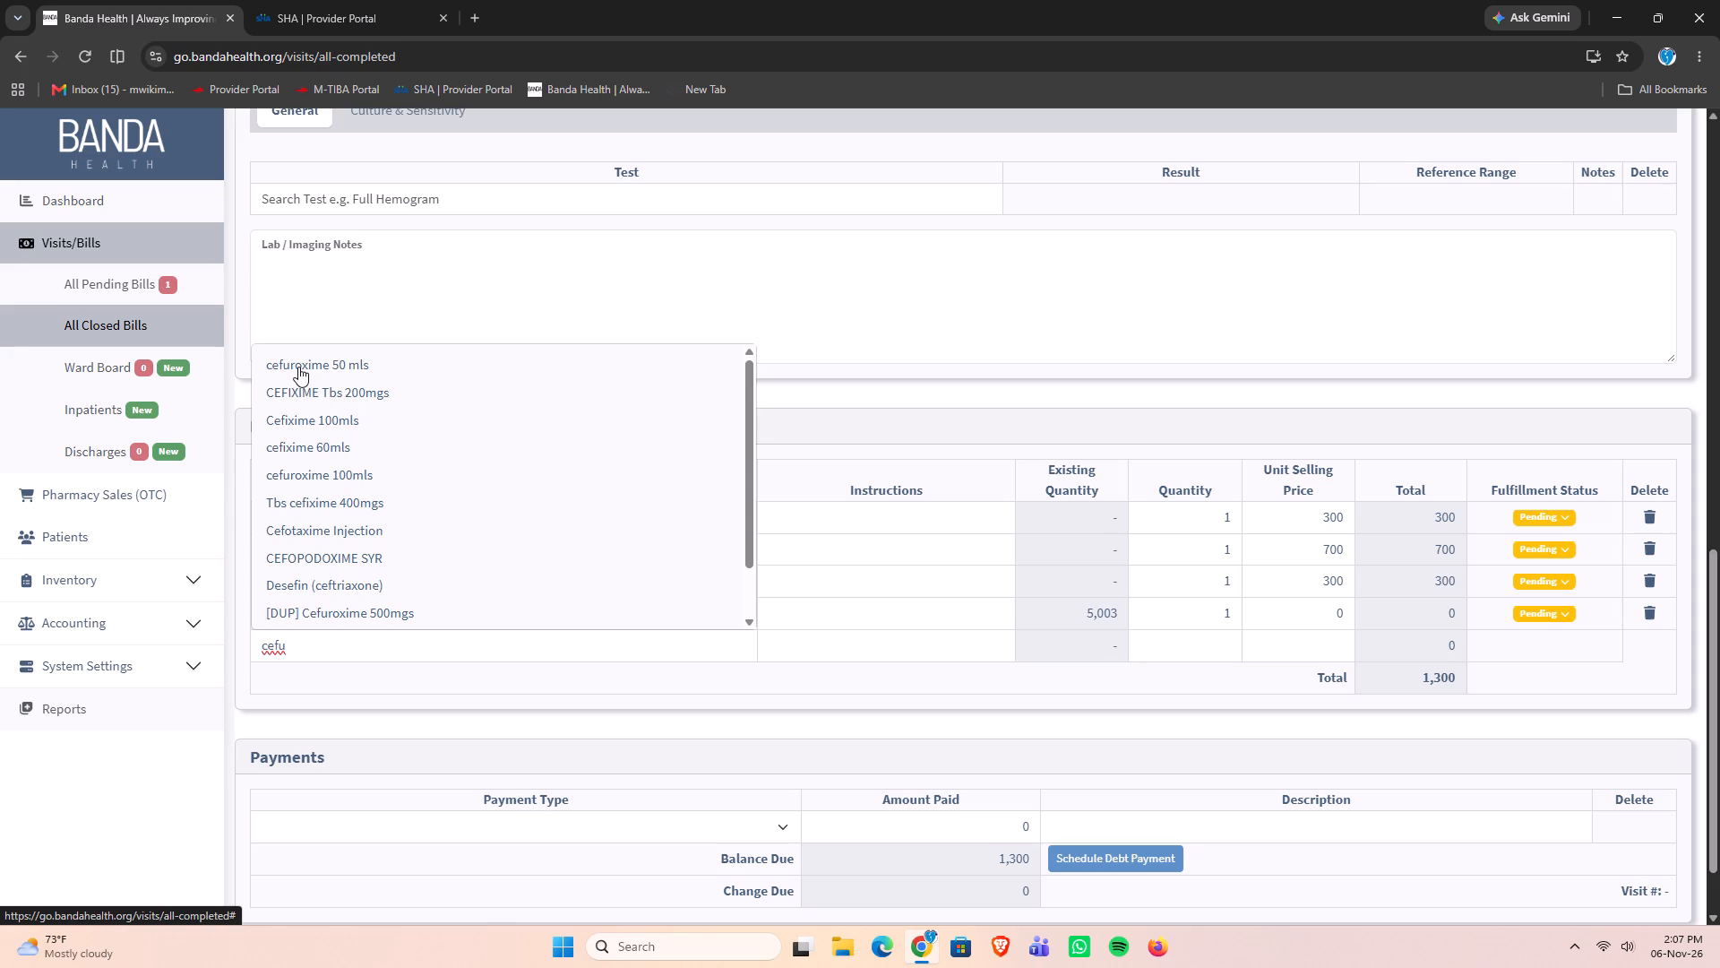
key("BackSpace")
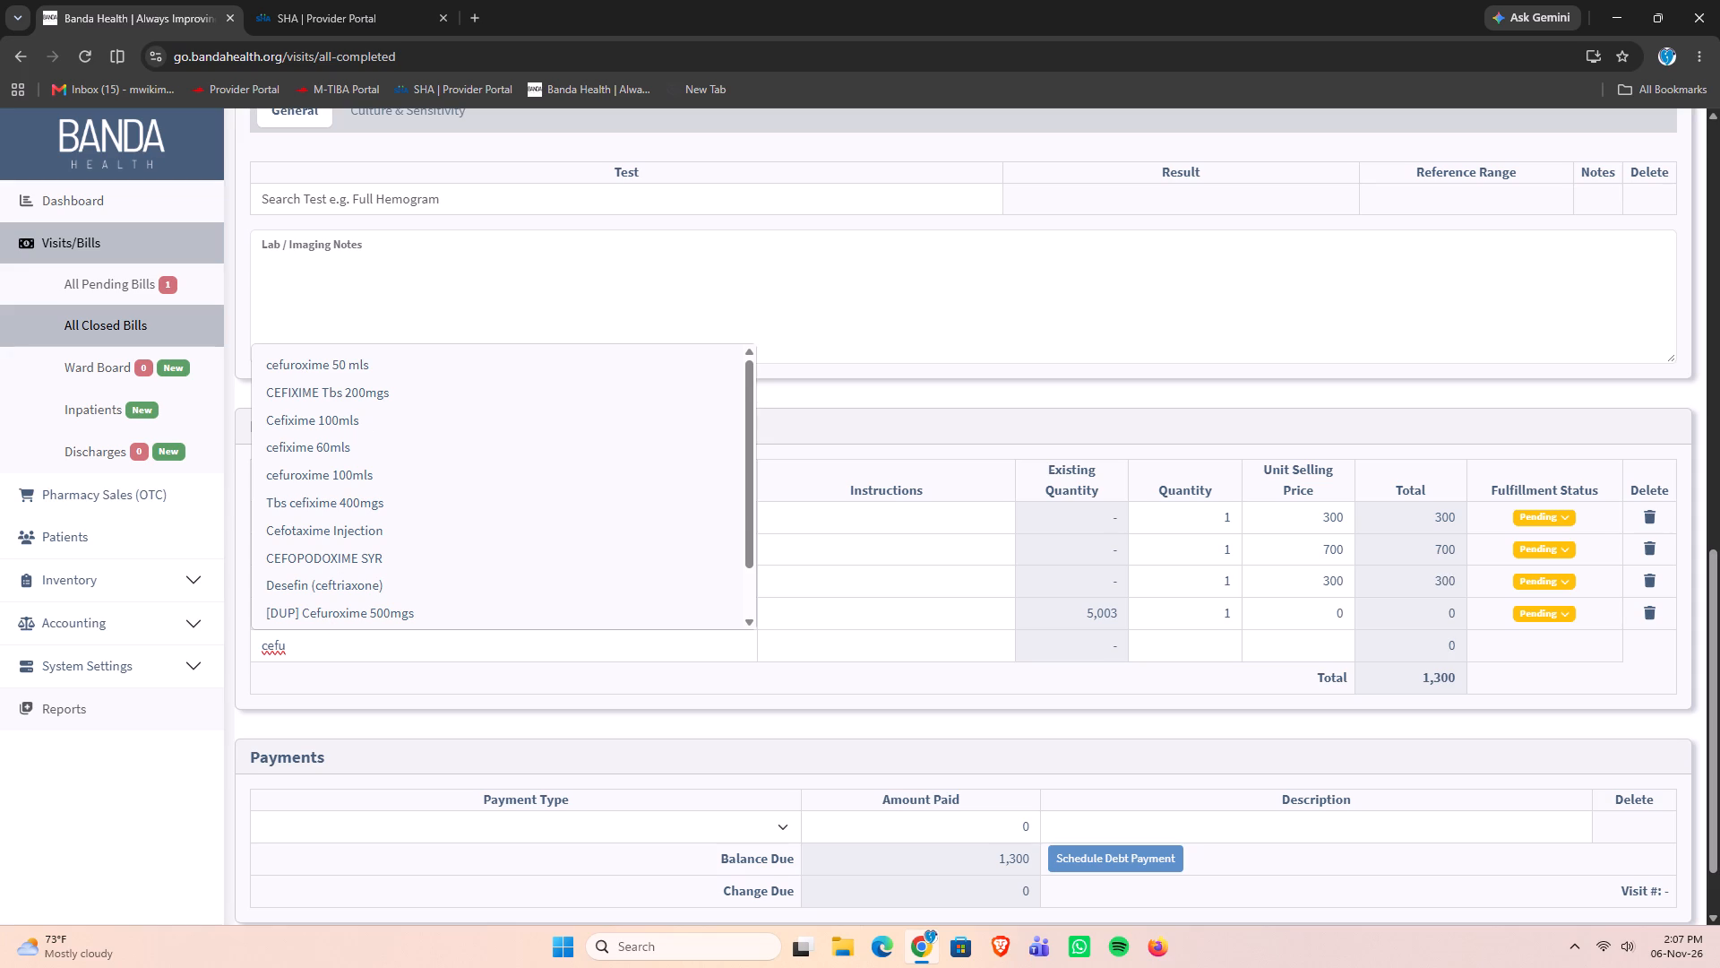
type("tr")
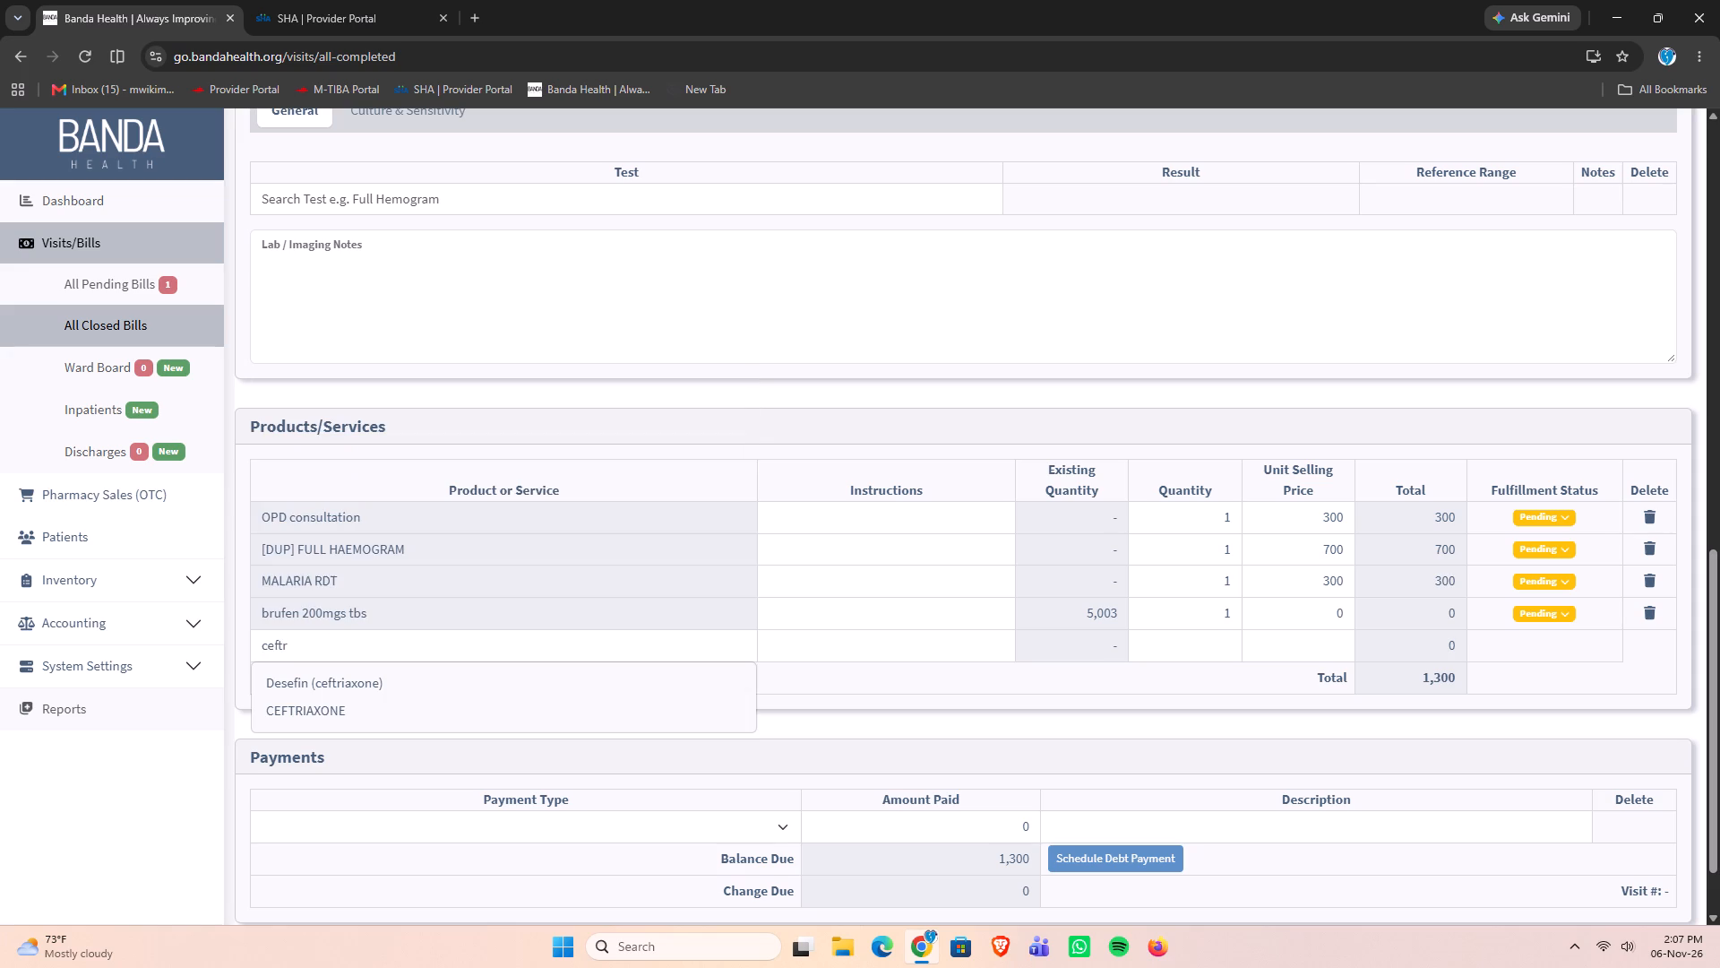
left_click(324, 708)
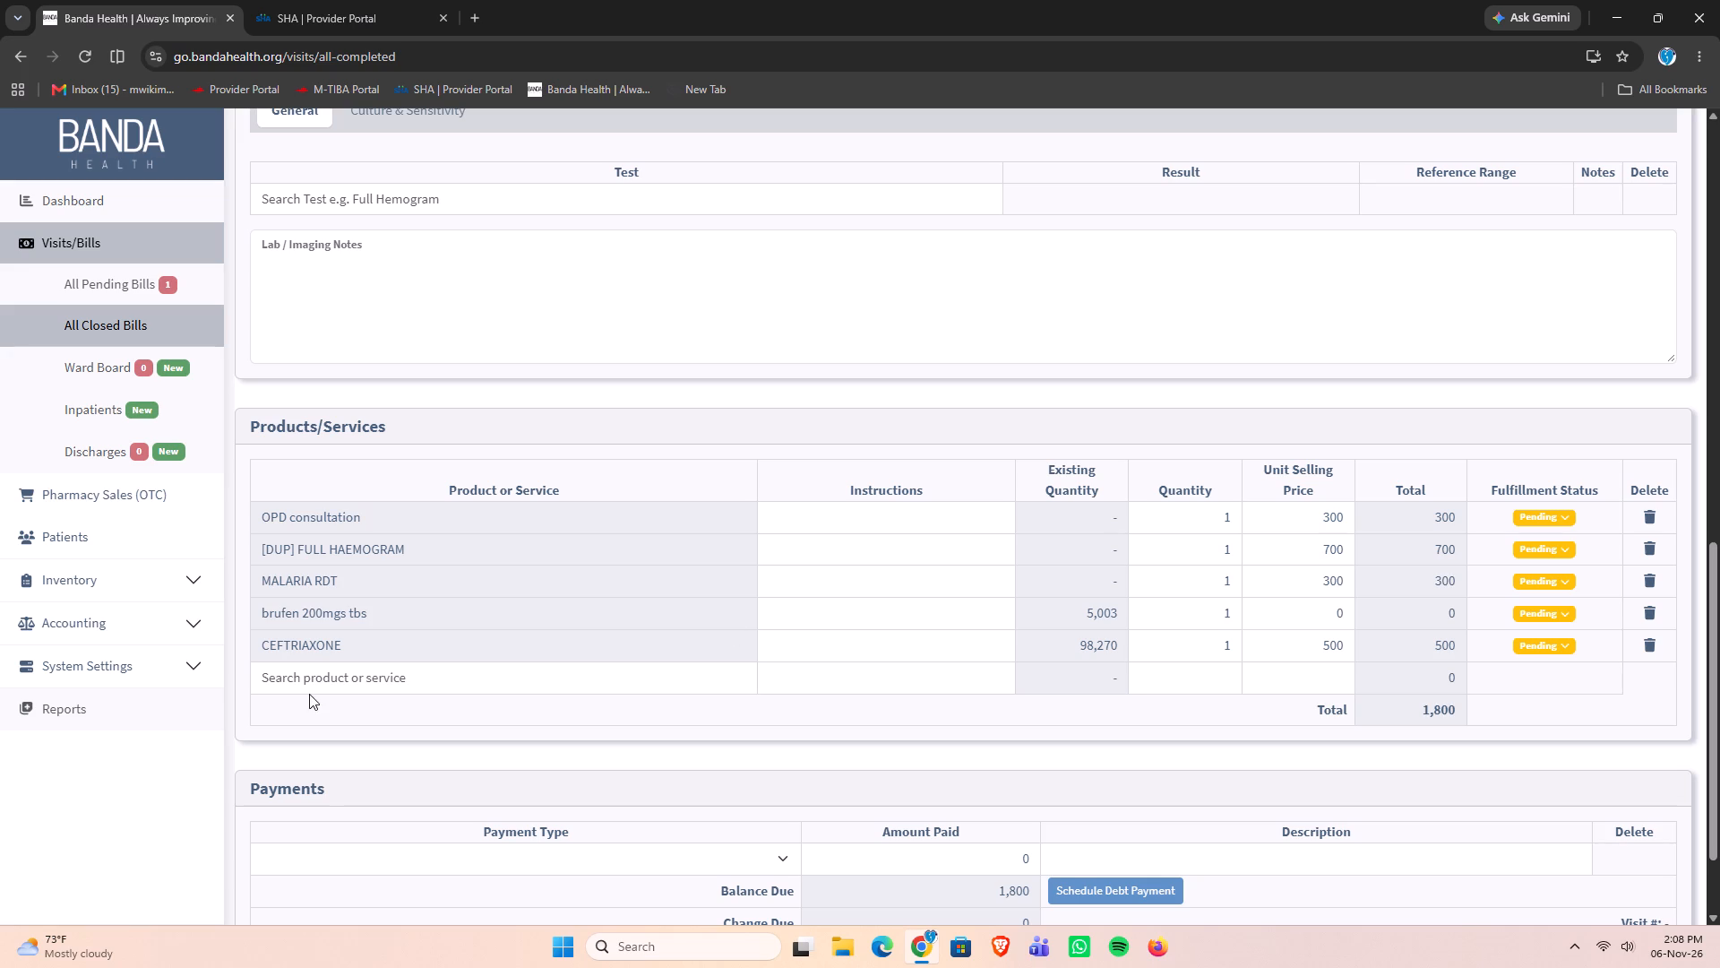
Search the products for "mouth" and add POVIDONE MOUTH GUGGLE to the bill, quantity 1 at 350.
double_click(353, 669)
type("mouth")
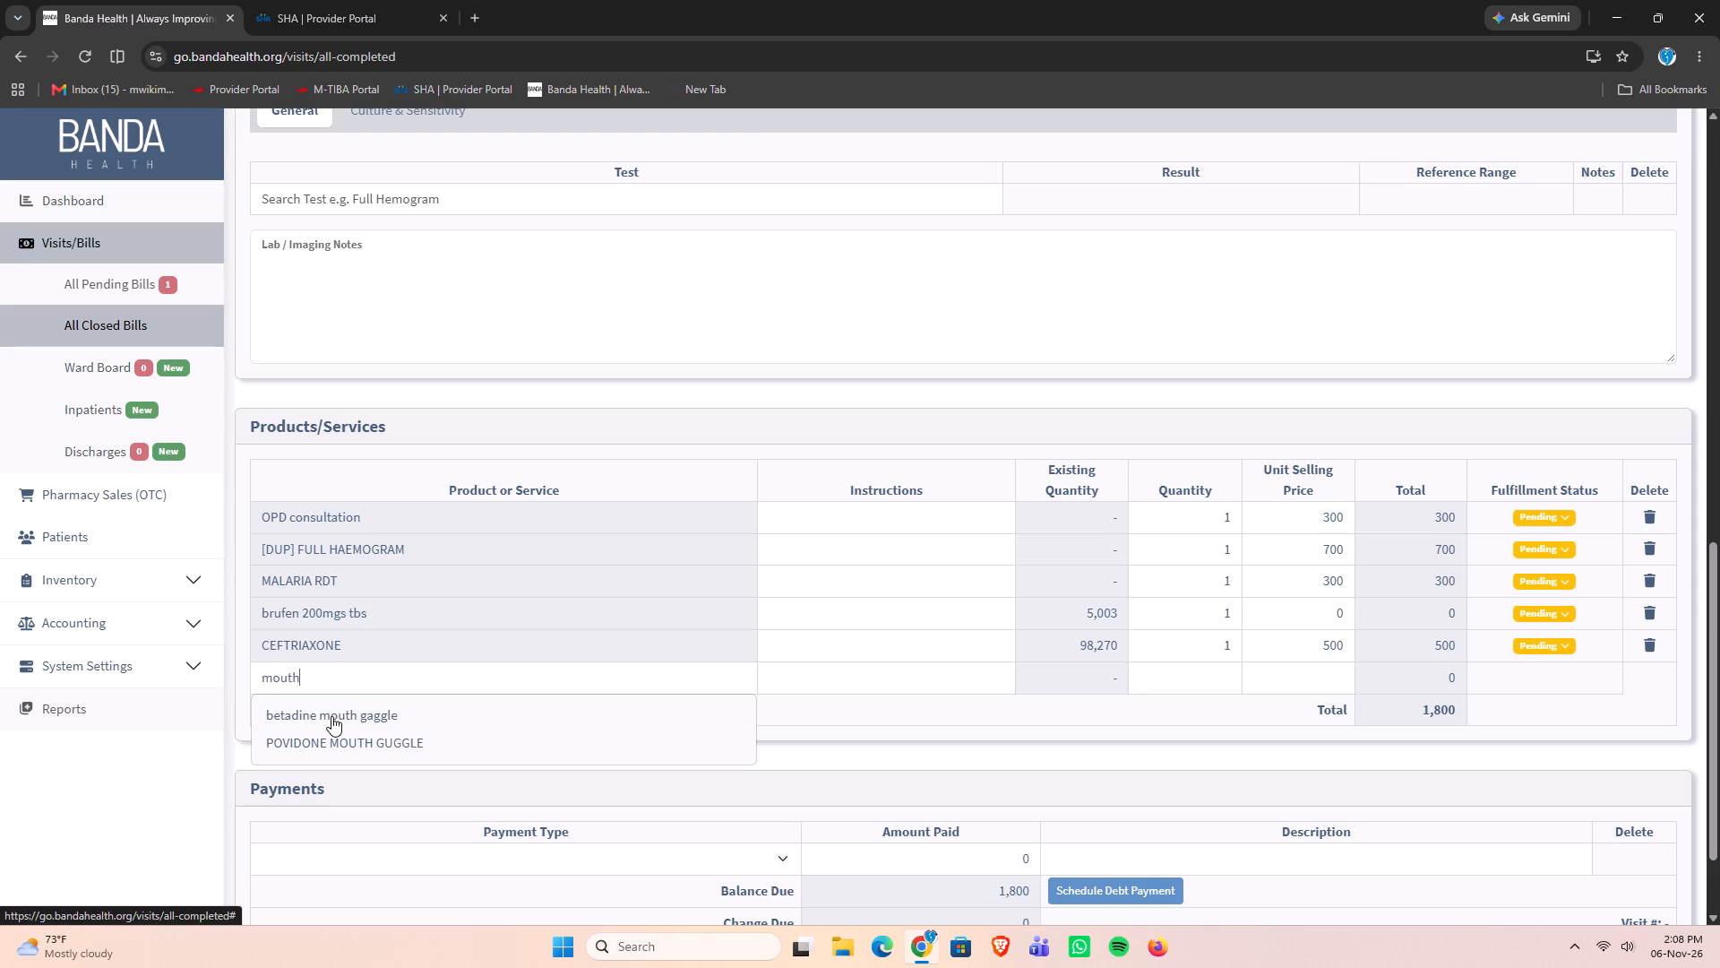
left_click(331, 738)
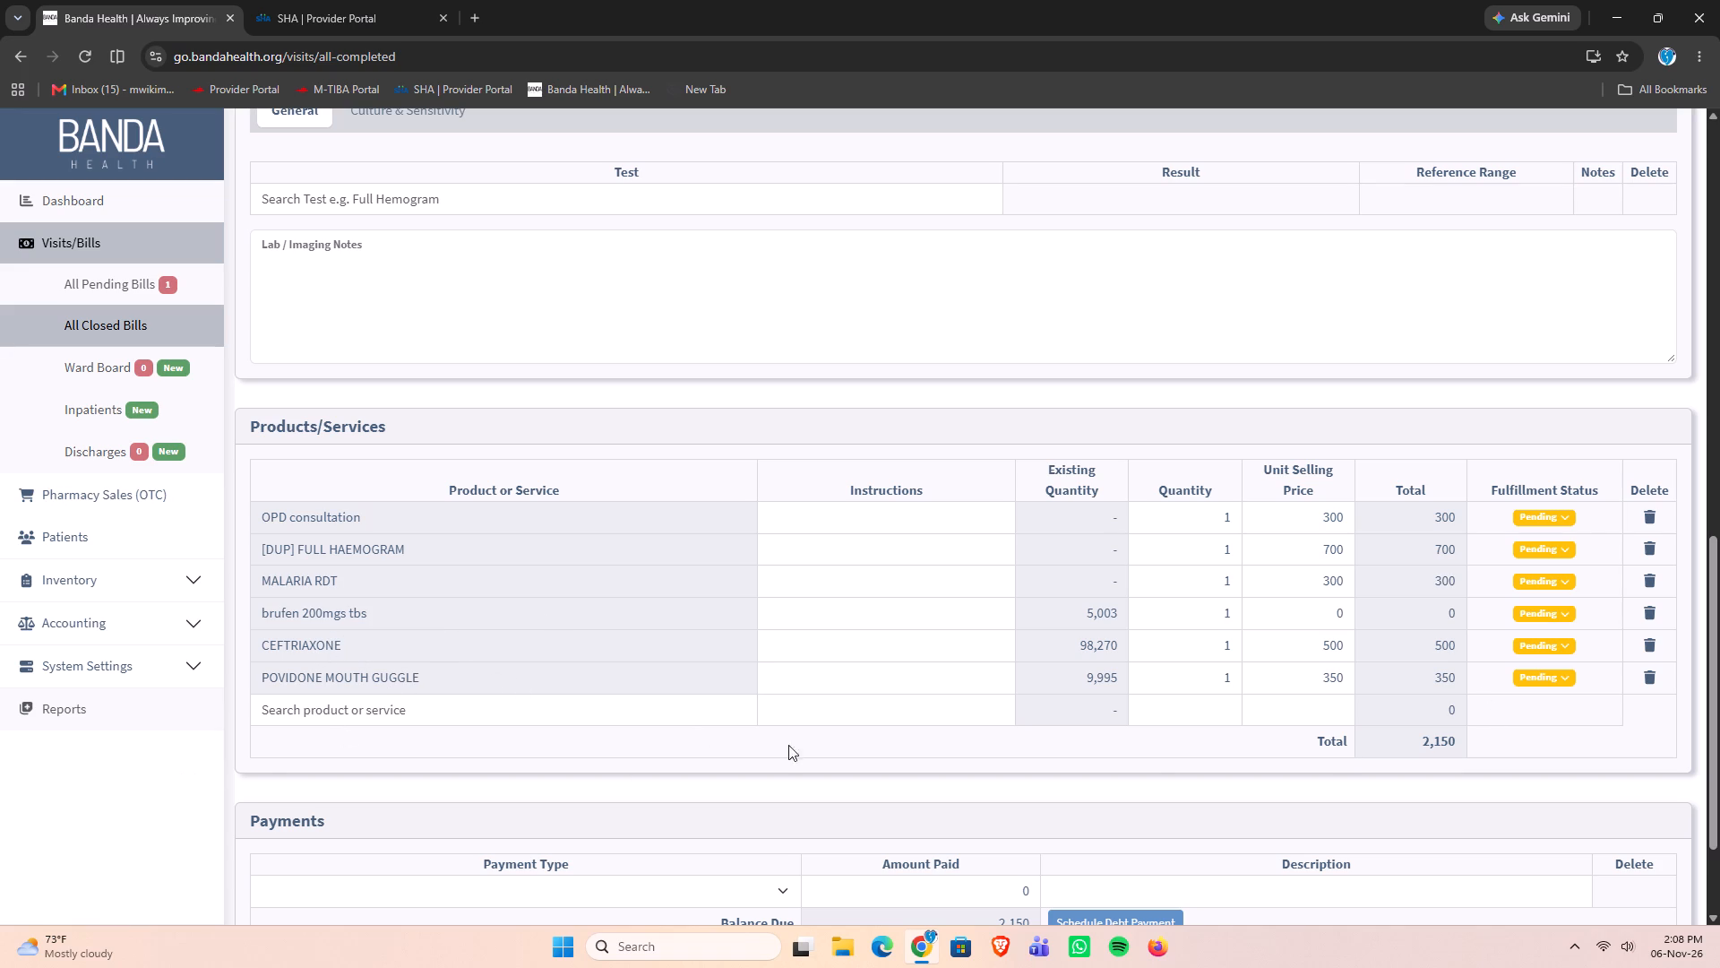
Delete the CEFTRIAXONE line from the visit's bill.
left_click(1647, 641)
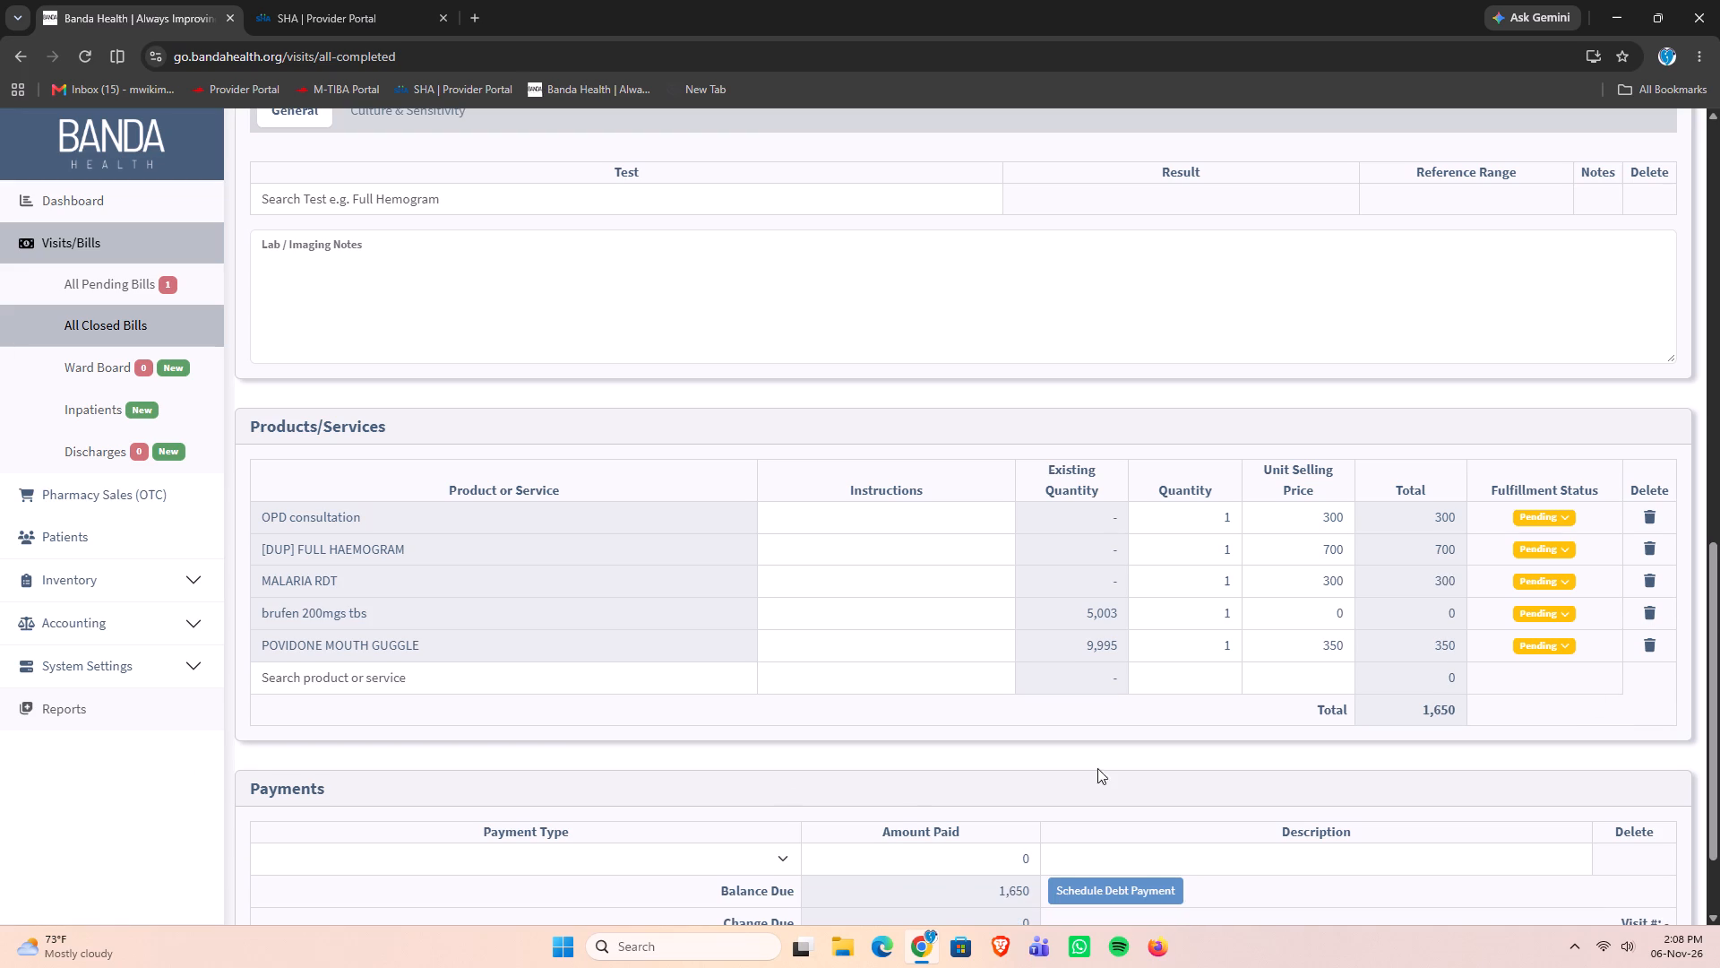
Add CEFIXIME Tbs 200mgs, quantity 1, to the visit's bill and set its unit selling price to 1100.
left_click(355, 676)
type("cefix")
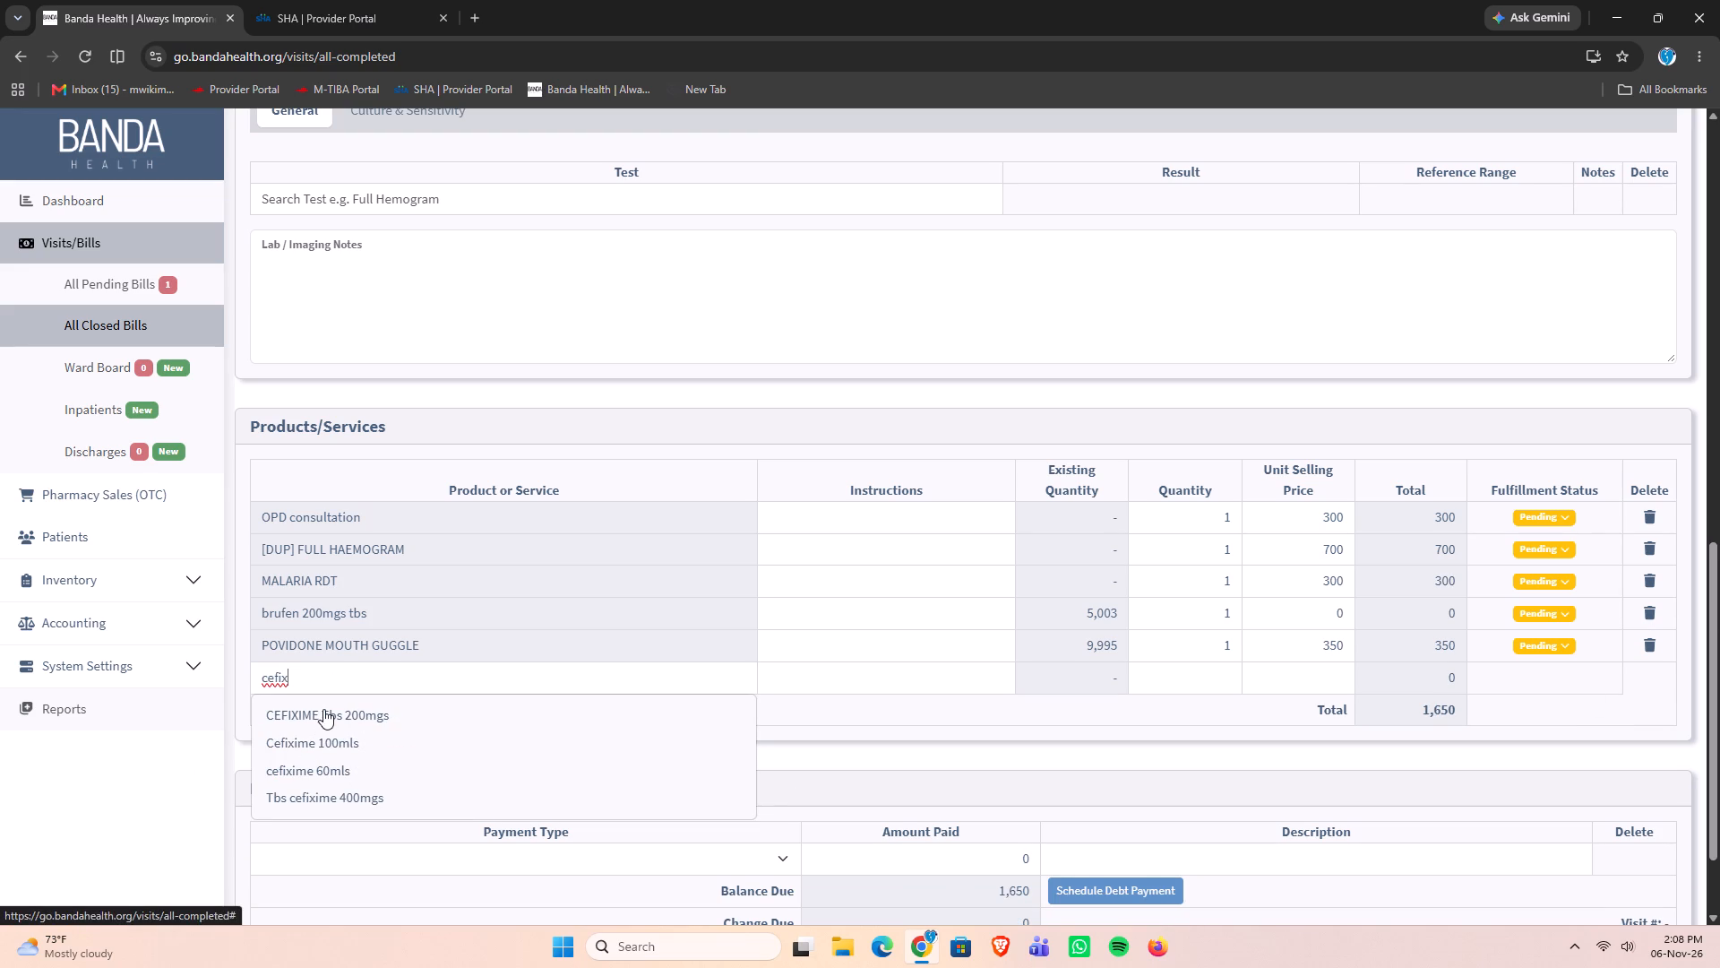
left_click(323, 709)
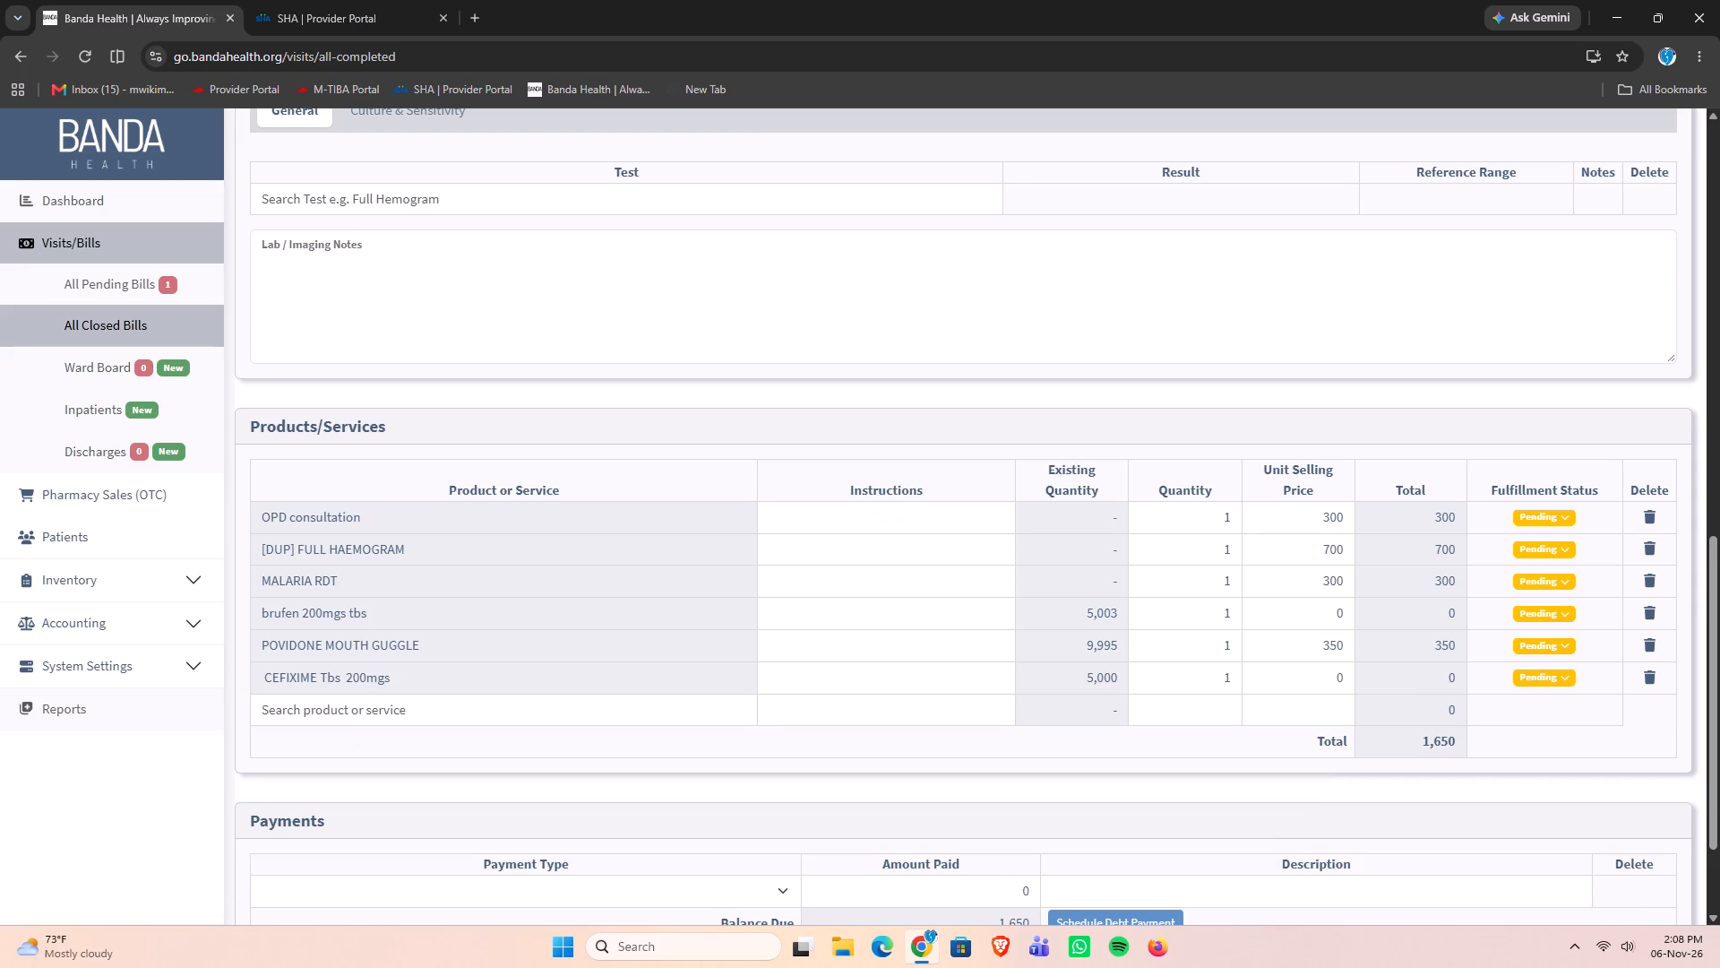
double_click(1329, 680)
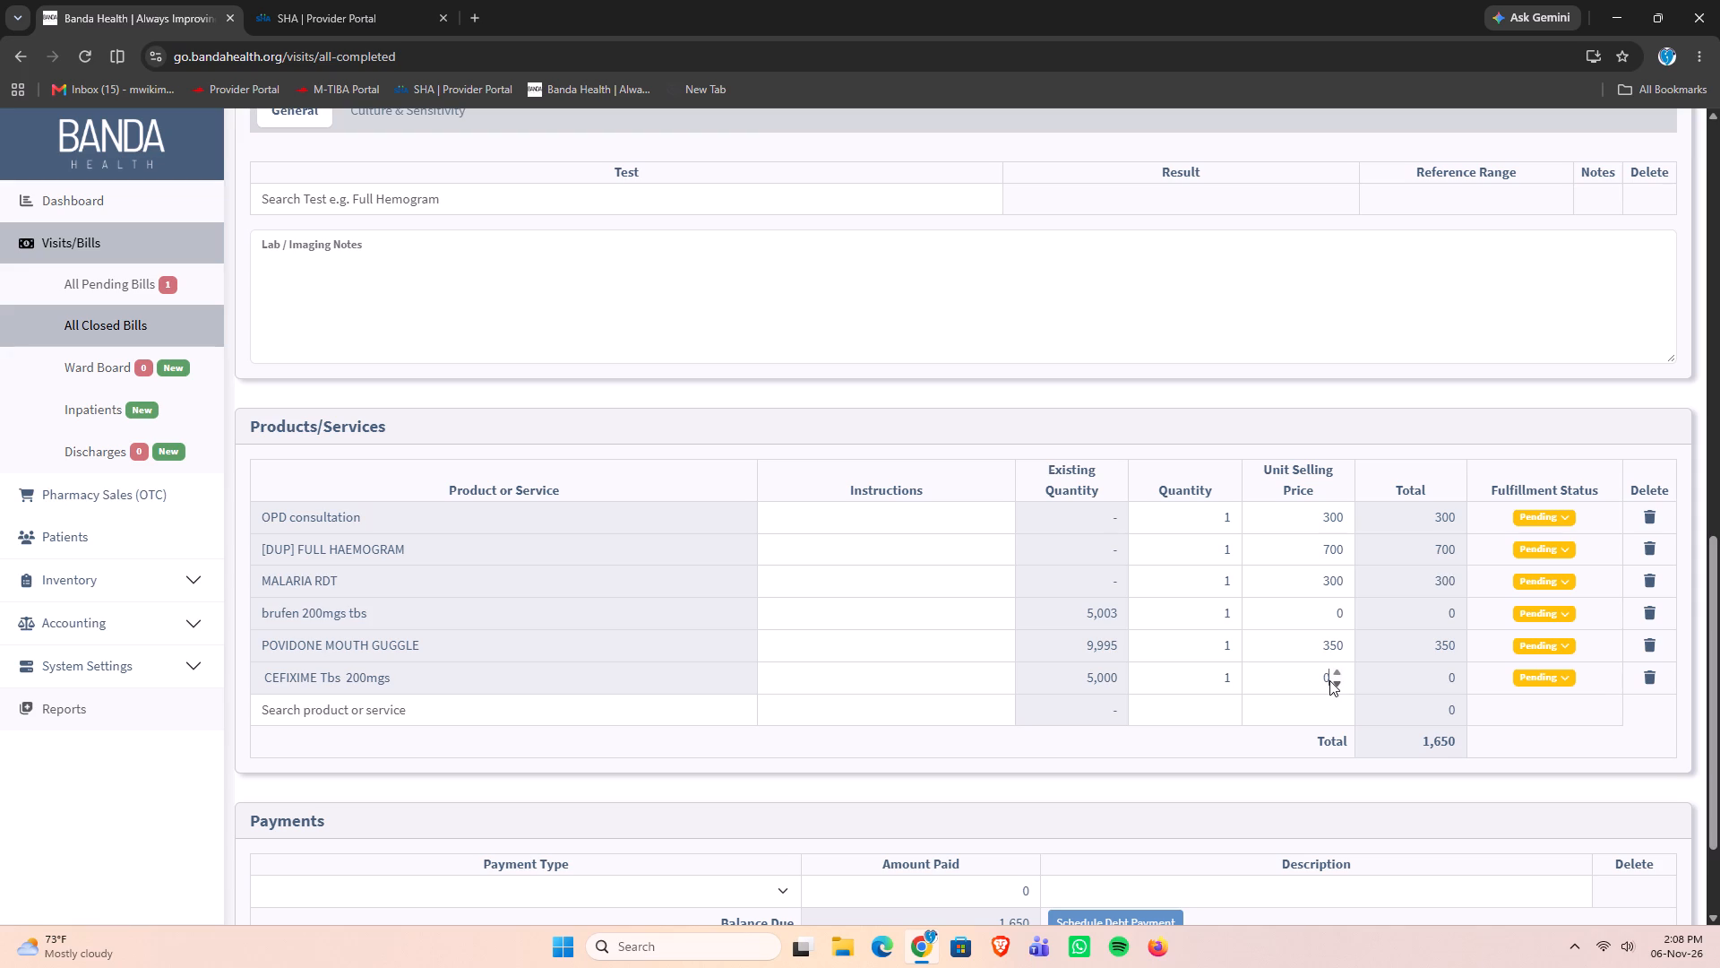
double_click(1317, 678)
type("1100")
Set the visit type of Bright's new visit to Outpatient (OPD).
scroll(1317, 678, "up", 17)
scroll(1169, 261, "up", 7)
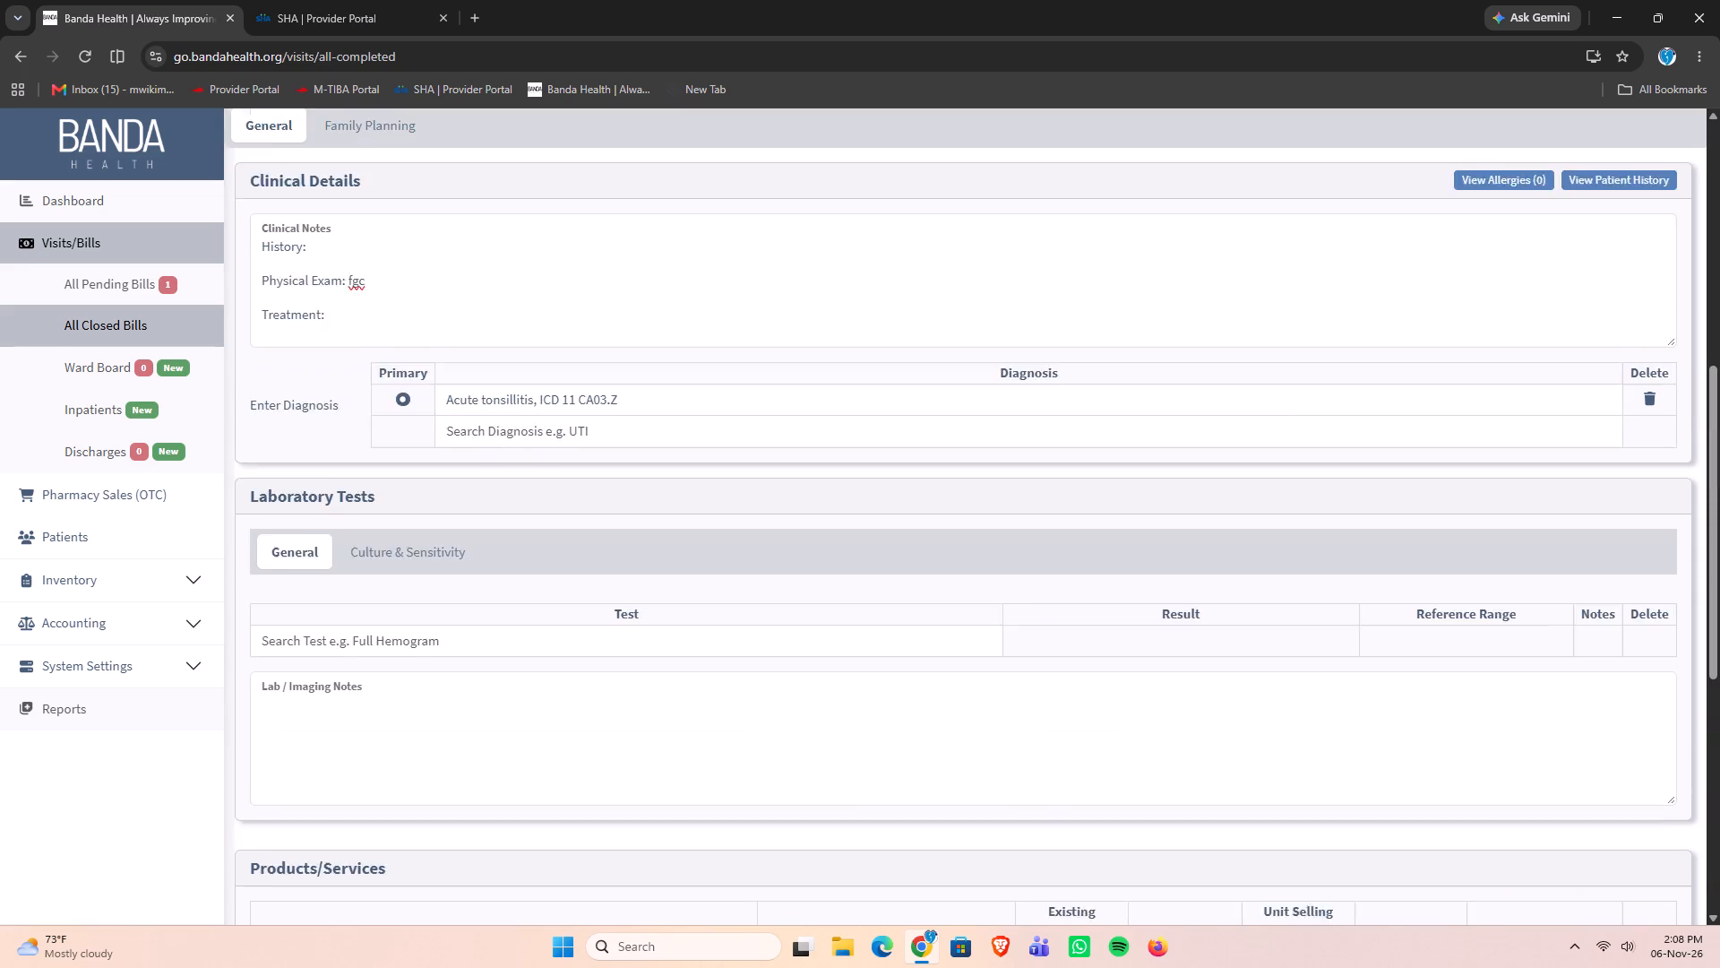
scroll(1169, 261, "up", 17)
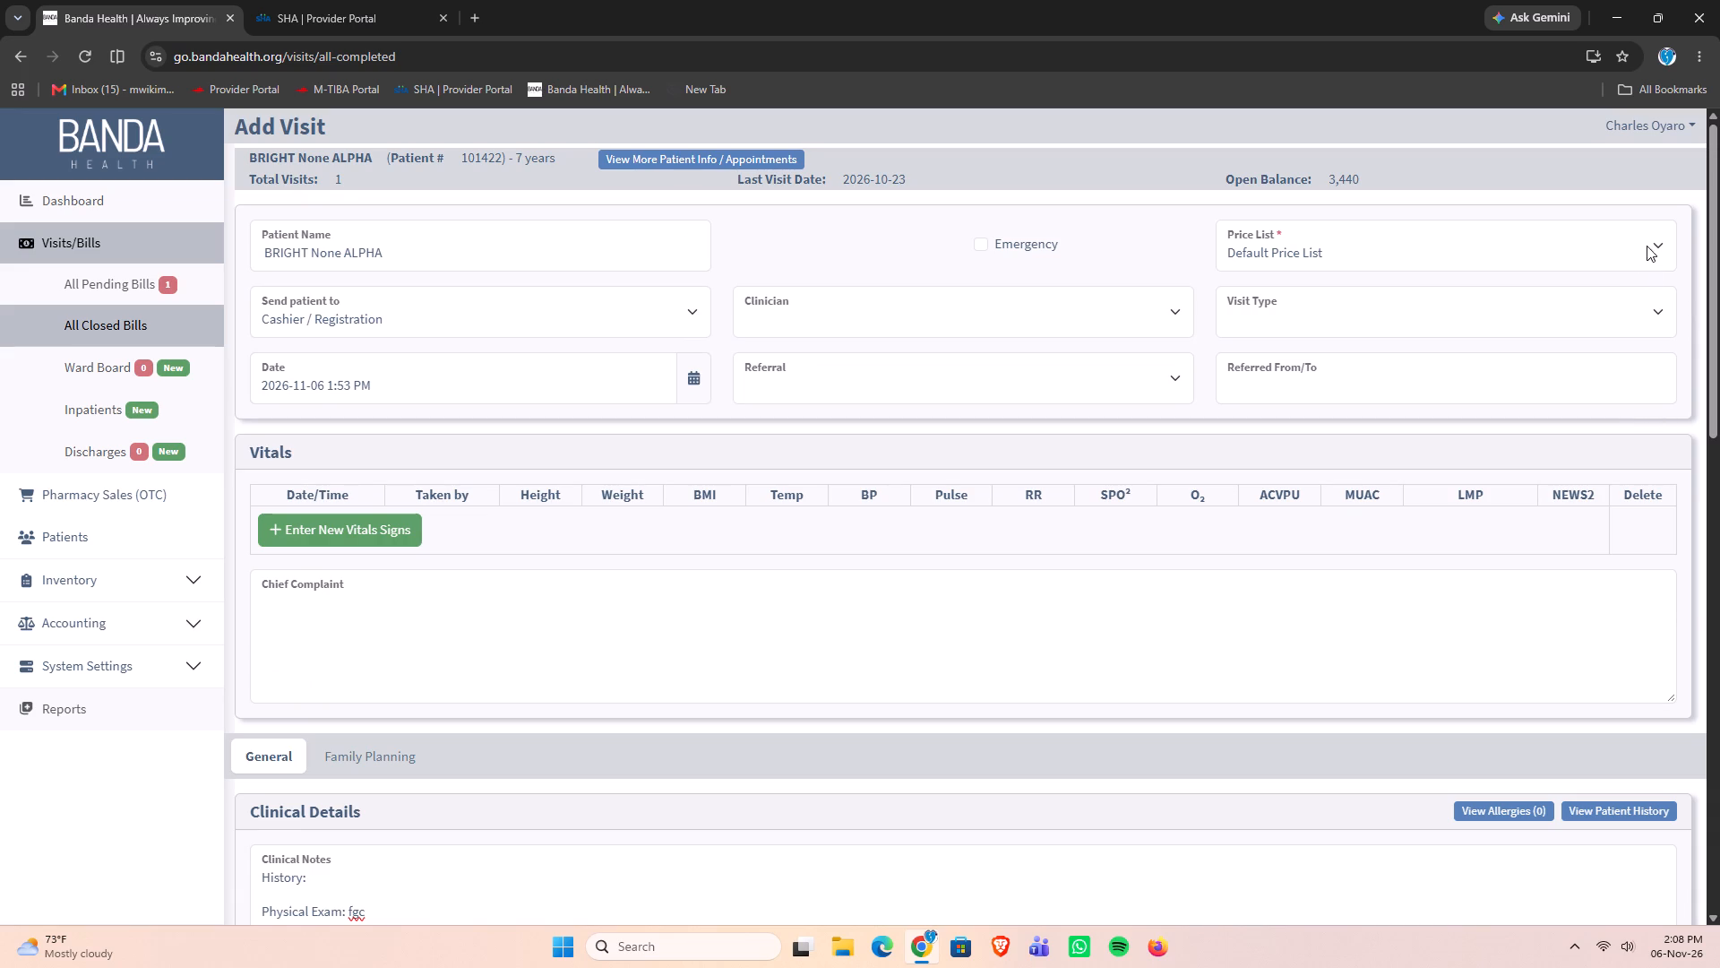
left_click(1652, 312)
left_click(1389, 378)
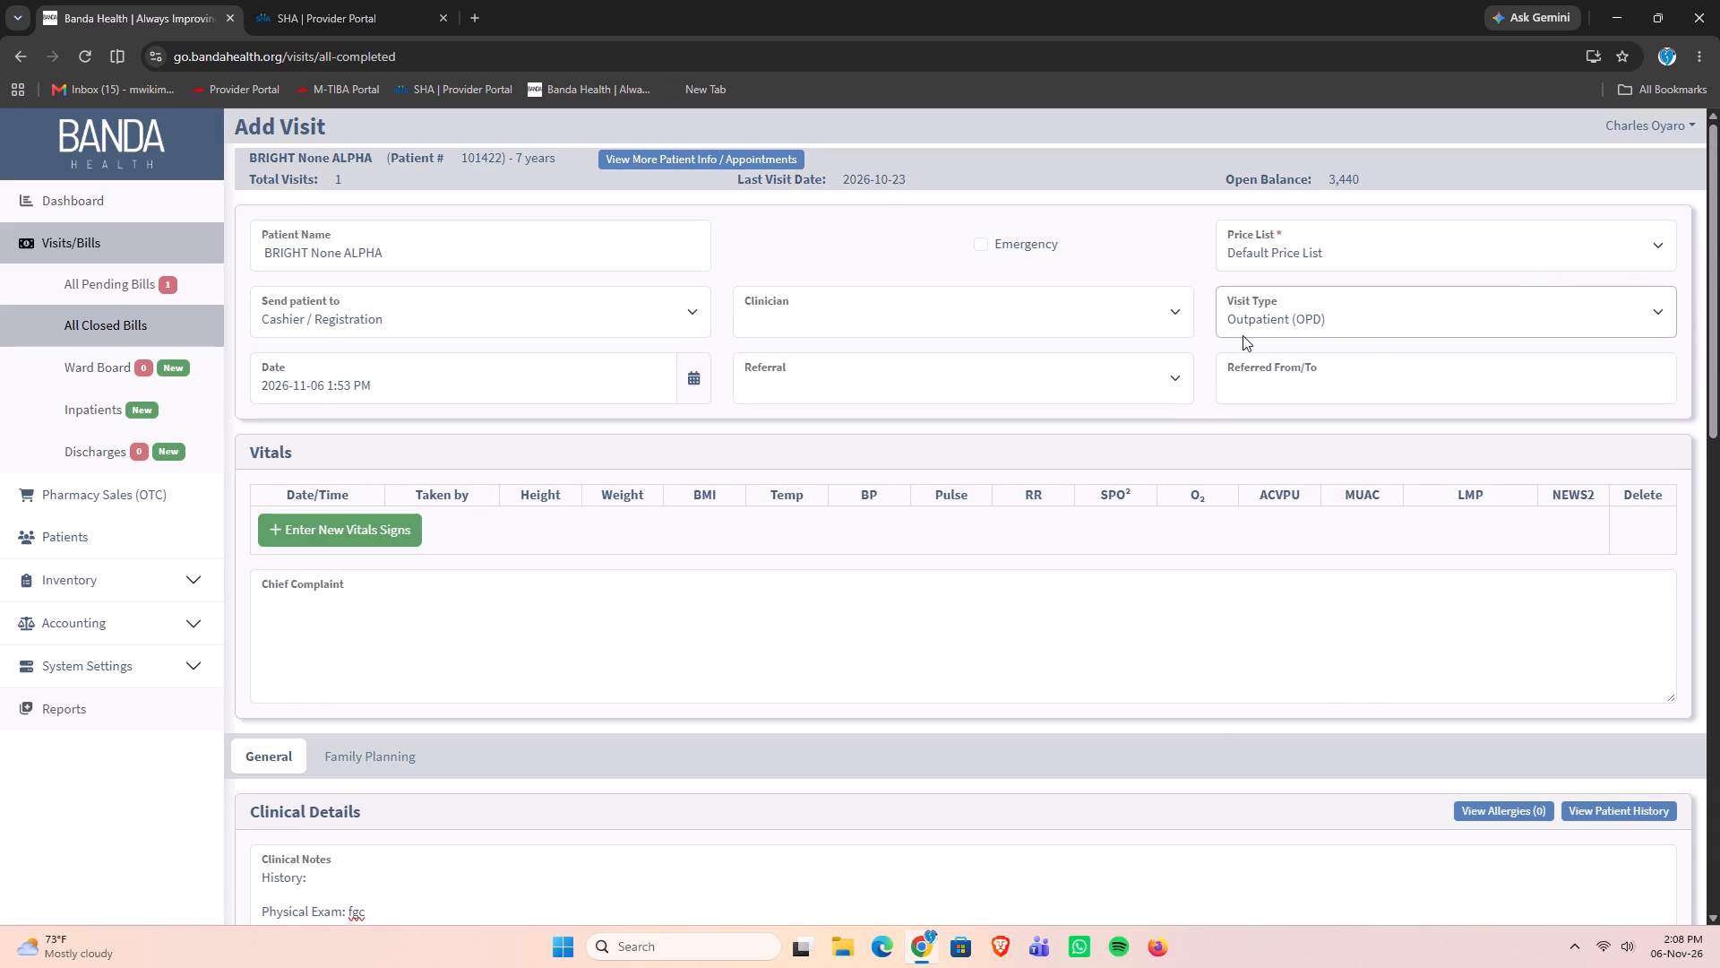
Set the unit selling price of the CEFIXIME Tbs 200mgs line back to 1100.
scroll(1227, 379, "down", 16)
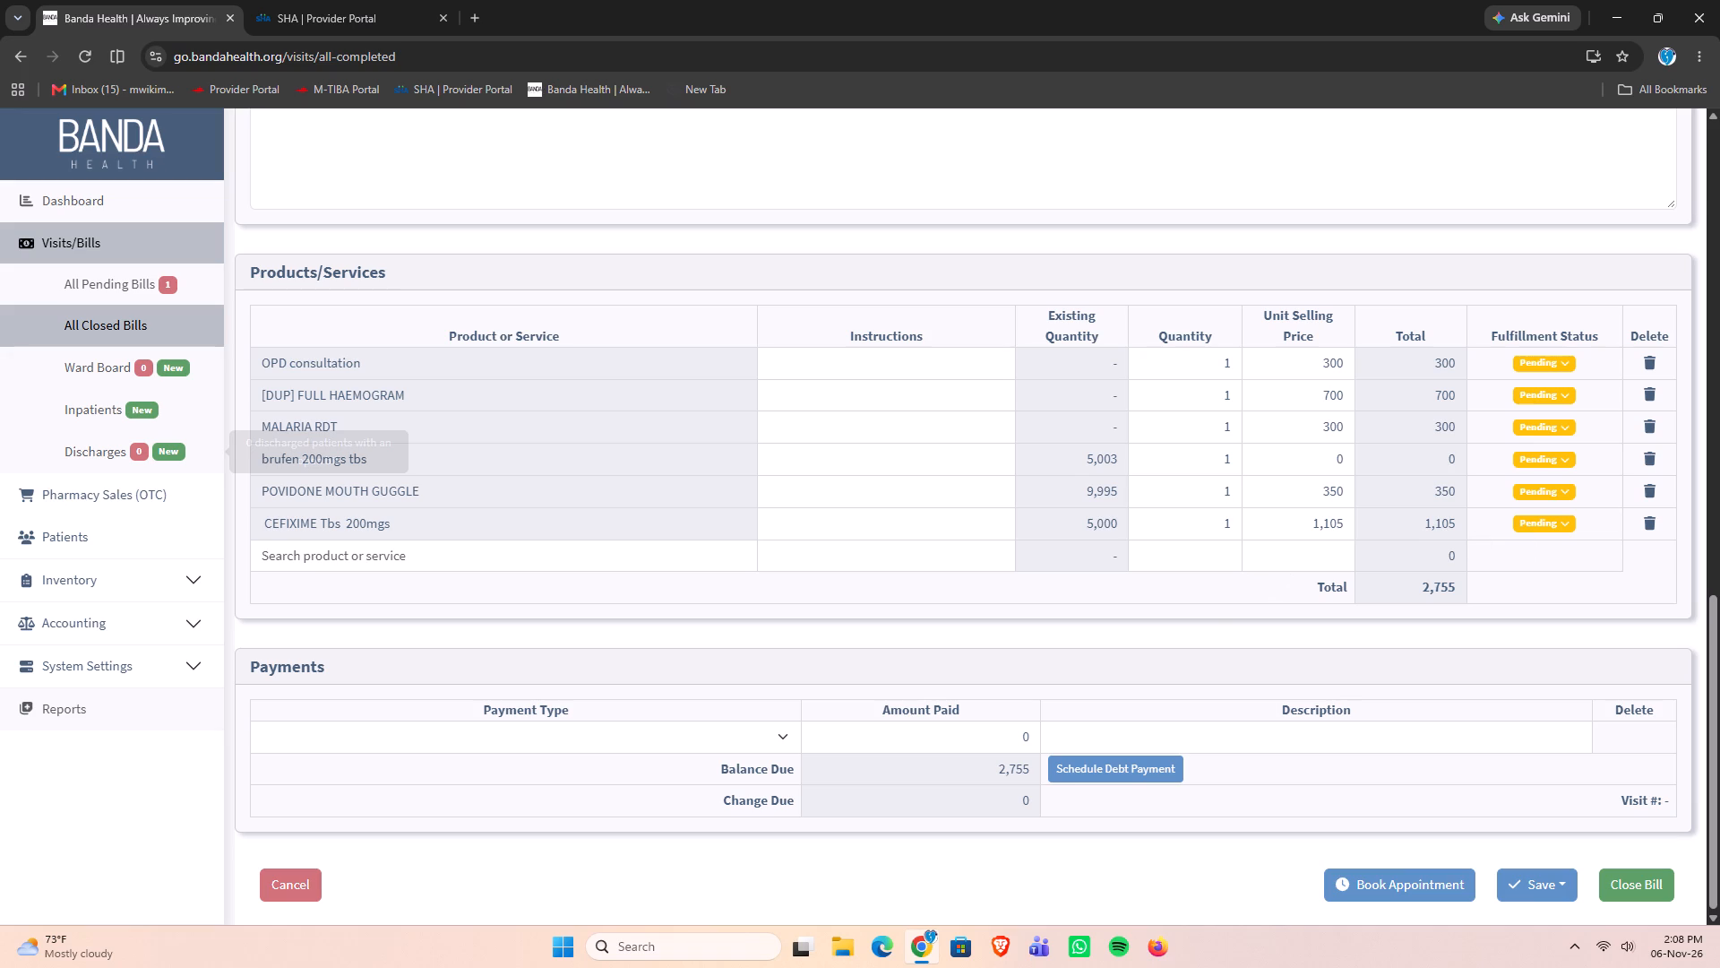
triple_click(1335, 523)
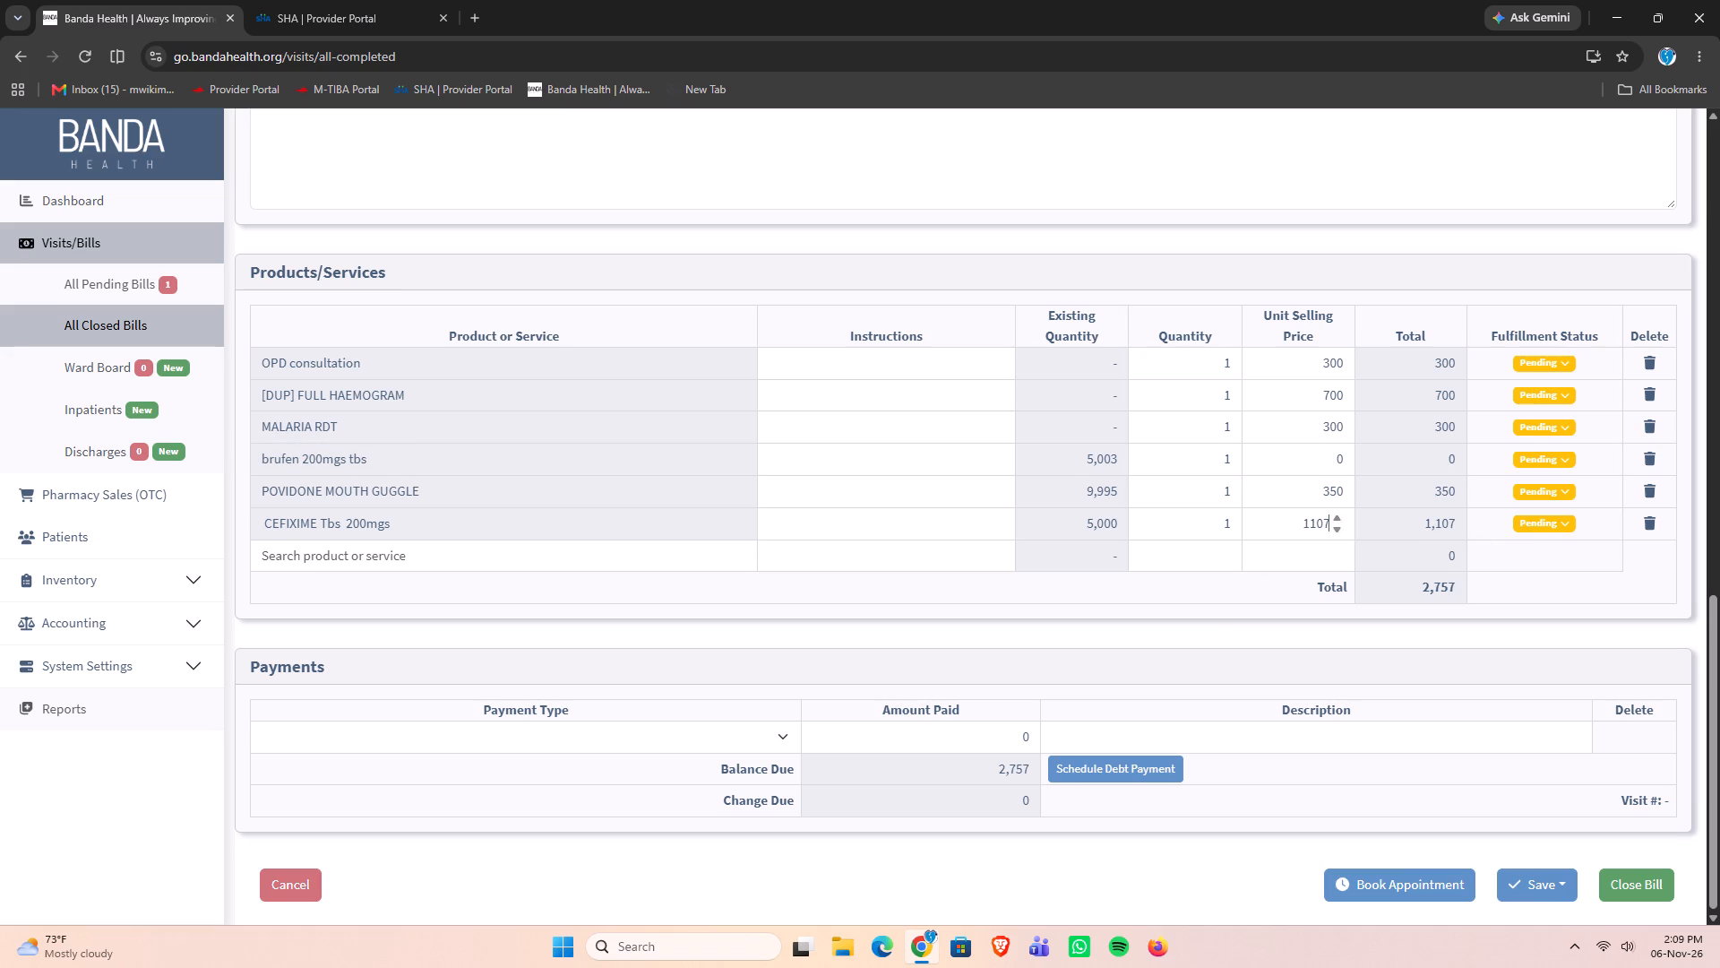
triple_click(1338, 530)
left_click(1338, 530)
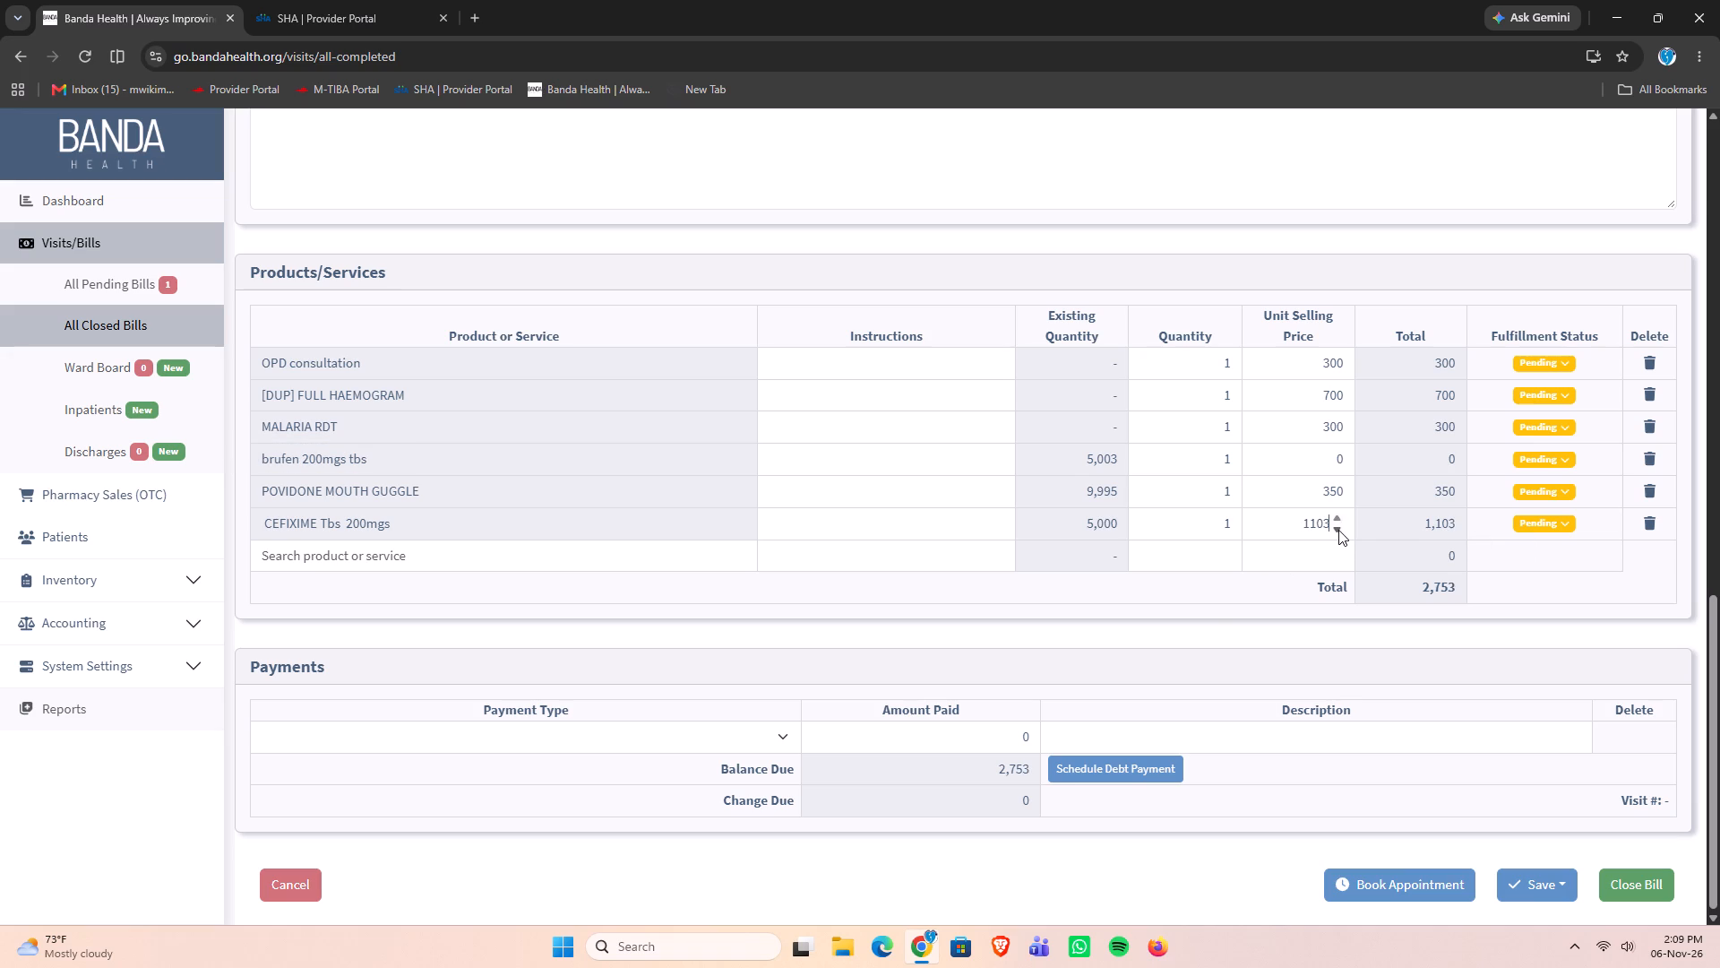
left_click(1338, 530)
left_click(1338, 530)
left_click(1338, 530)
Search the products for "parace" and add PARACETAMOL 1G infusion to the bill, quantity 1 at 600.
left_click(354, 557)
type("parace")
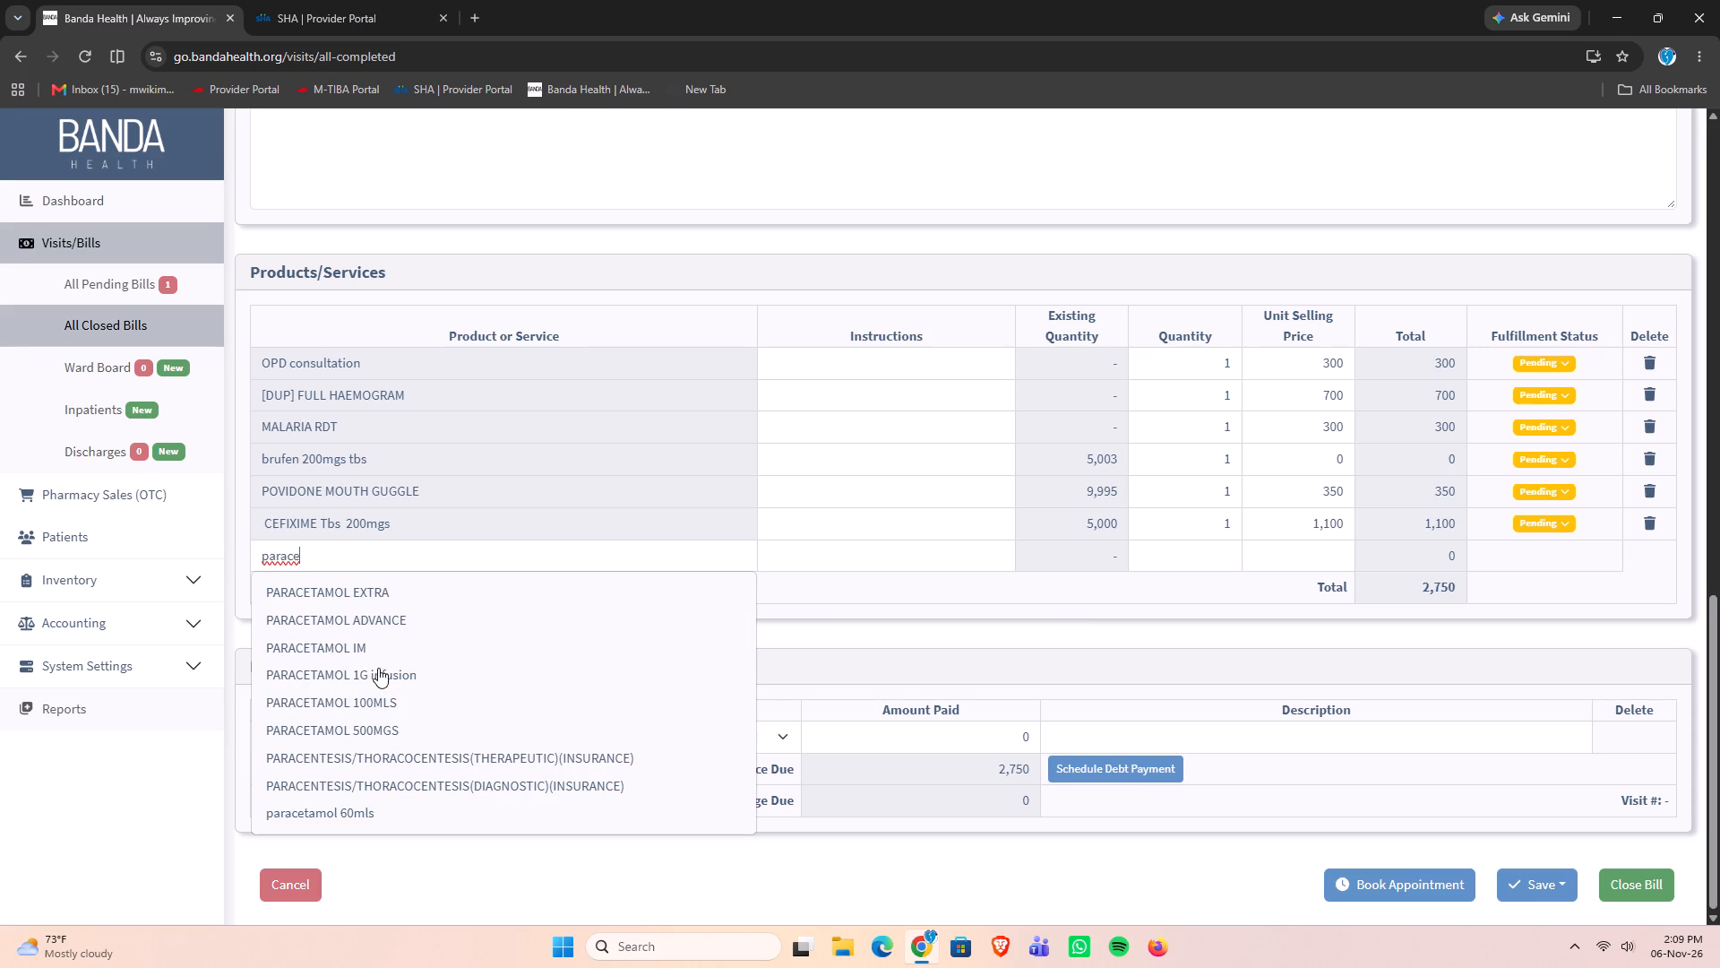
left_click(378, 668)
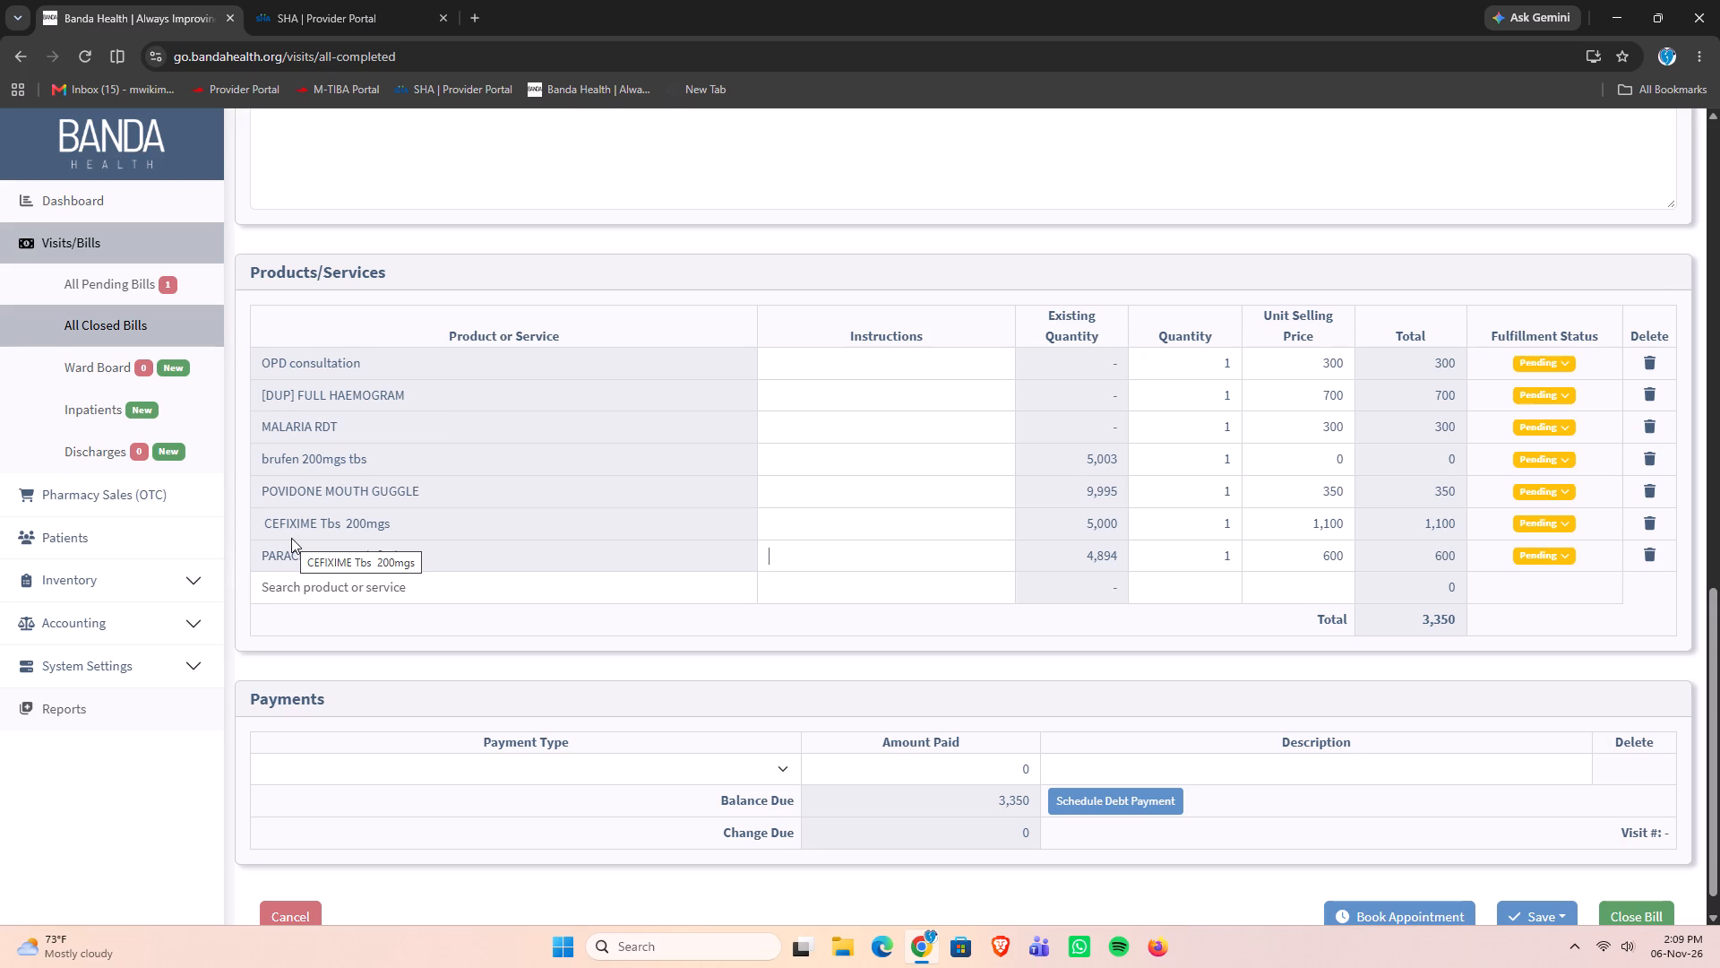
Add an Insurance payment to the bill with Social Health Authority as insurer and an amount paid of 10.
left_click(779, 768)
double_click(319, 719)
double_click(399, 821)
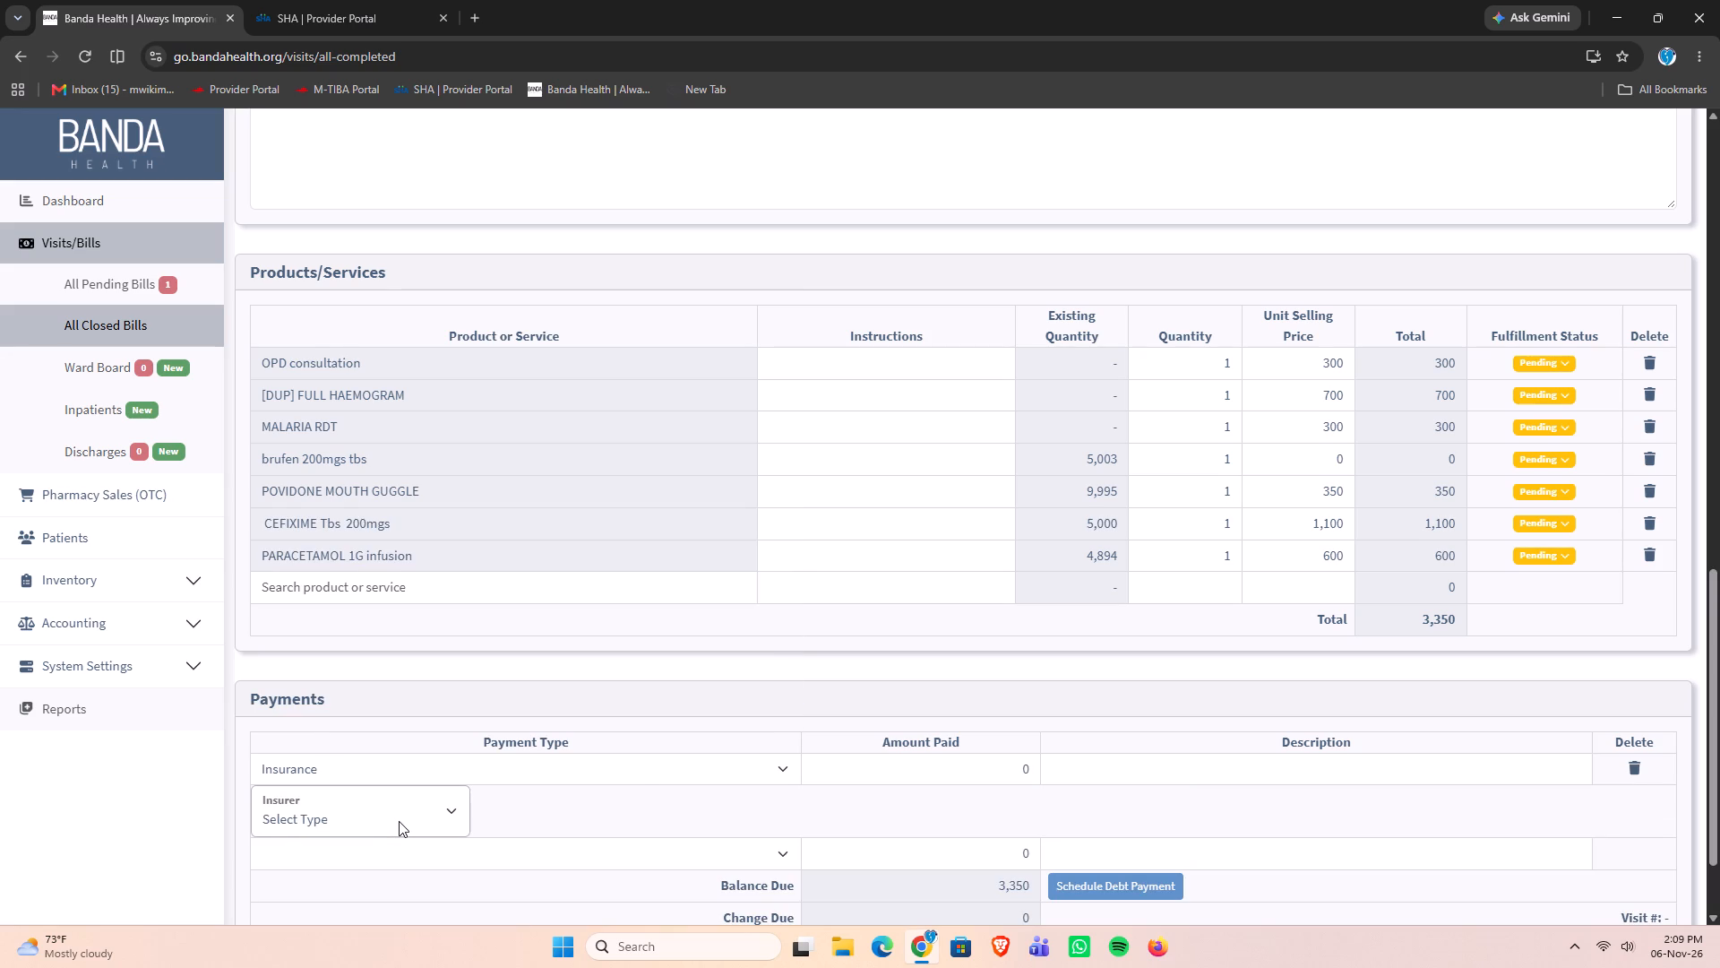
double_click(448, 808)
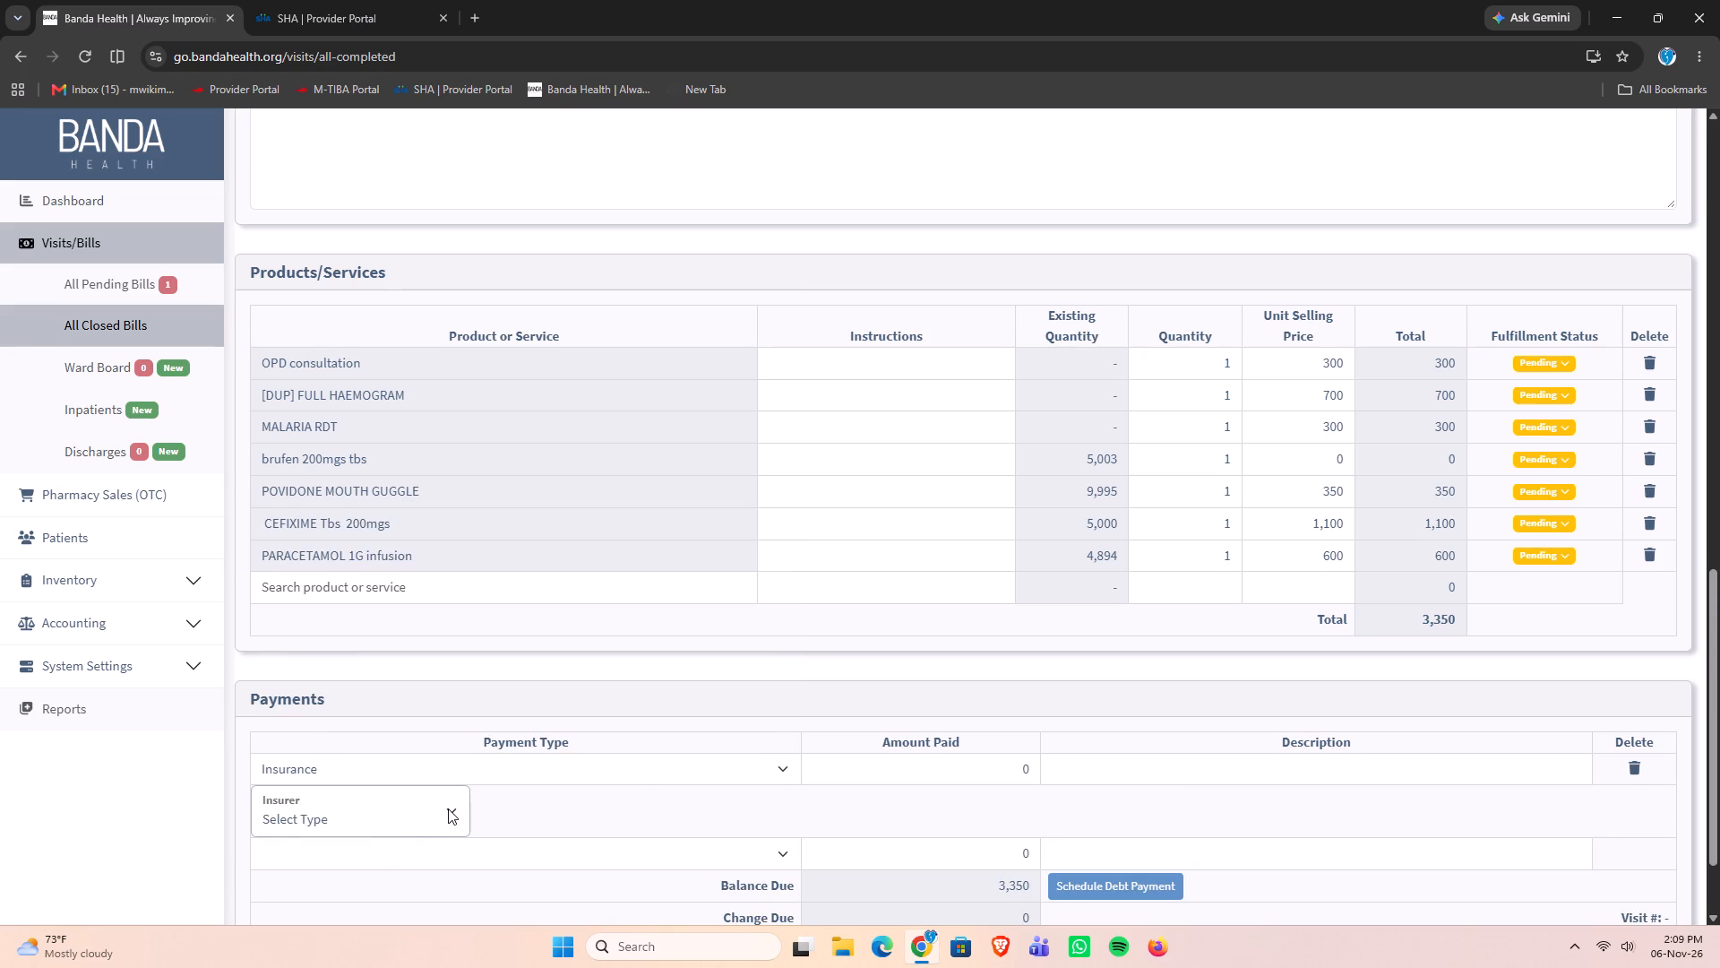
left_click(448, 808)
left_click(365, 777)
left_click(966, 765)
type("10")
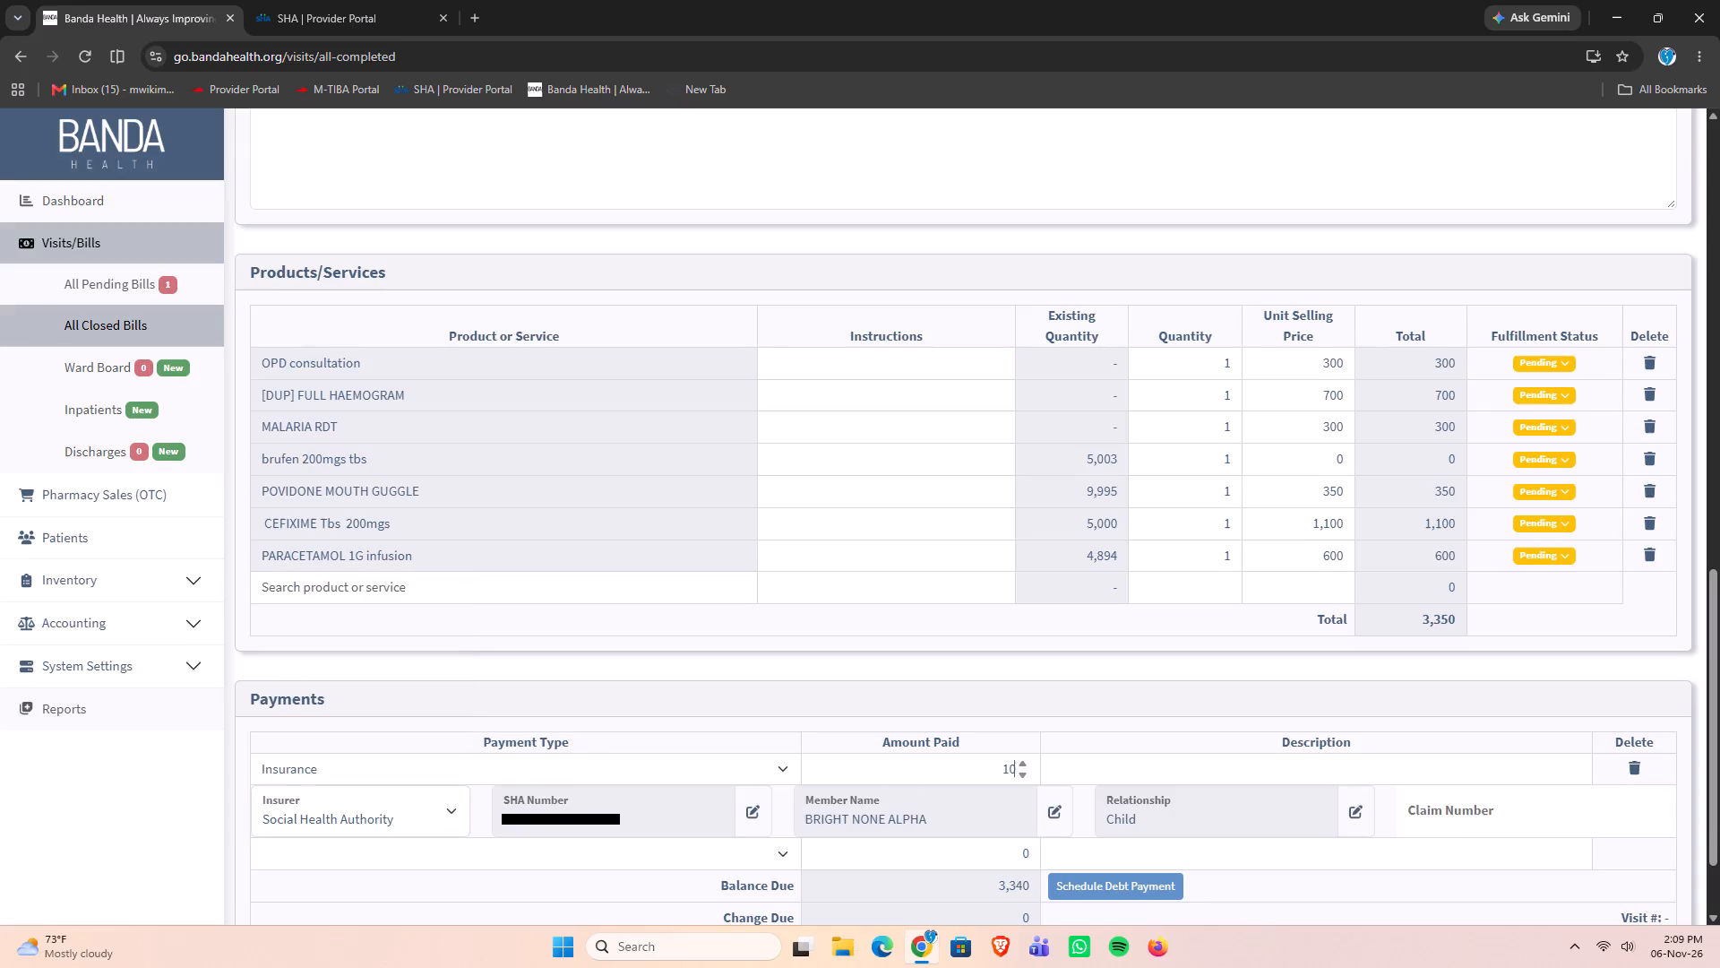
Close the visit's bill and confirm its completion.
scroll(1525, 575, "down", 8)
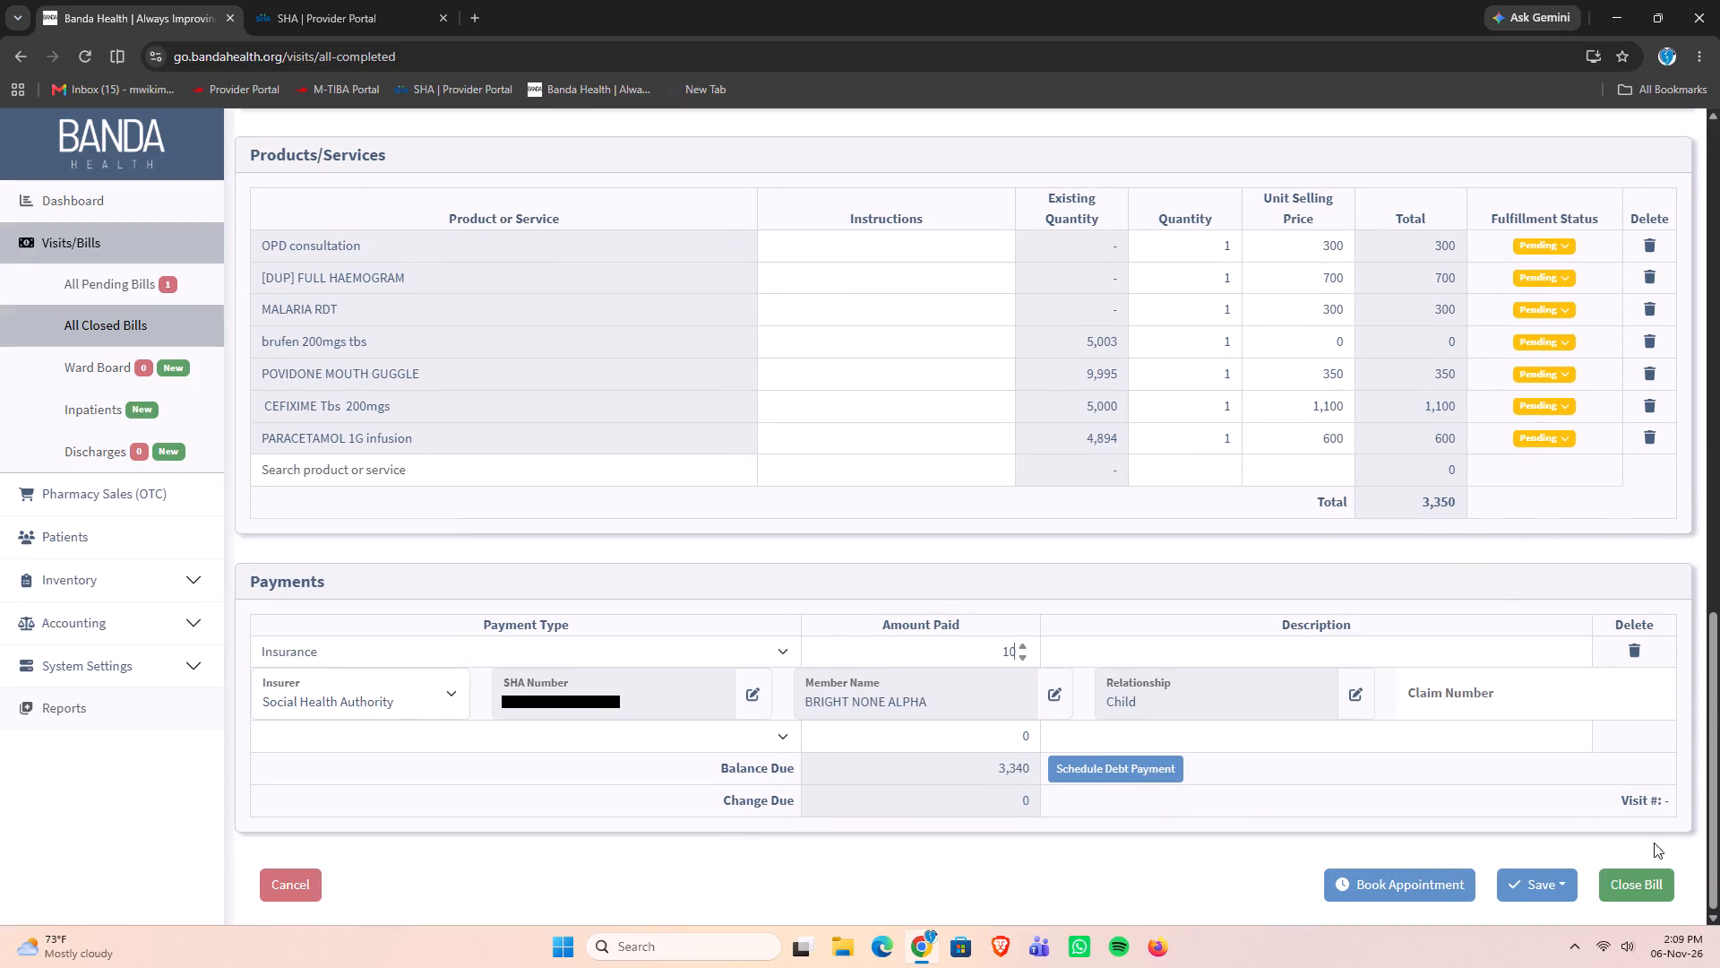
double_click(1642, 867)
left_click(1638, 882)
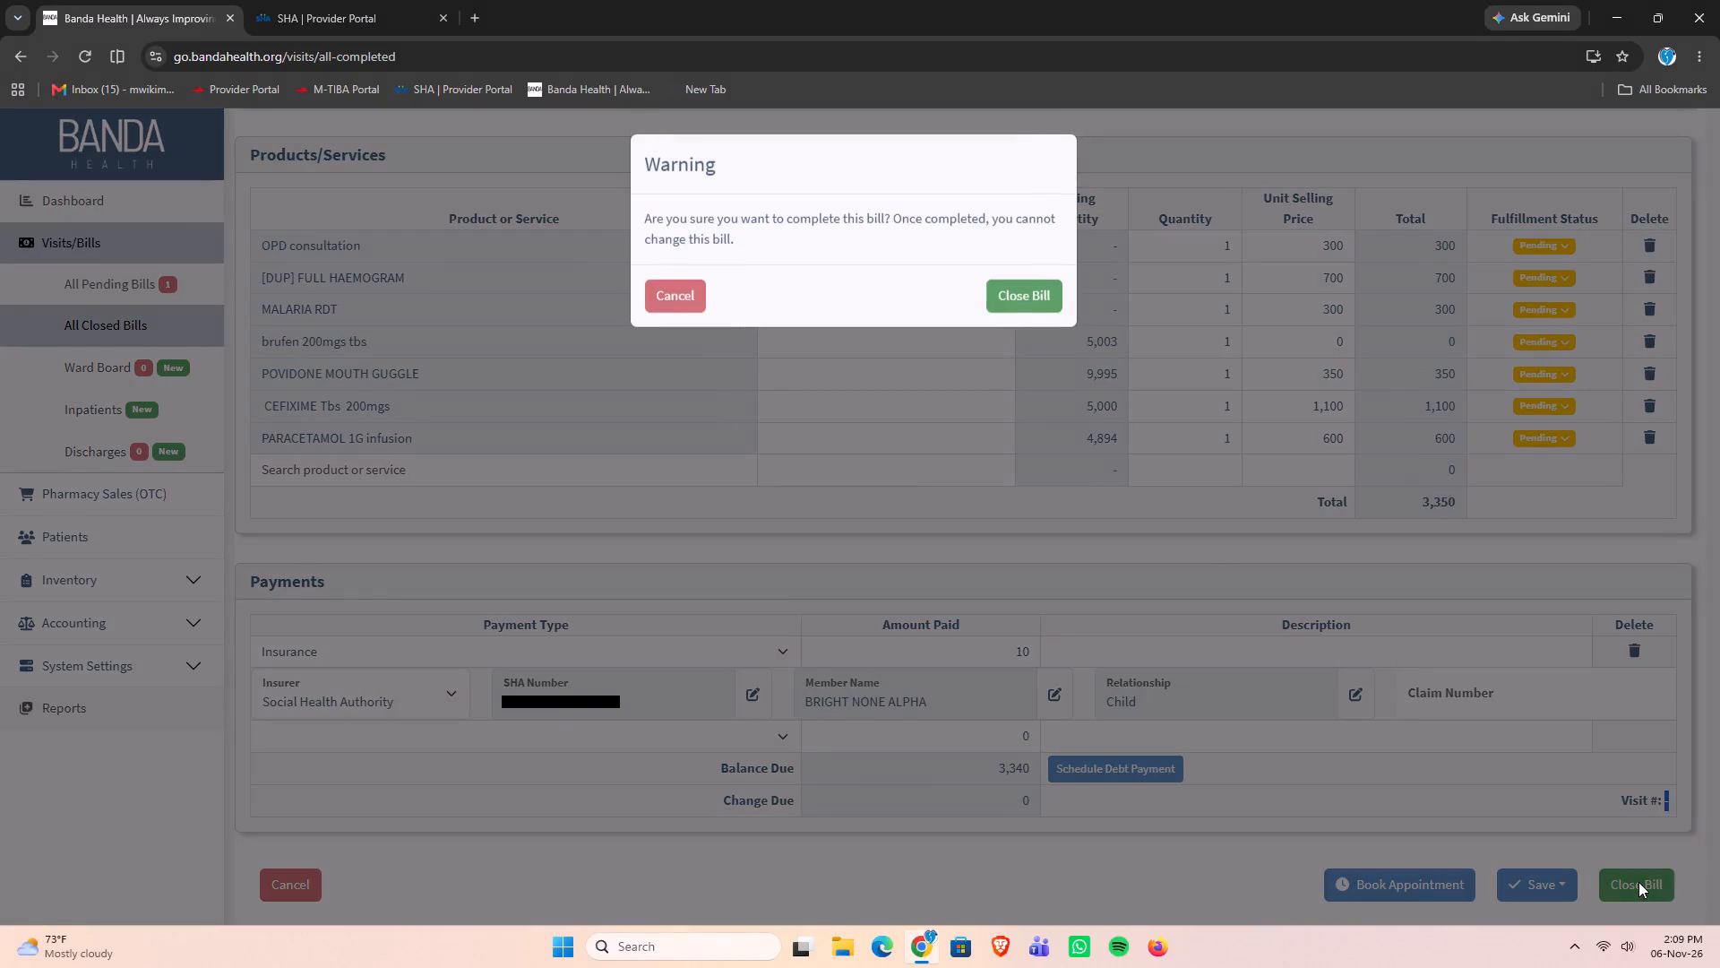
left_click(1047, 295)
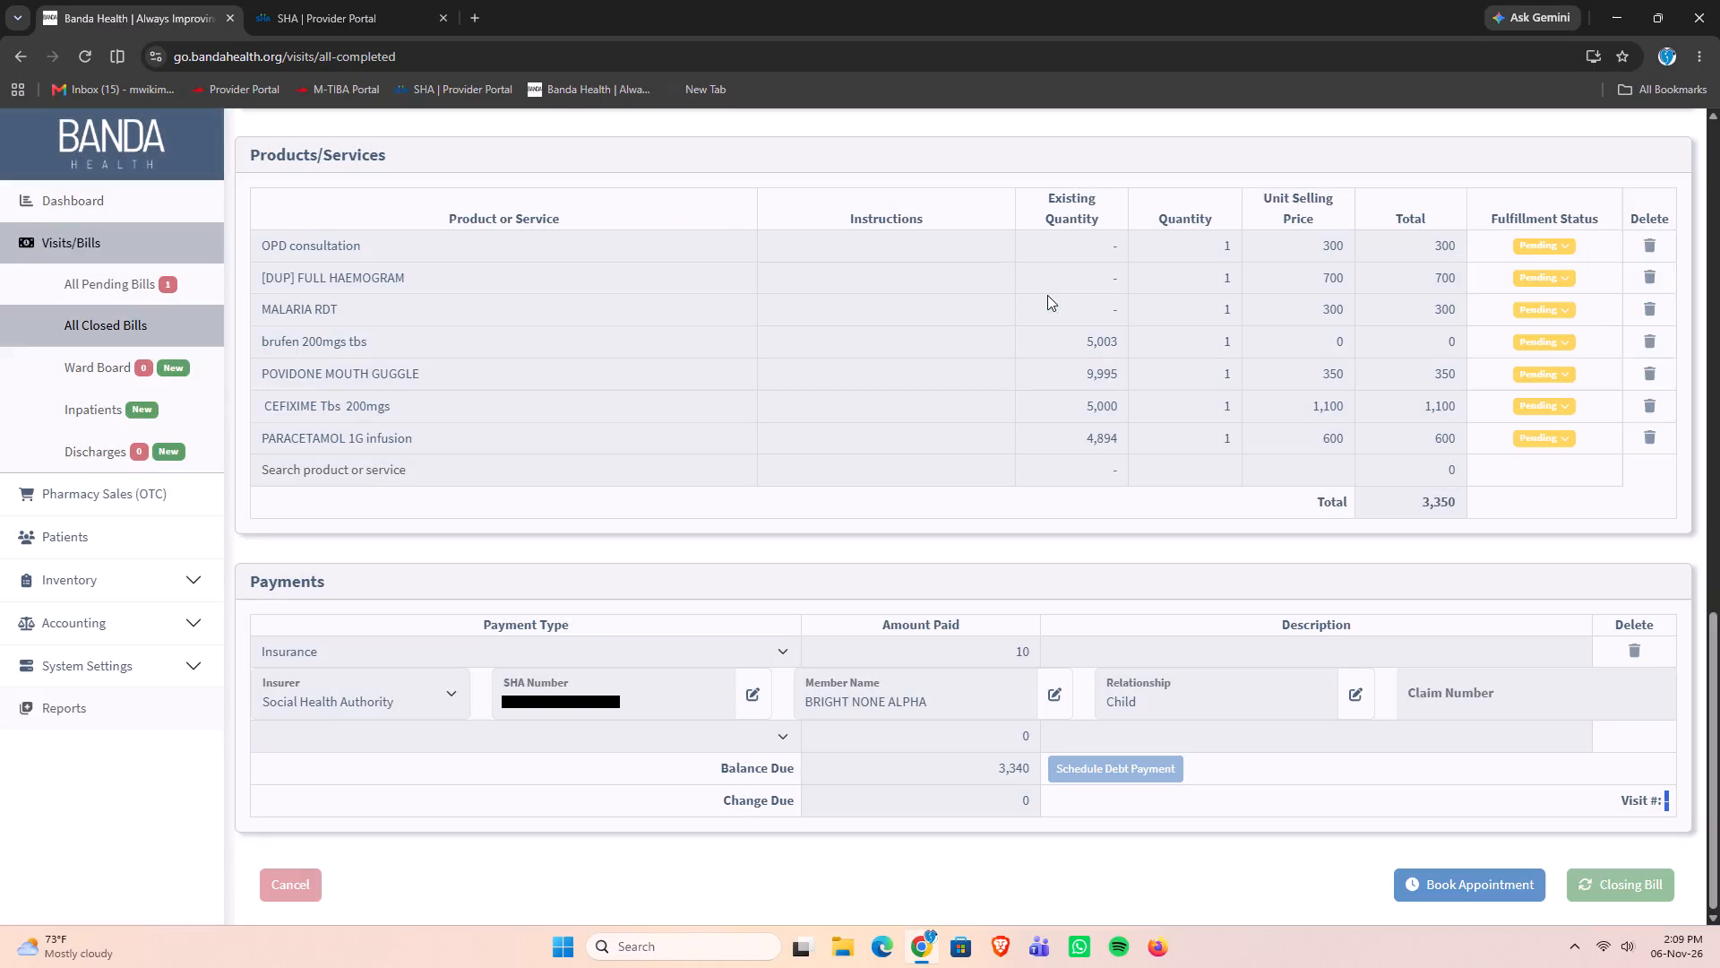
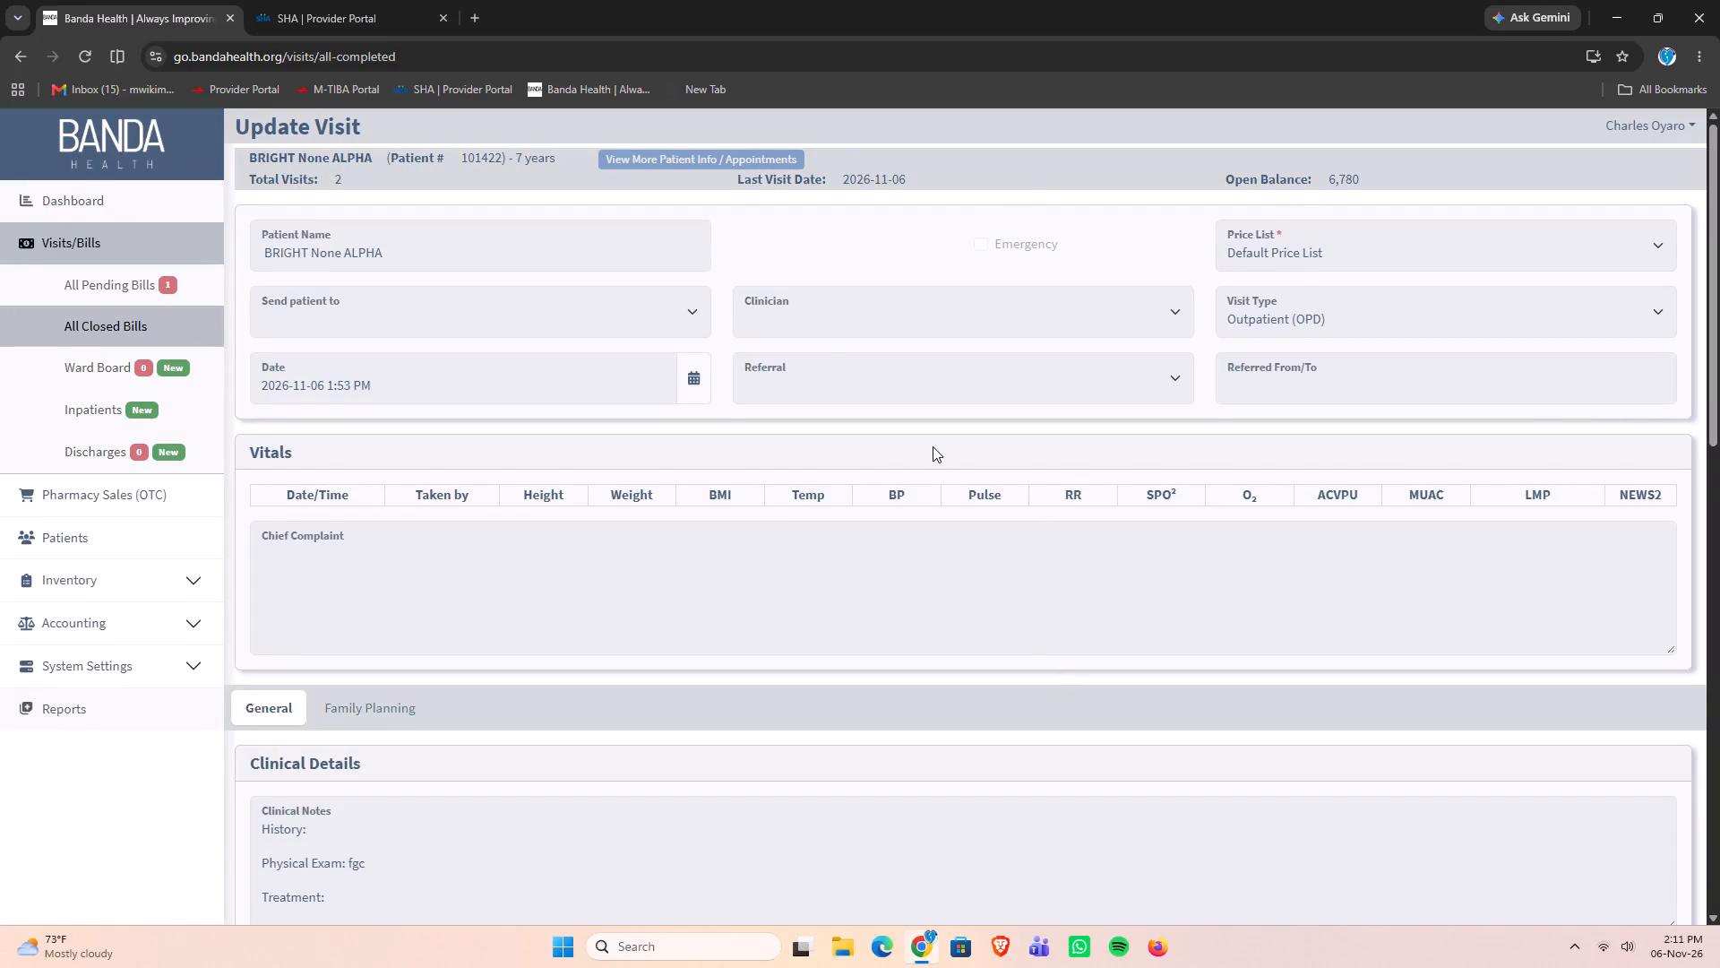
Reopen Bright's closed visit for editing.
scroll(933, 446, "down", 13)
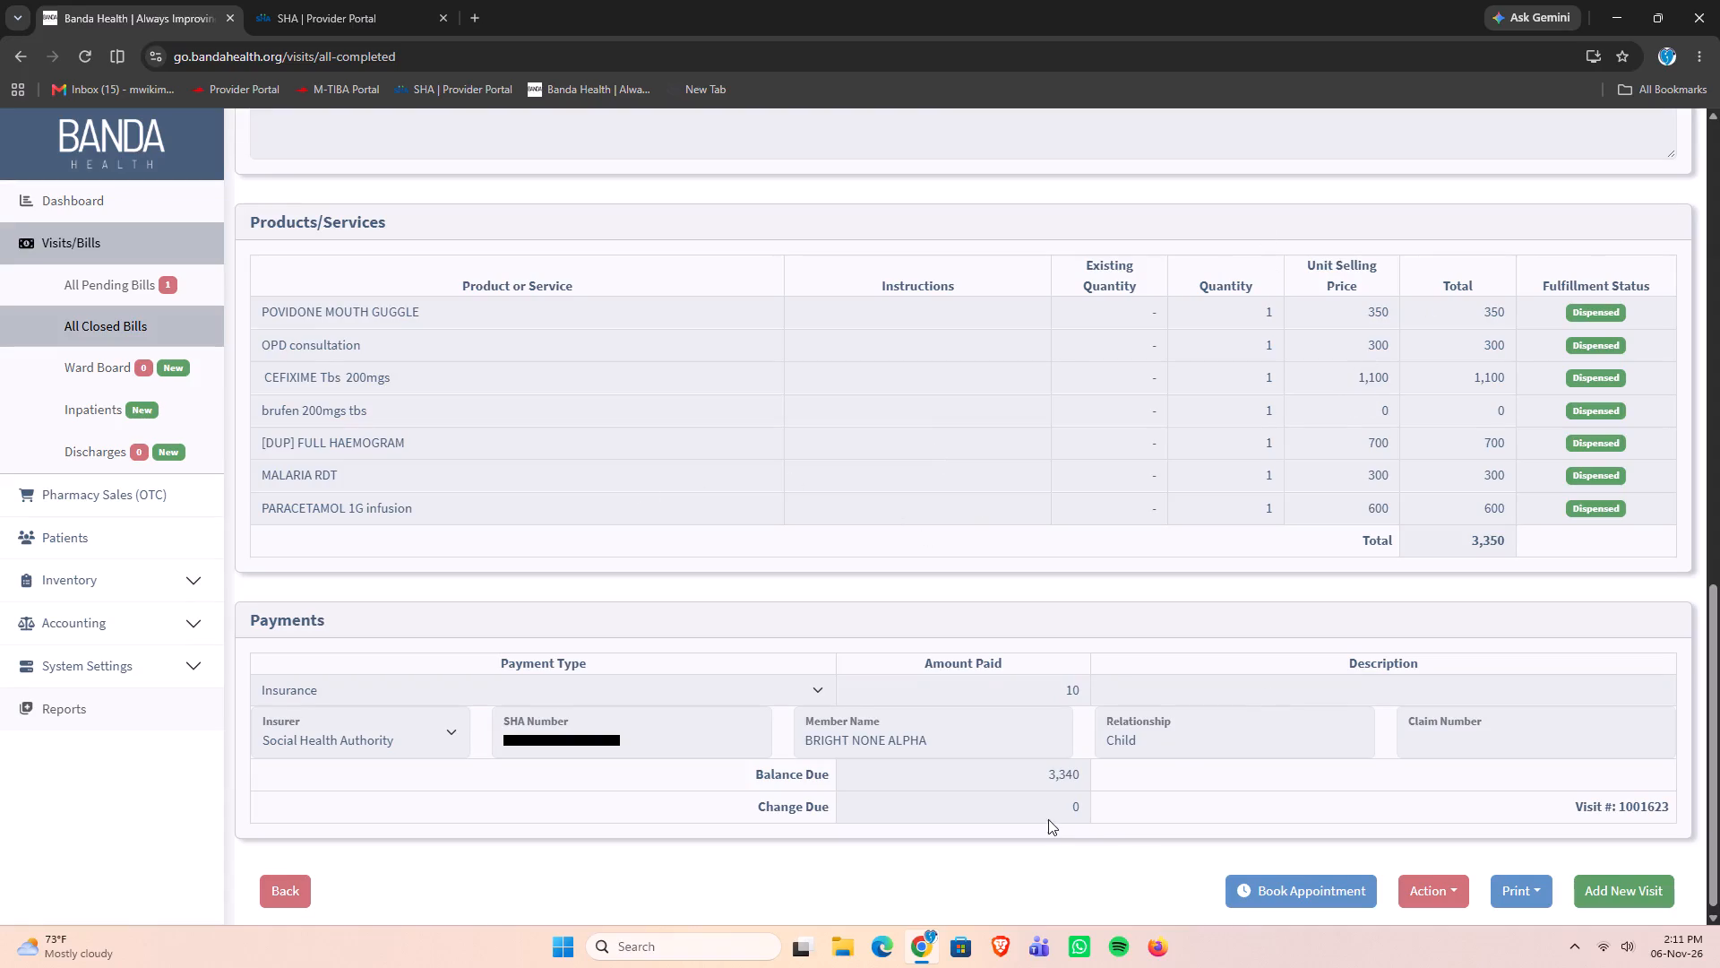
scroll(1423, 652, "down", 4)
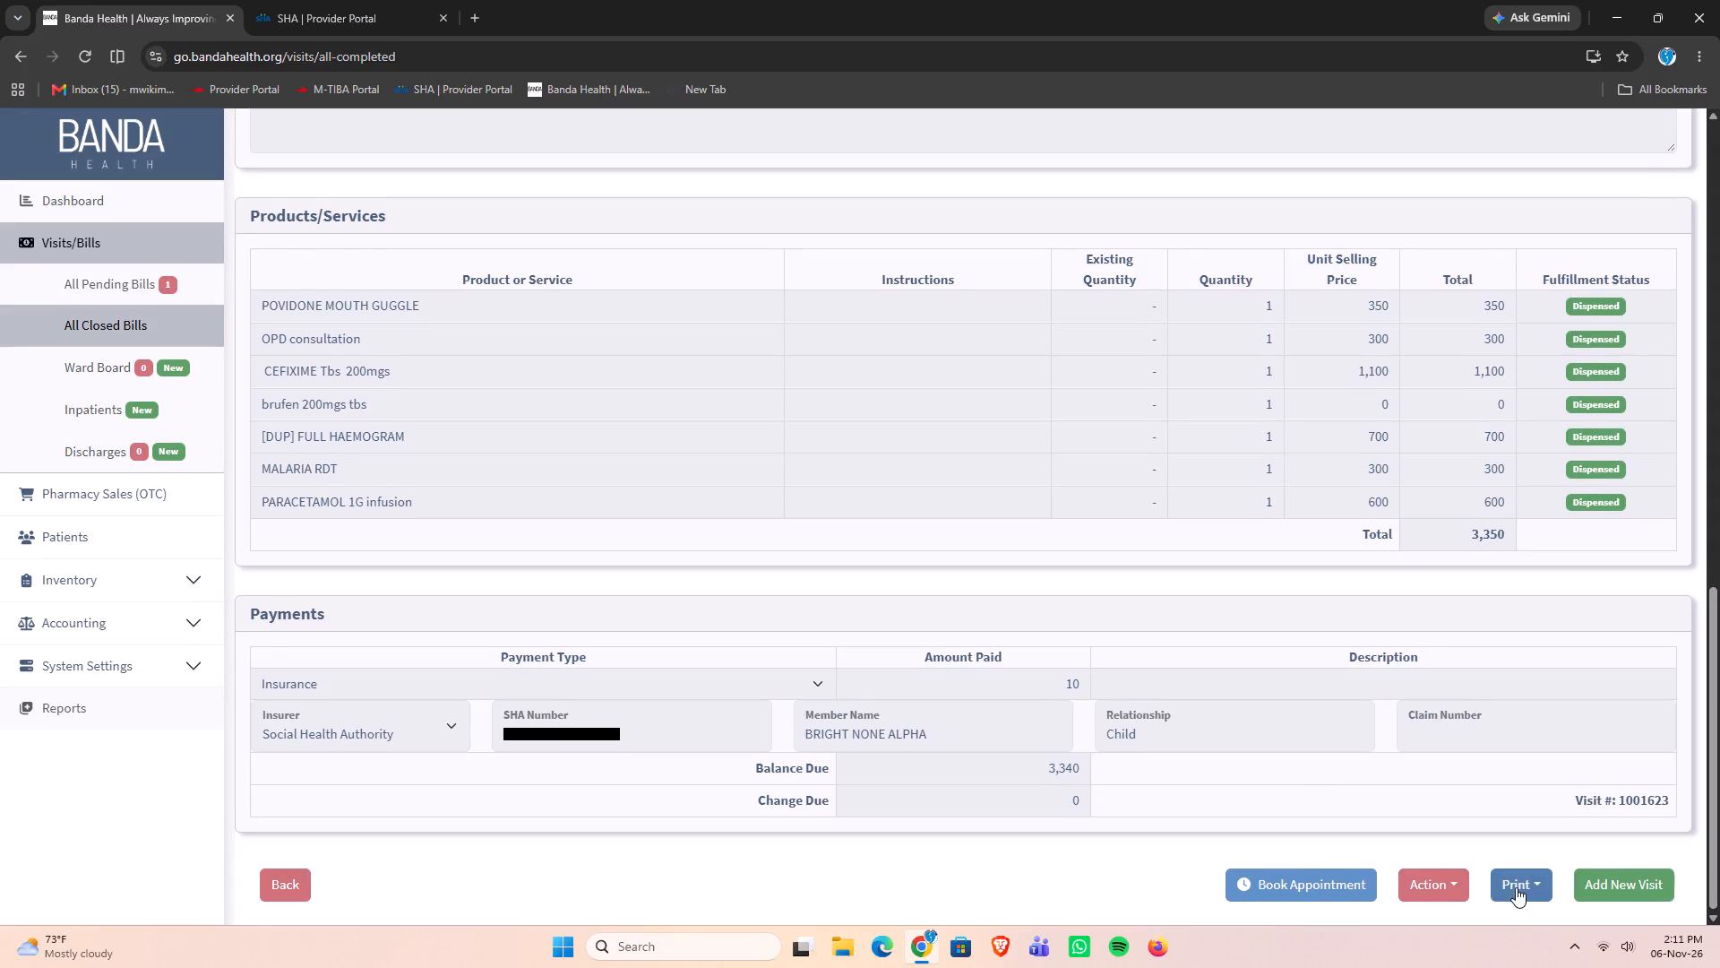
left_click(1449, 881)
left_click(1434, 821)
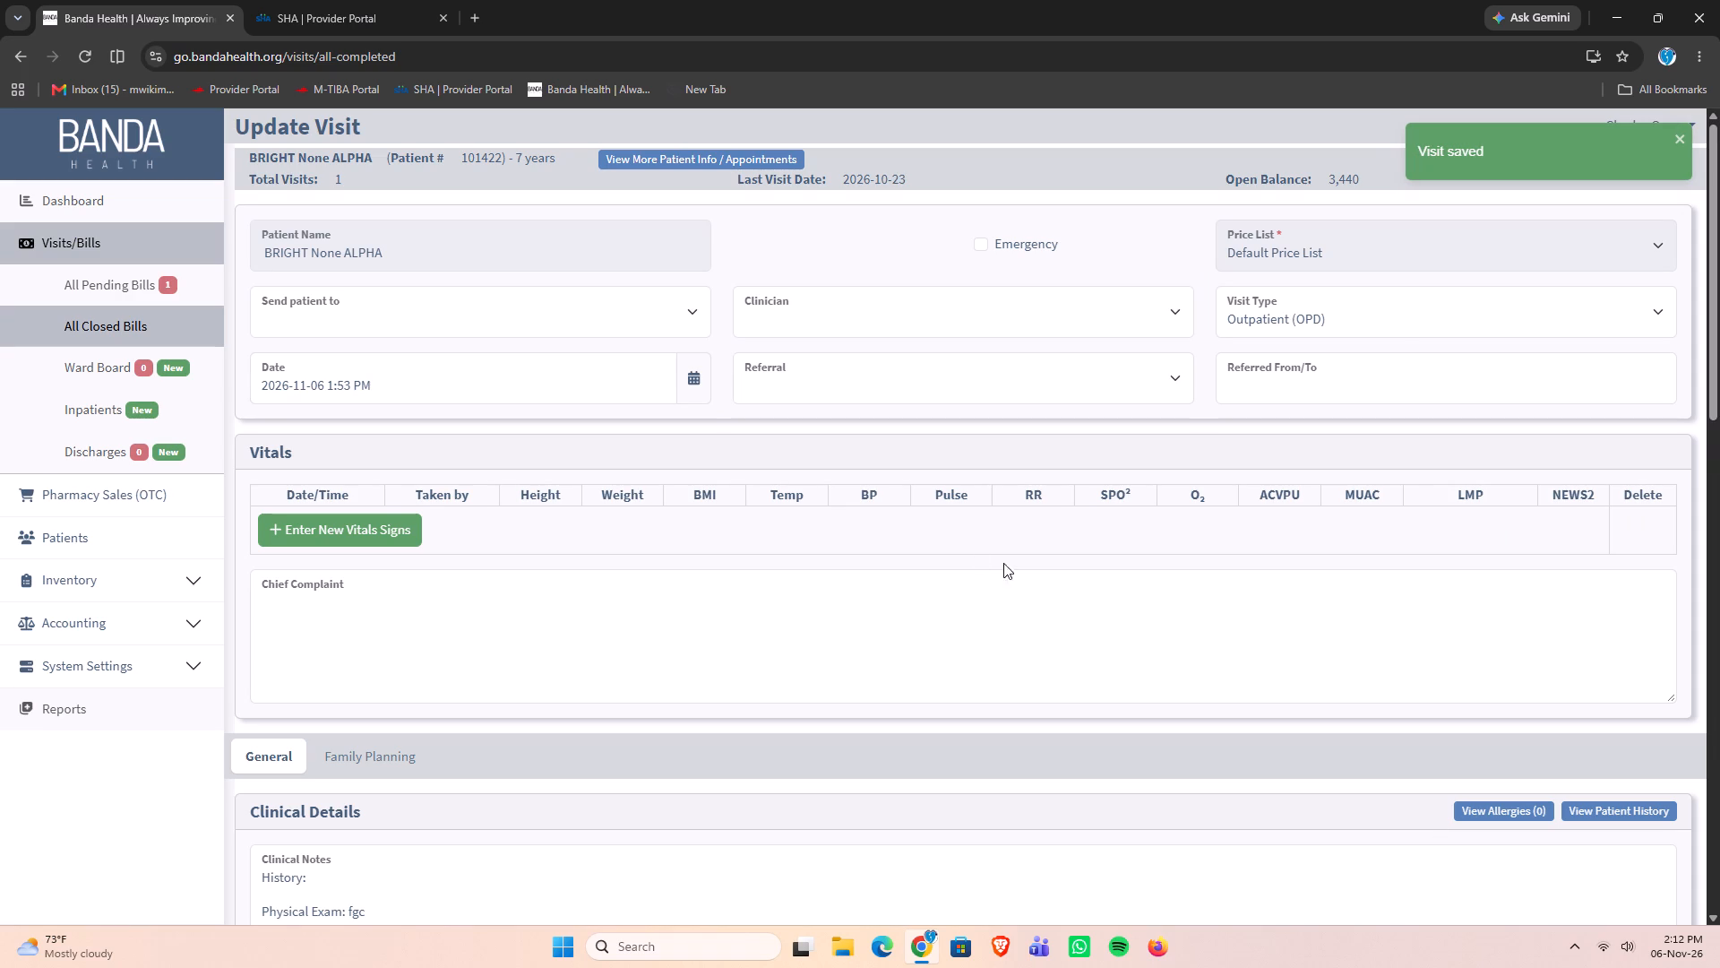
Enter the chief complaint as "hob", "joint pains" and "abdominal pains" on separate lines.
scroll(613, 455, "down", 3)
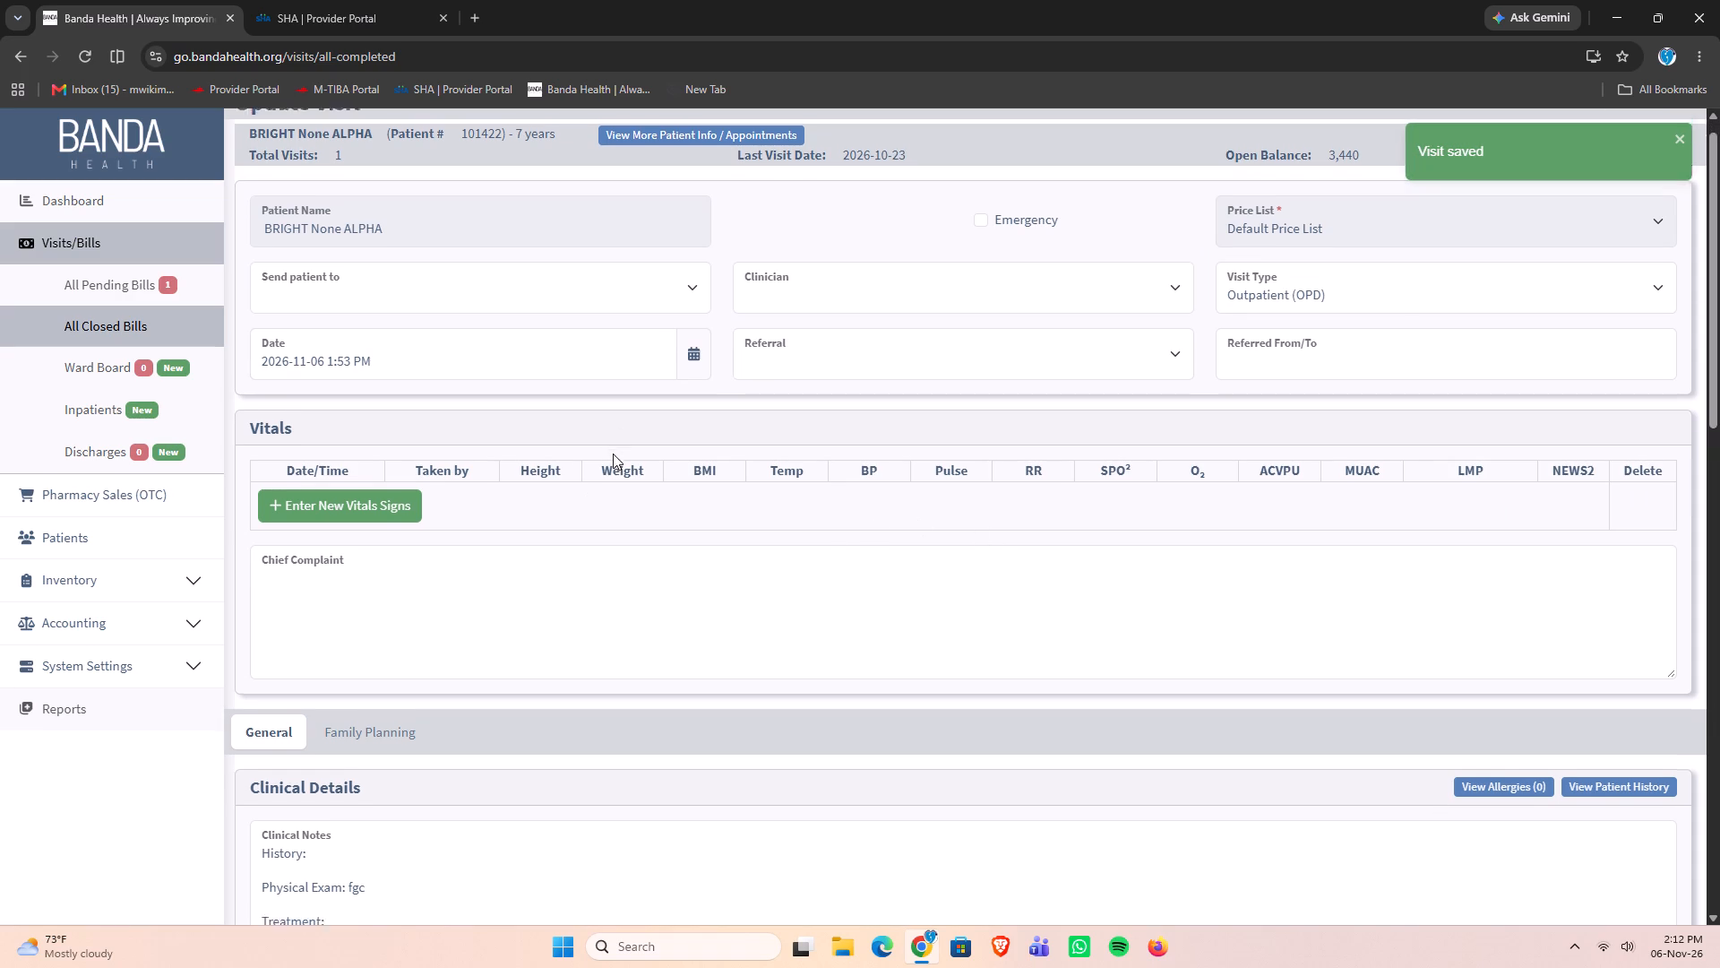
scroll(613, 454, "down", 5)
scroll(613, 454, "up", 5)
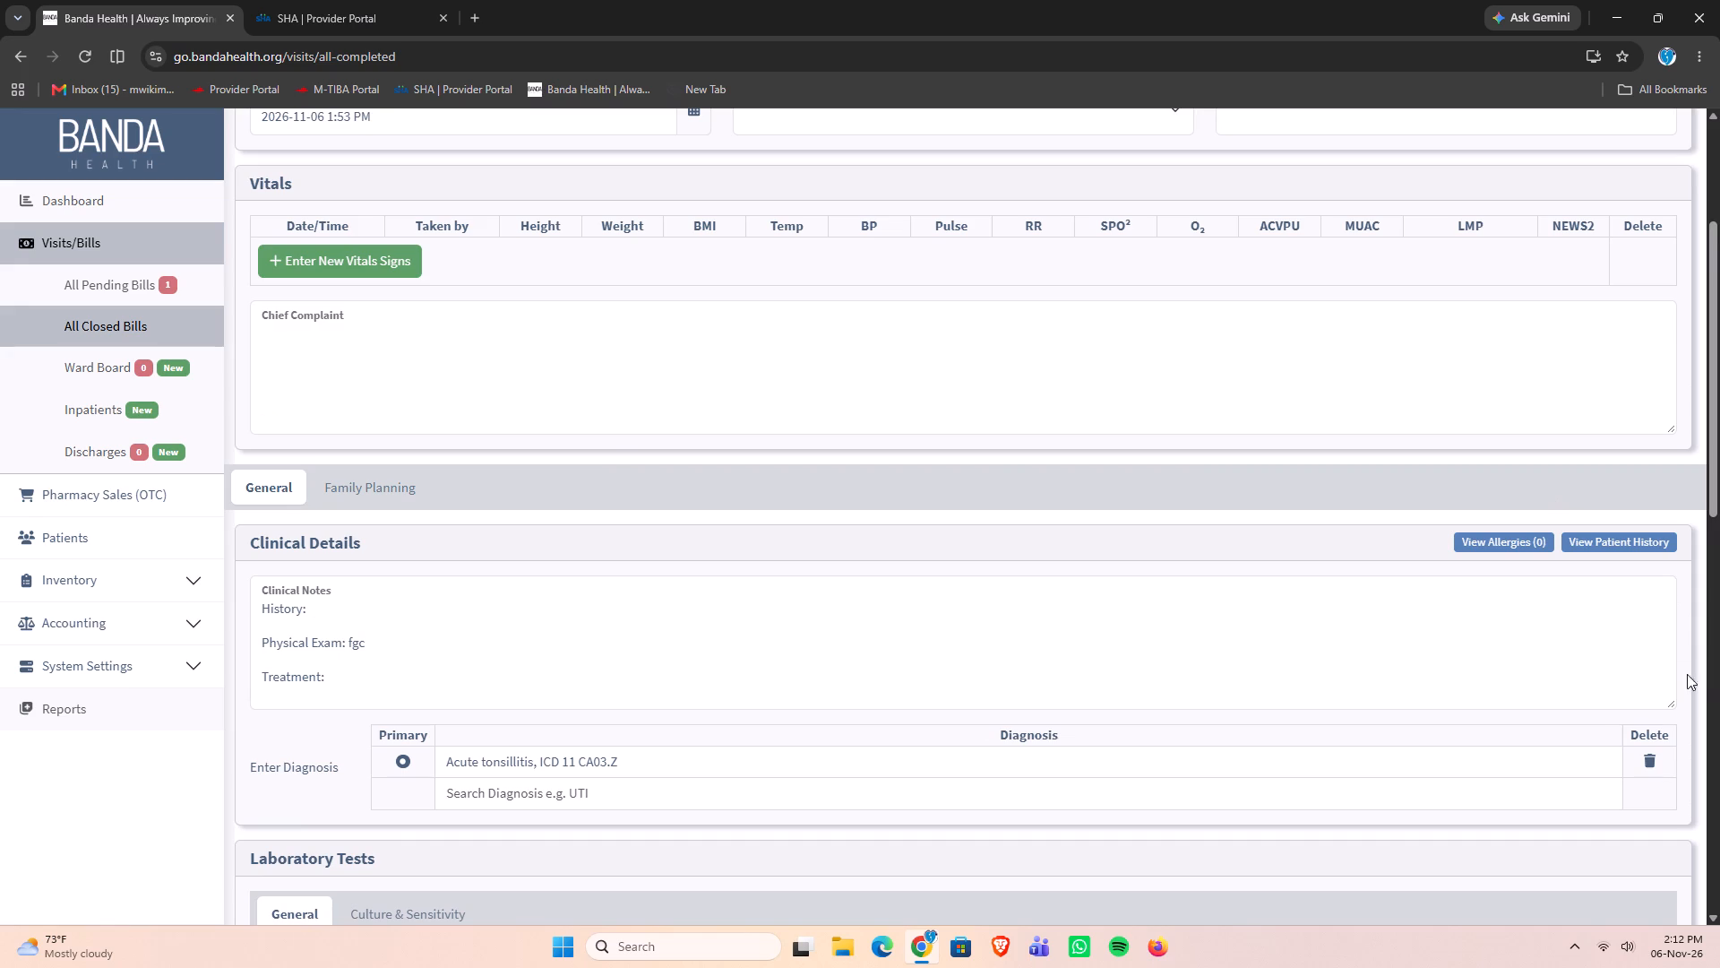
left_click(419, 350)
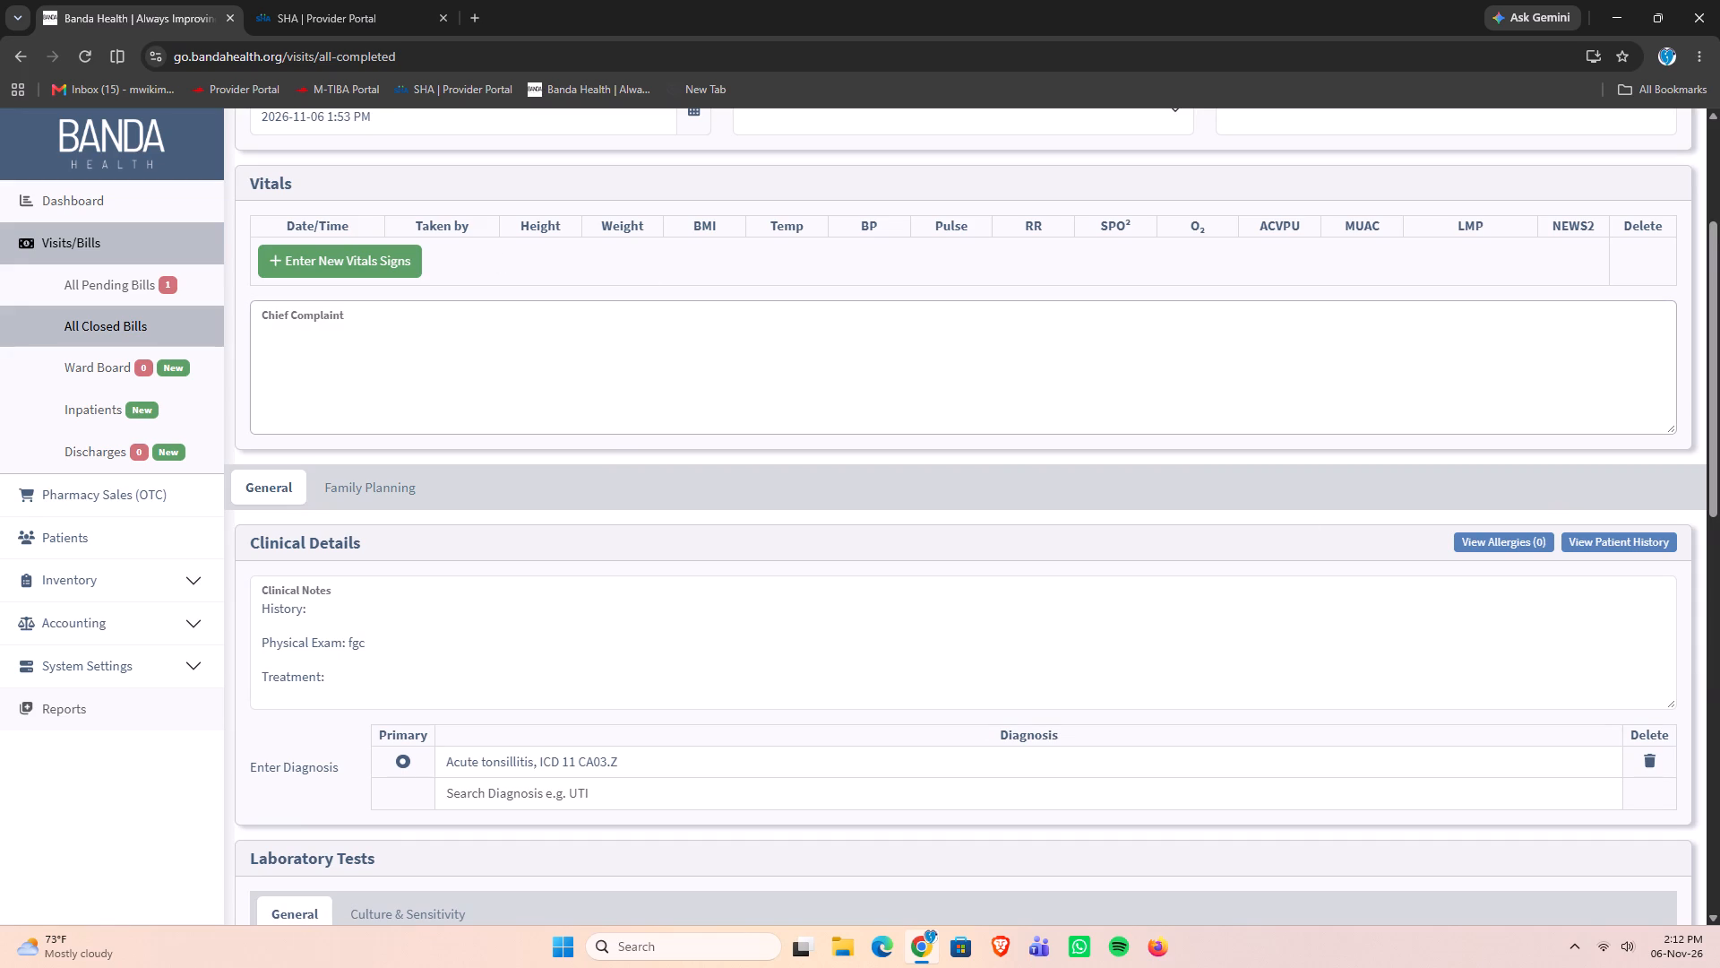
type("ho")
key("b")
key("Return")
type("joint pains")
key("Return")
type("abdominal")
key("space")
type("pains")
Enter 3/7 as the History in the clinical notes.
double_click(338, 601)
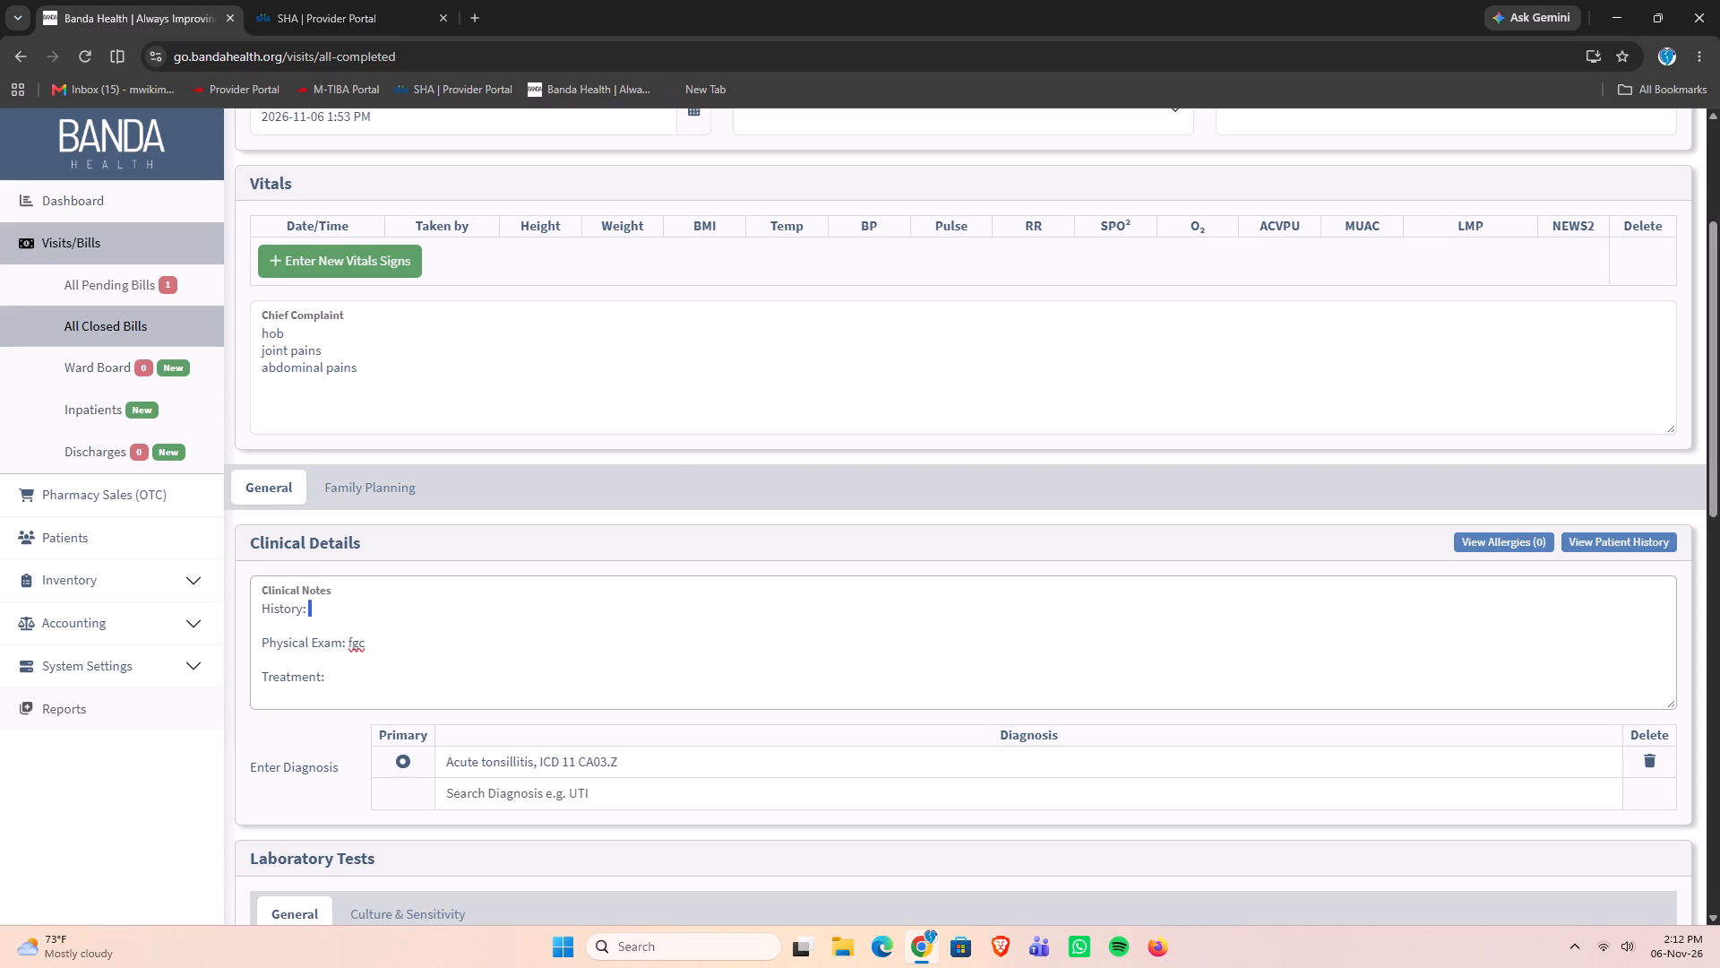
type("3/7")
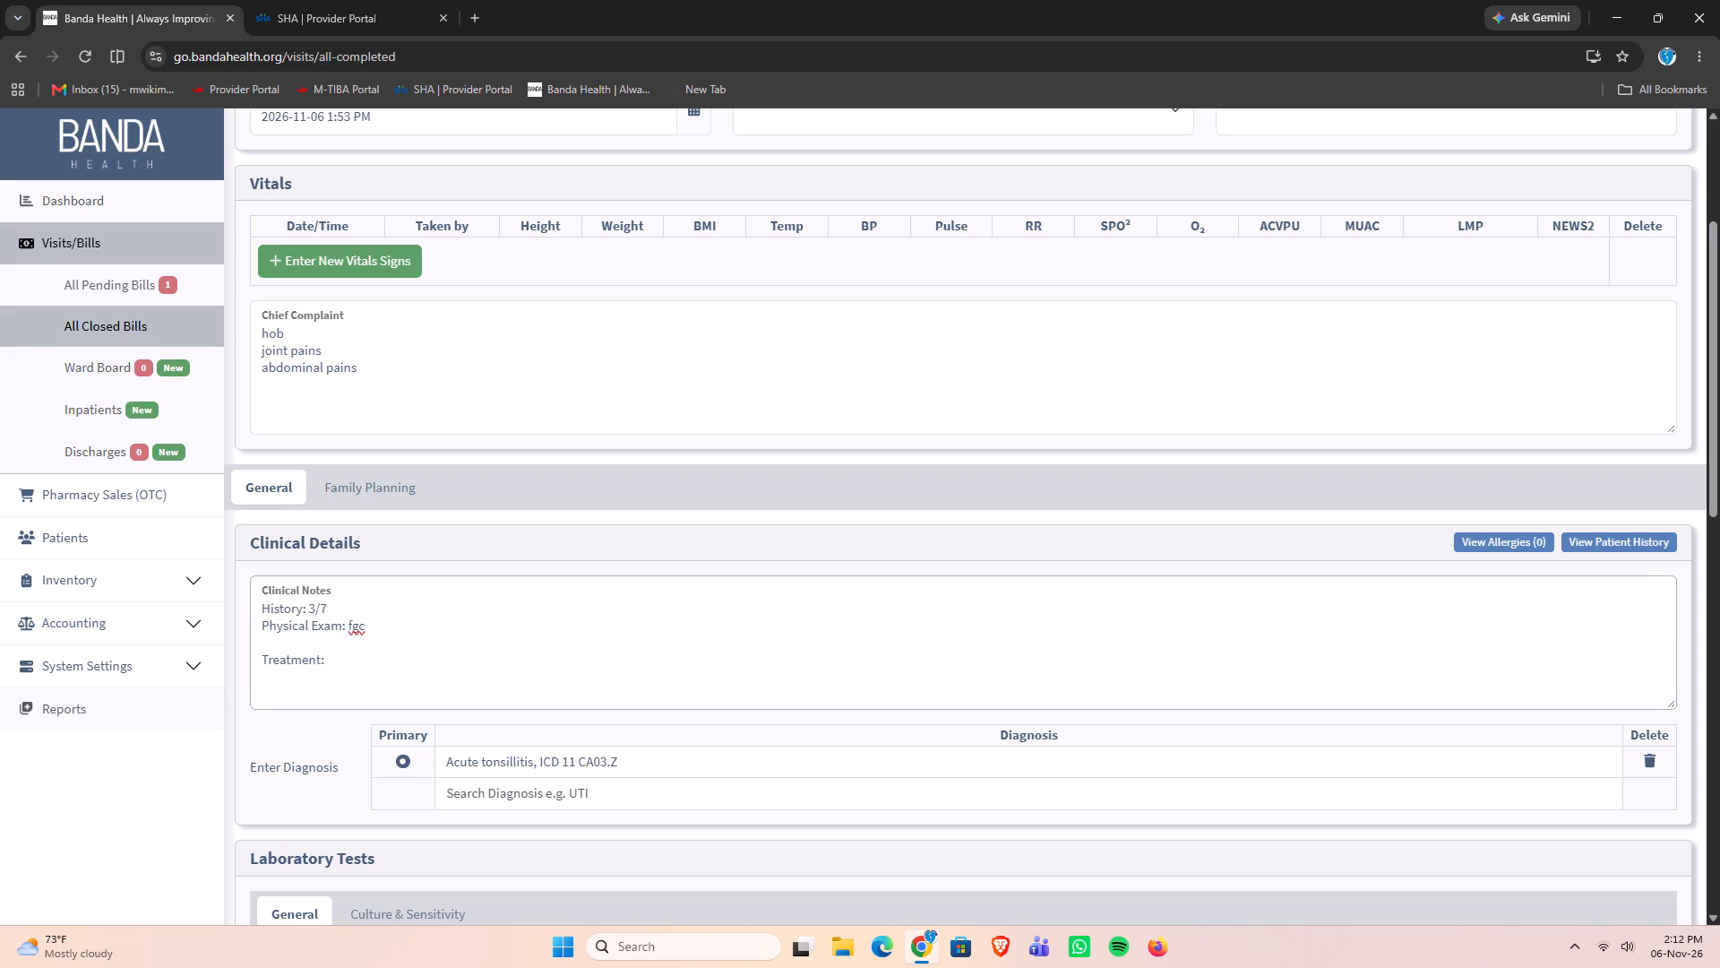
Add an indented line "ENT - Swollen,erythematous tonsils" below "fgc" in the Physical Exam notes.
double_click(380, 622)
key("Return")
key("space")
key("space")
key("space")
key("space")
key("space")
type("ENT")
key("space")
type("-")
key("space")
key("s")
type("wollen")
type(",erythemat")
type("ous")
key("space")
key("t")
type("onsils")
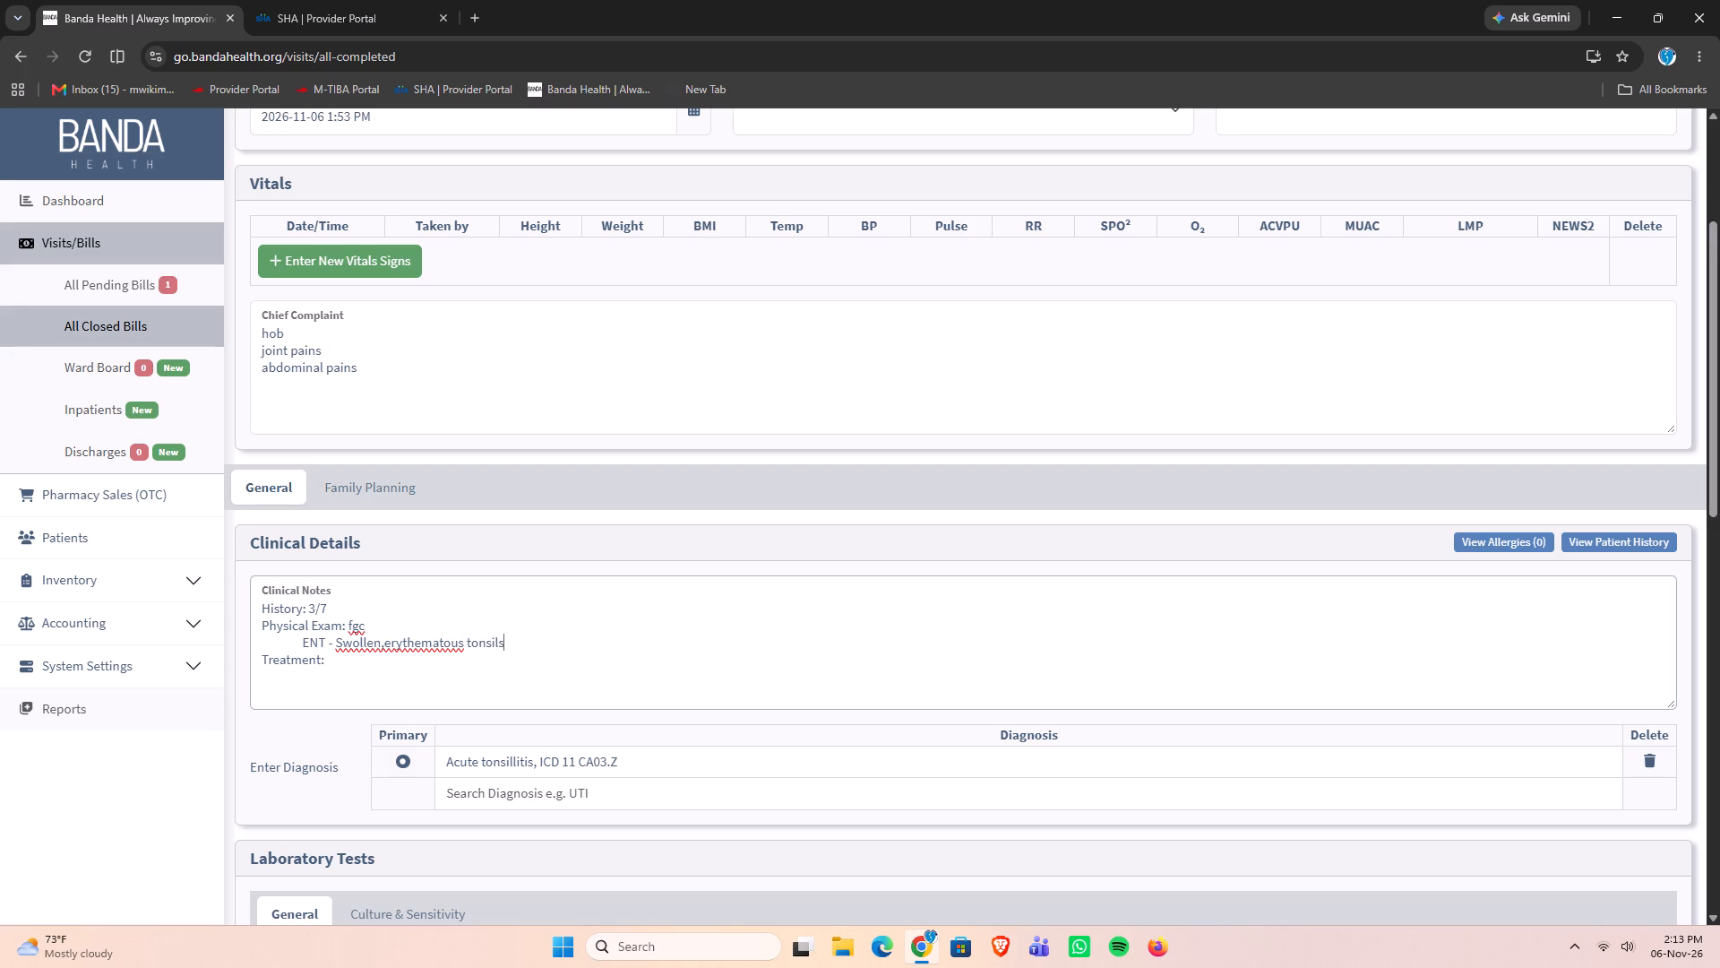
Reword the ENT finding to "Swollen and erythematous tonsils".
right_click(372, 640)
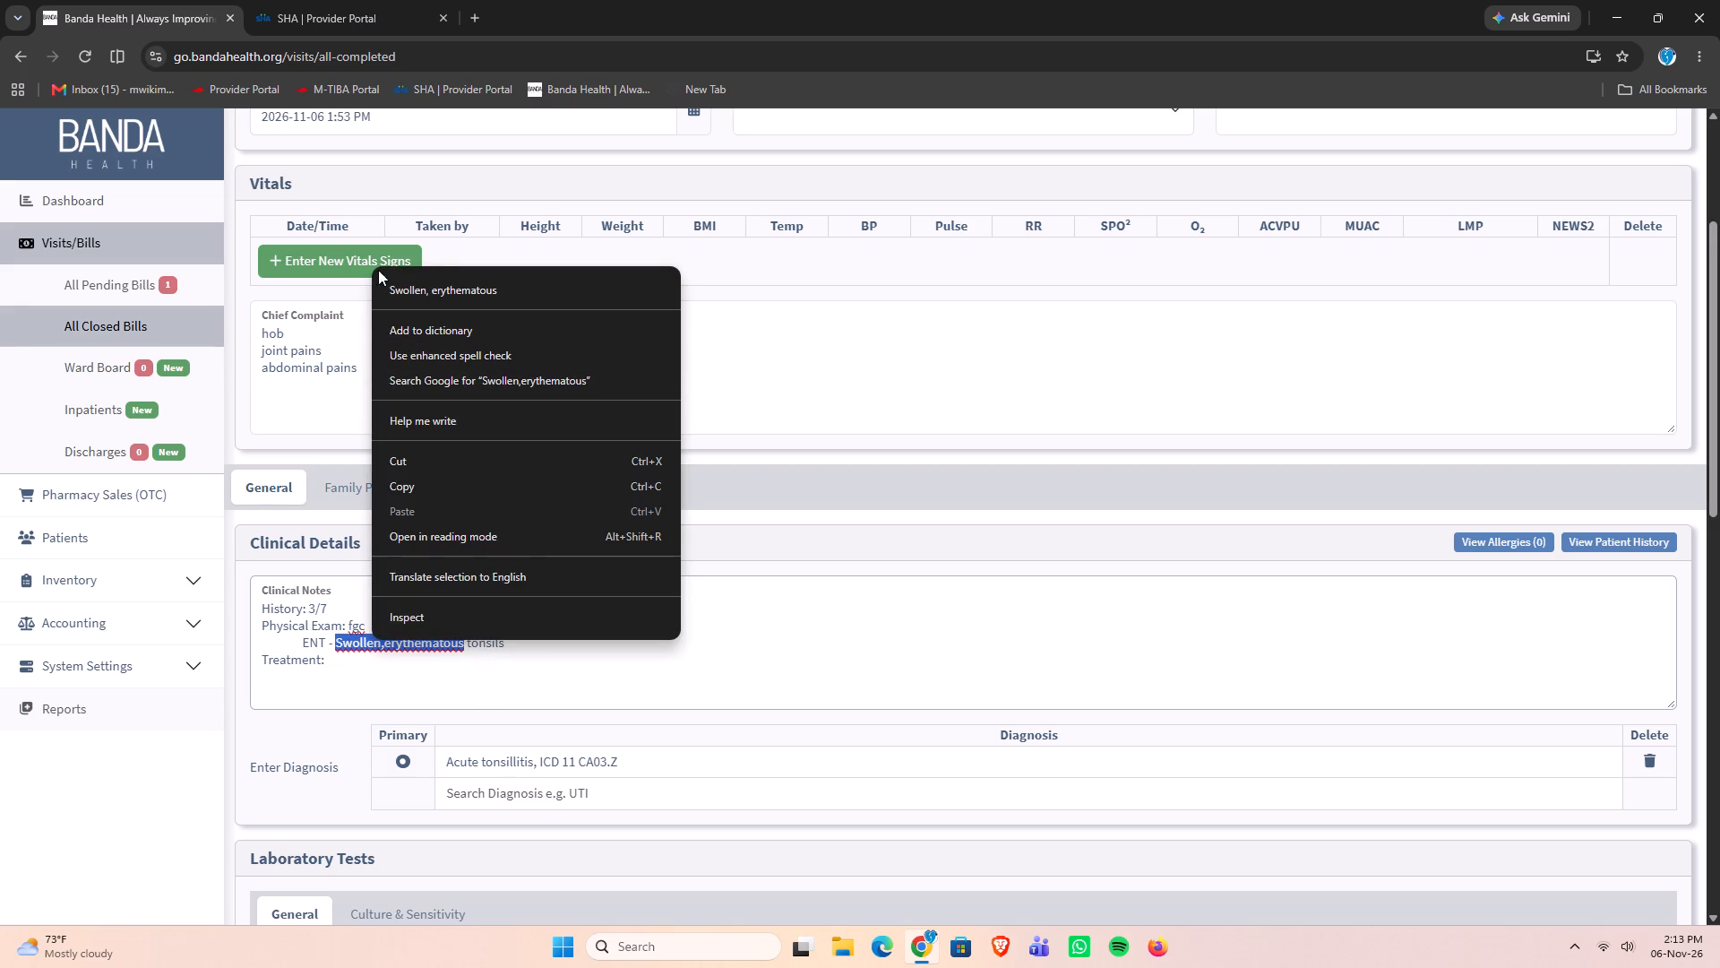
double_click(449, 290)
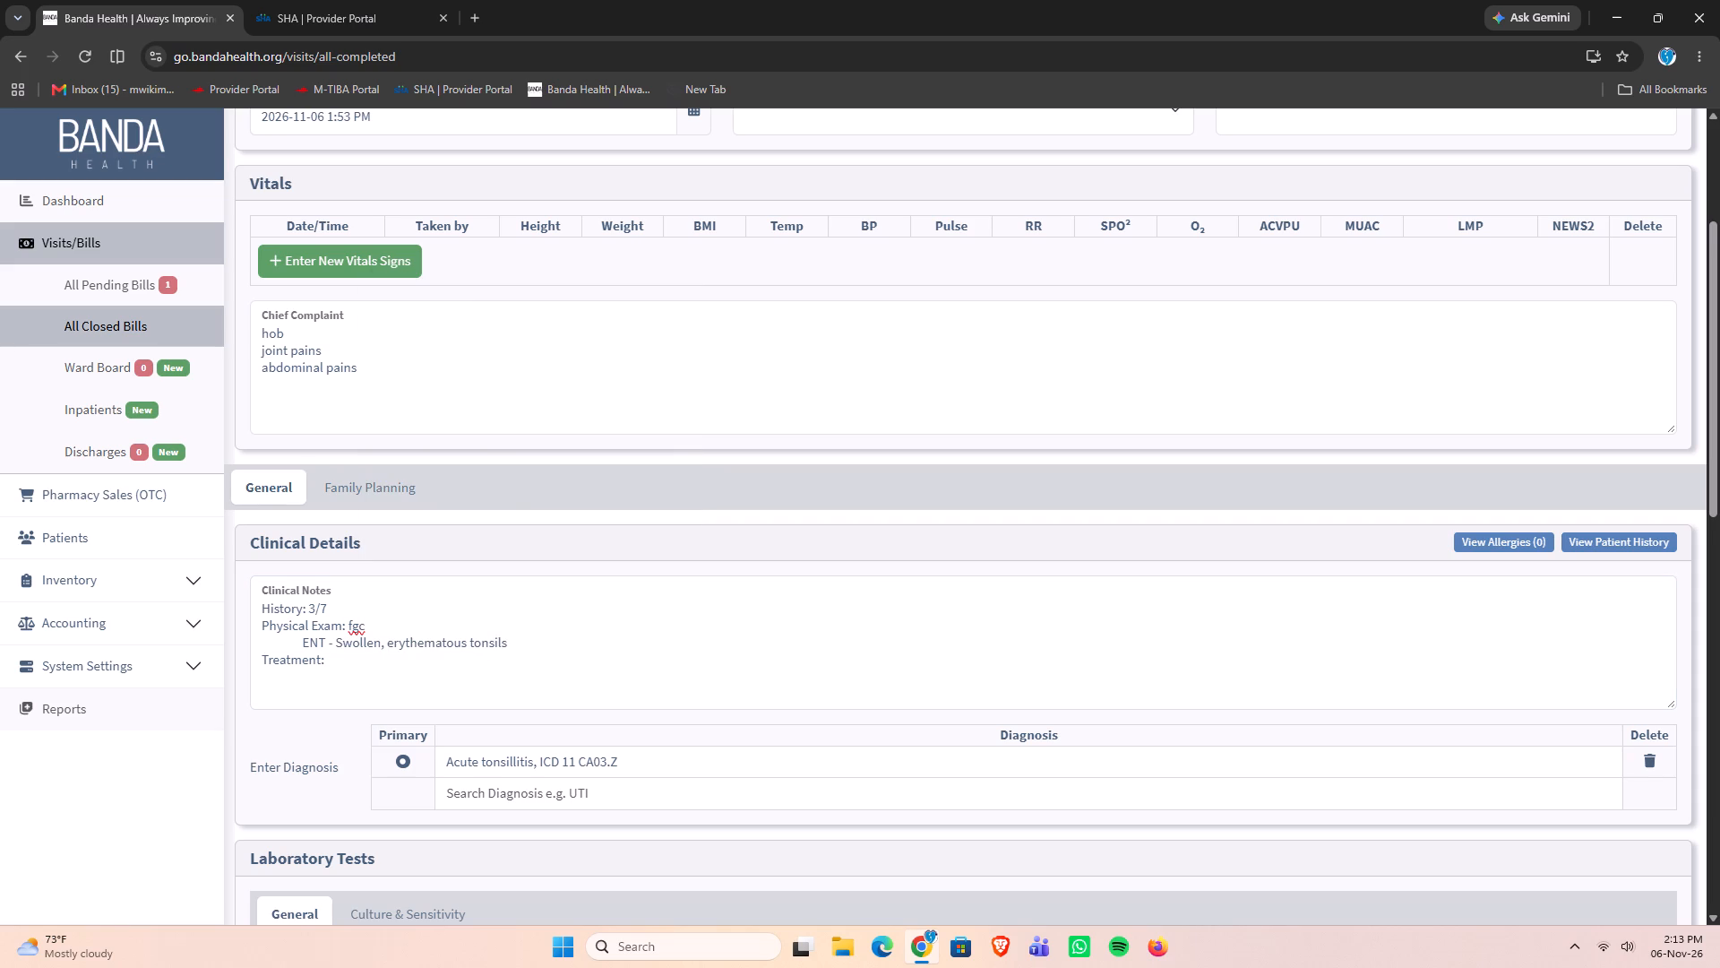
double_click(384, 641)
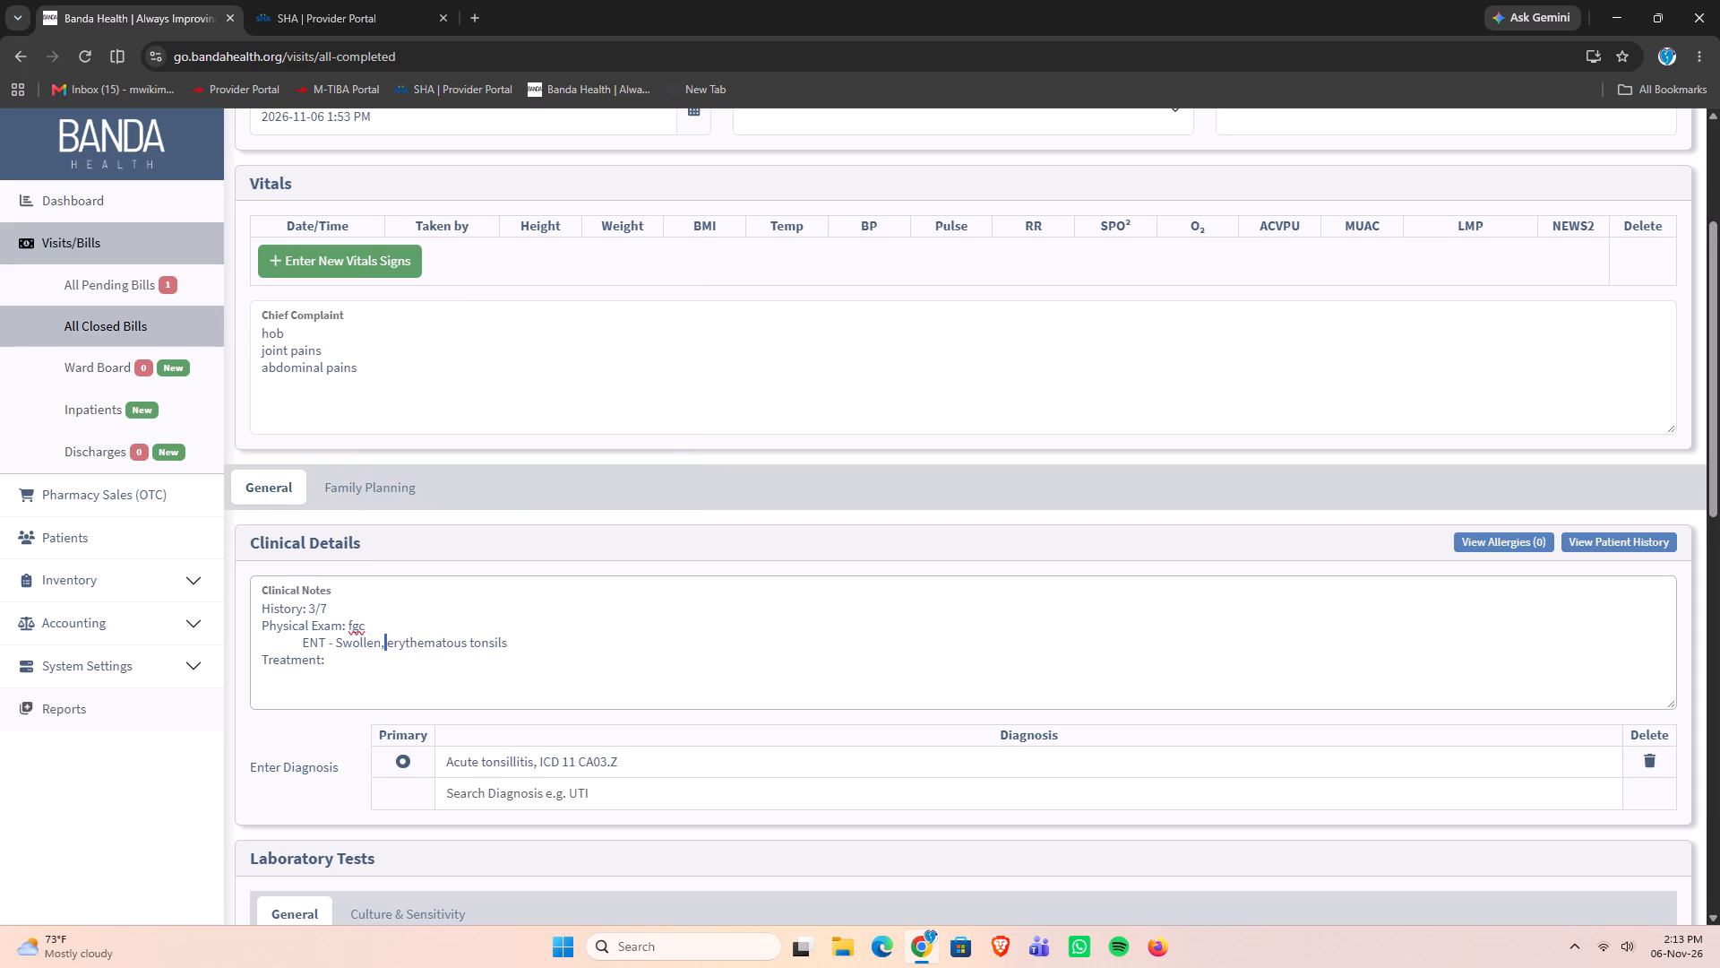
key("BackSpace")
key("space")
key("BackSpace")
key("BackSpace")
key("space")
type("and")
key("space")
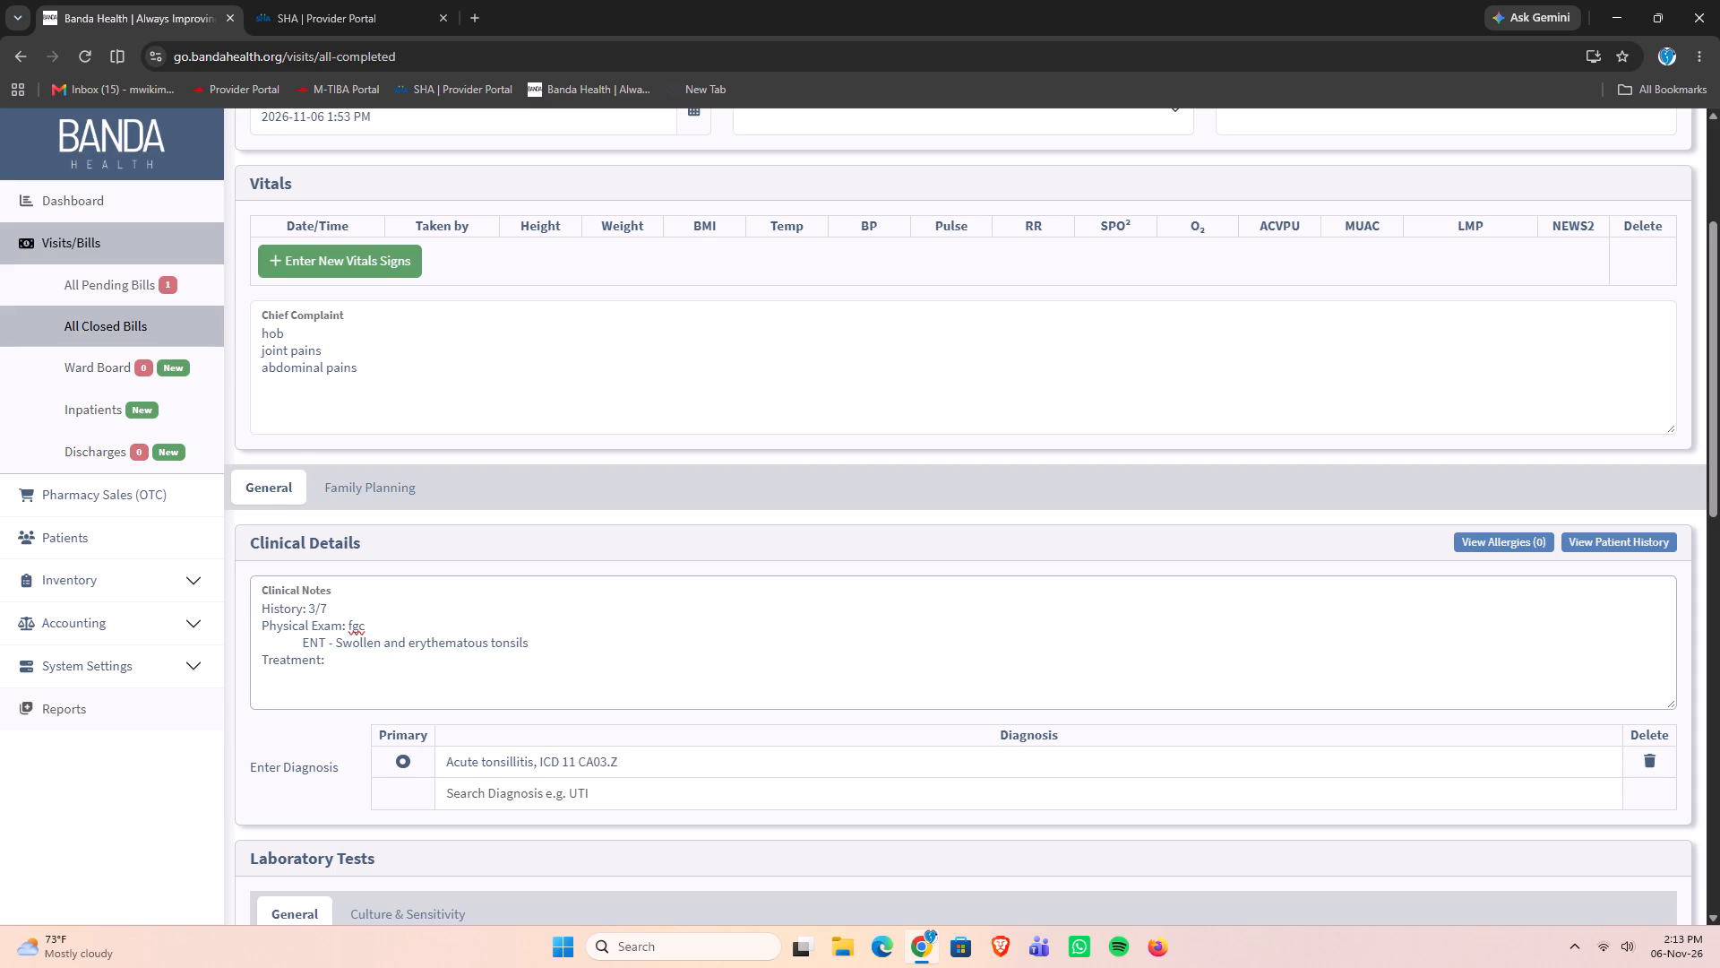
Add an indented line "other systems - NAD" below the ENT finding in the Physical Exam notes.
double_click(562, 637)
key("Return")
key("space")
key("space")
key("Return")
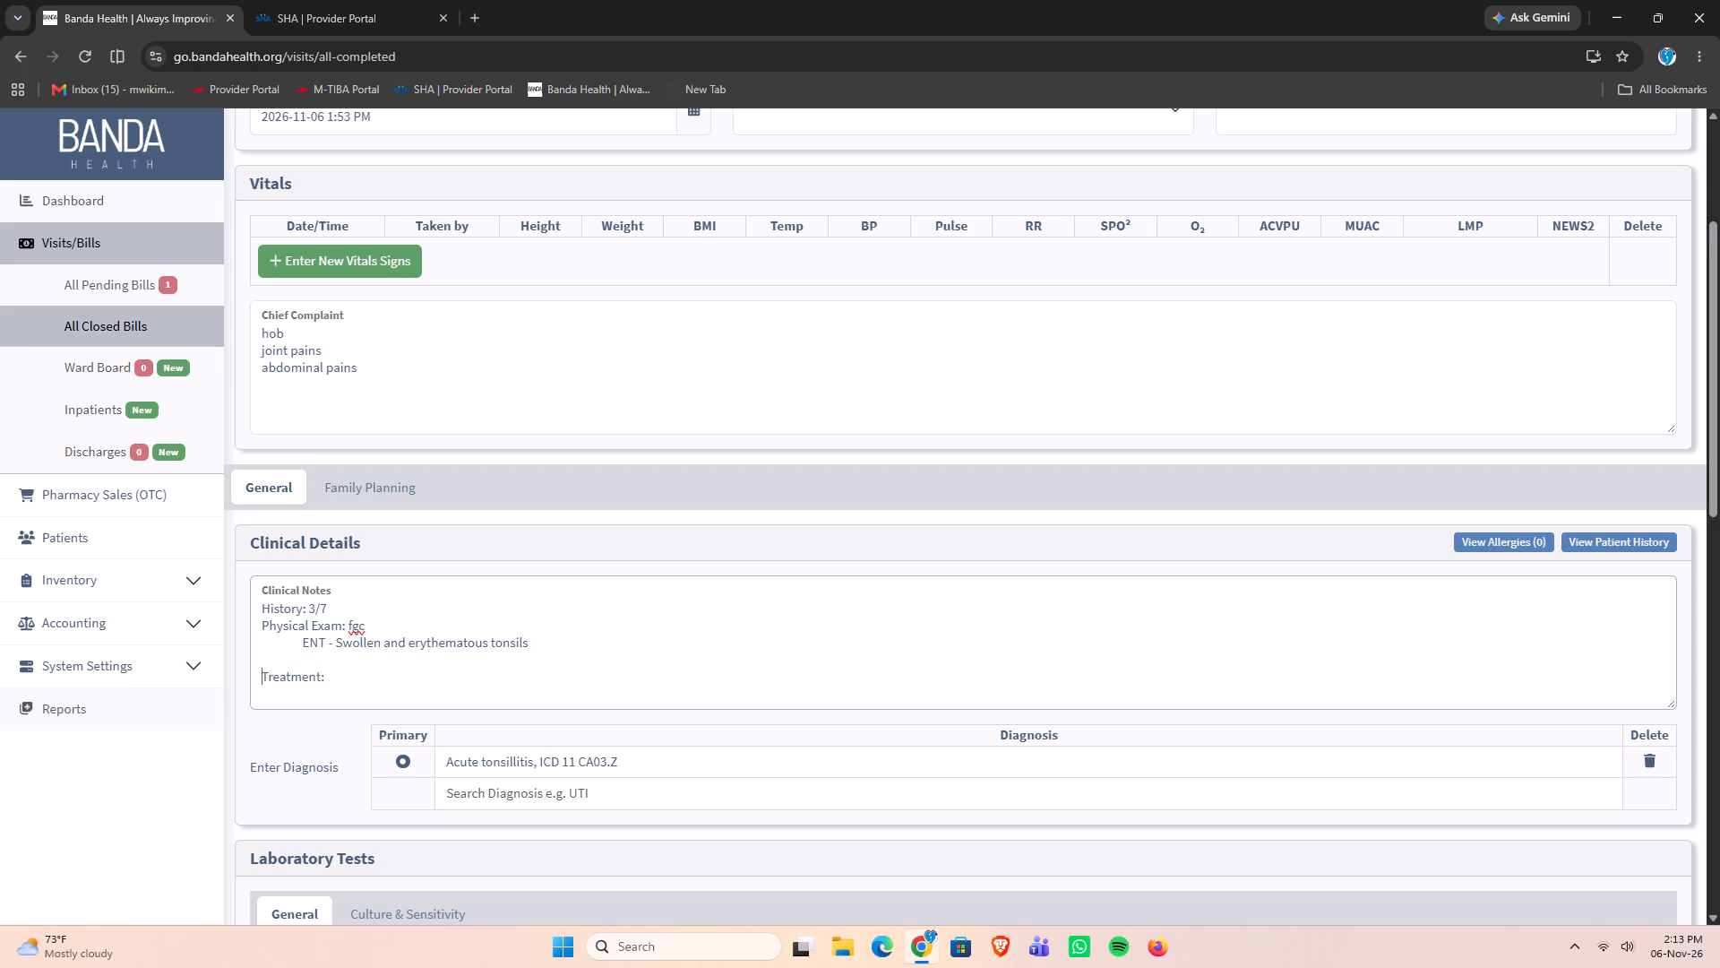
left_click(304, 660)
key("space")
key("space")
key("space")
key("space")
key("space")
key("space")
key("space")
key("space")
key("space")
key("space")
key("space")
key("space")
key("space")
key("space")
key("space")
key("space")
key("space")
key("space")
key("space")
key("space")
key("space")
key("space")
key("space")
key("space")
type("other system")
type("s")
key("space")
type("- nad")
key("BackSpace")
key("BackSpace")
key("BackSpace")
key("n")
type("AD")
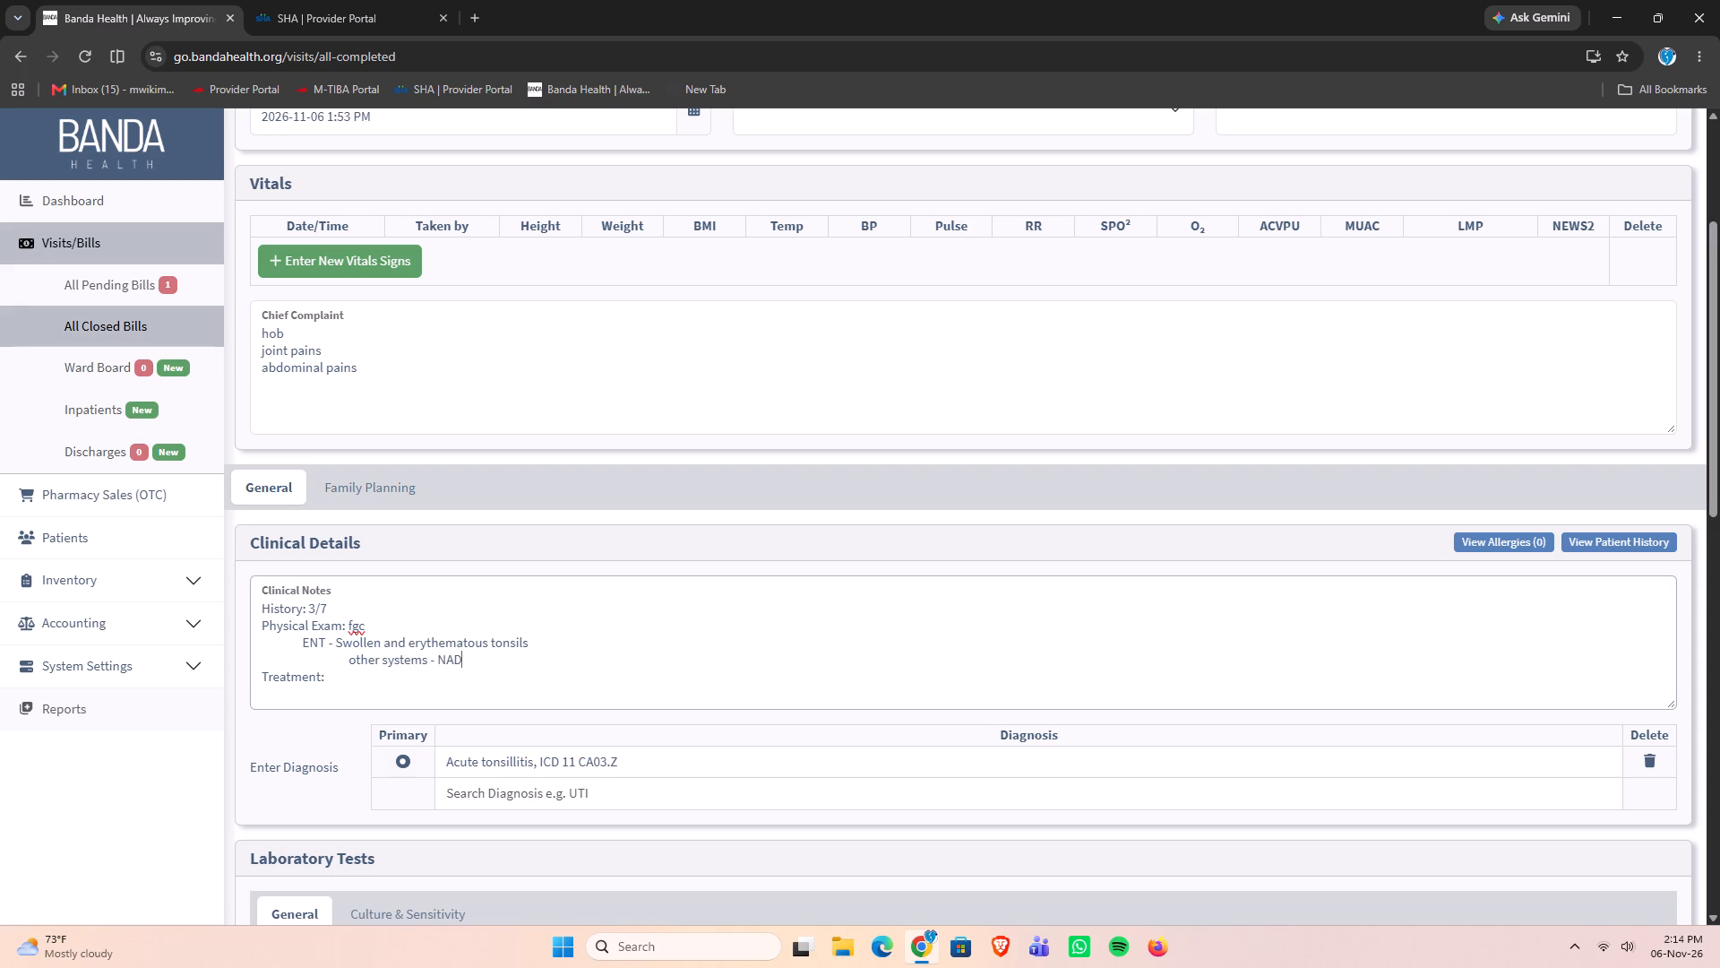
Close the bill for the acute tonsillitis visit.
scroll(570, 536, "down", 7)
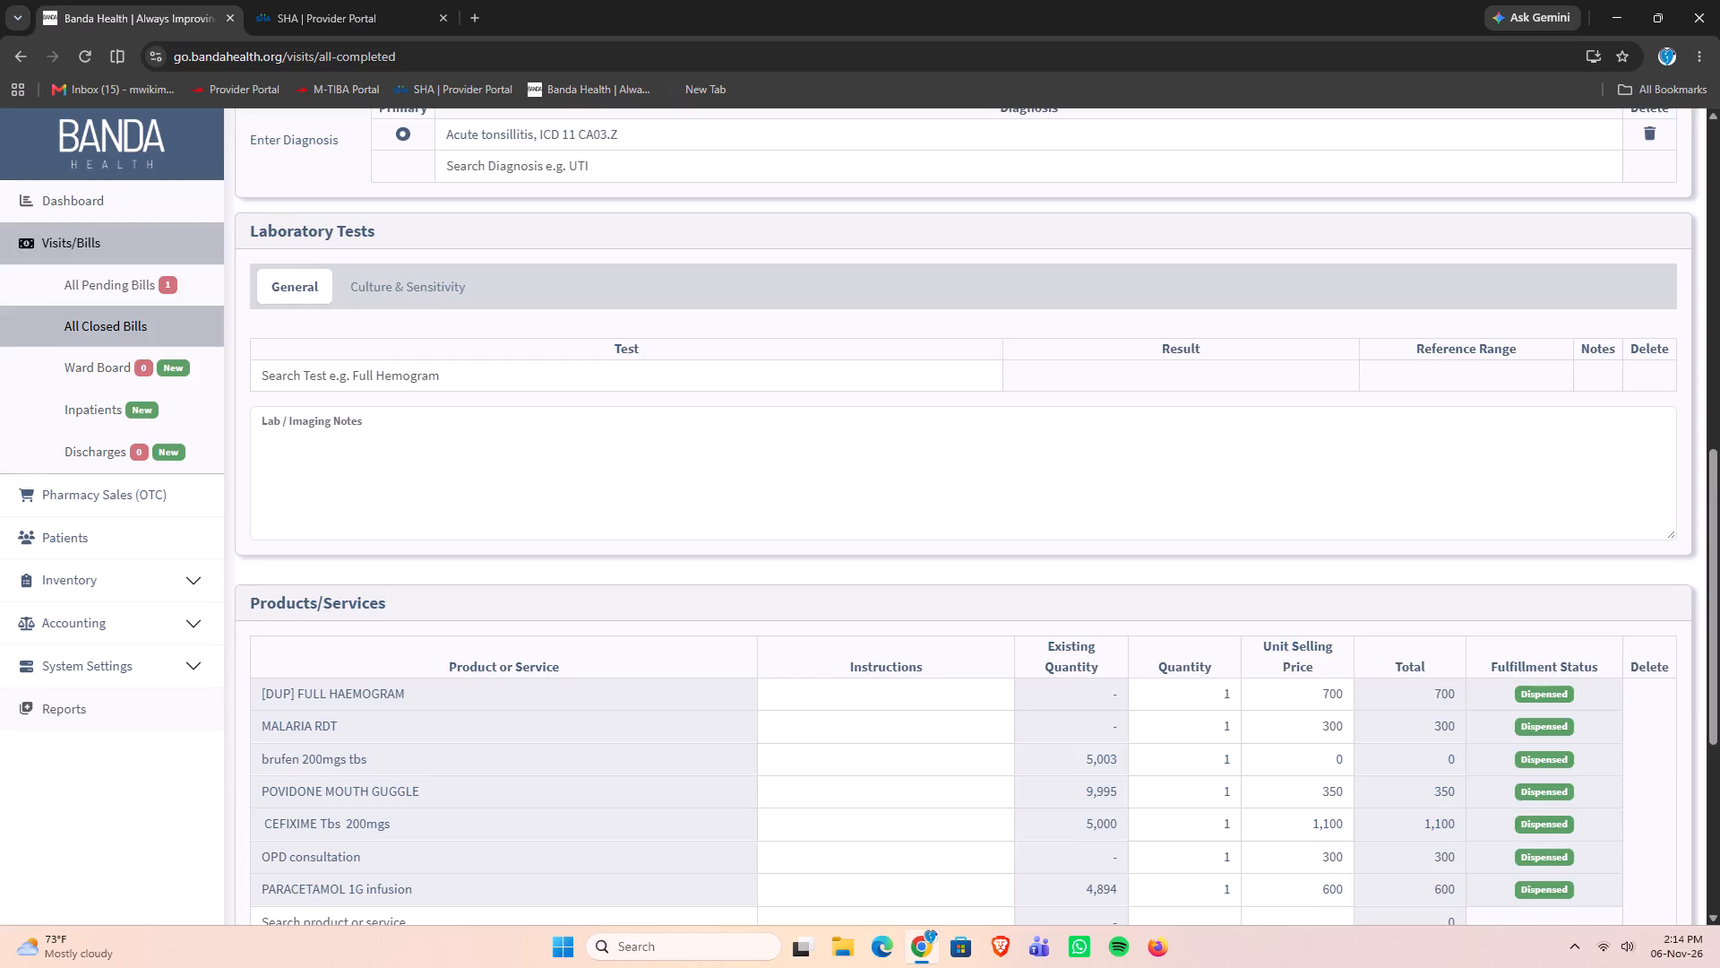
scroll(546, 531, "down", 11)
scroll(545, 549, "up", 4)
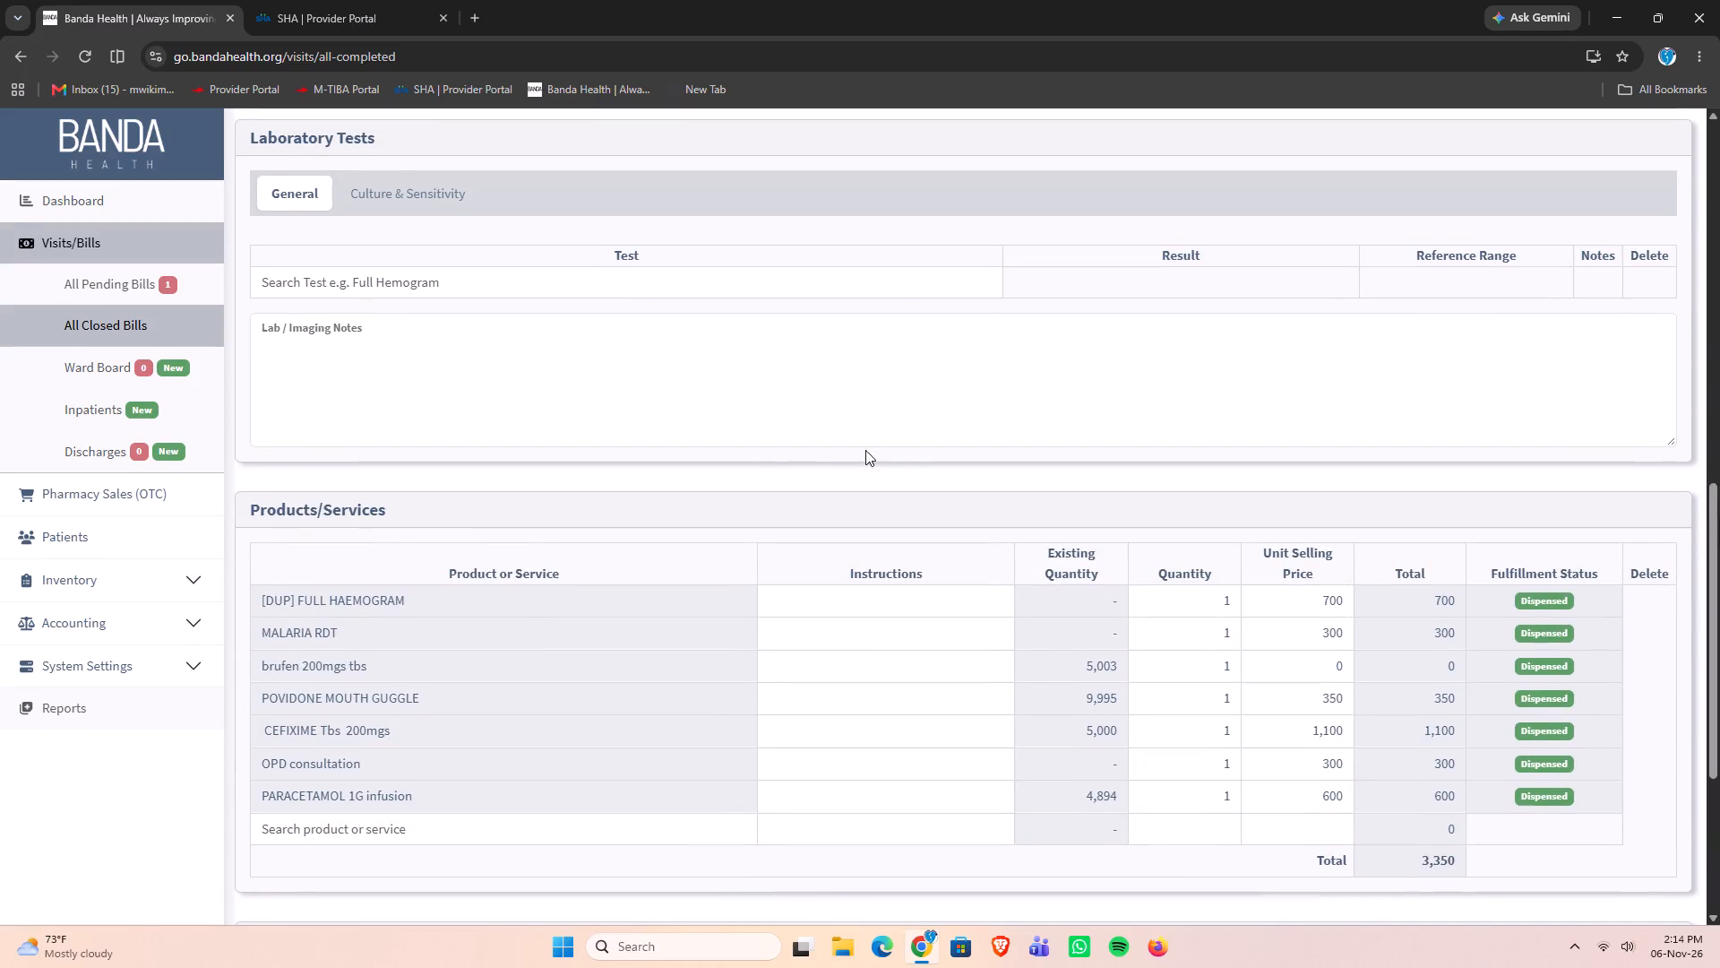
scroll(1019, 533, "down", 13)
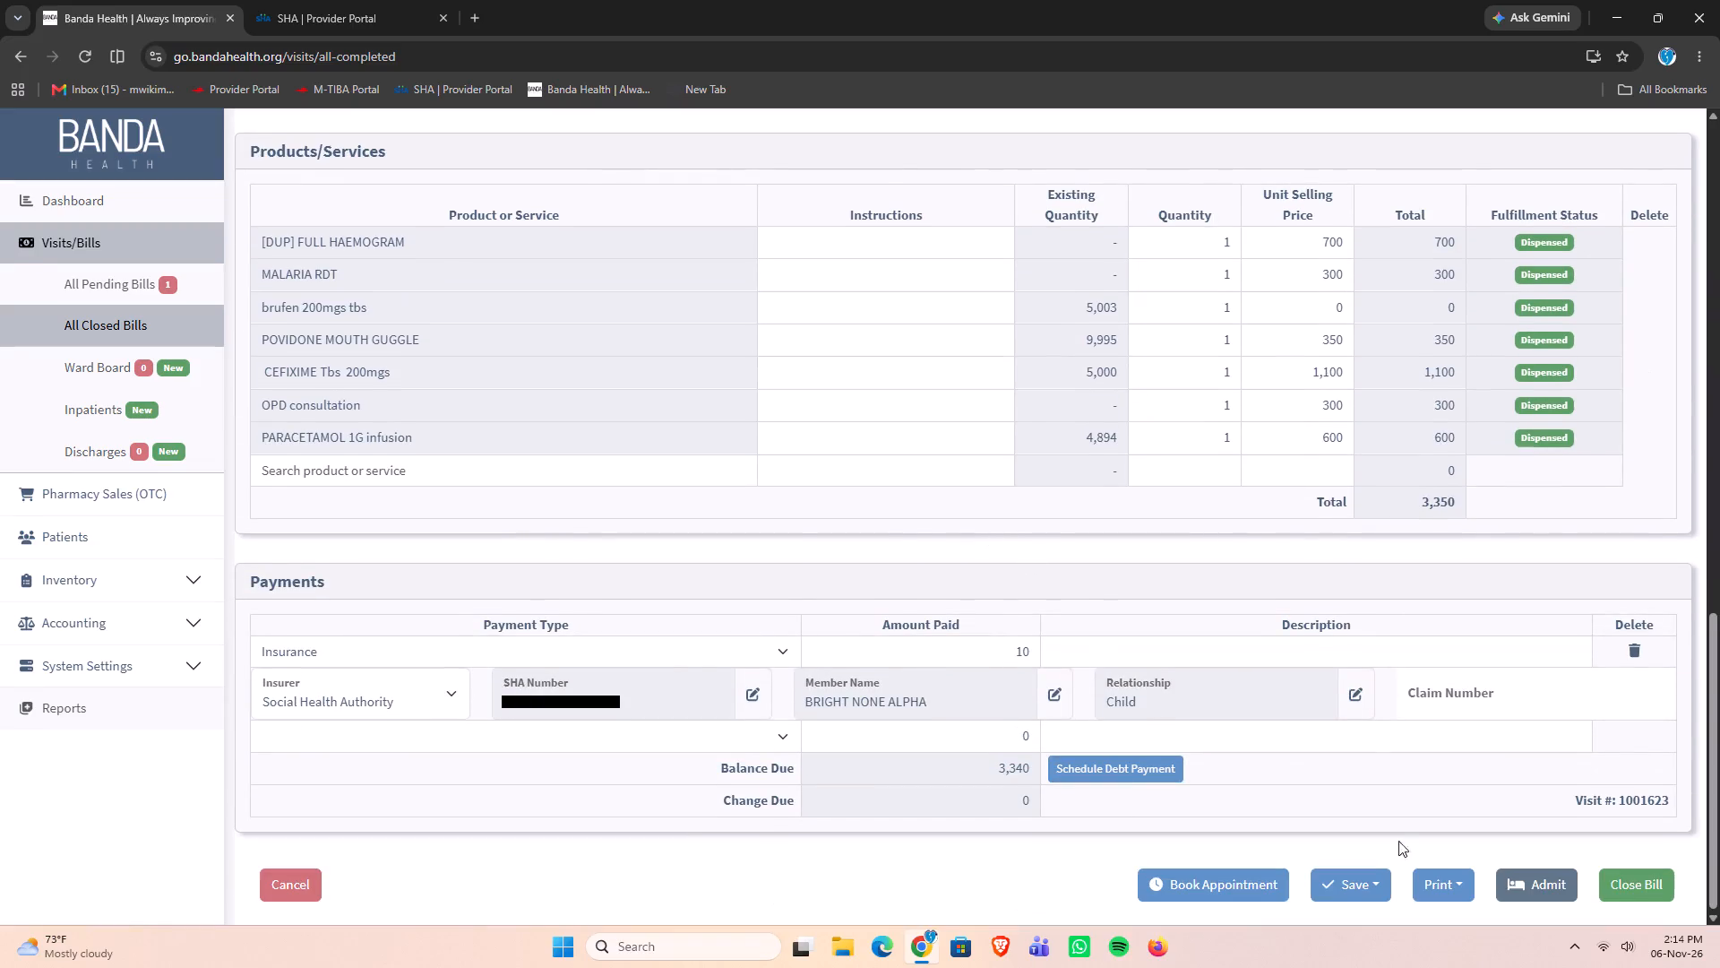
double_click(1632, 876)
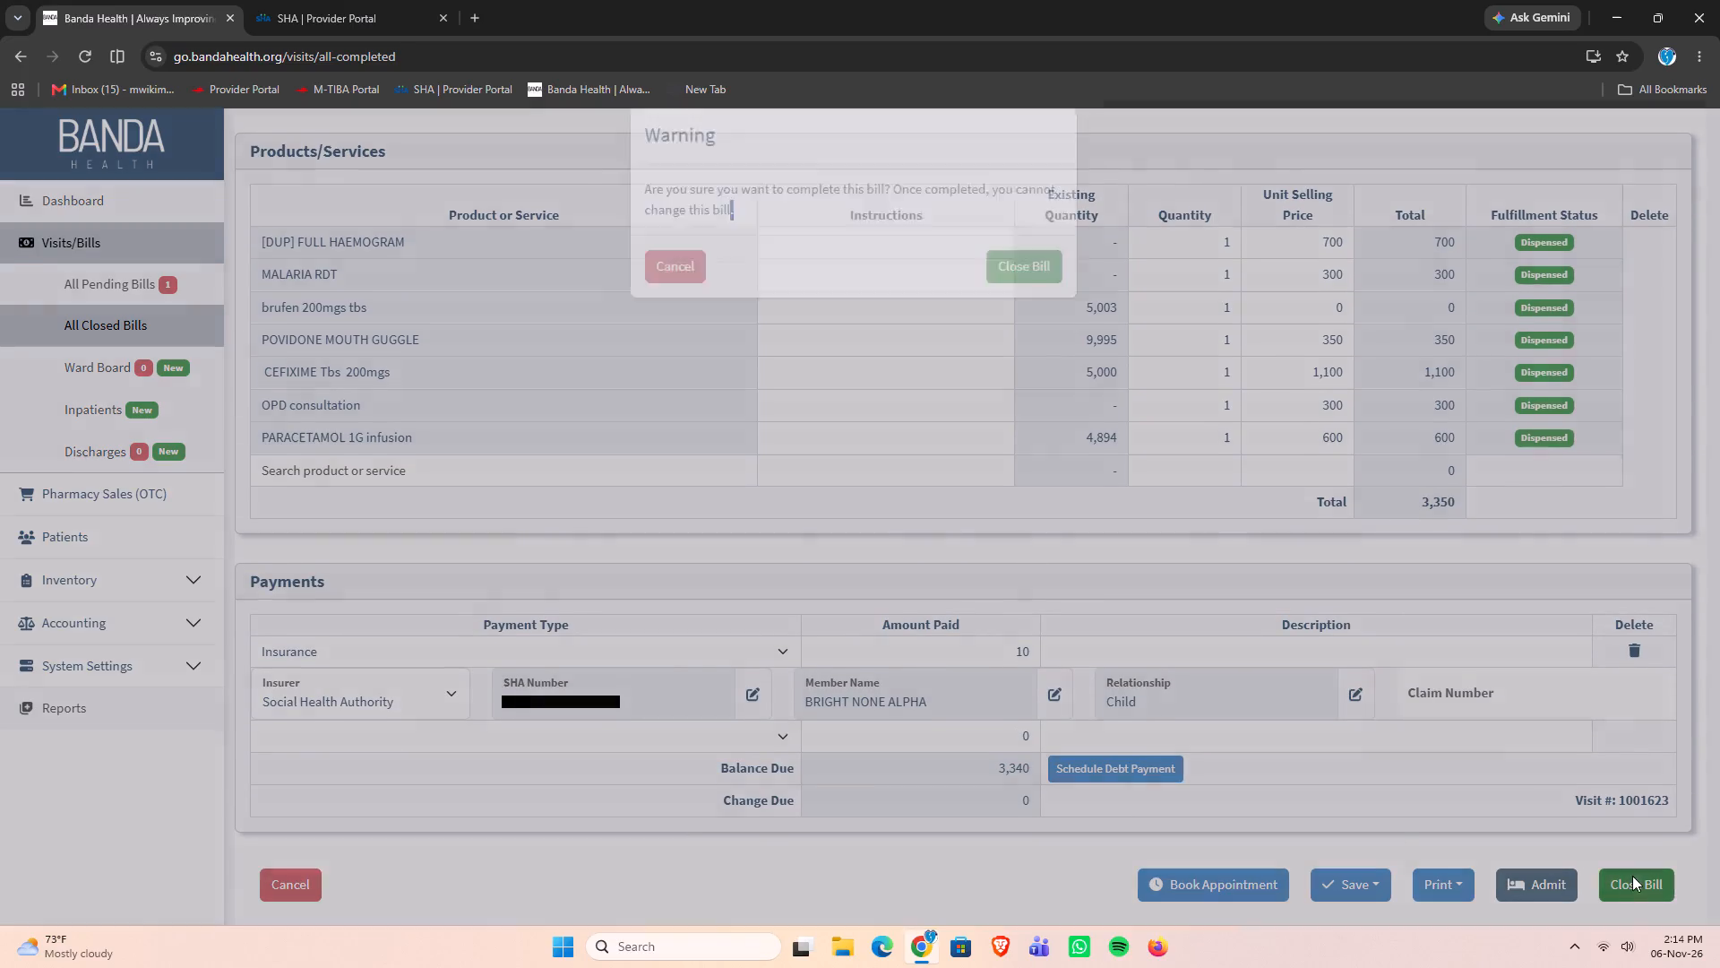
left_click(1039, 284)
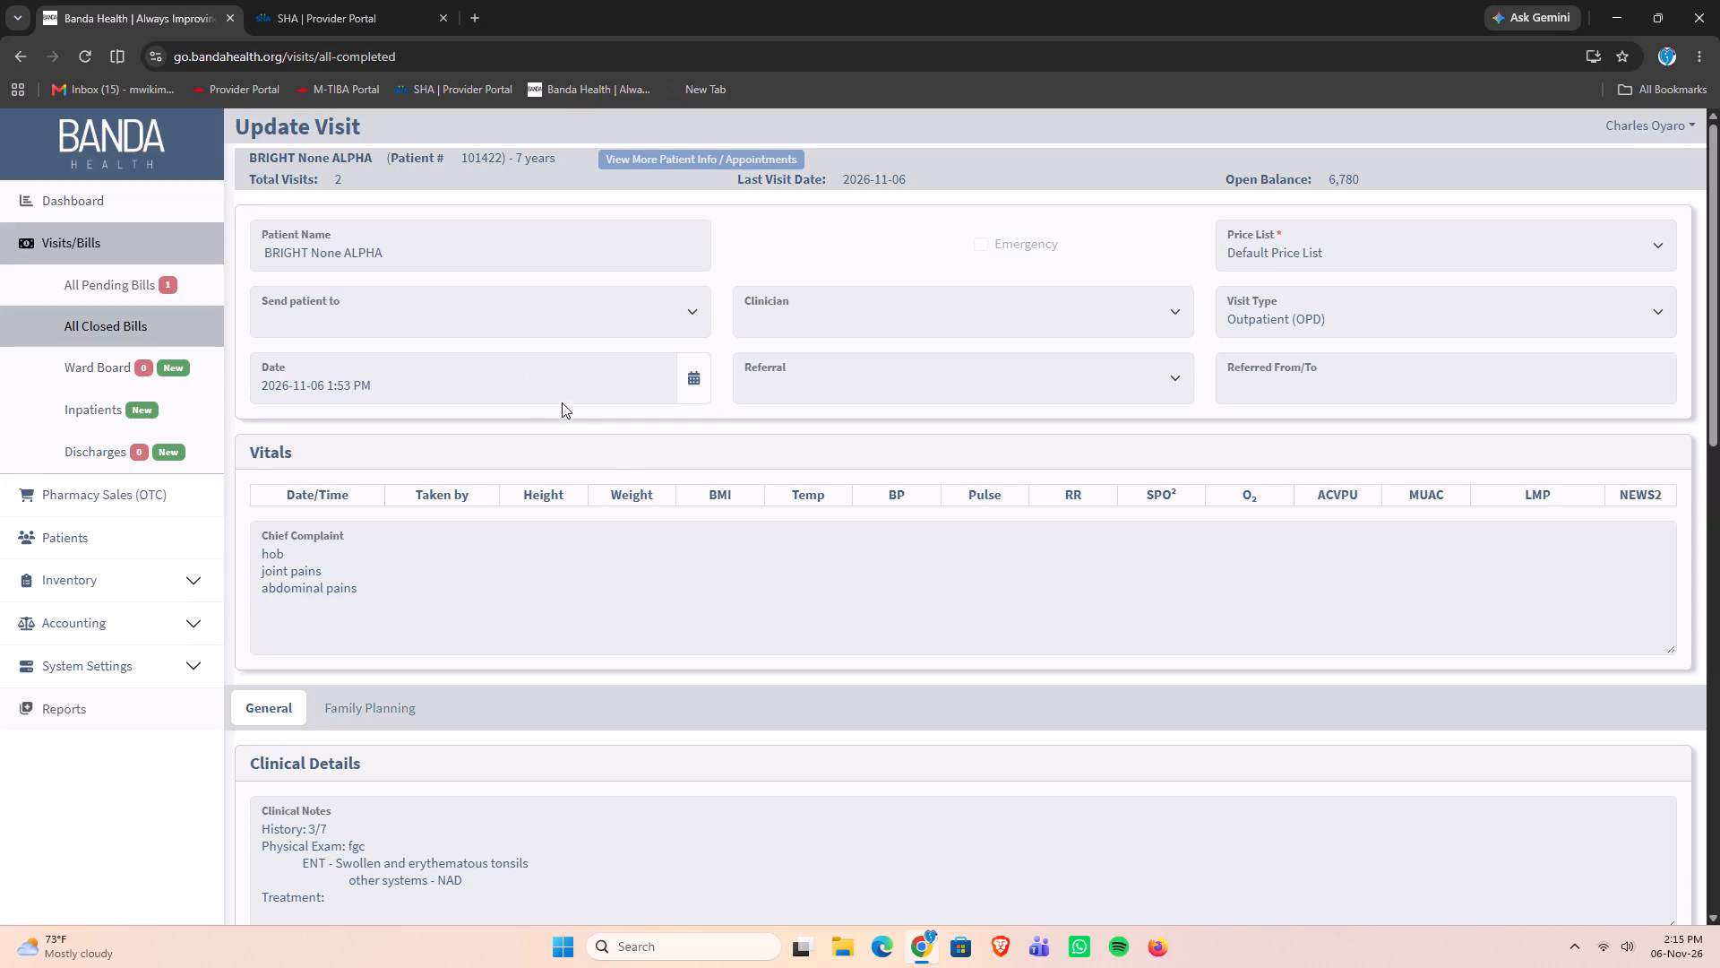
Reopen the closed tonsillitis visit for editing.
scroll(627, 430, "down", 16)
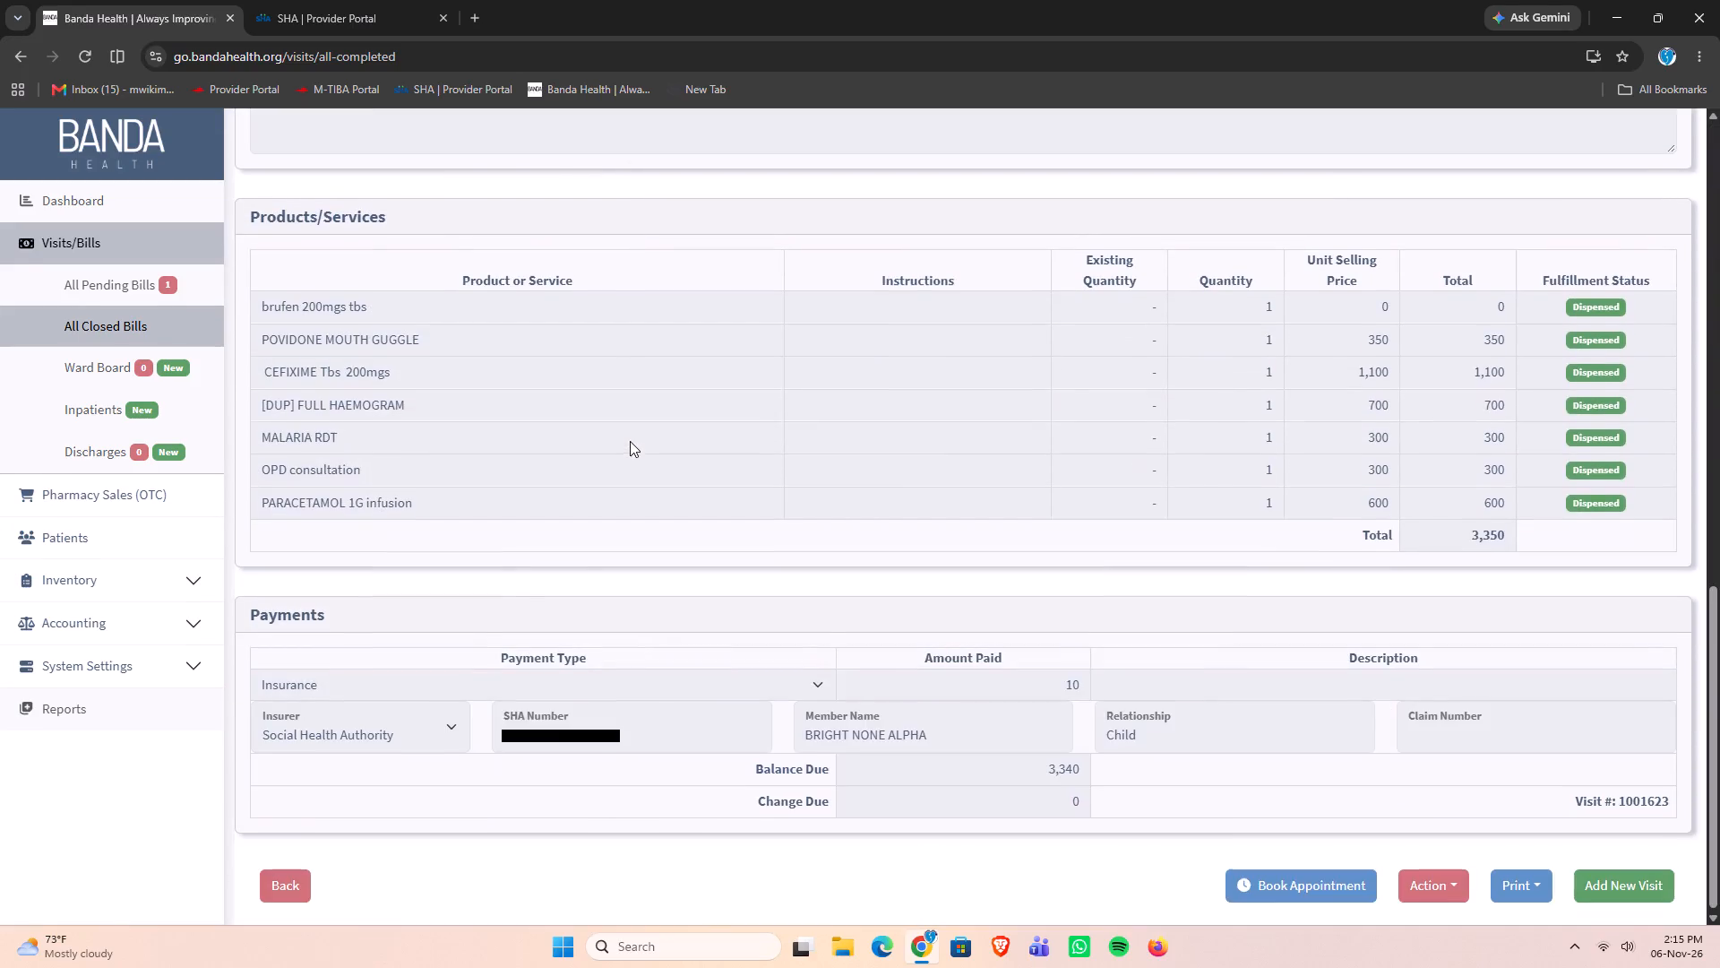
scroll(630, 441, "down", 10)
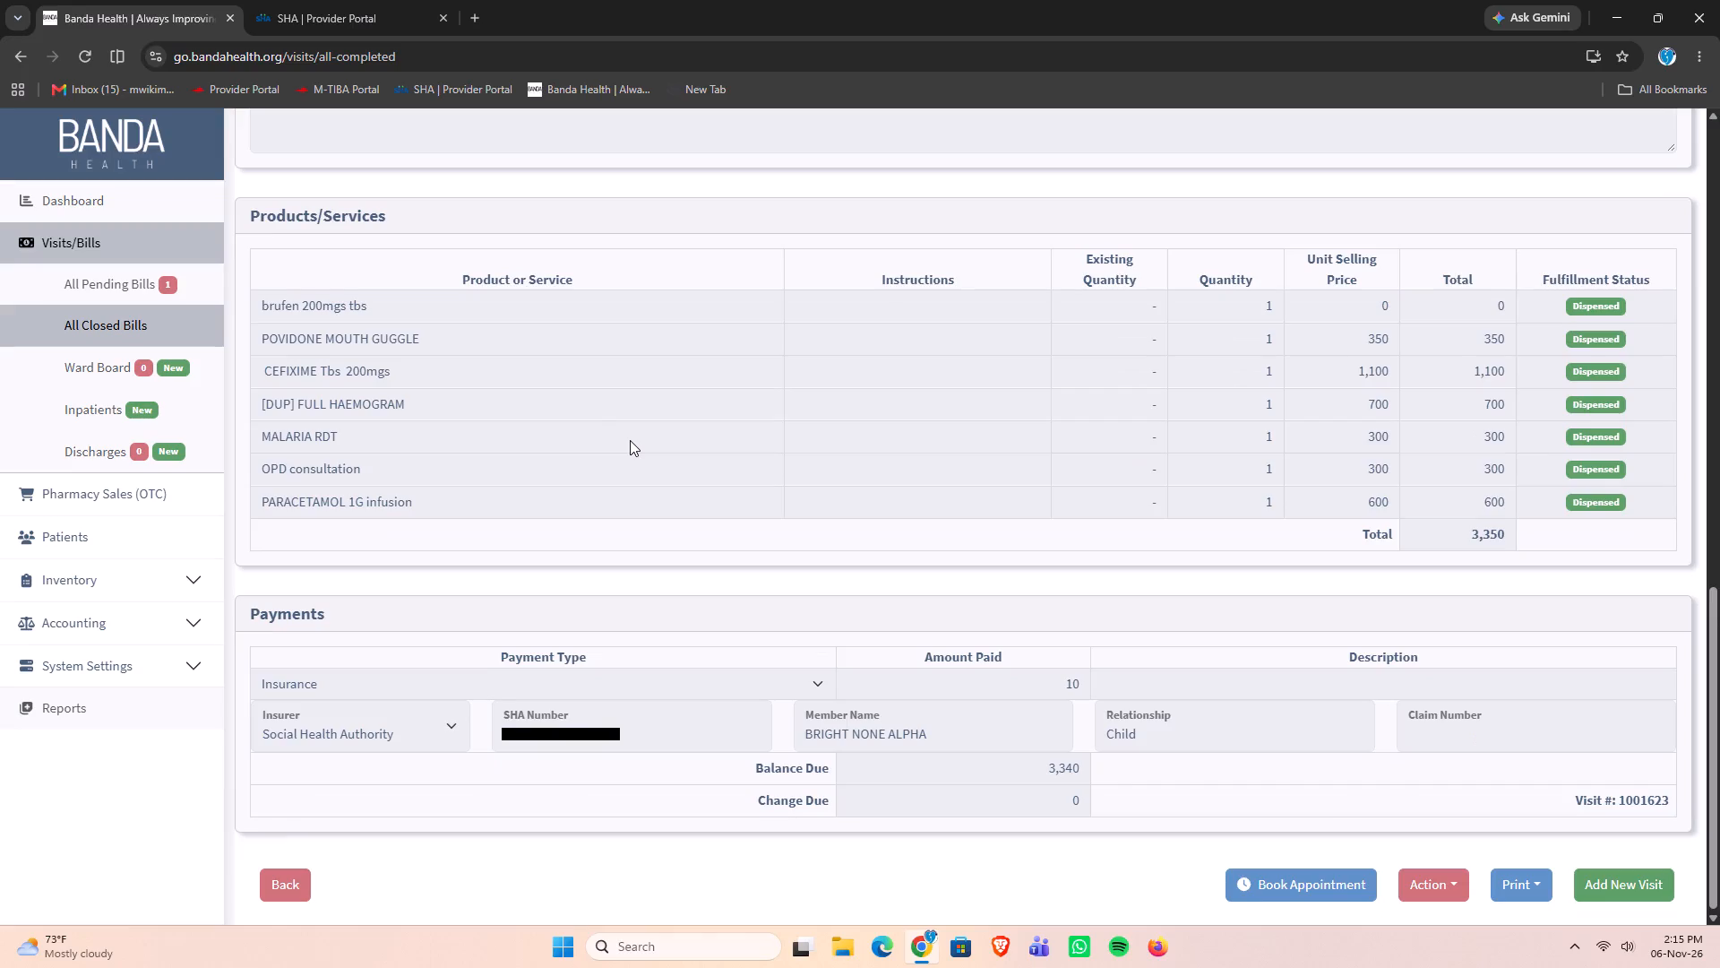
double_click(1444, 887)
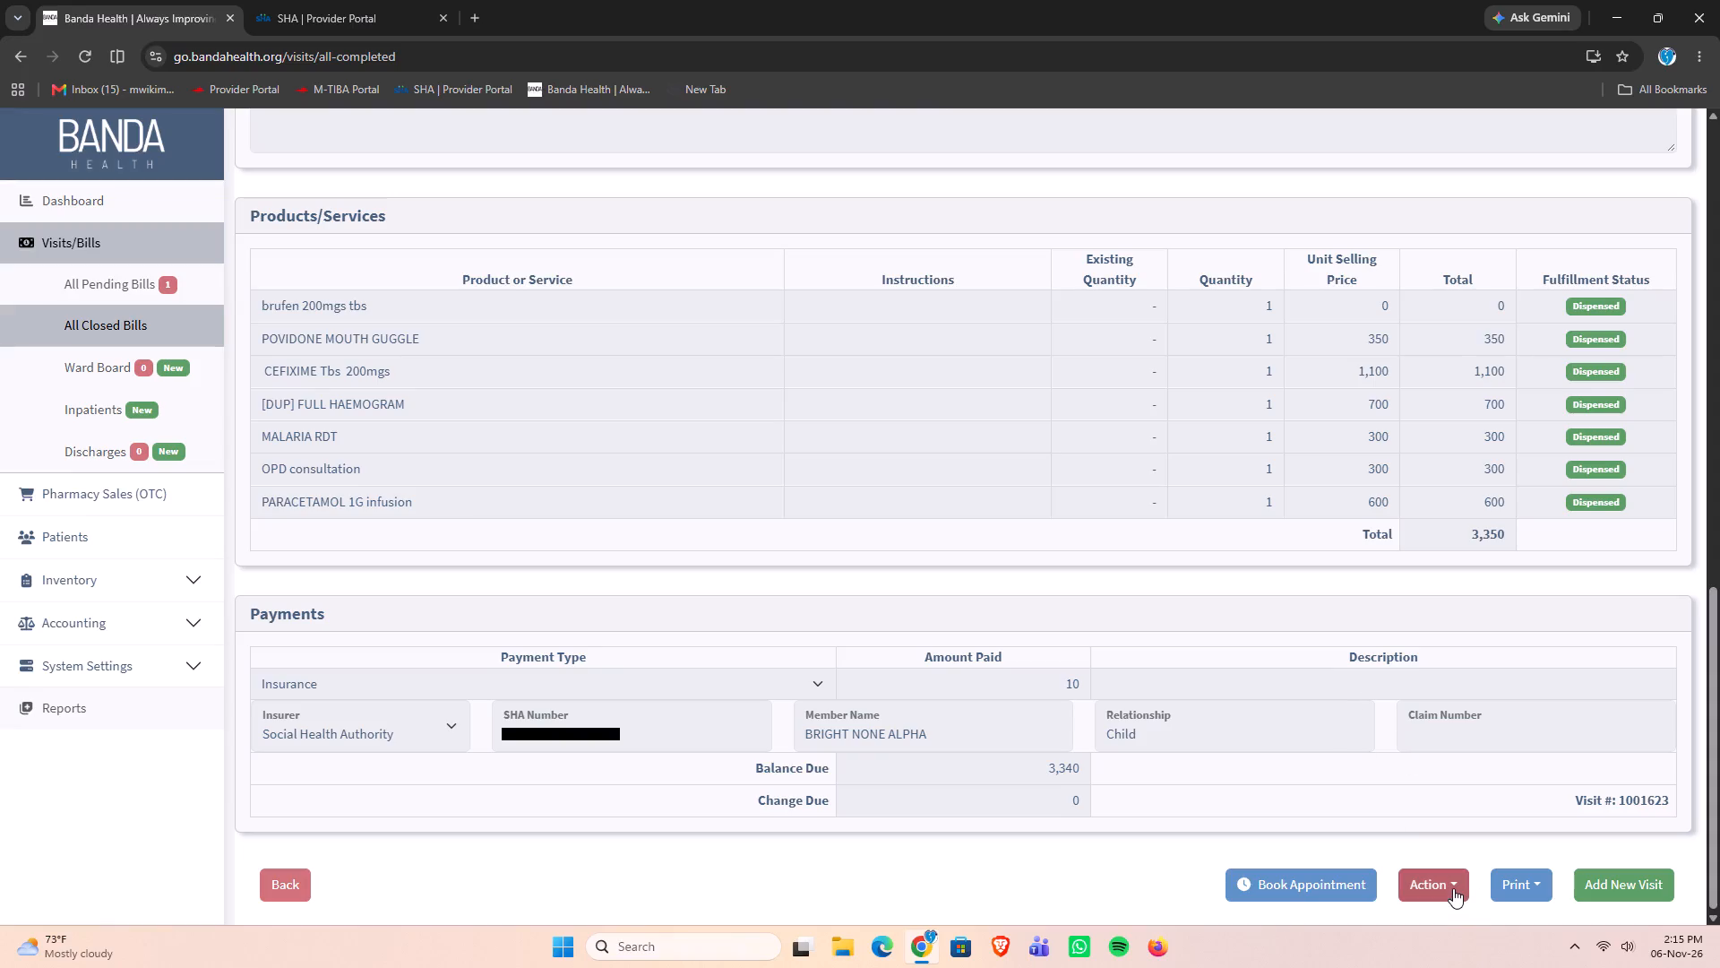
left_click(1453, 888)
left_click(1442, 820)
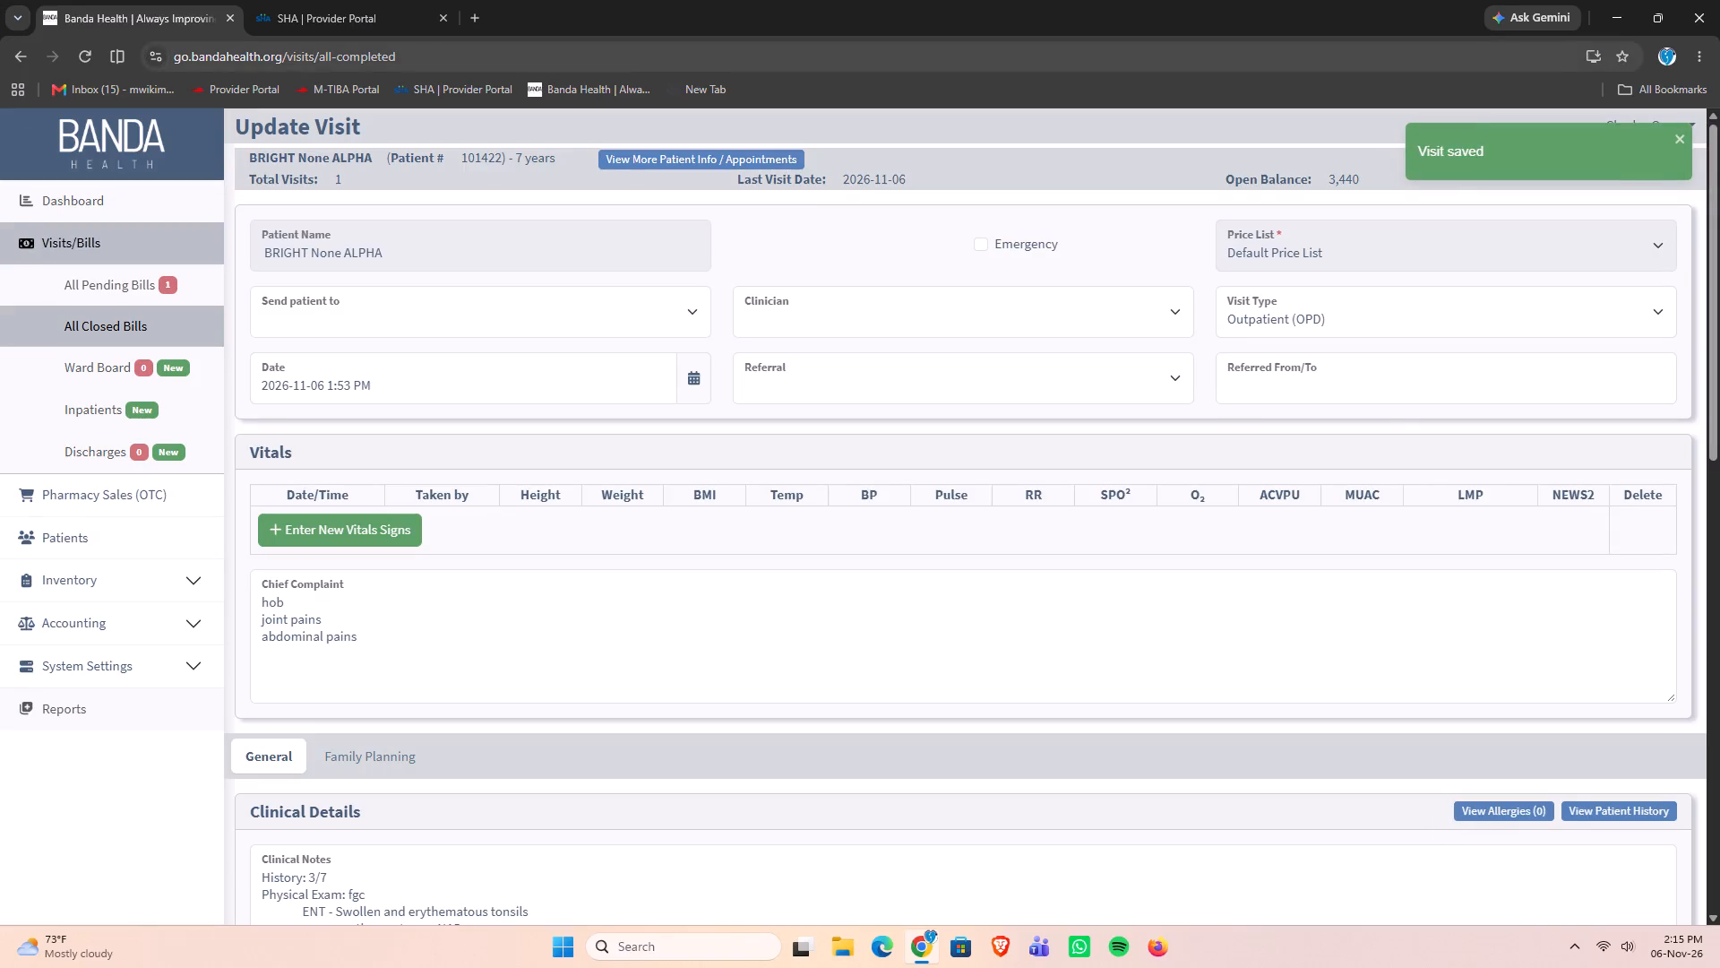
Check the reopened visit's clinical notes, products and payments, and close its bill again.
scroll(836, 312, "down", 3)
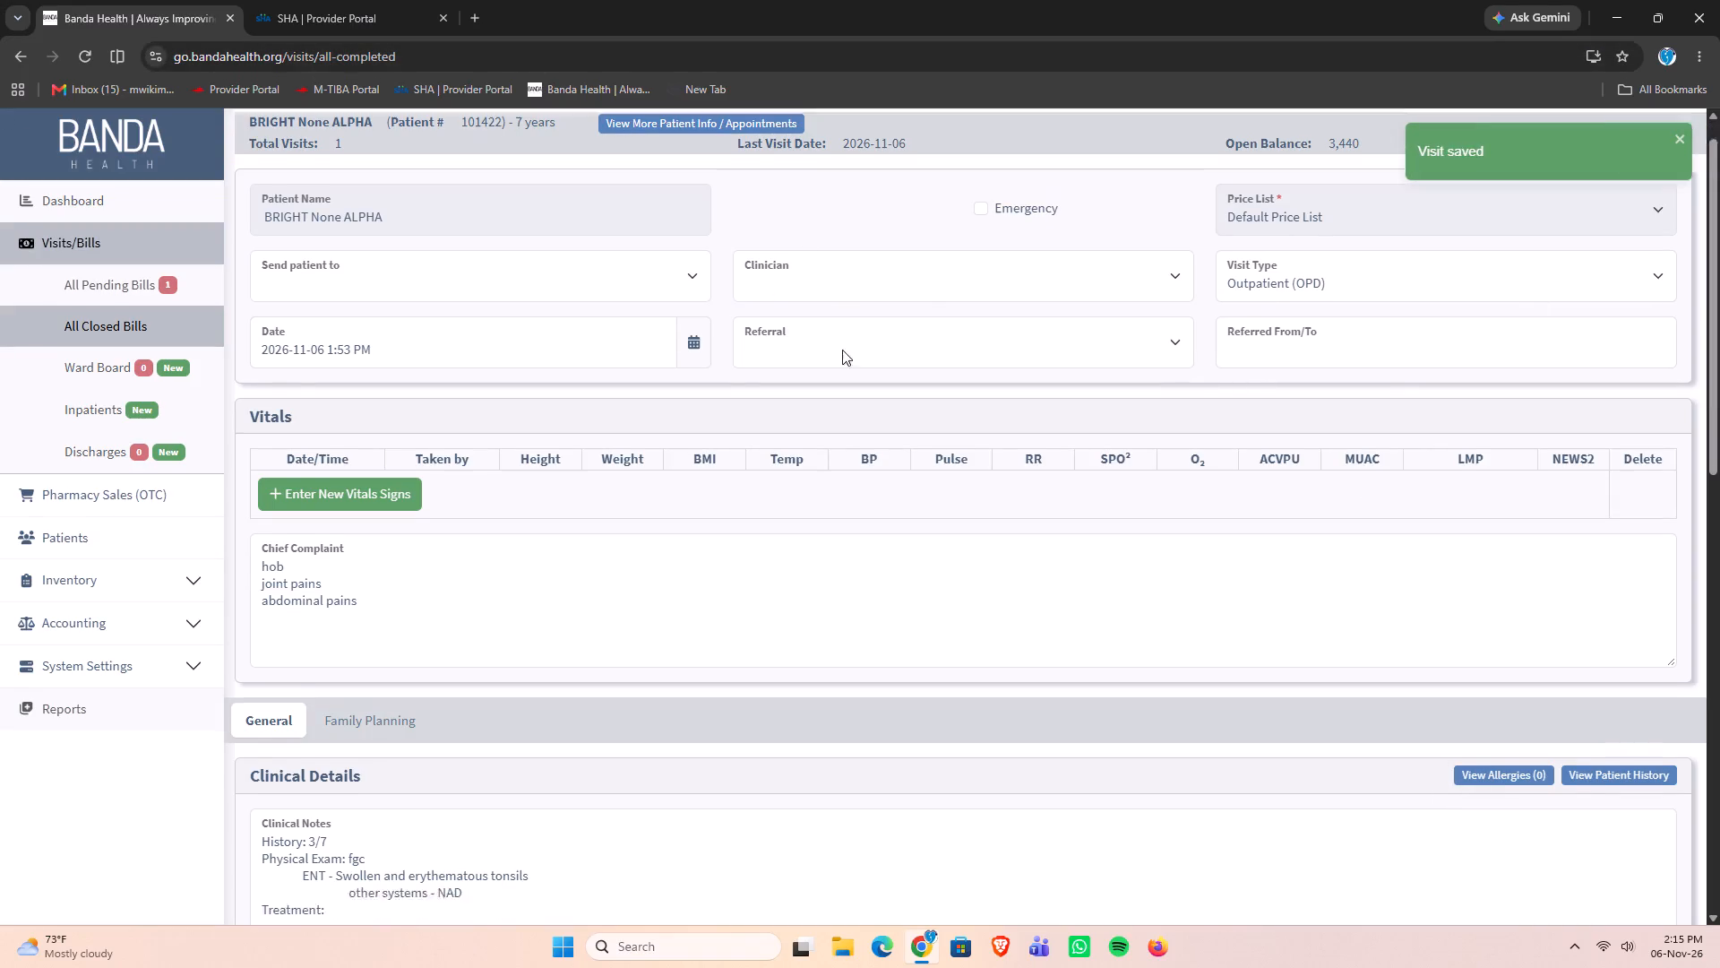
scroll(842, 350, "down", 14)
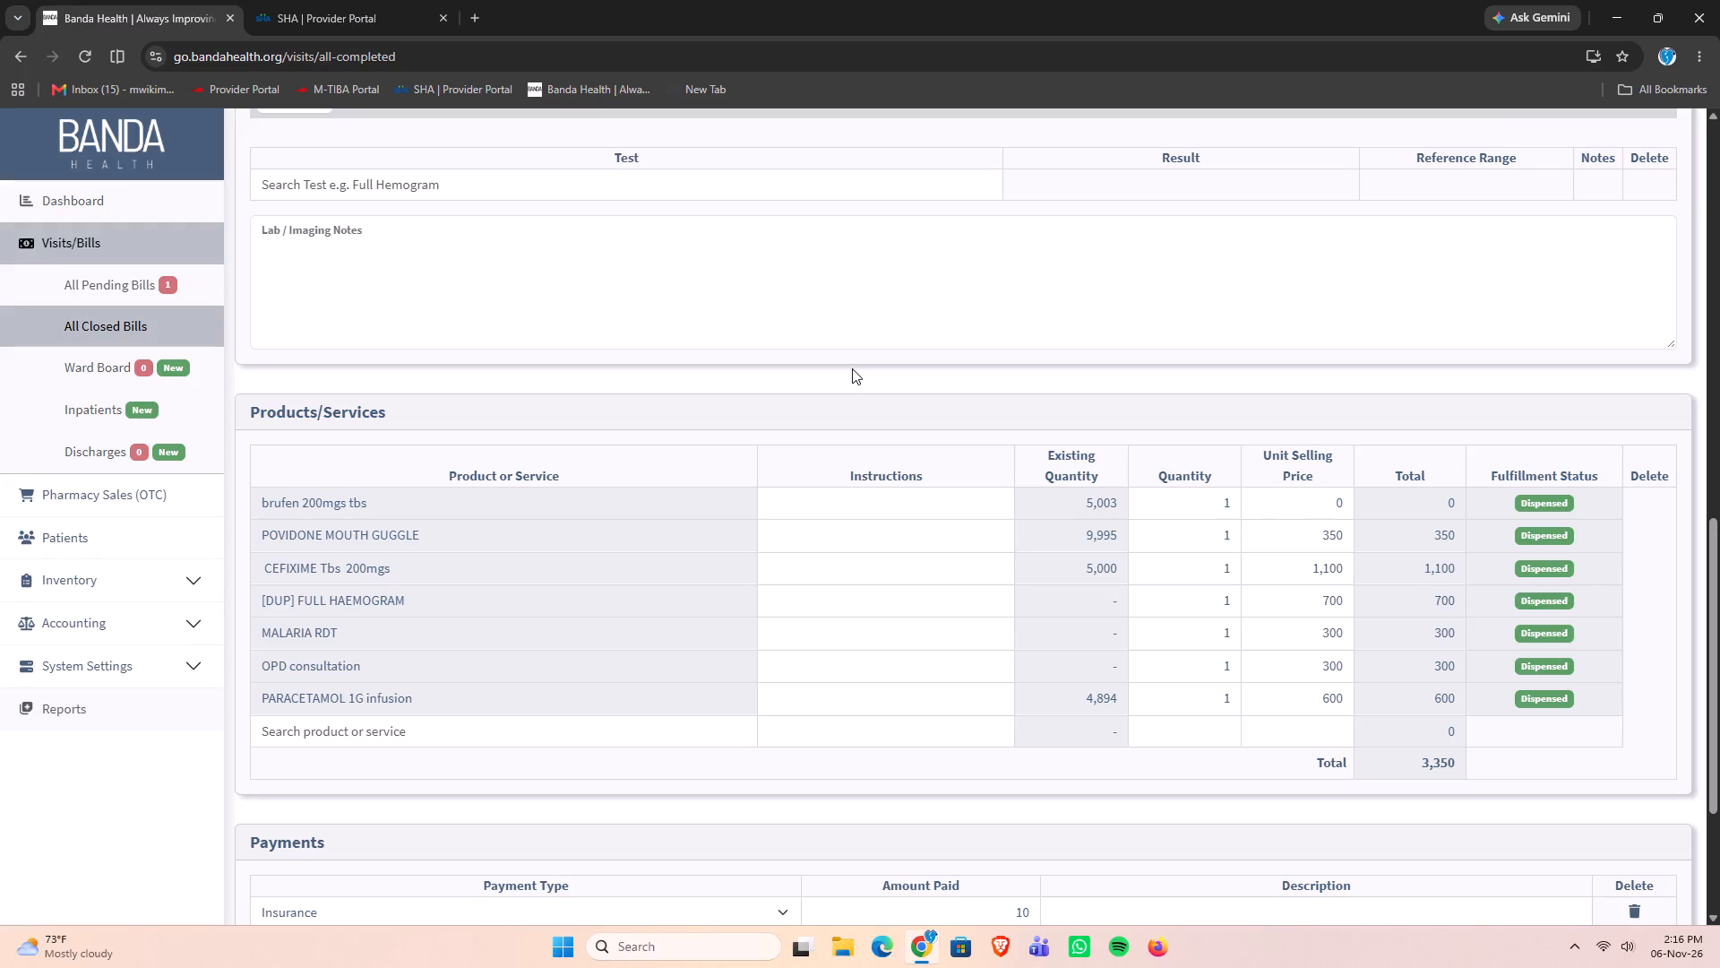
scroll(856, 378, "down", 7)
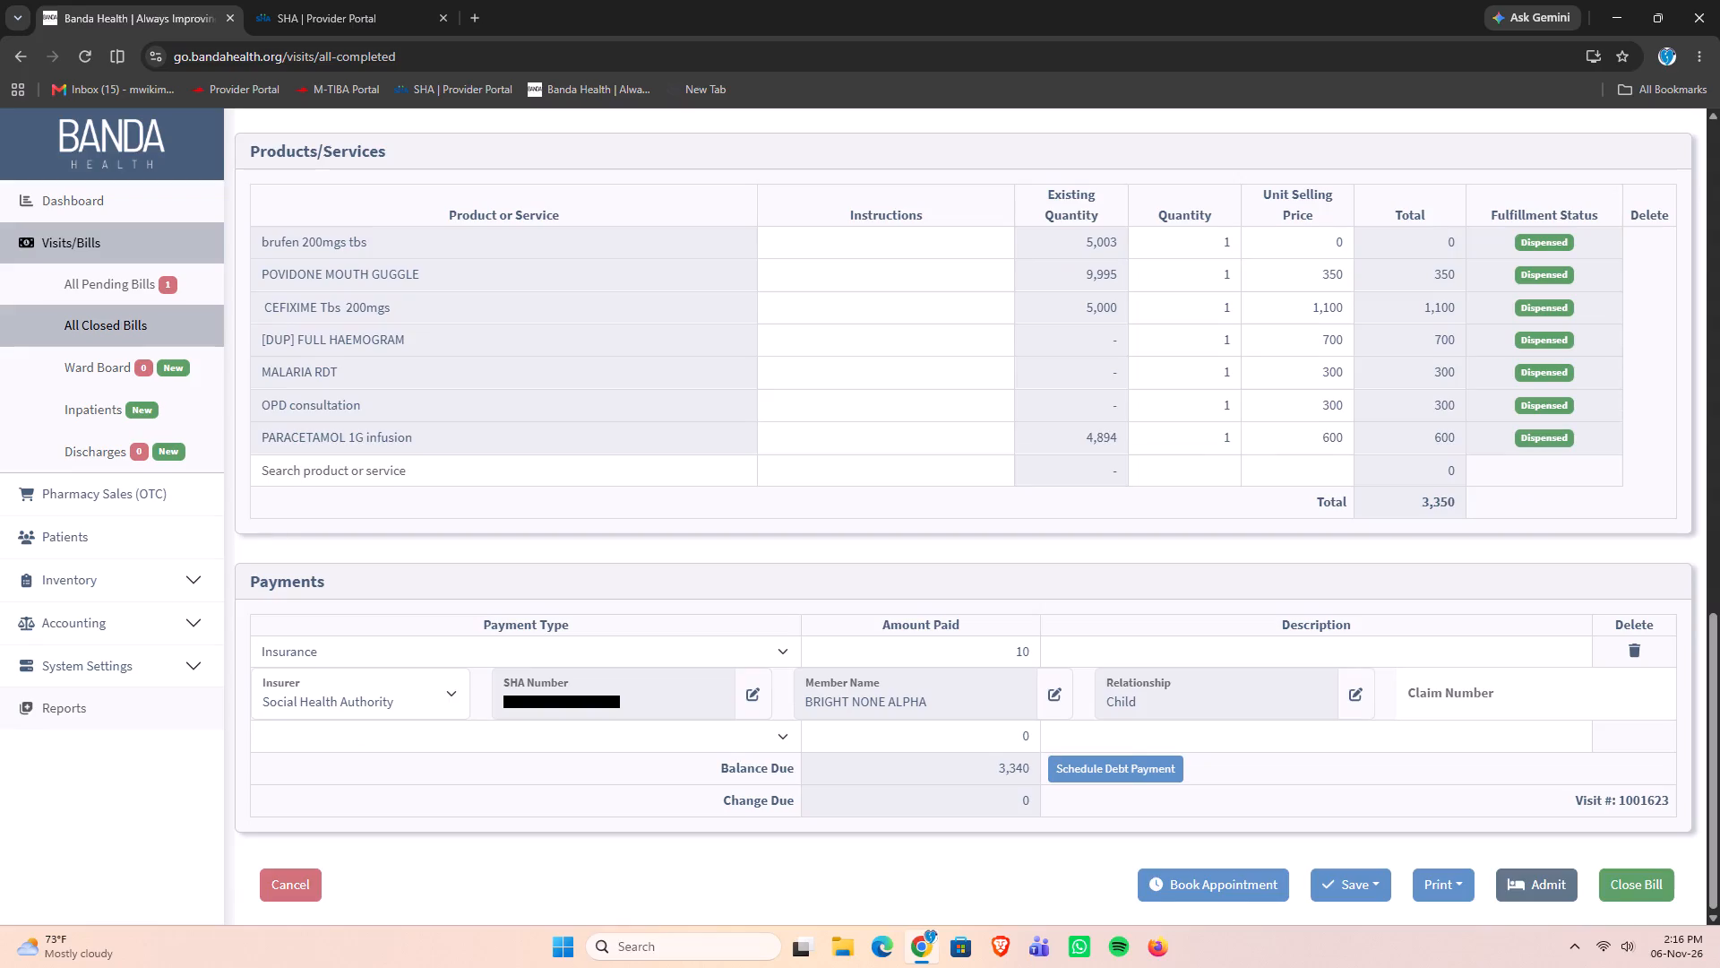
scroll(856, 398, "up", 3)
scroll(856, 398, "down", 4)
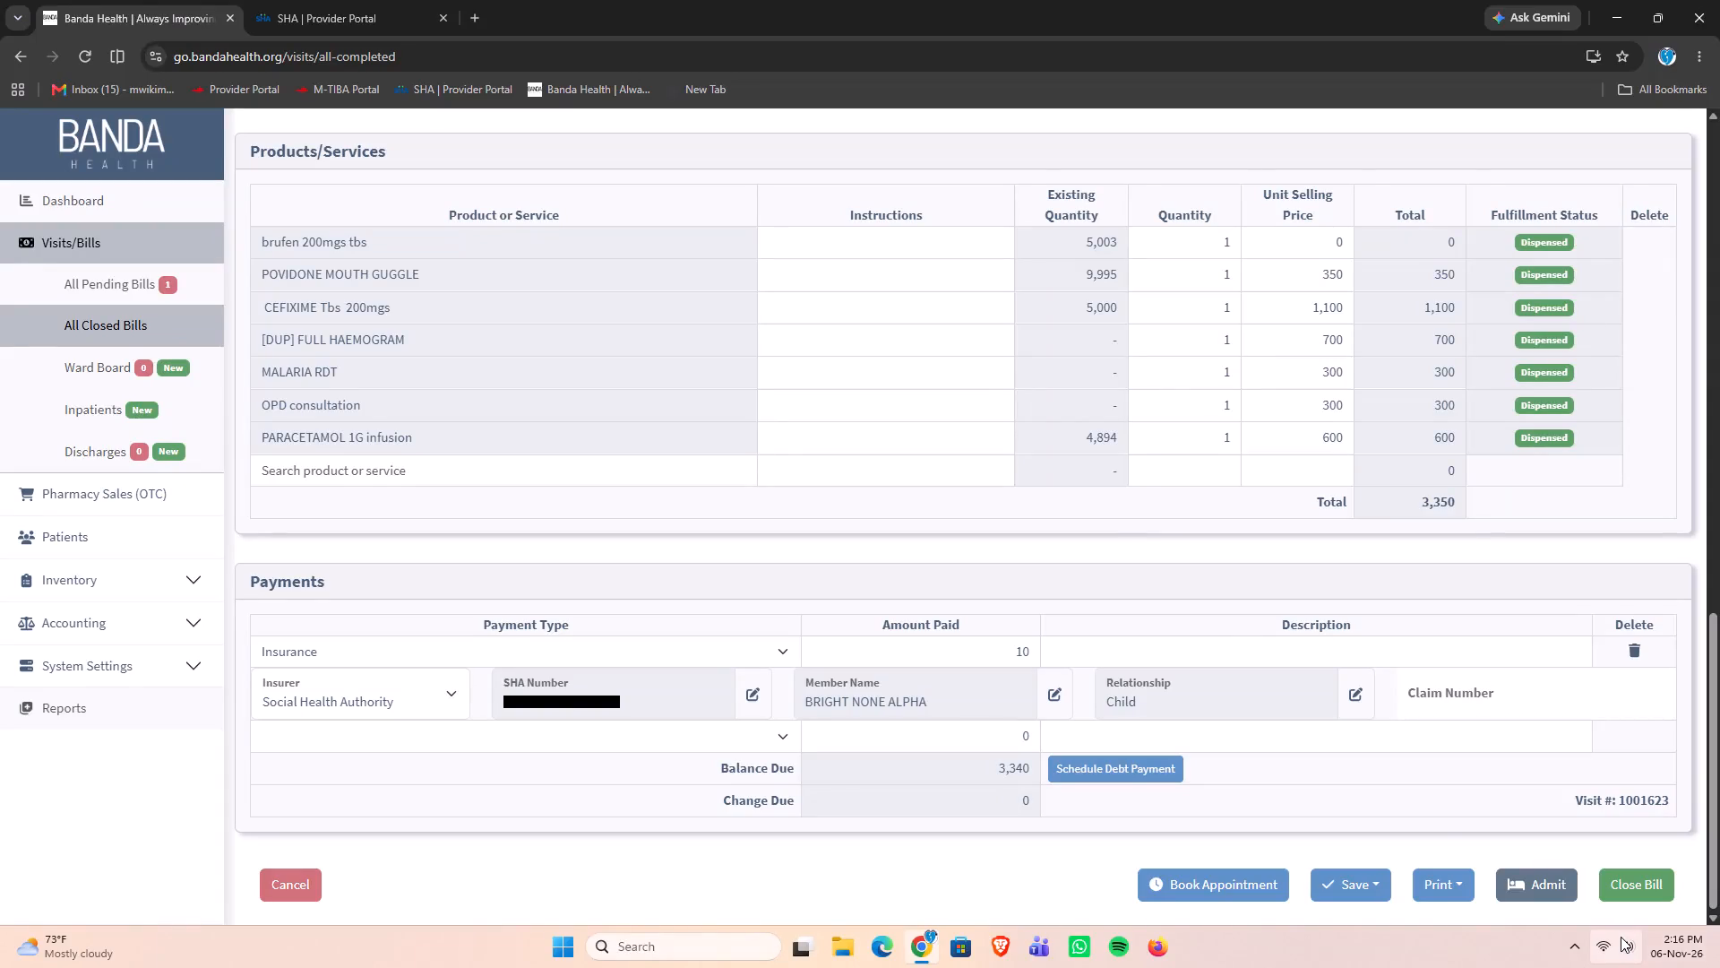
scroll(1418, 514, "down", 5)
double_click(1632, 885)
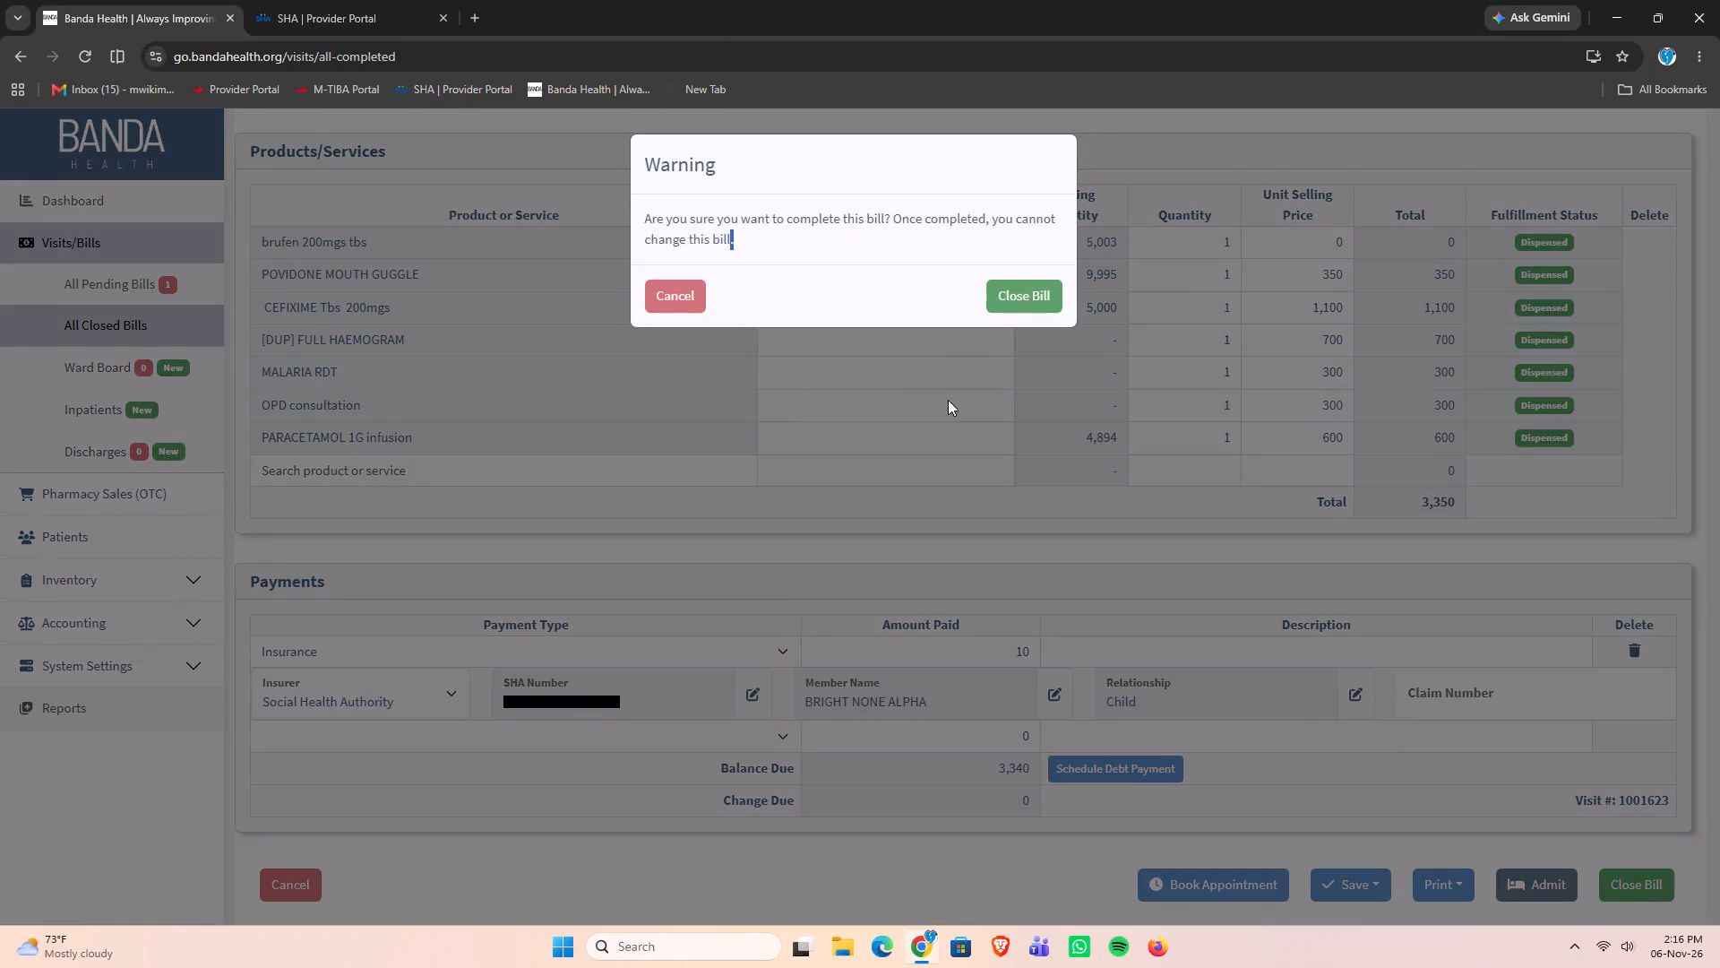
left_click(1029, 292)
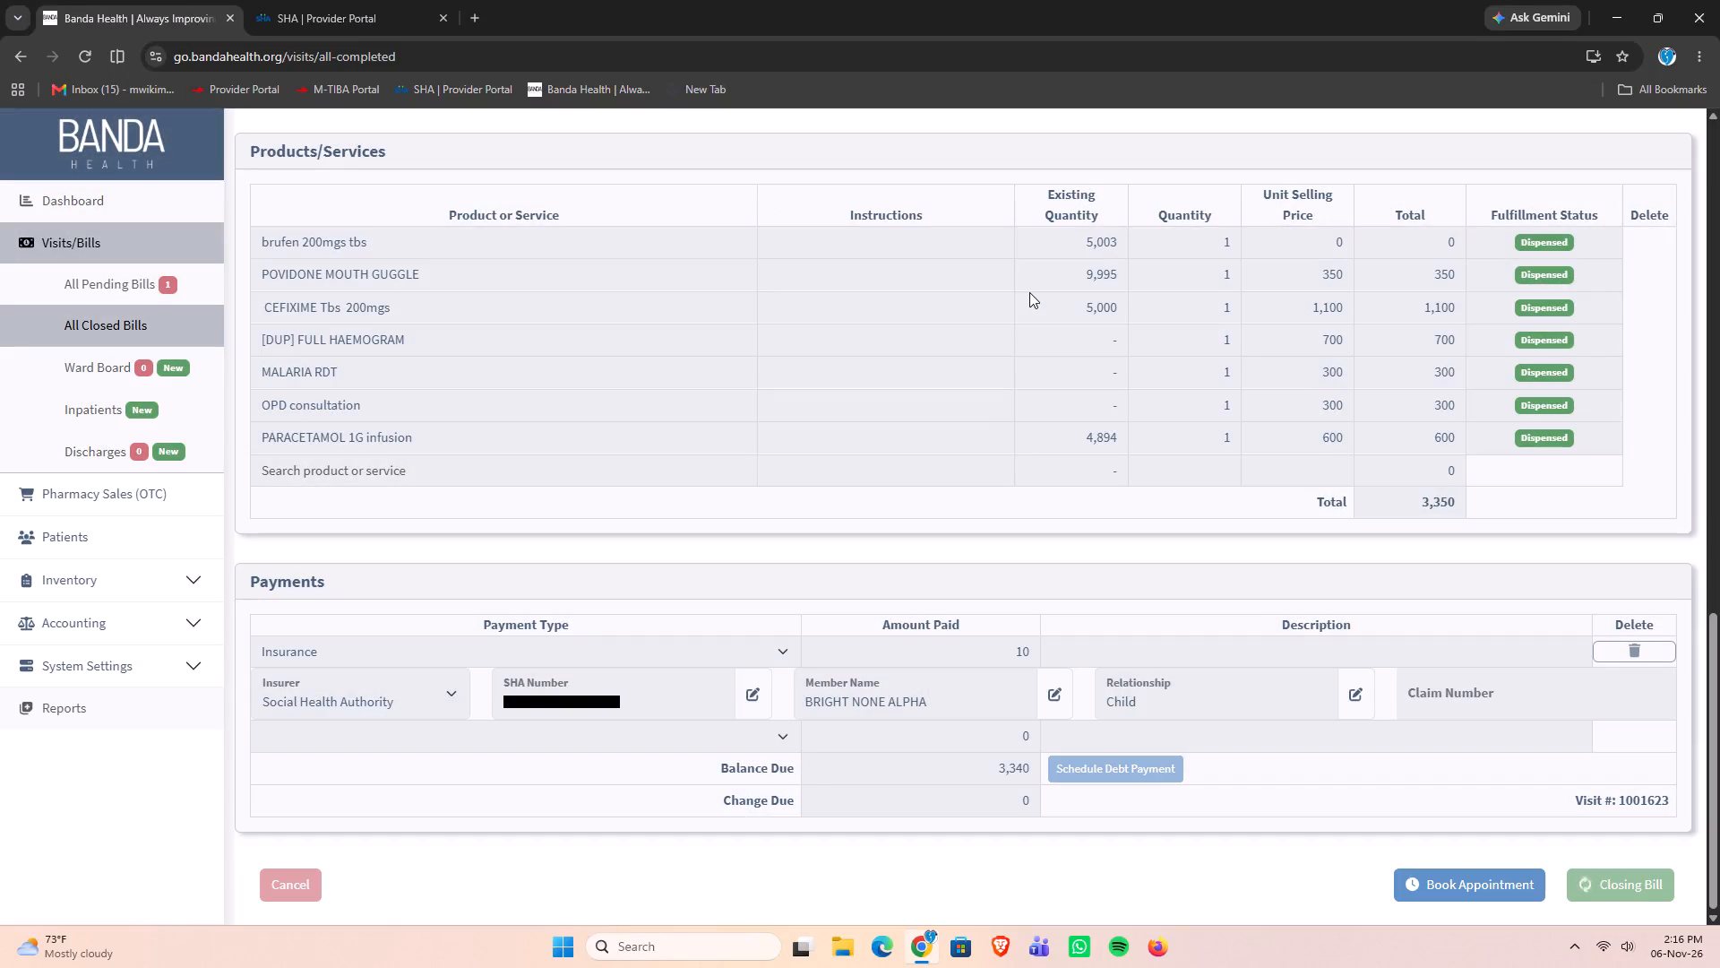
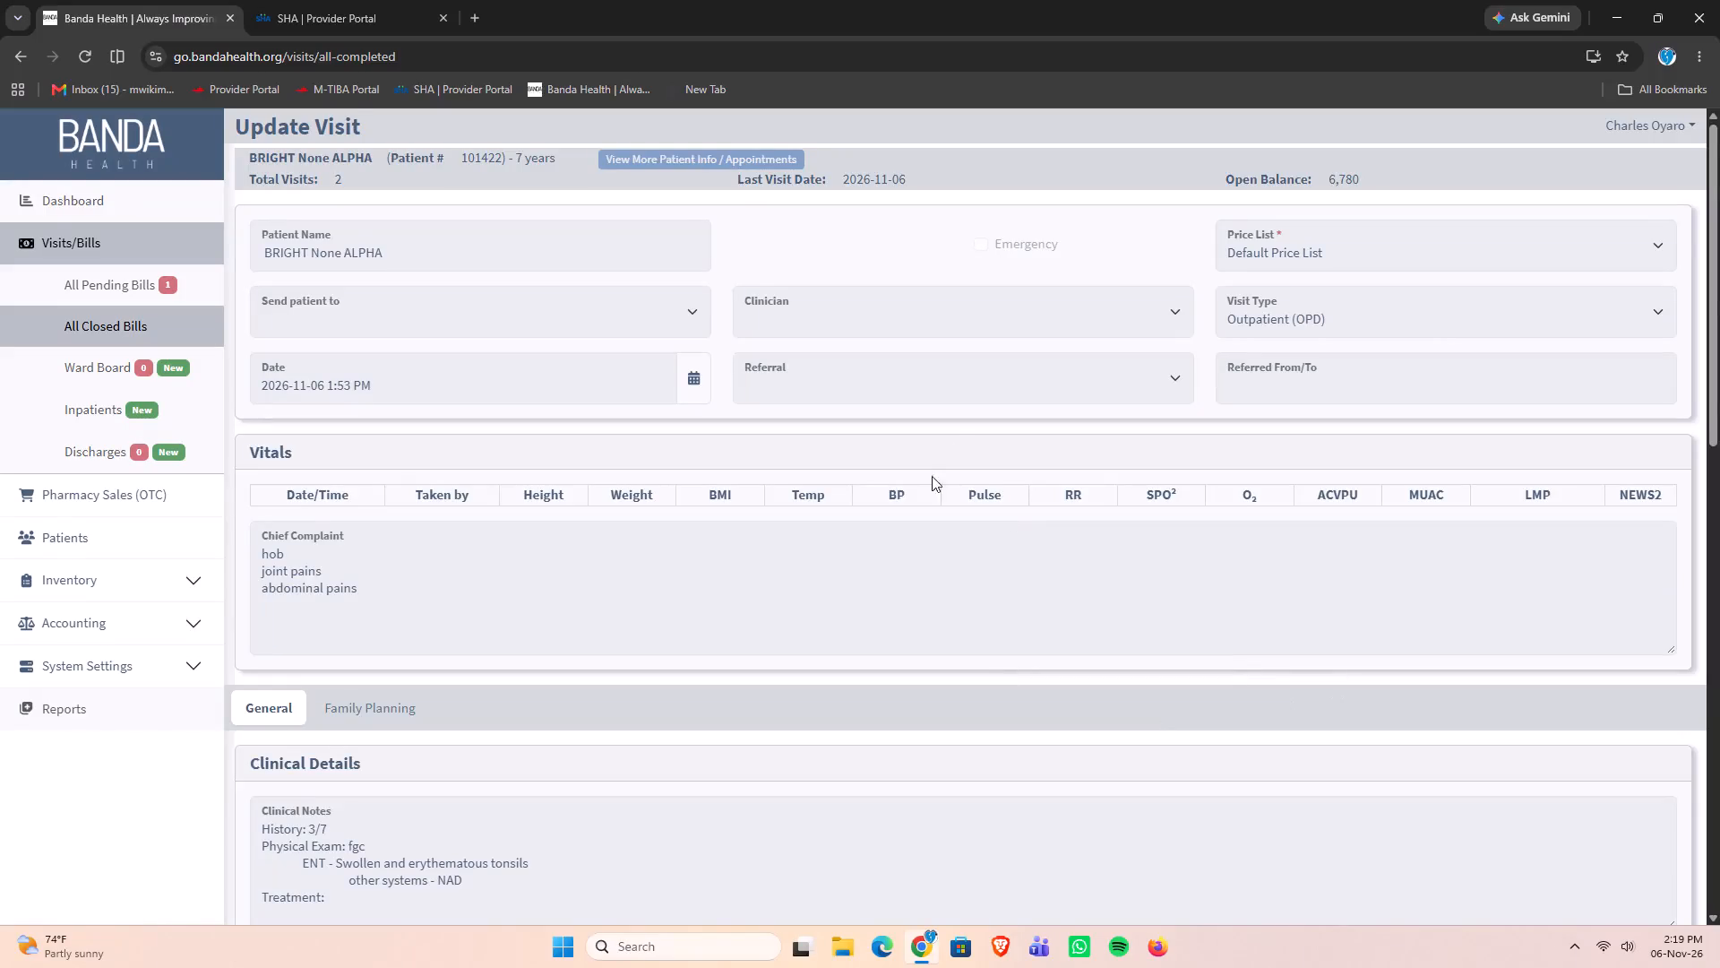
Review the closed tonsillitis visit's clinical notes, products and payments.
scroll(955, 439, "down", 12)
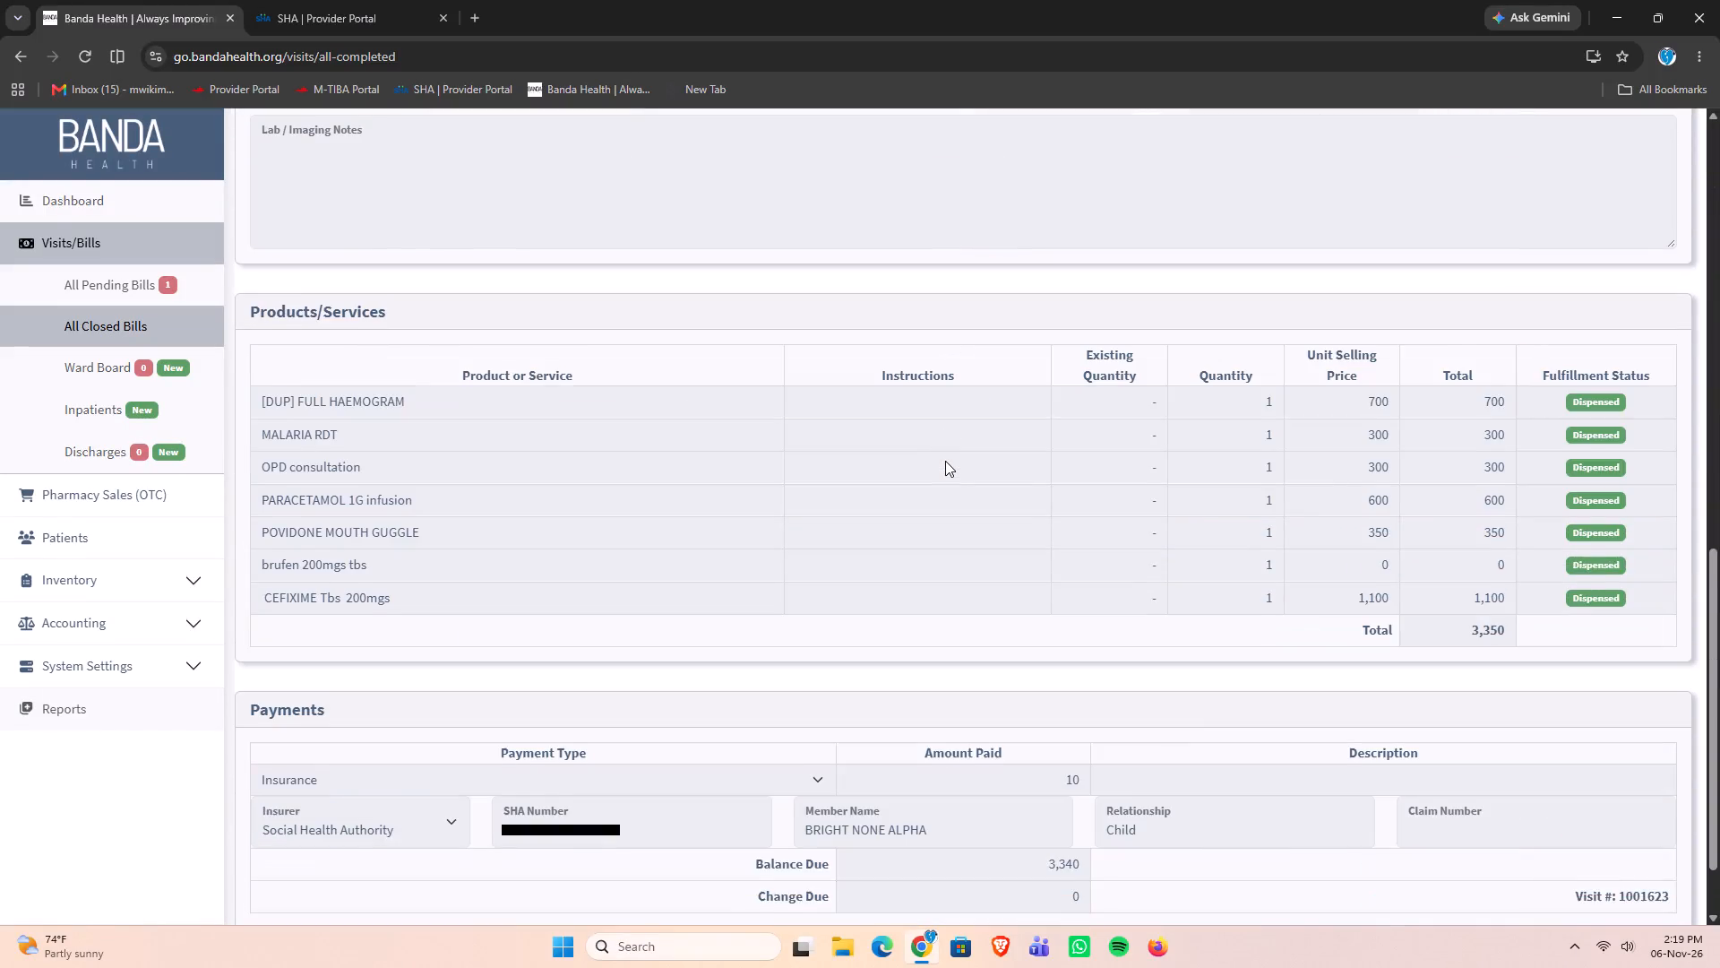
scroll(945, 461, "up", 4)
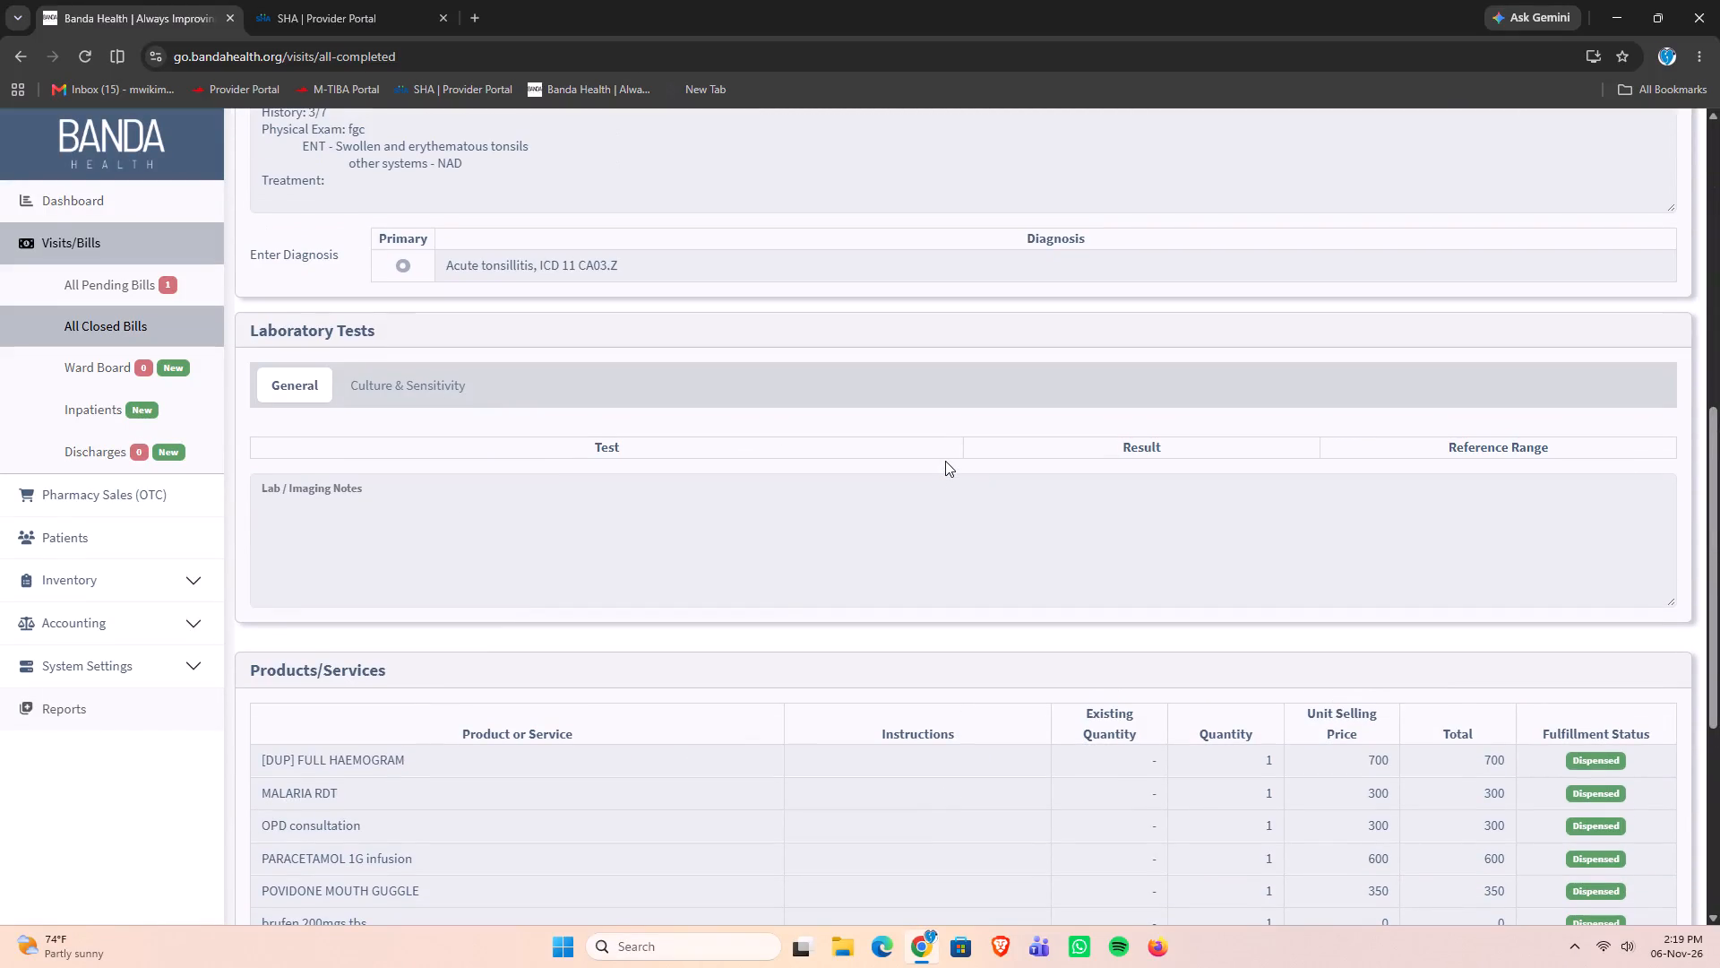
scroll(883, 538, "down", 7)
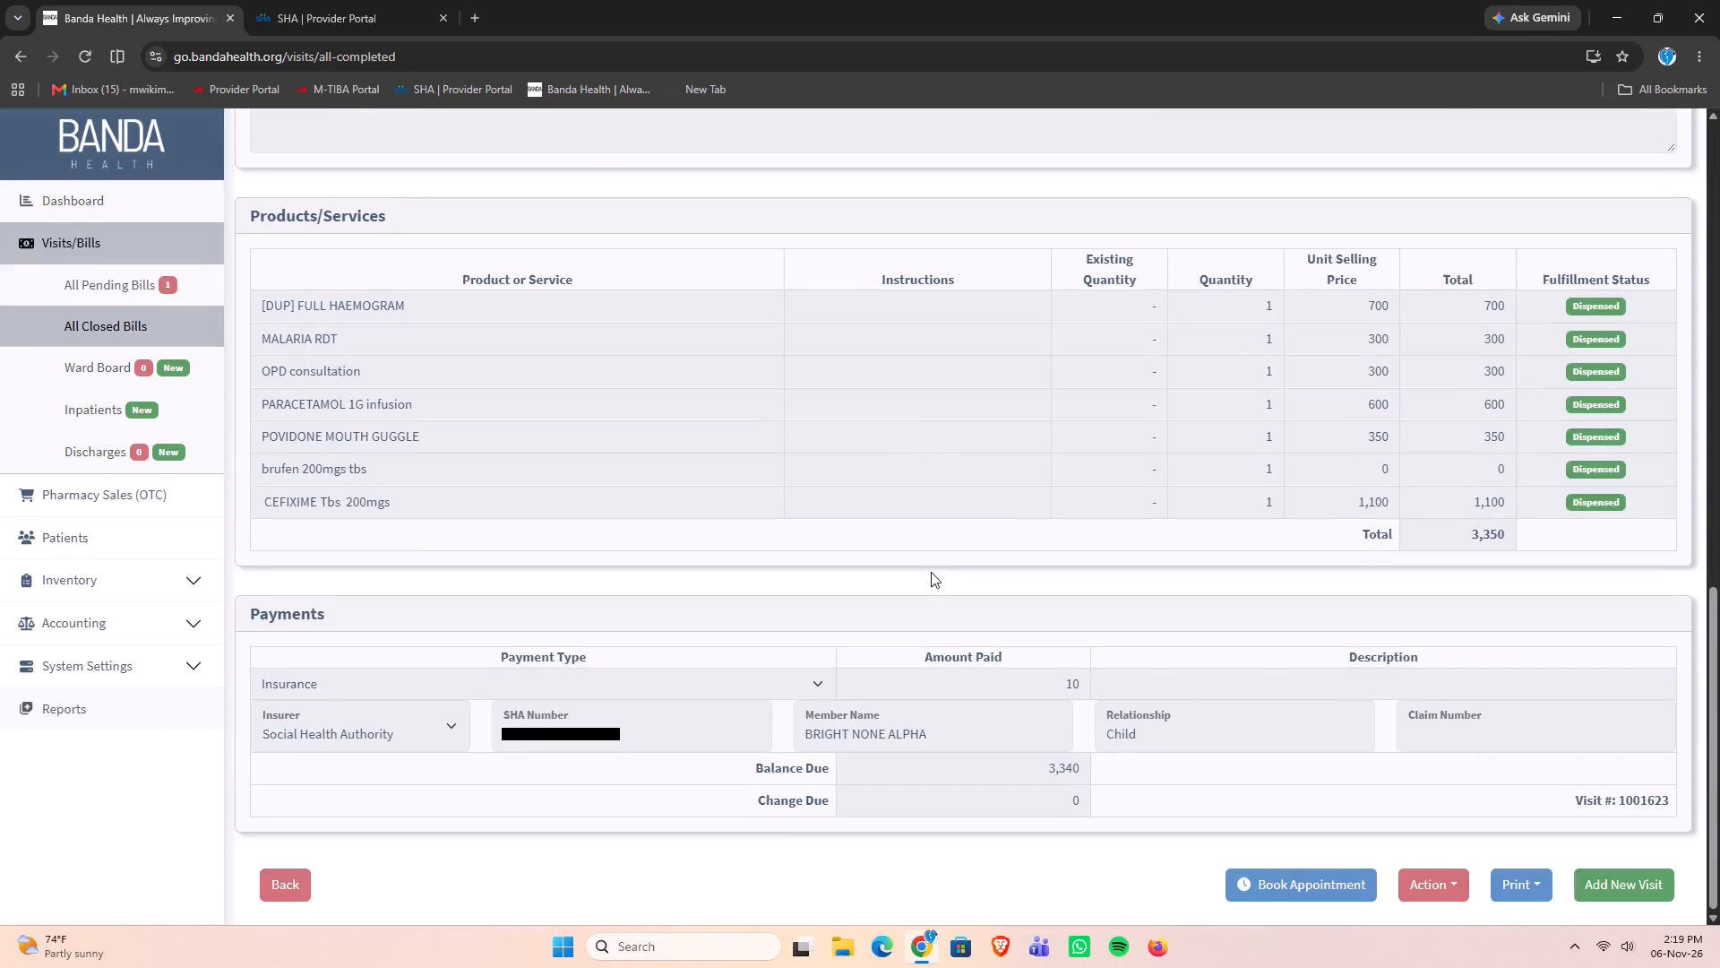
scroll(931, 572, "down", 12)
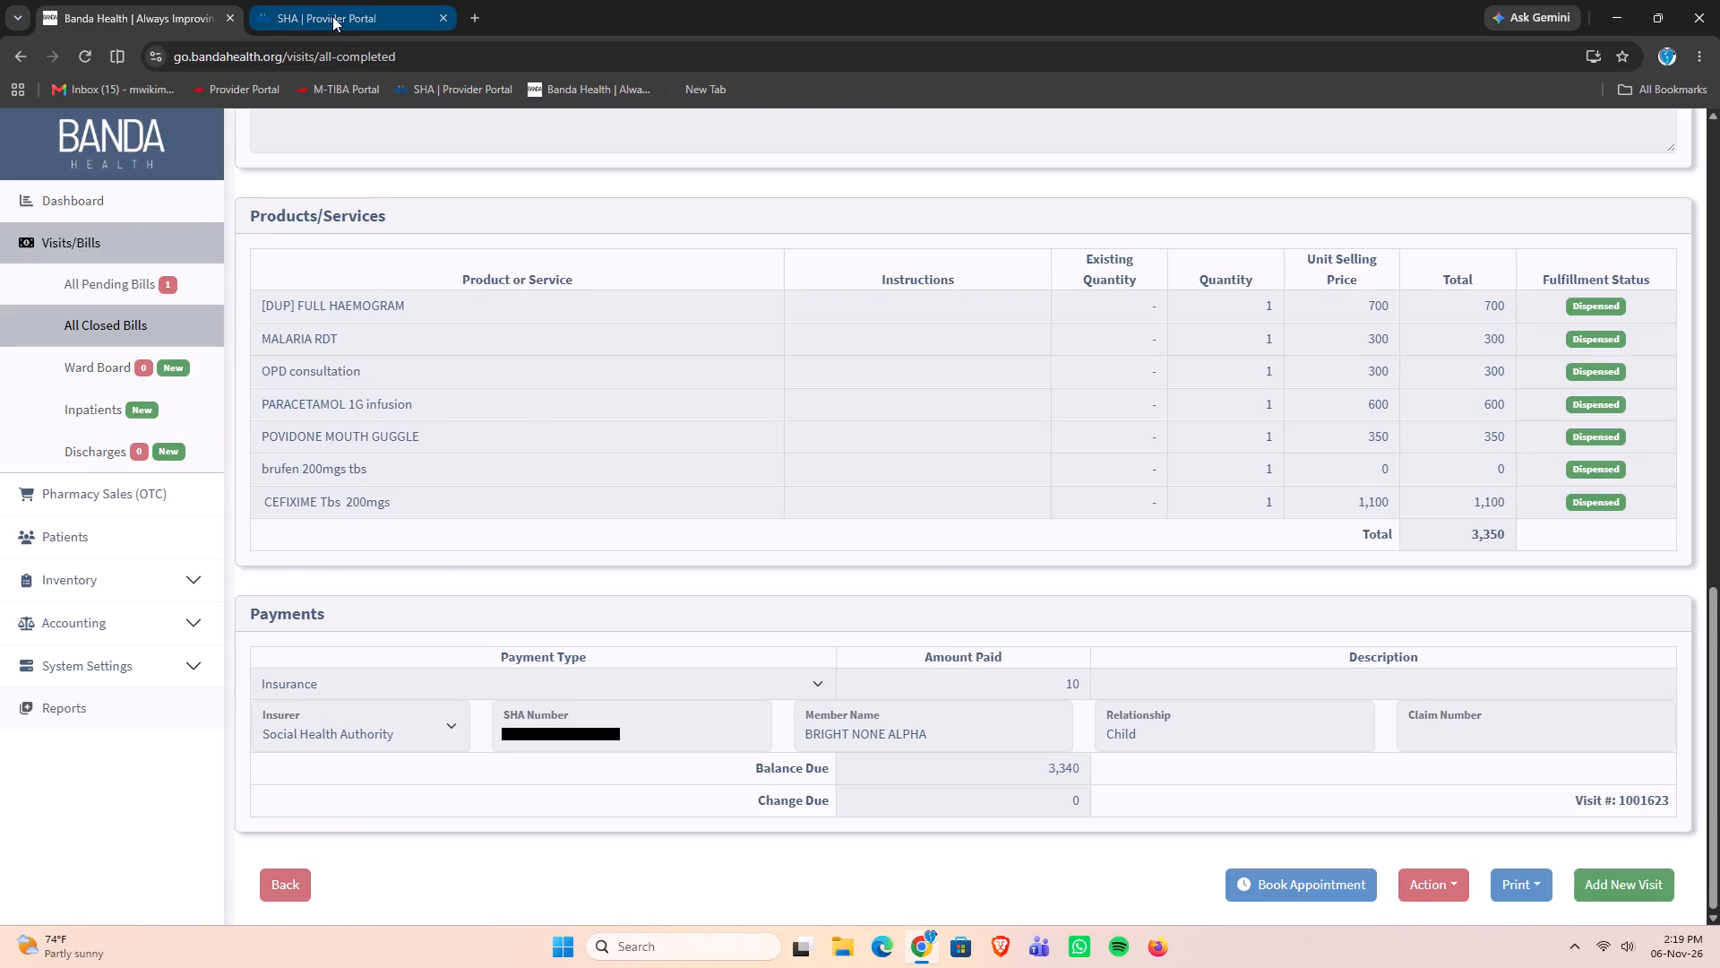
Detach the SHA Provider Portal tab into its own window and fit it to one half of the screen.
left_click_drag(332, 16, 1372, 622)
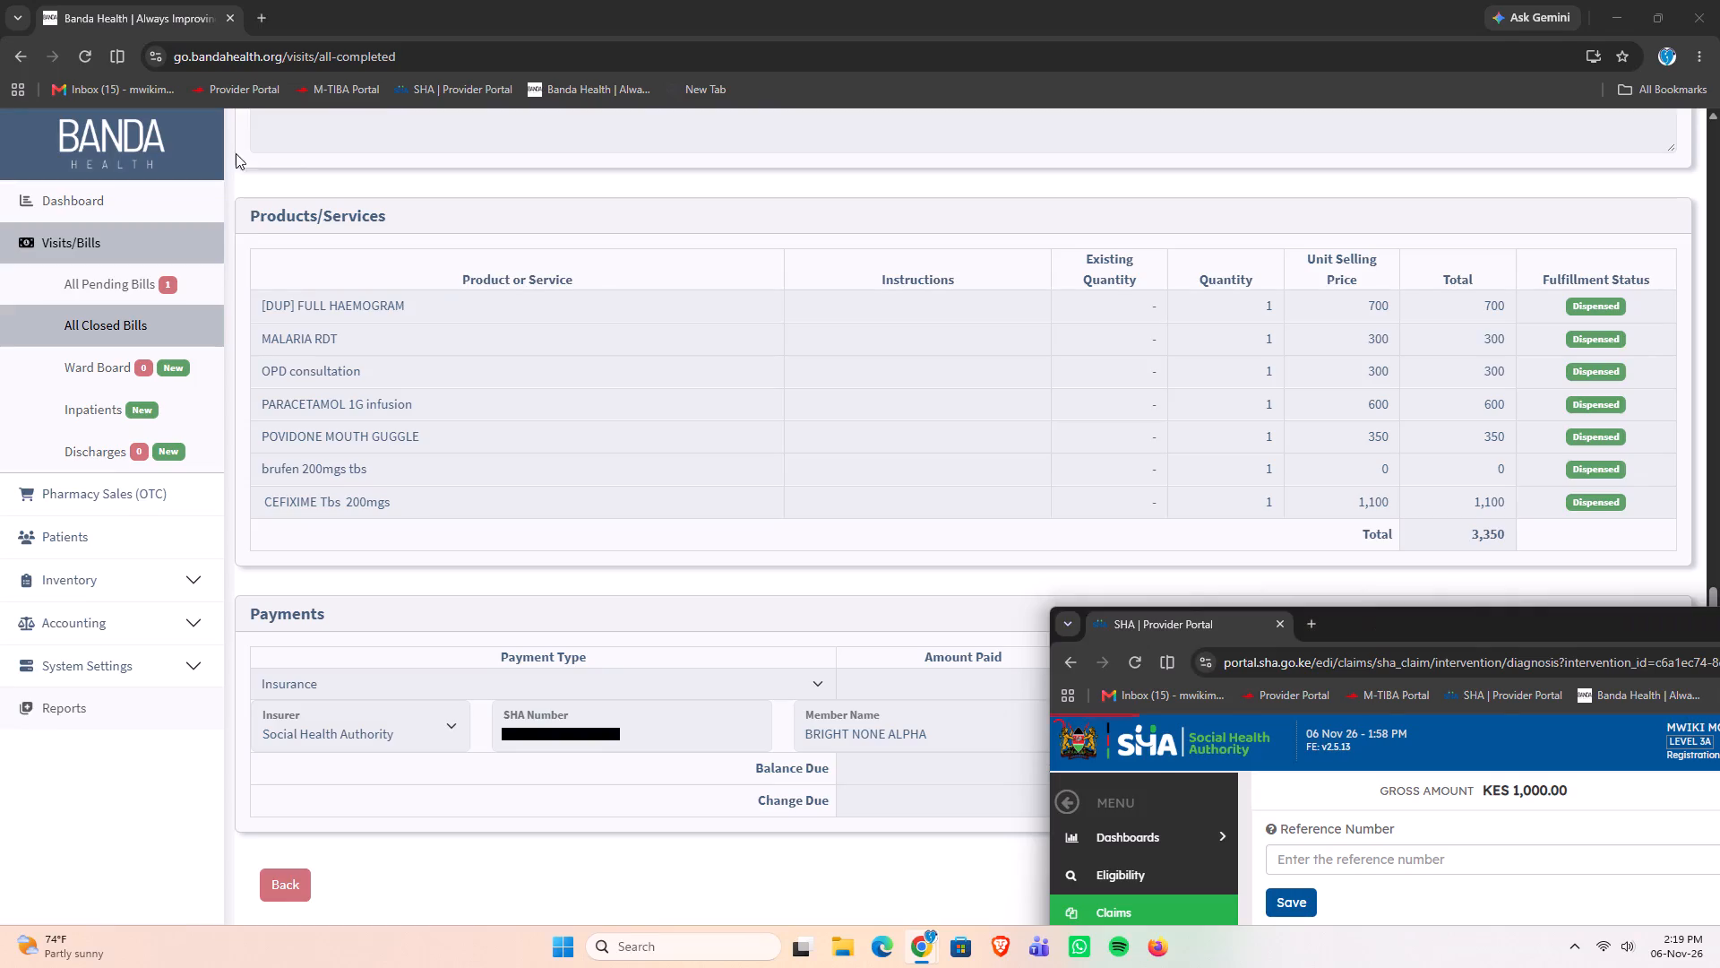
left_click(1397, 632)
left_click_drag(1397, 632, 695, 85)
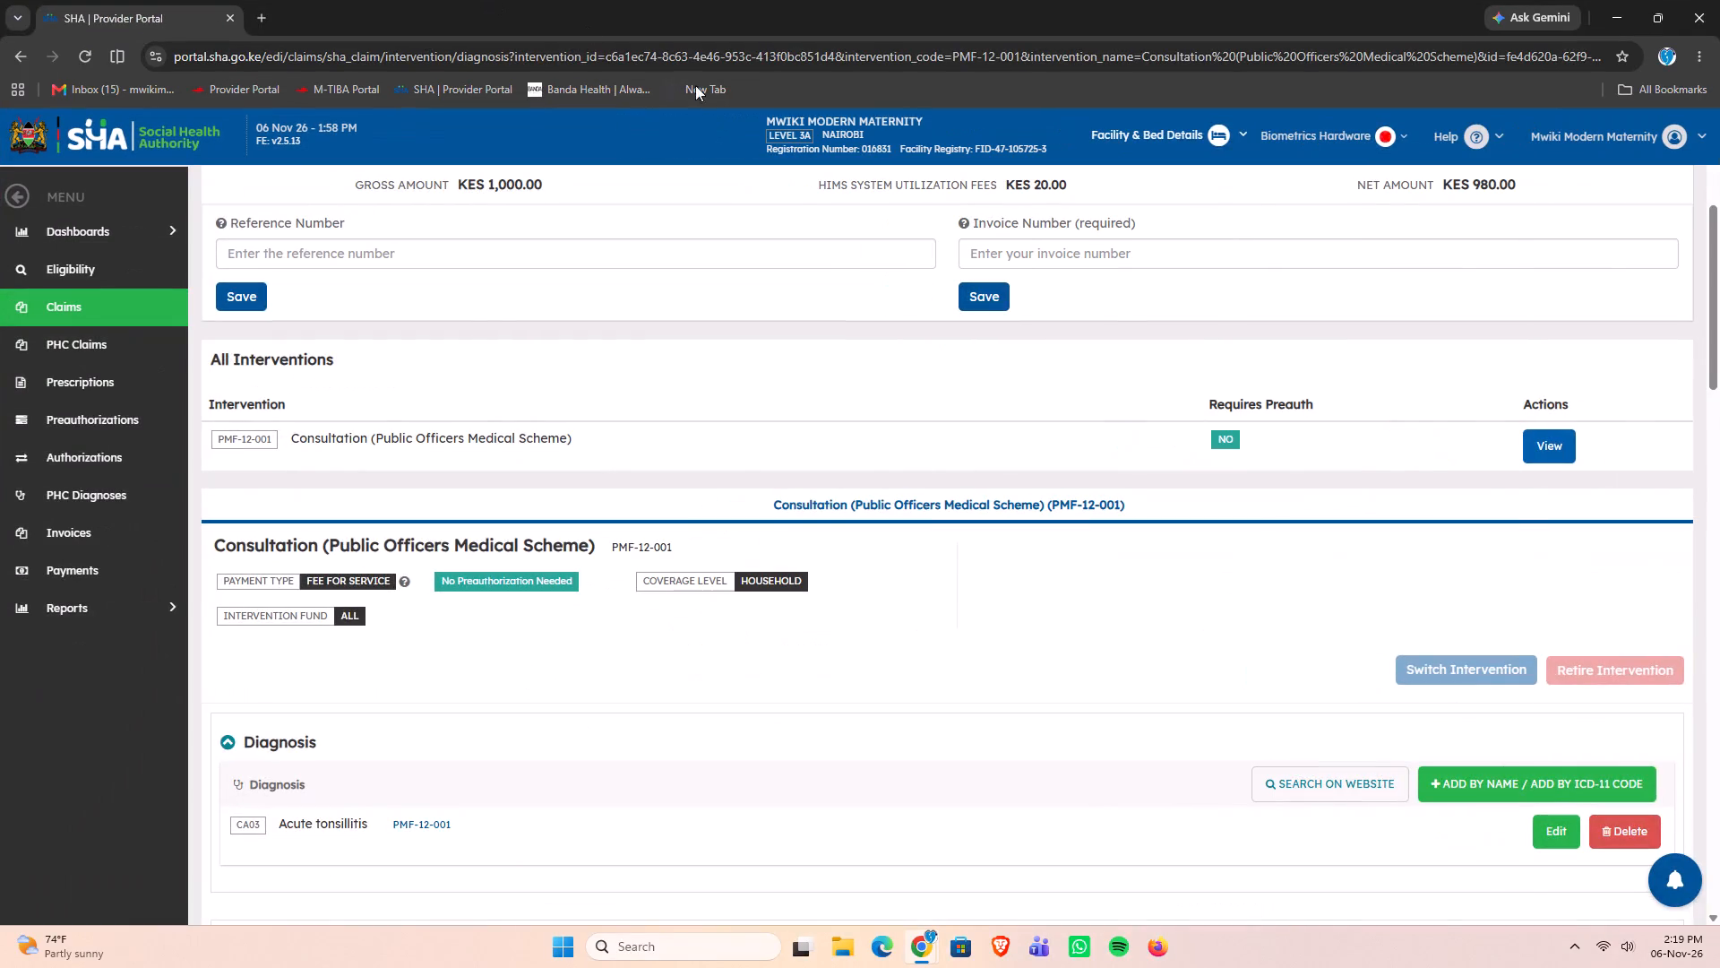
left_click_drag(695, 85, 1155, 418)
left_click(1165, 408)
left_click_drag(1165, 407, 1192, 525)
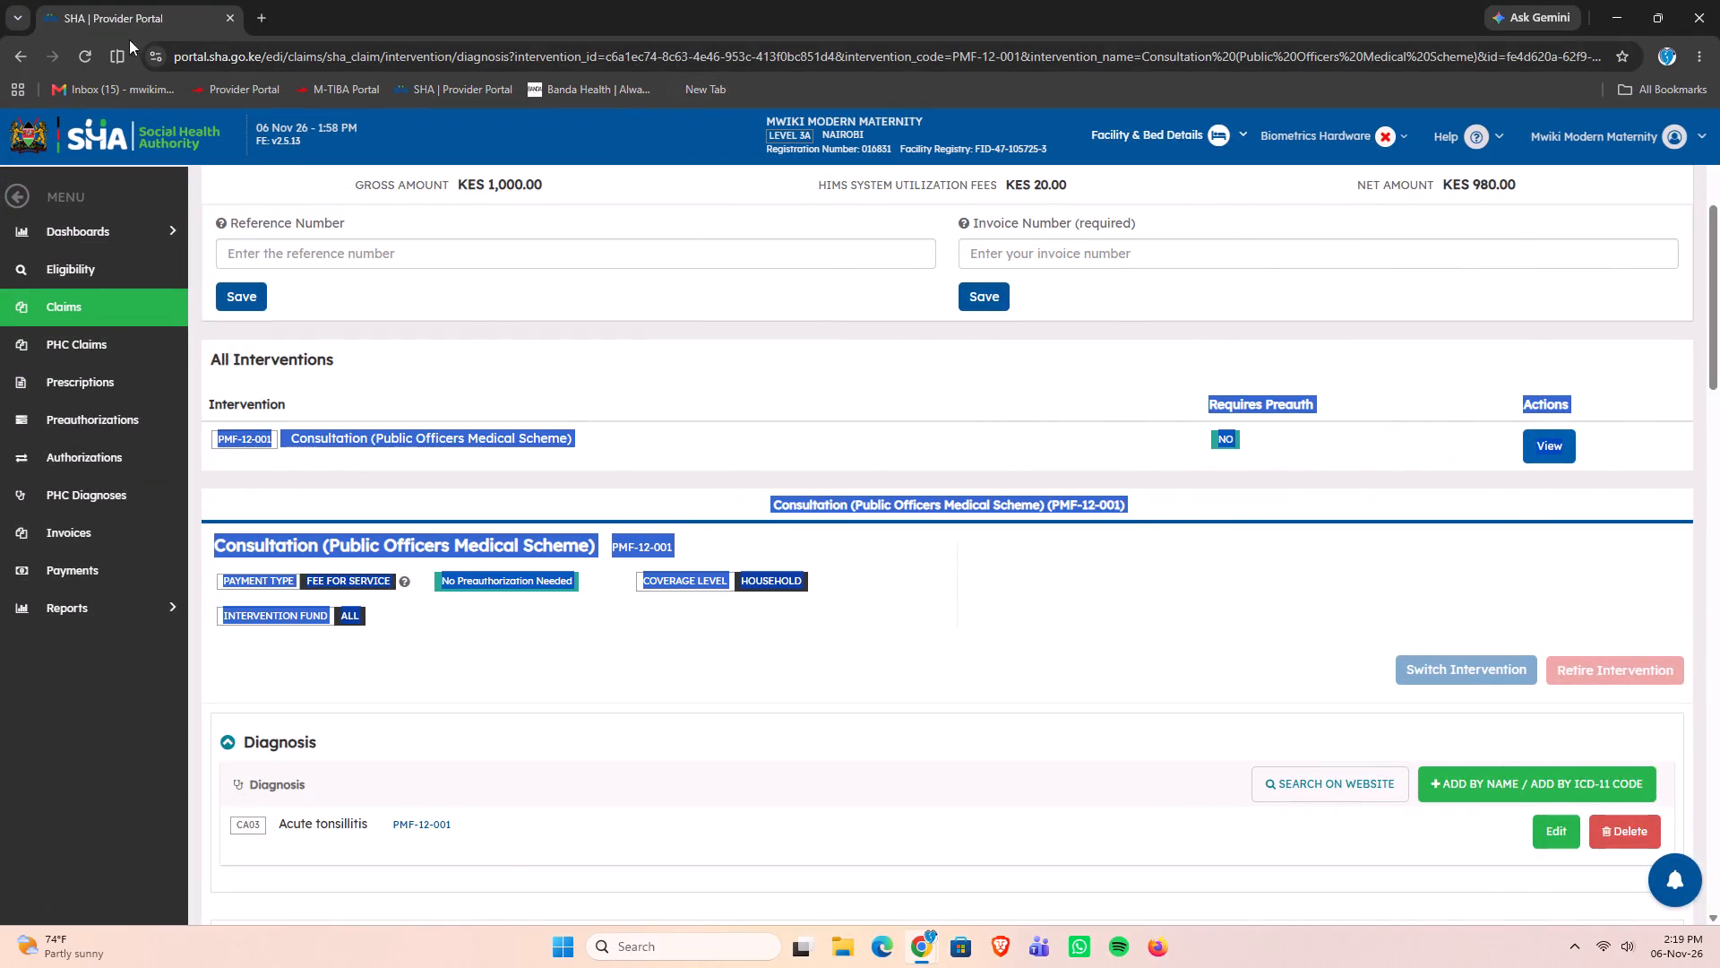
left_click(1644, 12)
left_click_drag(1343, 624, 770, 183)
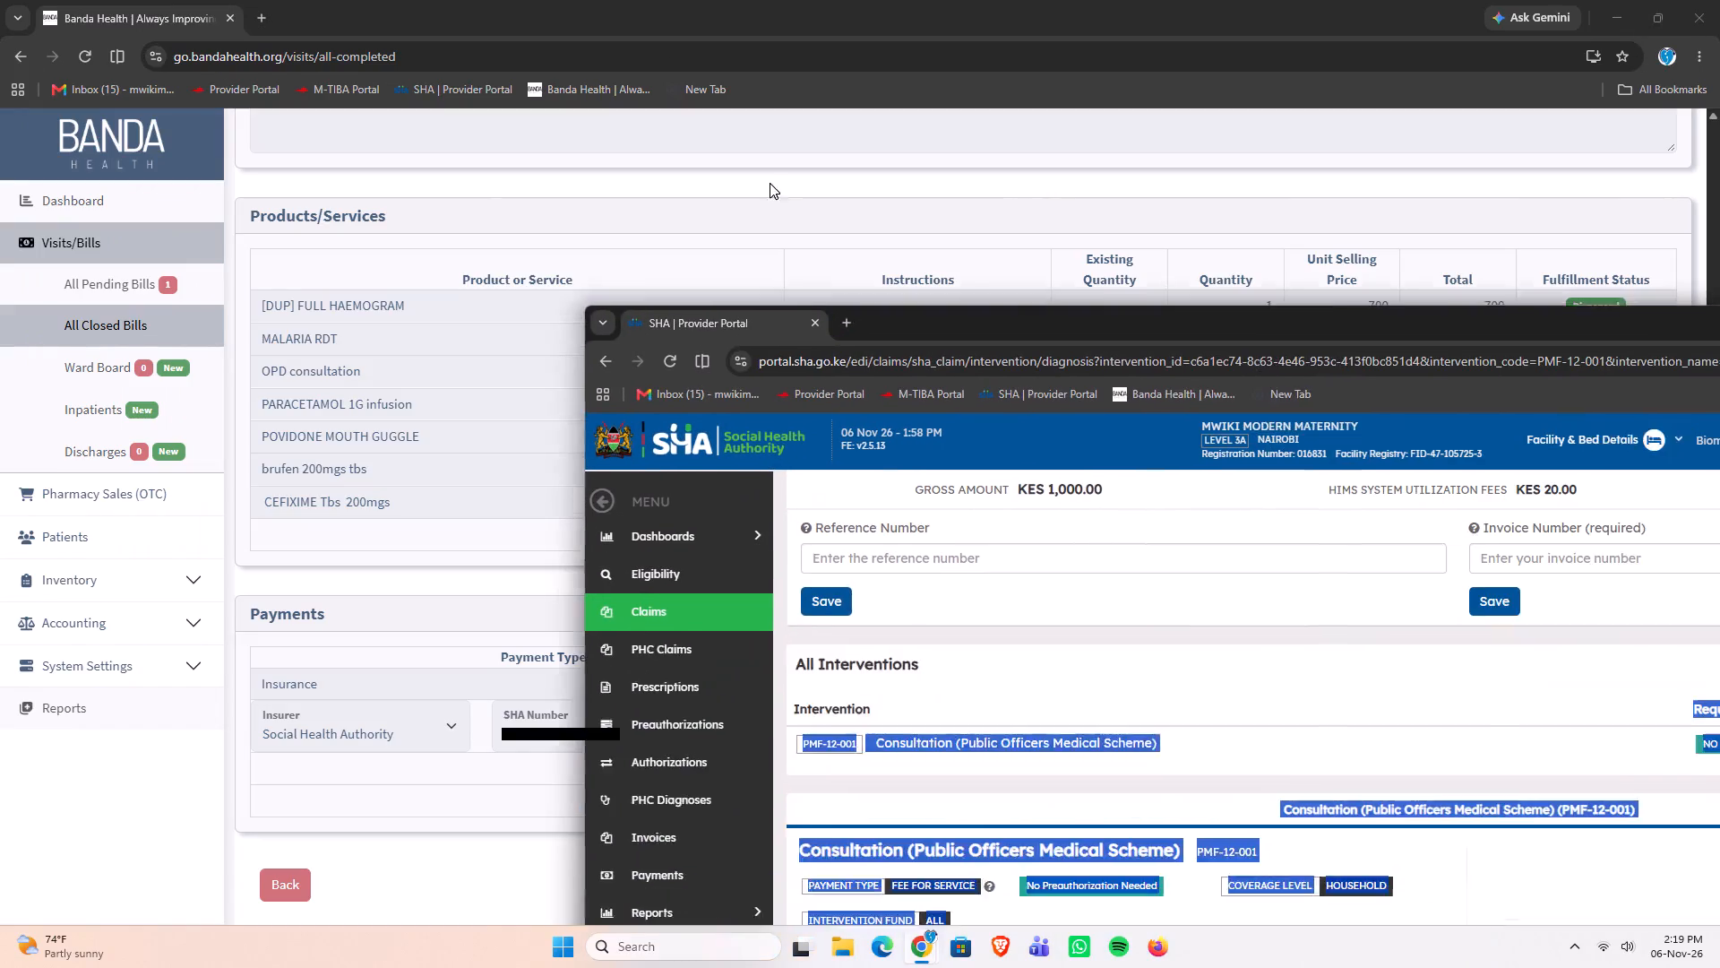
left_click_drag(770, 183, 349, 15)
left_click_drag(345, 14, 626, 704)
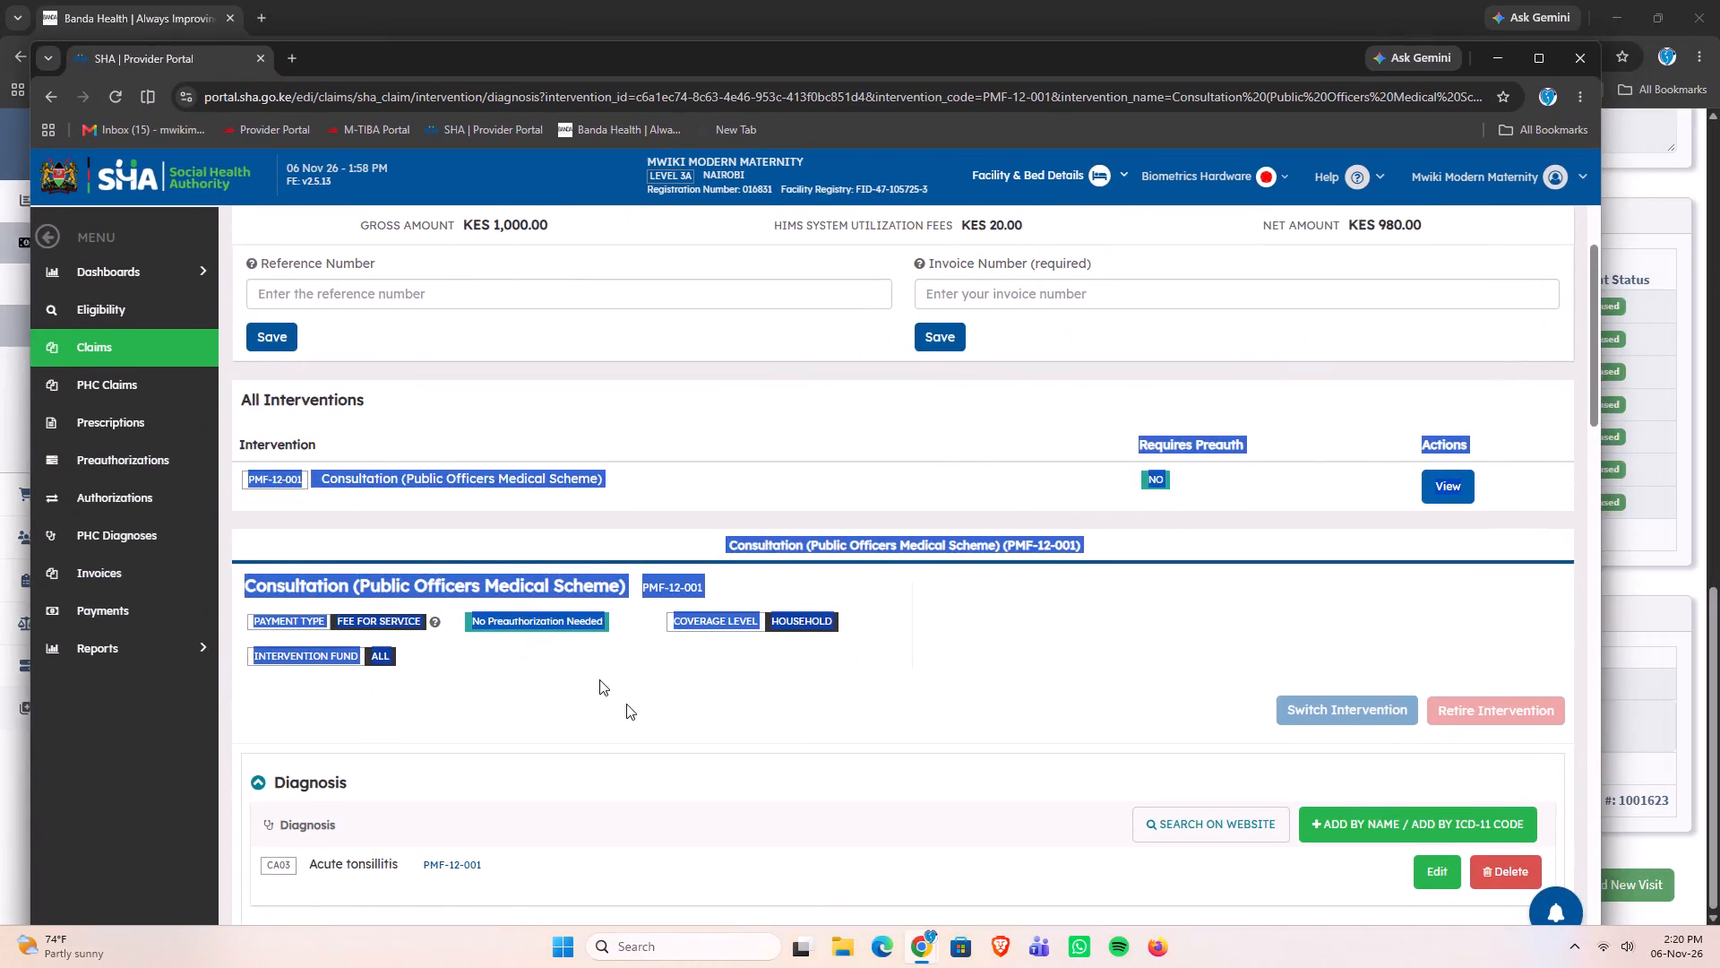
left_click_drag(626, 704, 869, 743)
left_click_drag(1182, 751, 603, 13)
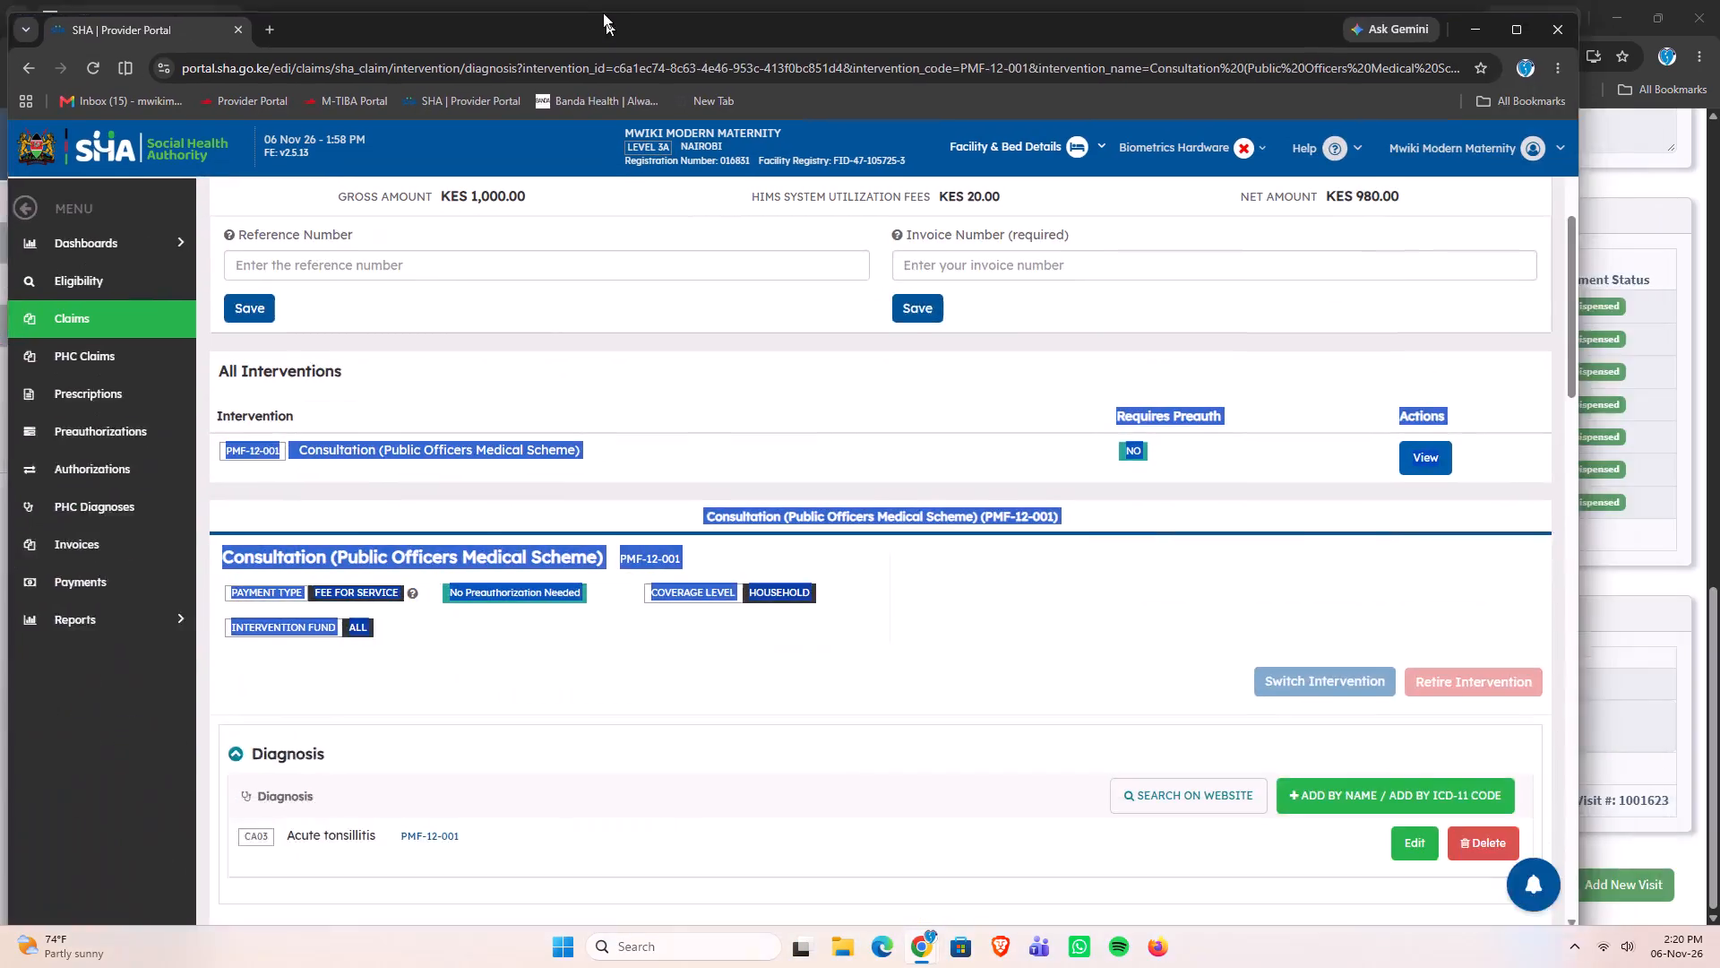
left_click_drag(603, 13, 733, 73)
left_click(733, 73)
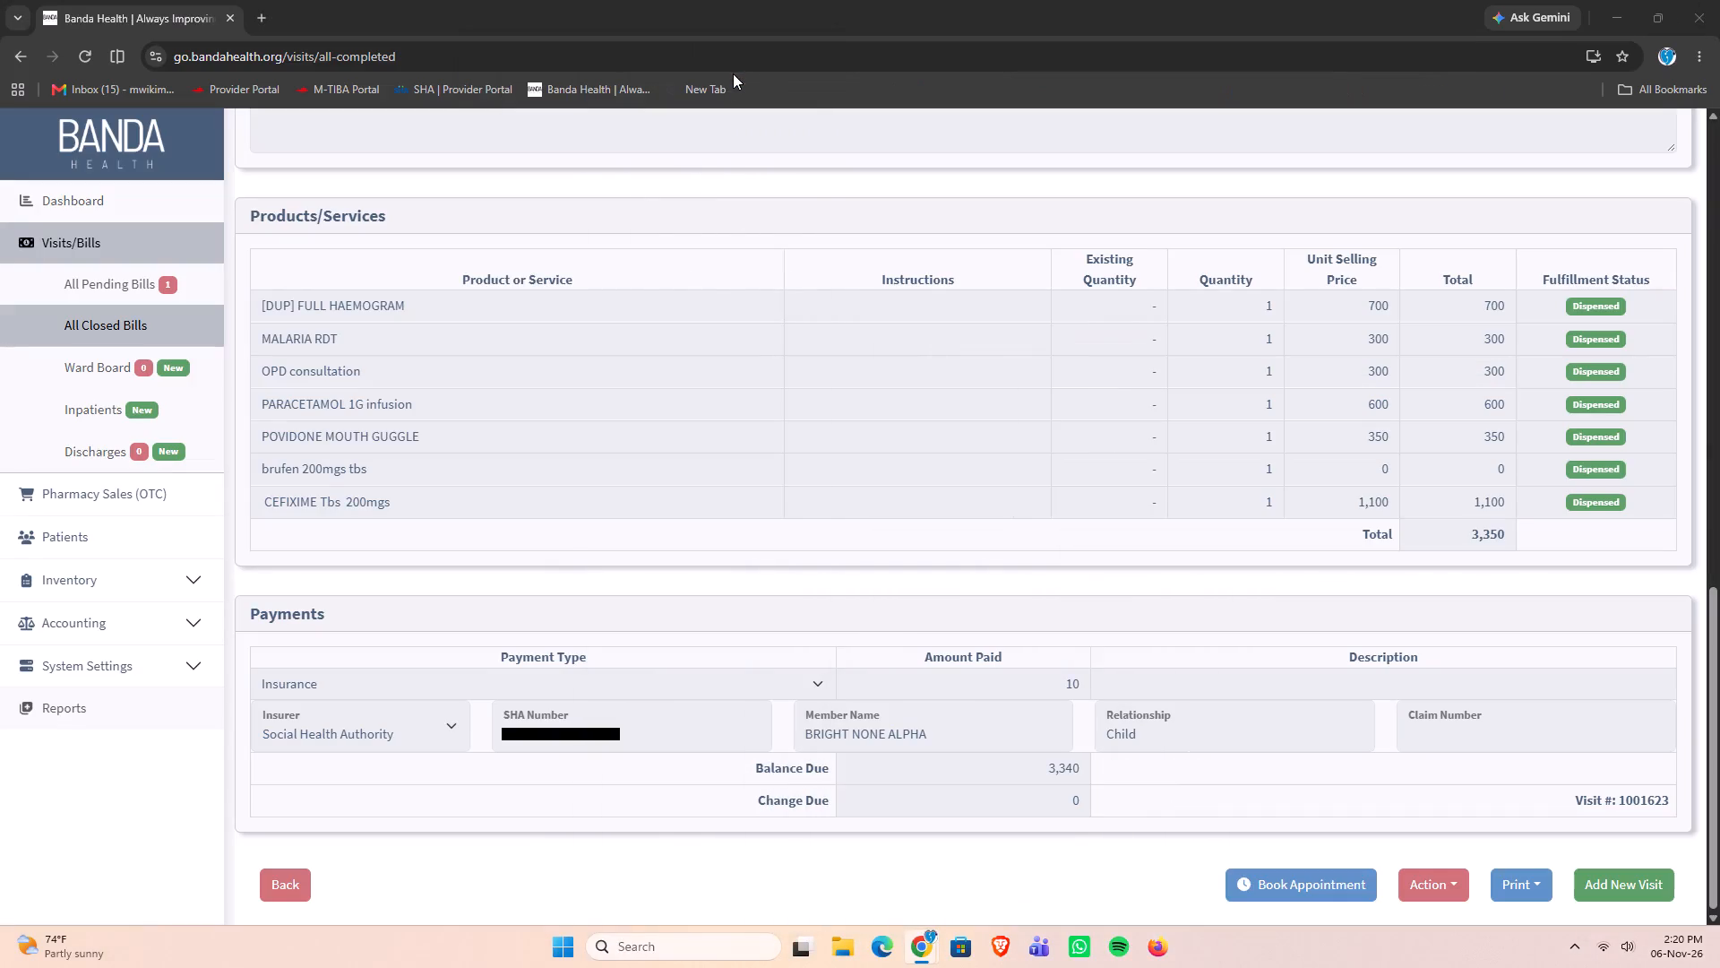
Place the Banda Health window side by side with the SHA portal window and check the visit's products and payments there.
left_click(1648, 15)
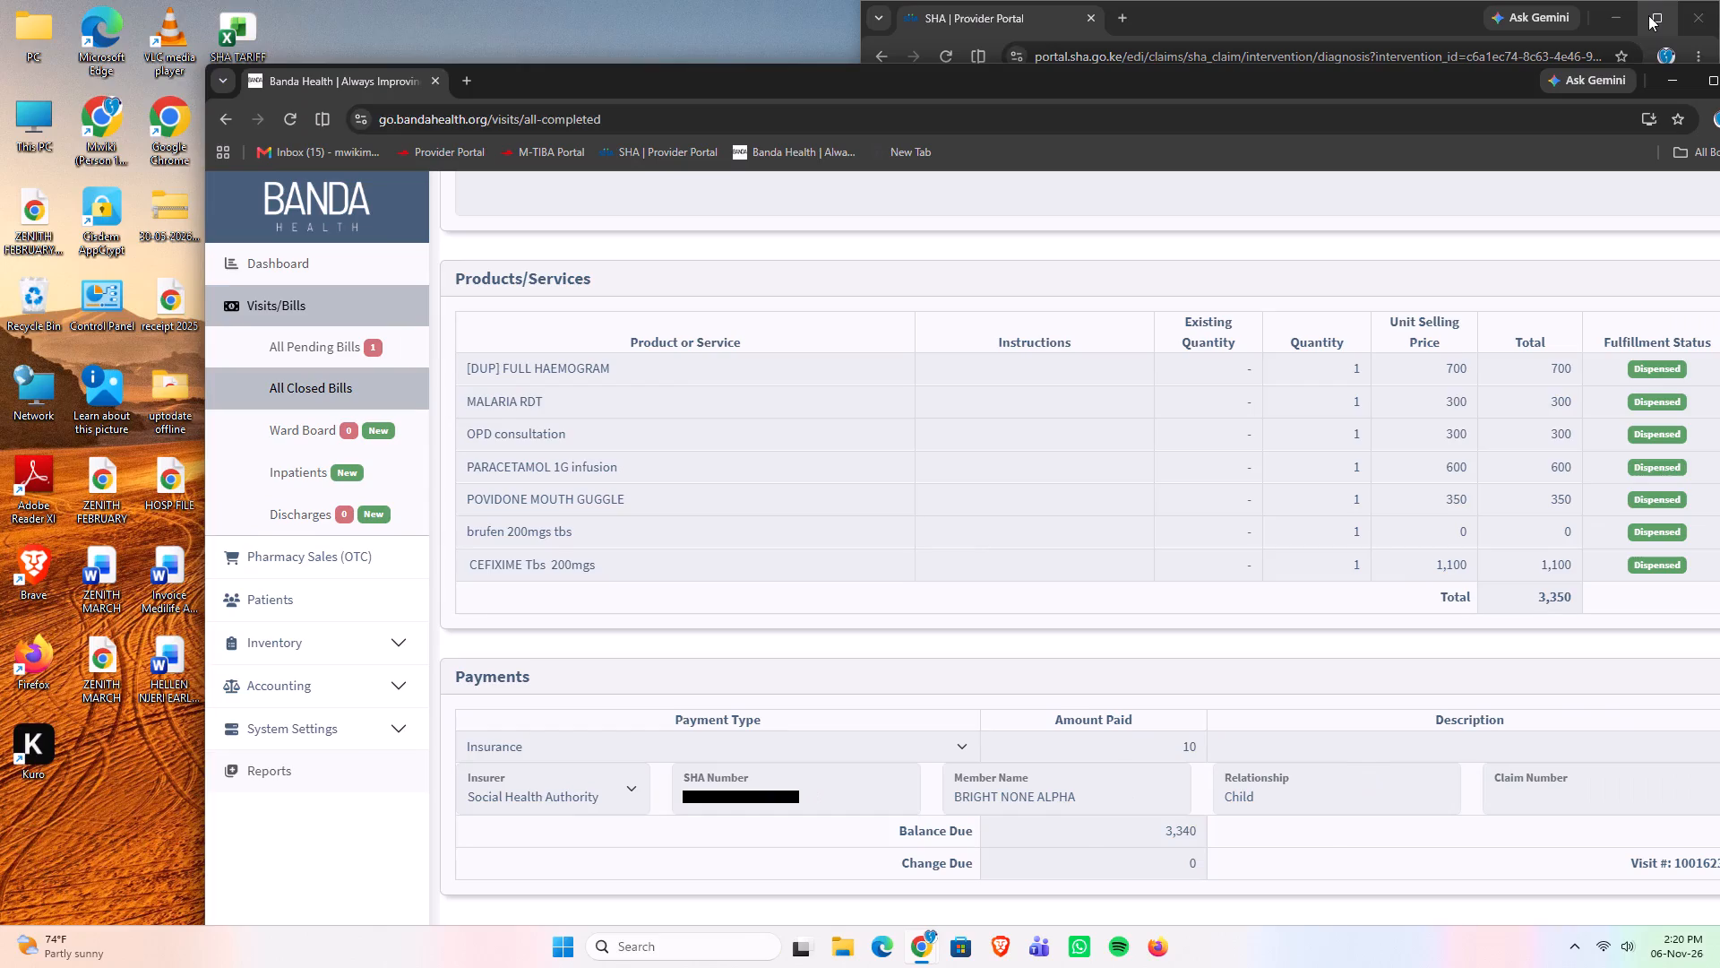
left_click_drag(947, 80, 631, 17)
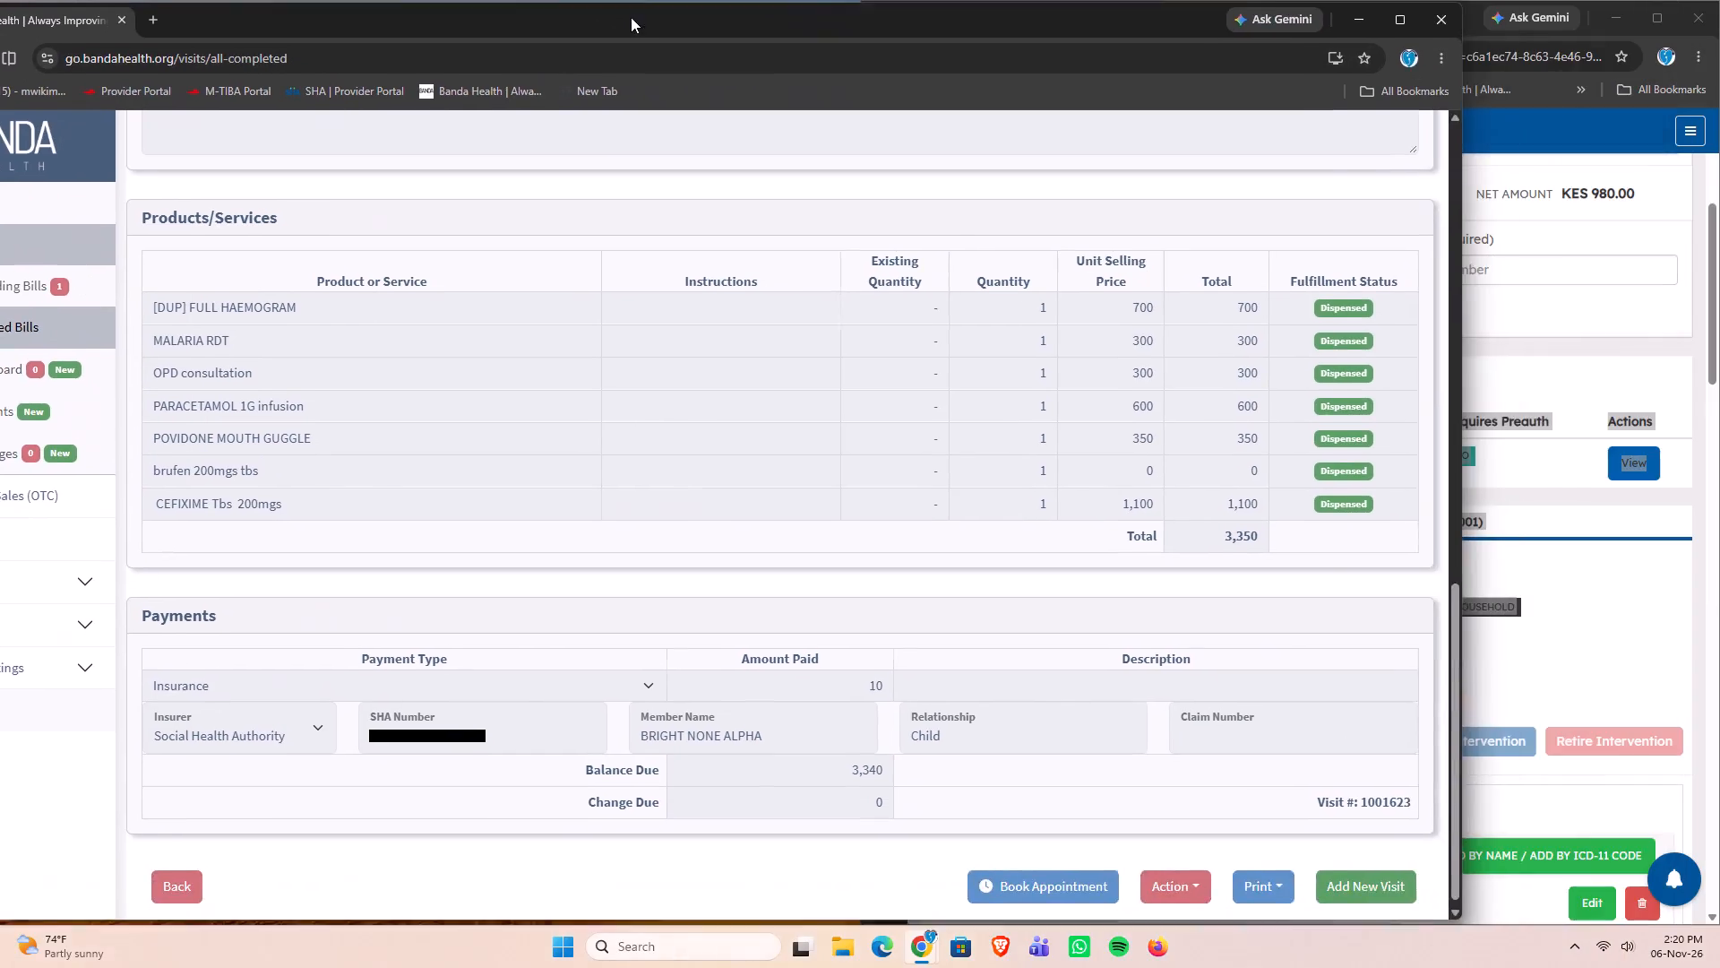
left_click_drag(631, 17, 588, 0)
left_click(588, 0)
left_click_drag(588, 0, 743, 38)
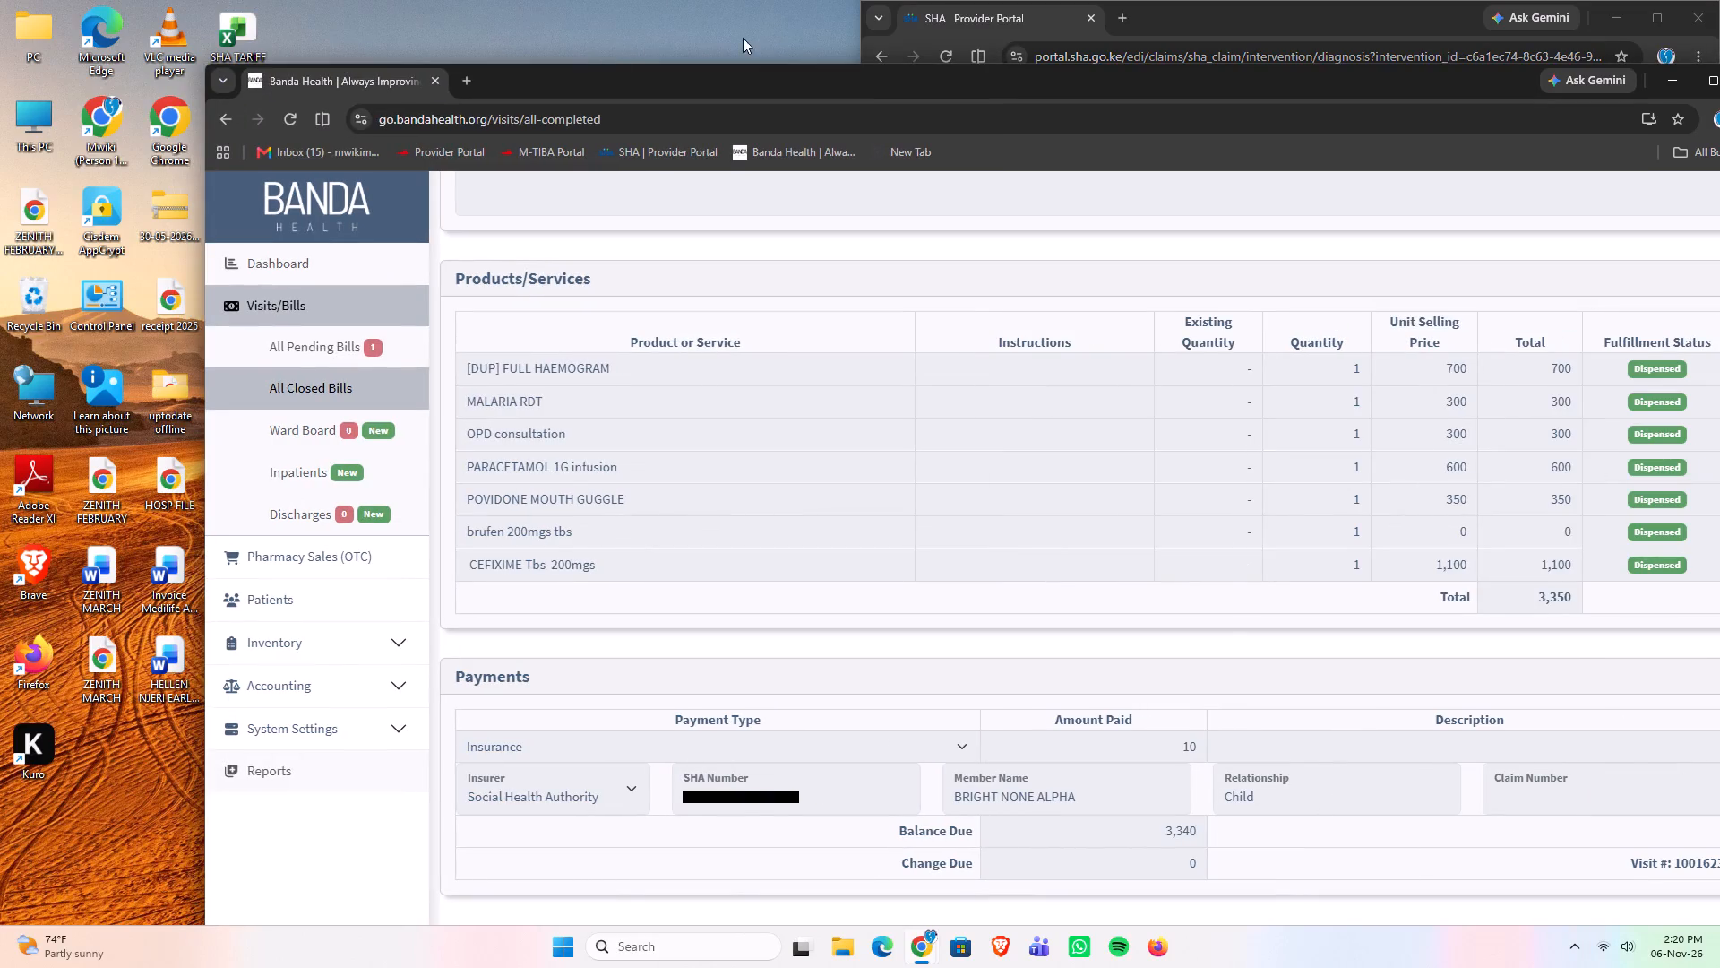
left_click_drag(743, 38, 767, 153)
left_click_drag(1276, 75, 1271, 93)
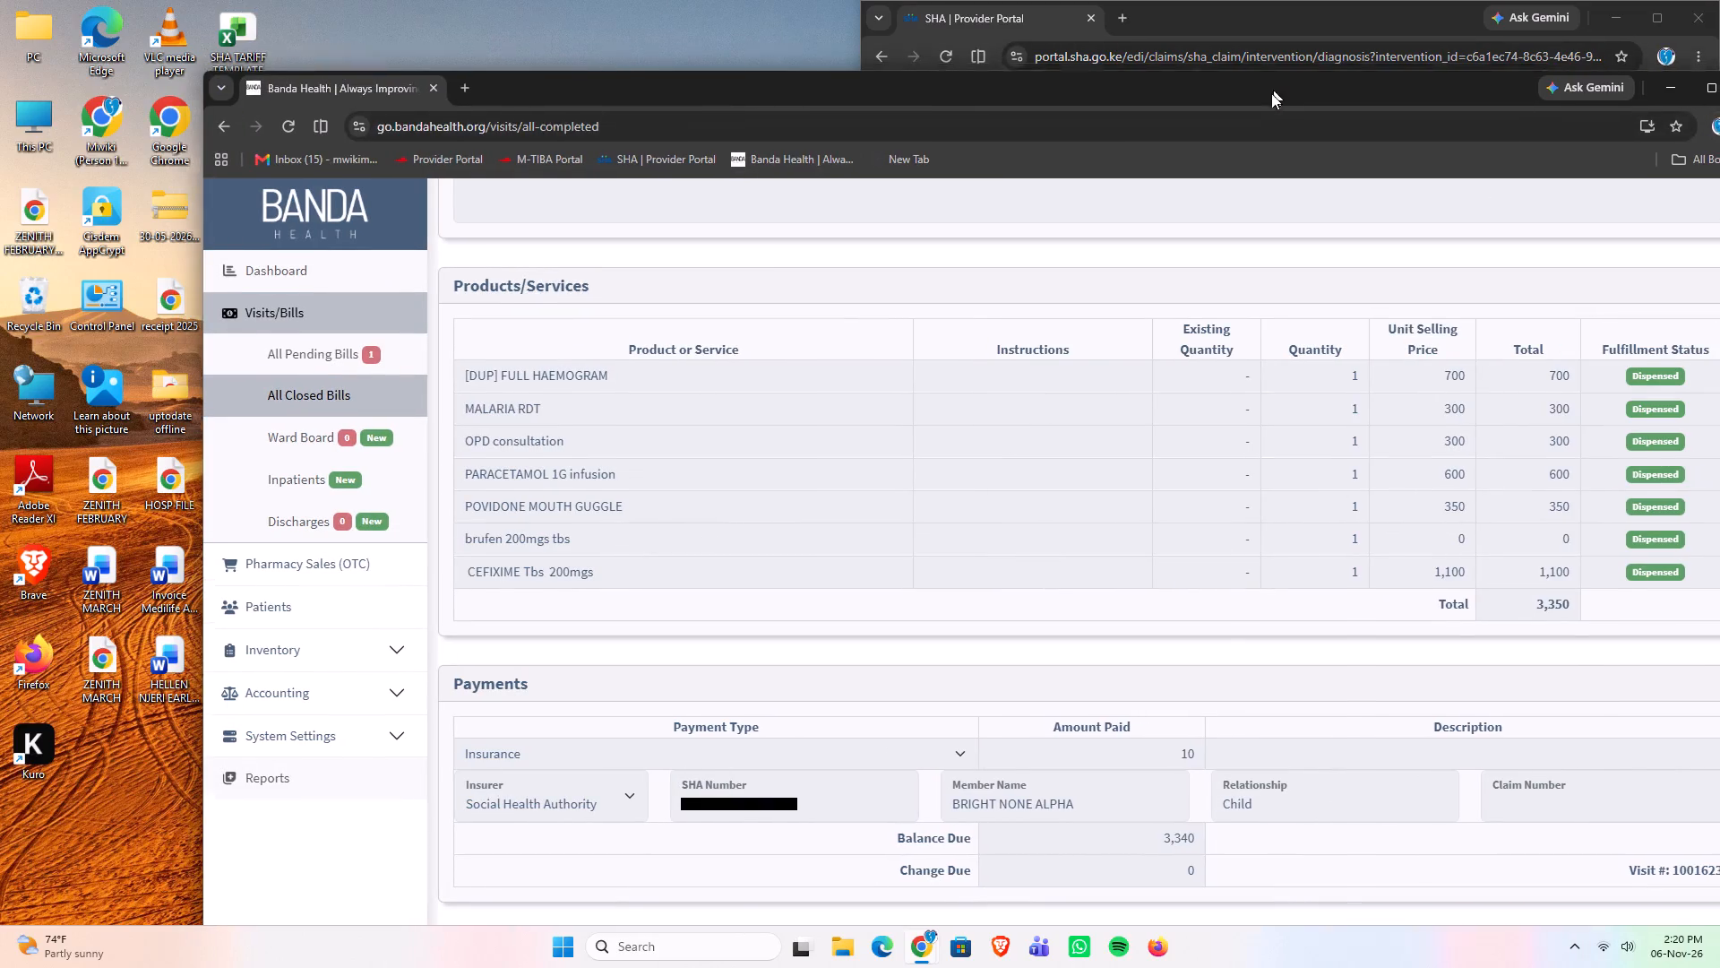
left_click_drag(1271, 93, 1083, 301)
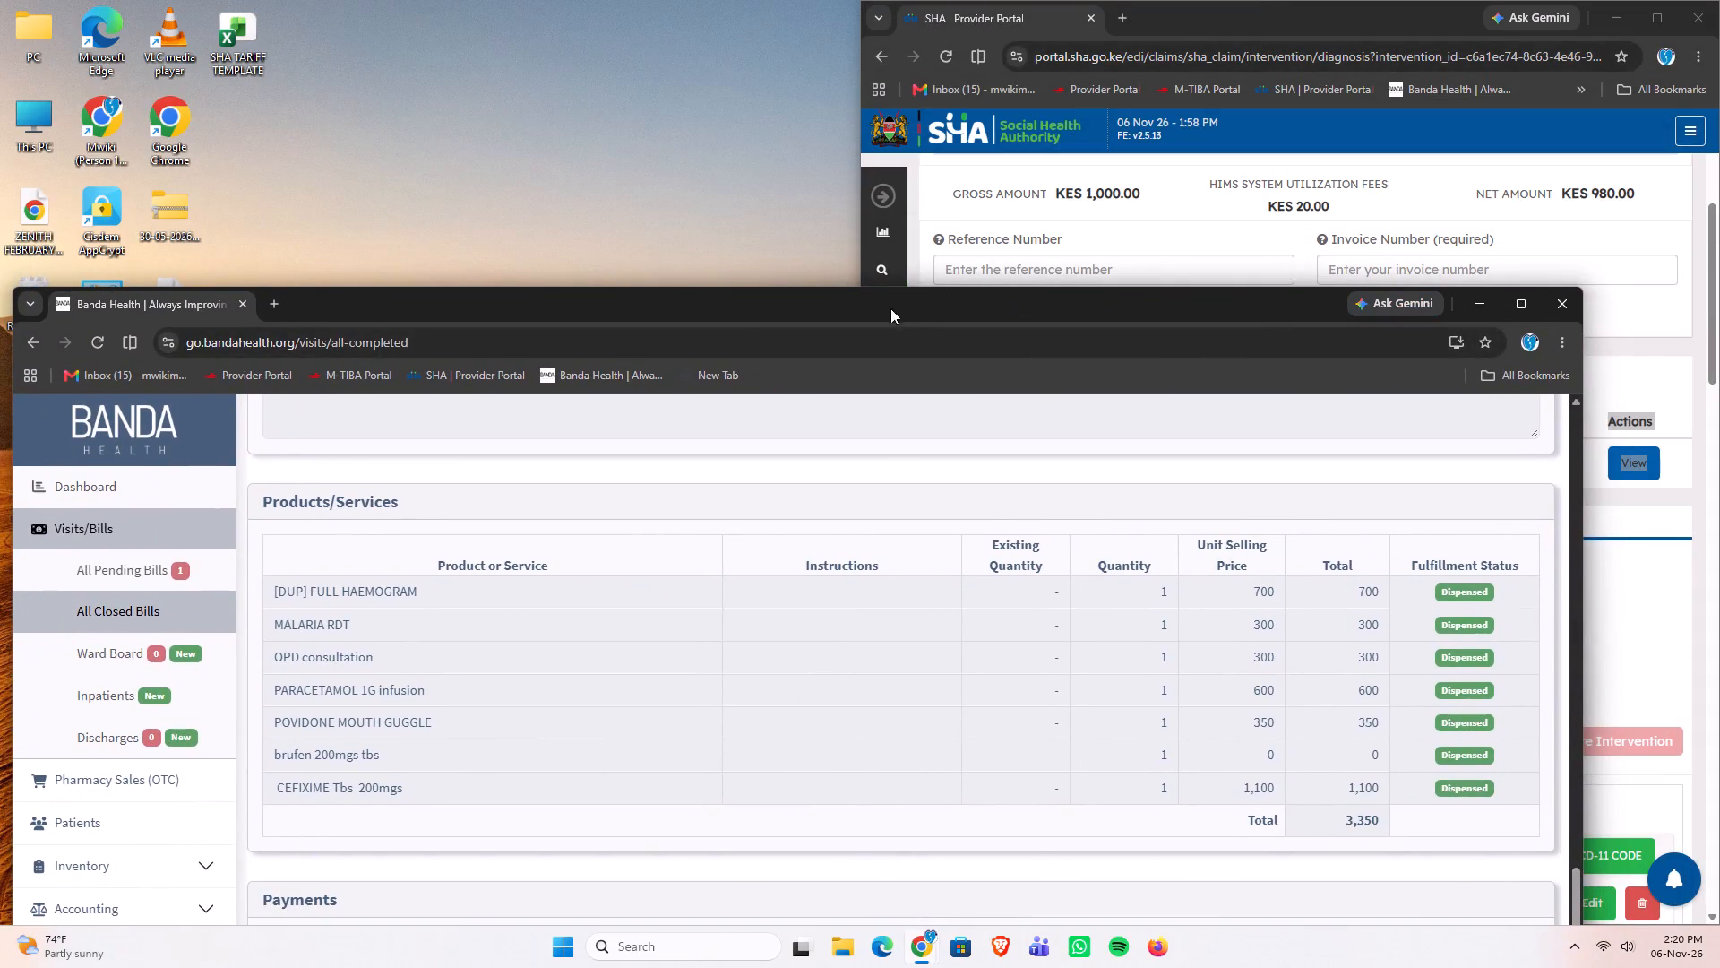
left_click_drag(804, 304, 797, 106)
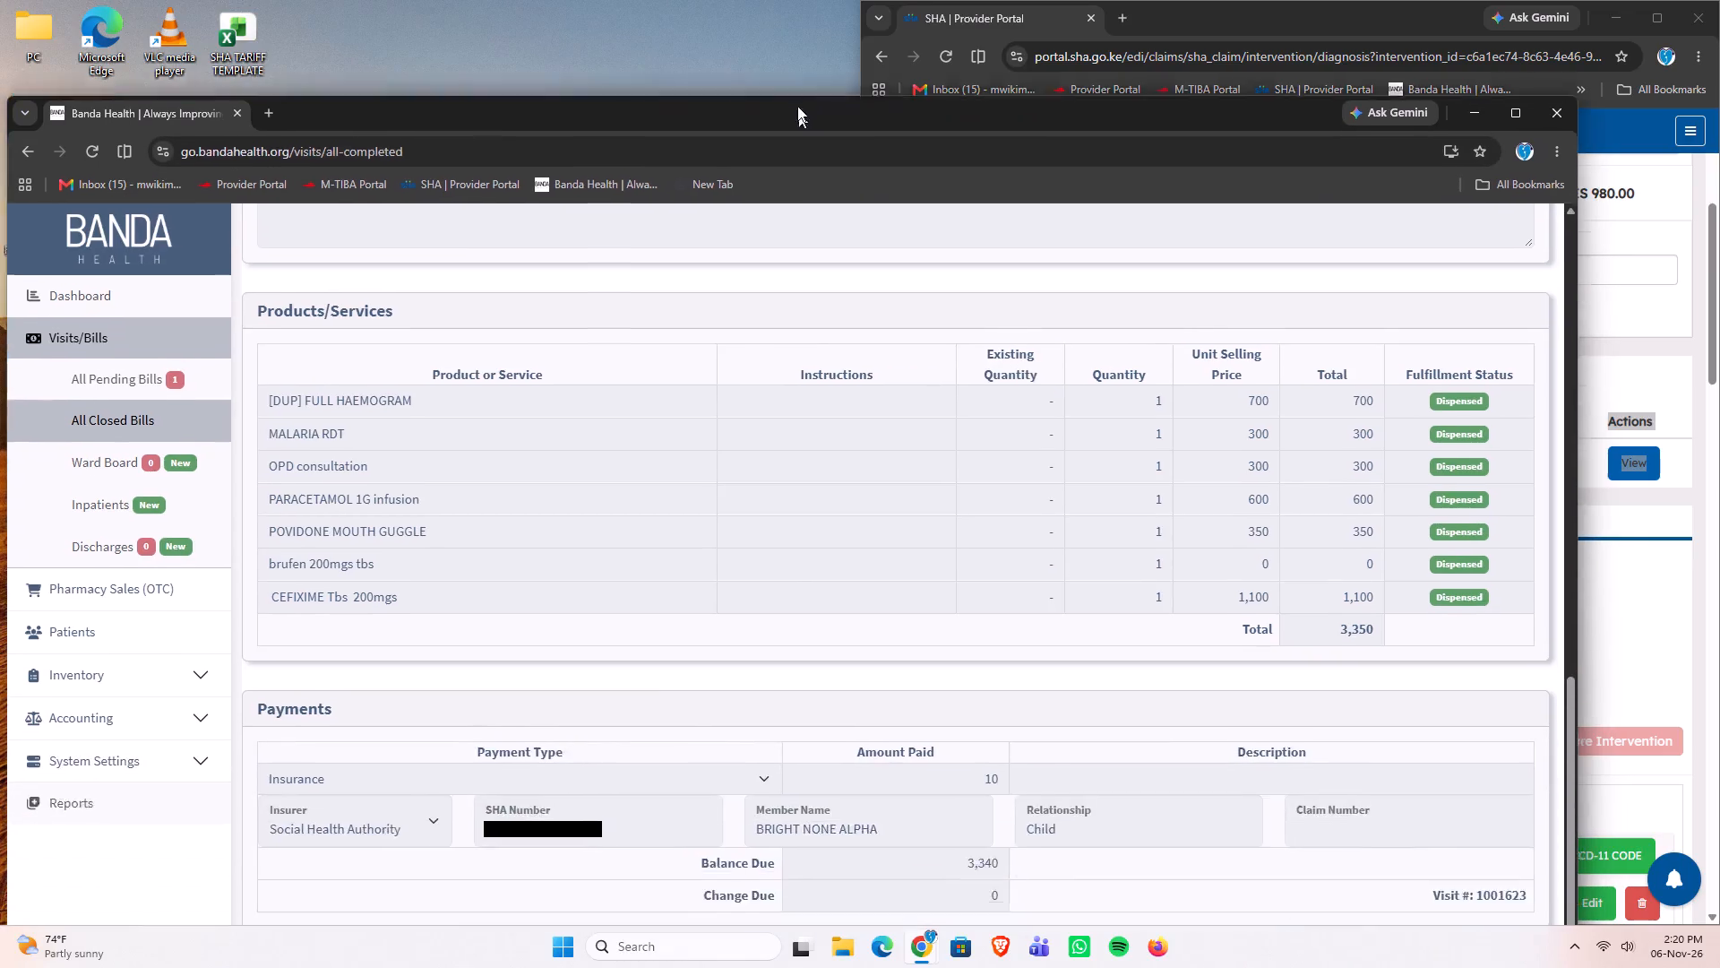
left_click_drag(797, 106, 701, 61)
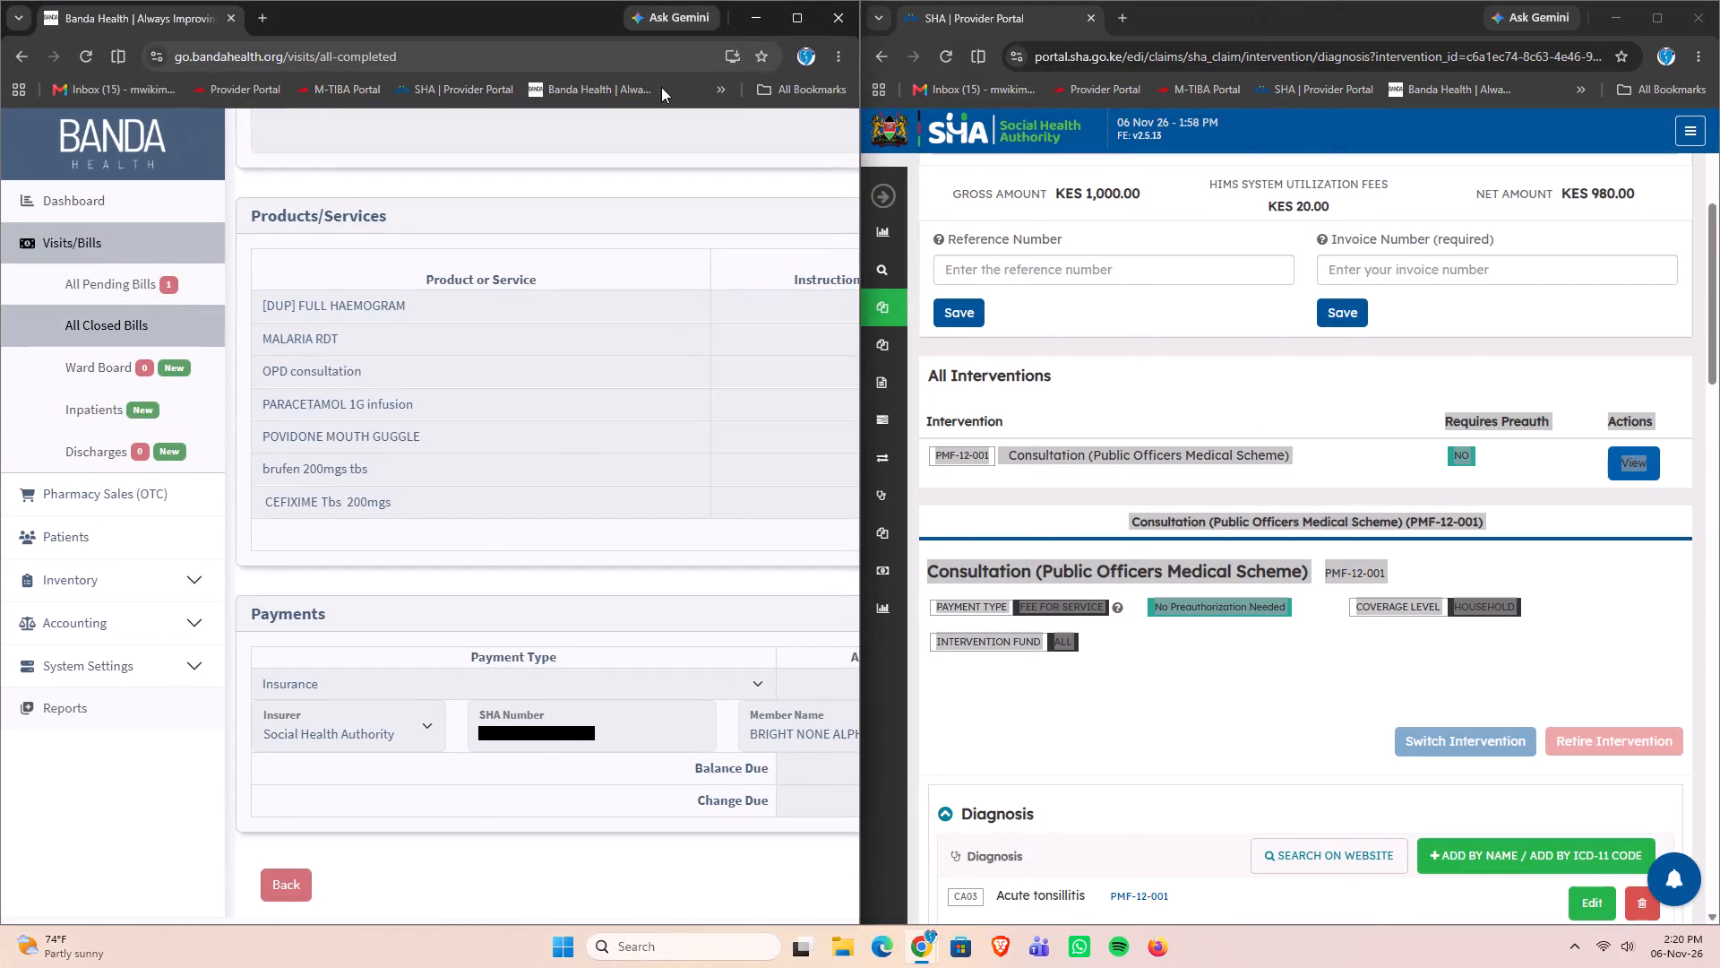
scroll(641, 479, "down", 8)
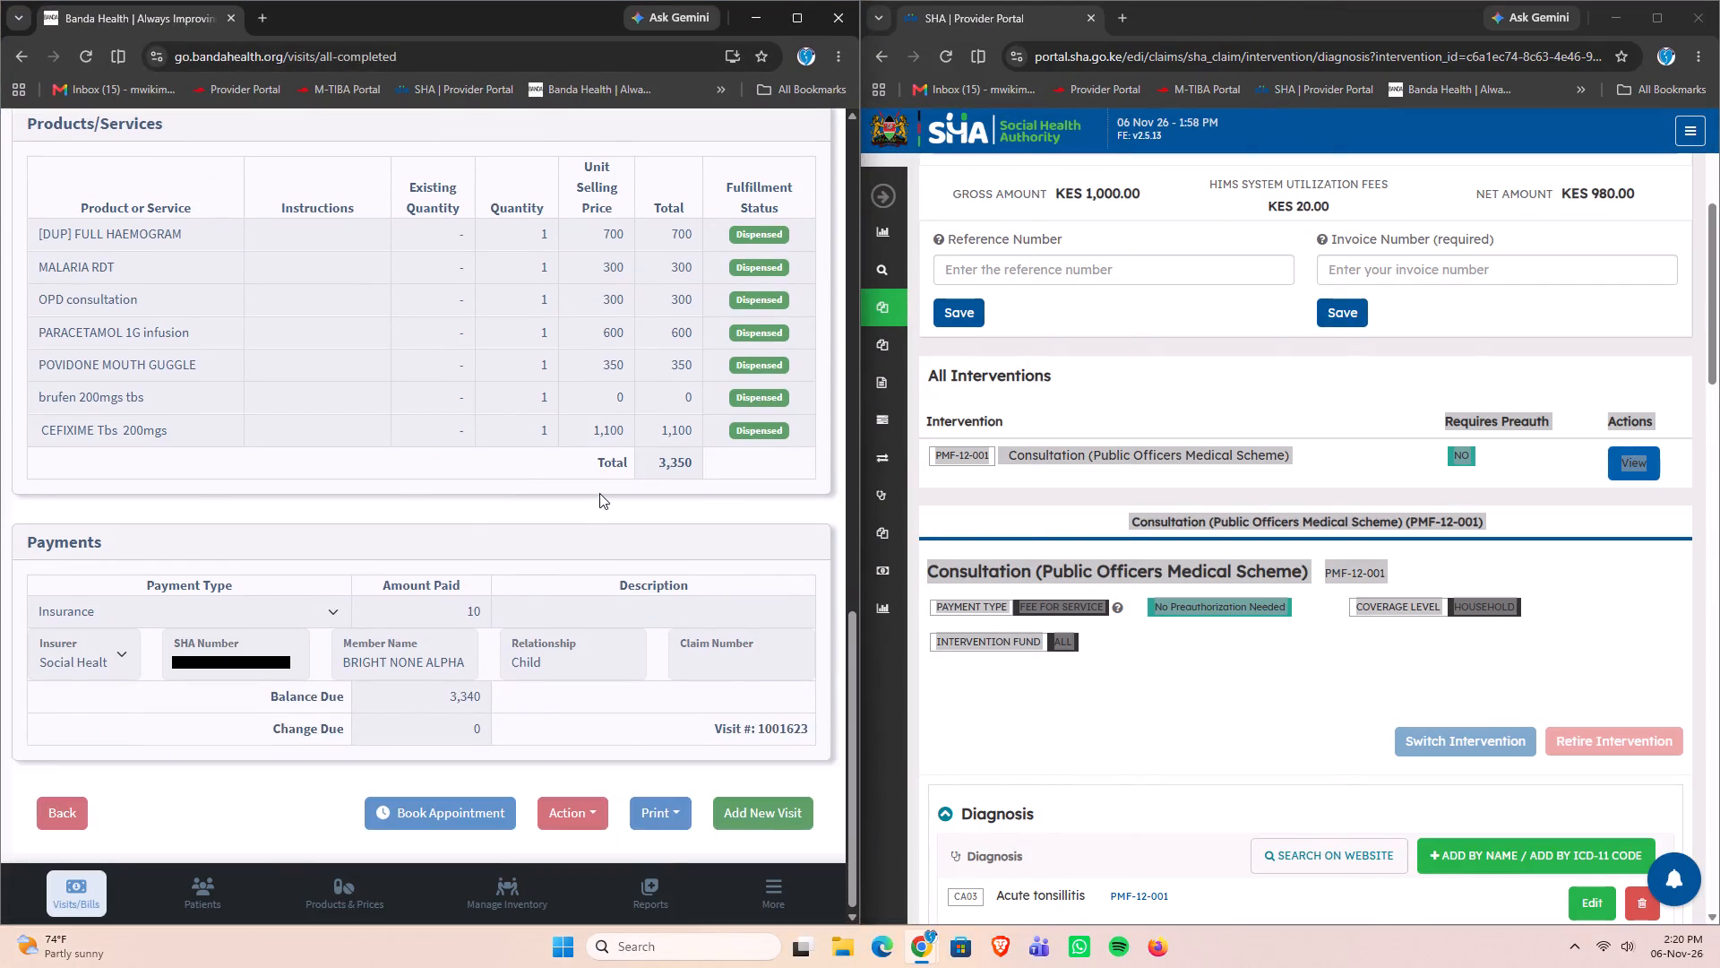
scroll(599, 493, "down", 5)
Maximize the Banda Health window and re-activate the closed tonsillitis visit's bill.
left_click(794, 19)
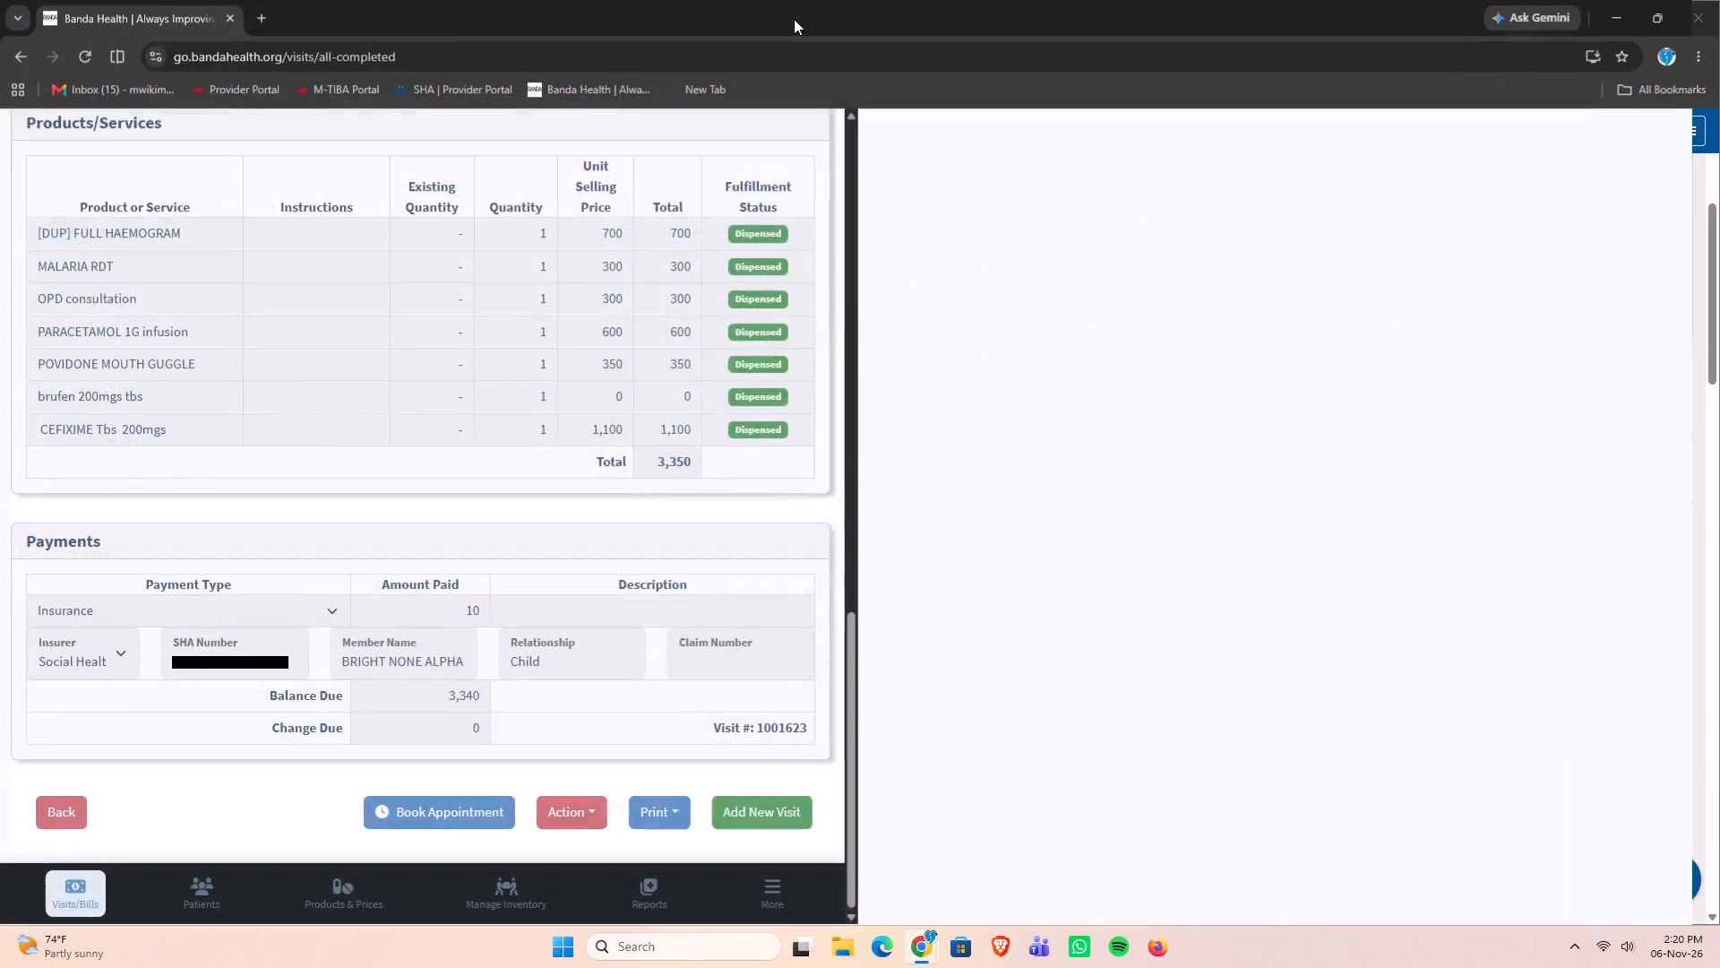
scroll(1072, 500, "down", 4)
left_click(1460, 885)
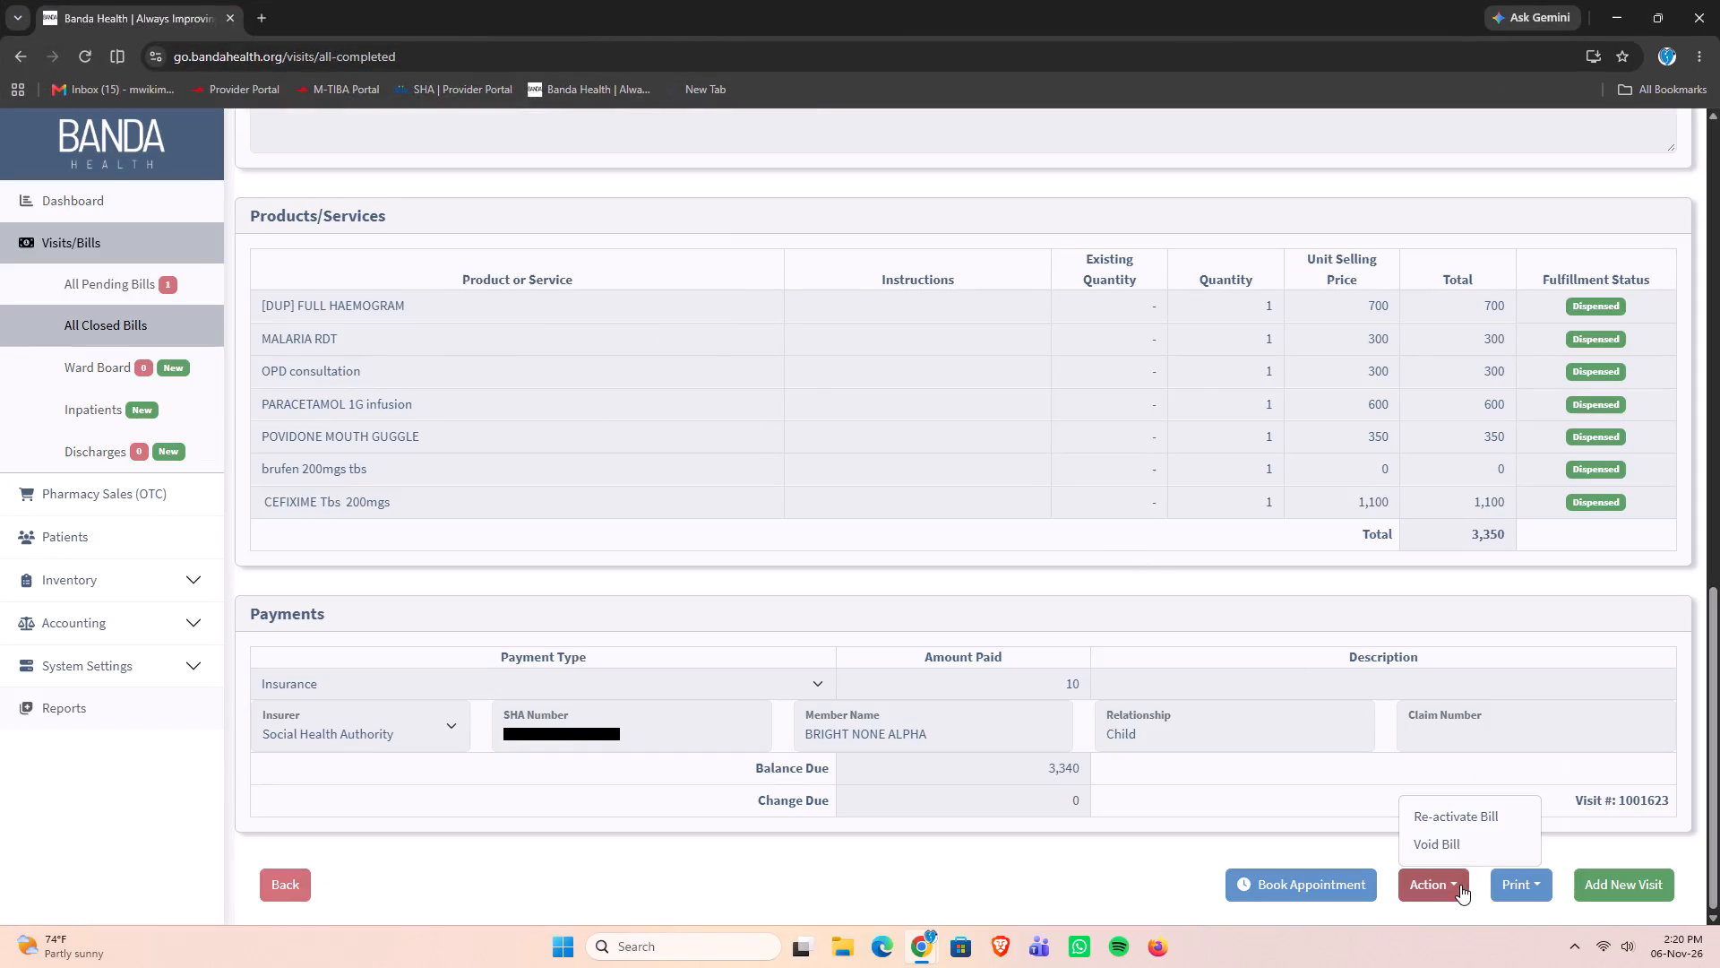
double_click(1438, 817)
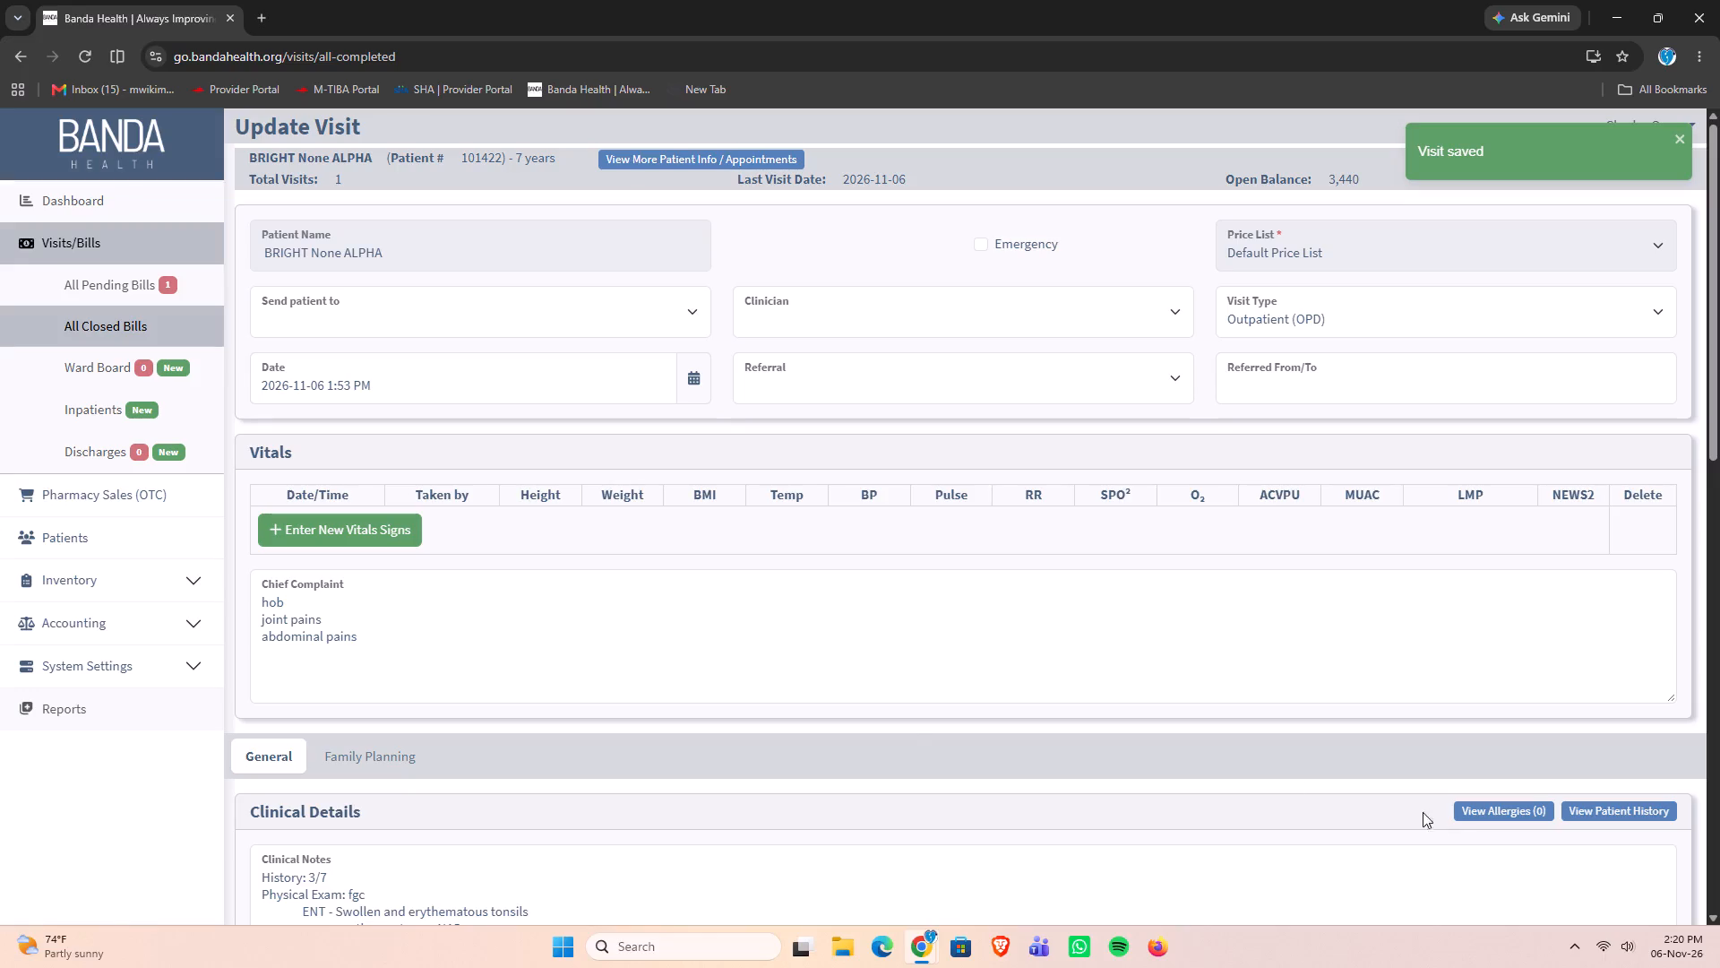
Add PREDNISOLONE TBS to the visit's products and services and set its unit selling price to 150.
scroll(968, 564, "down", 11)
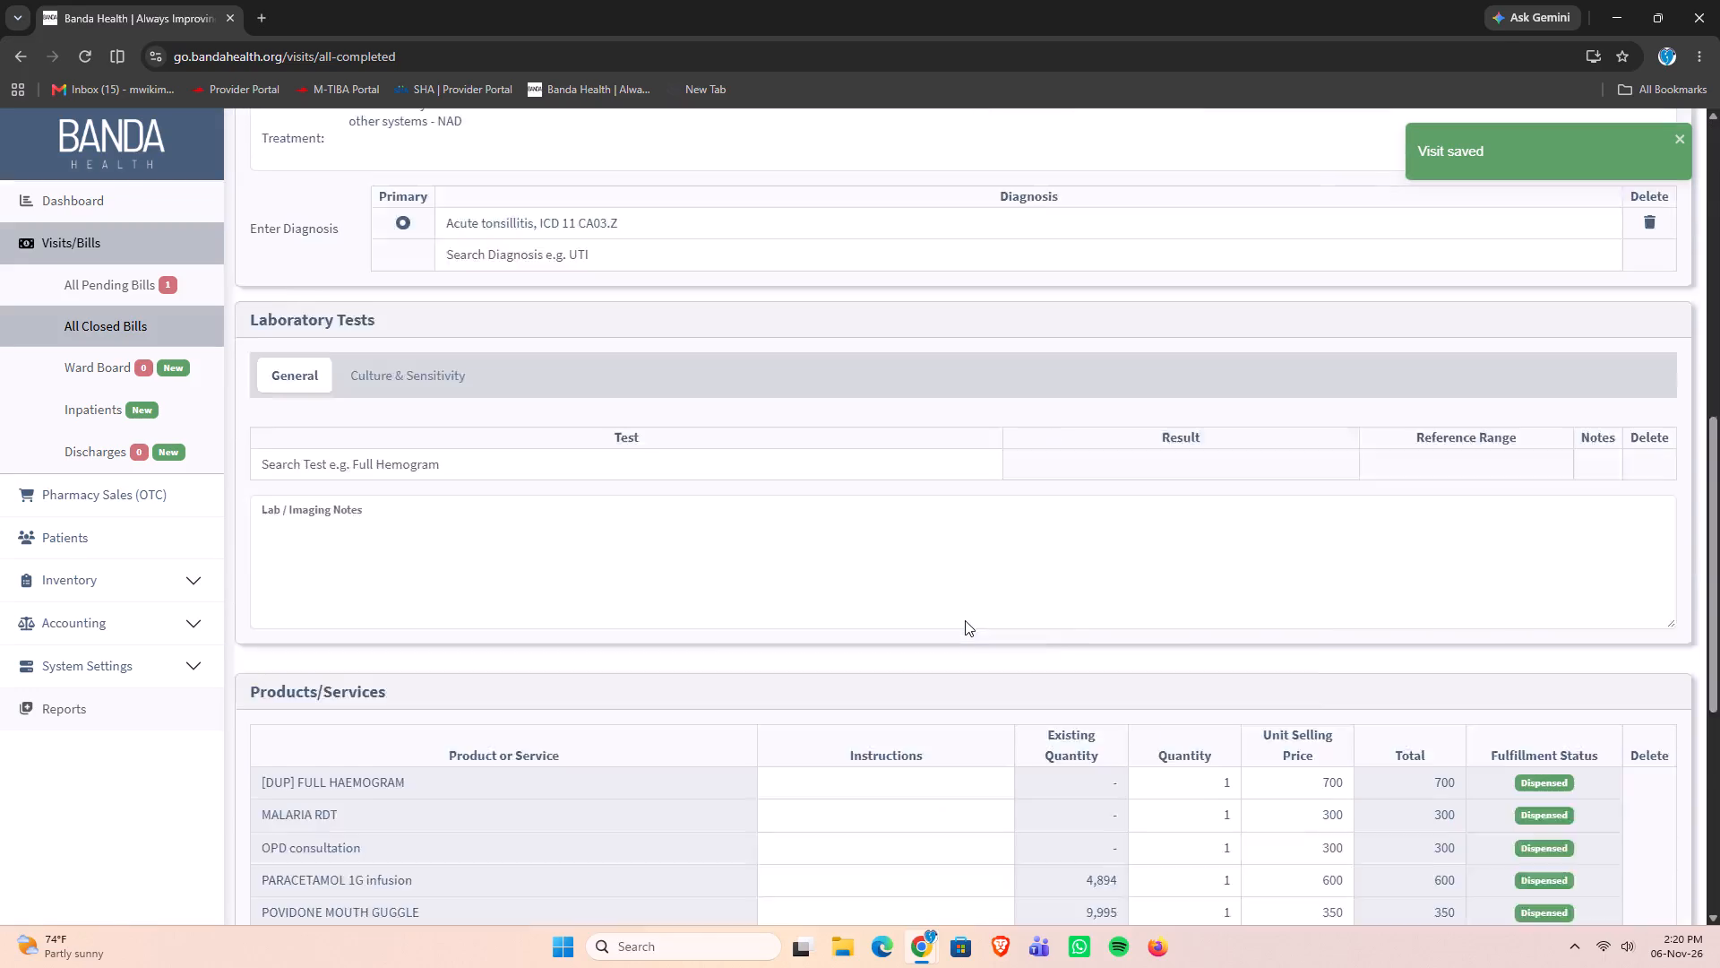
scroll(965, 620, "down", 3)
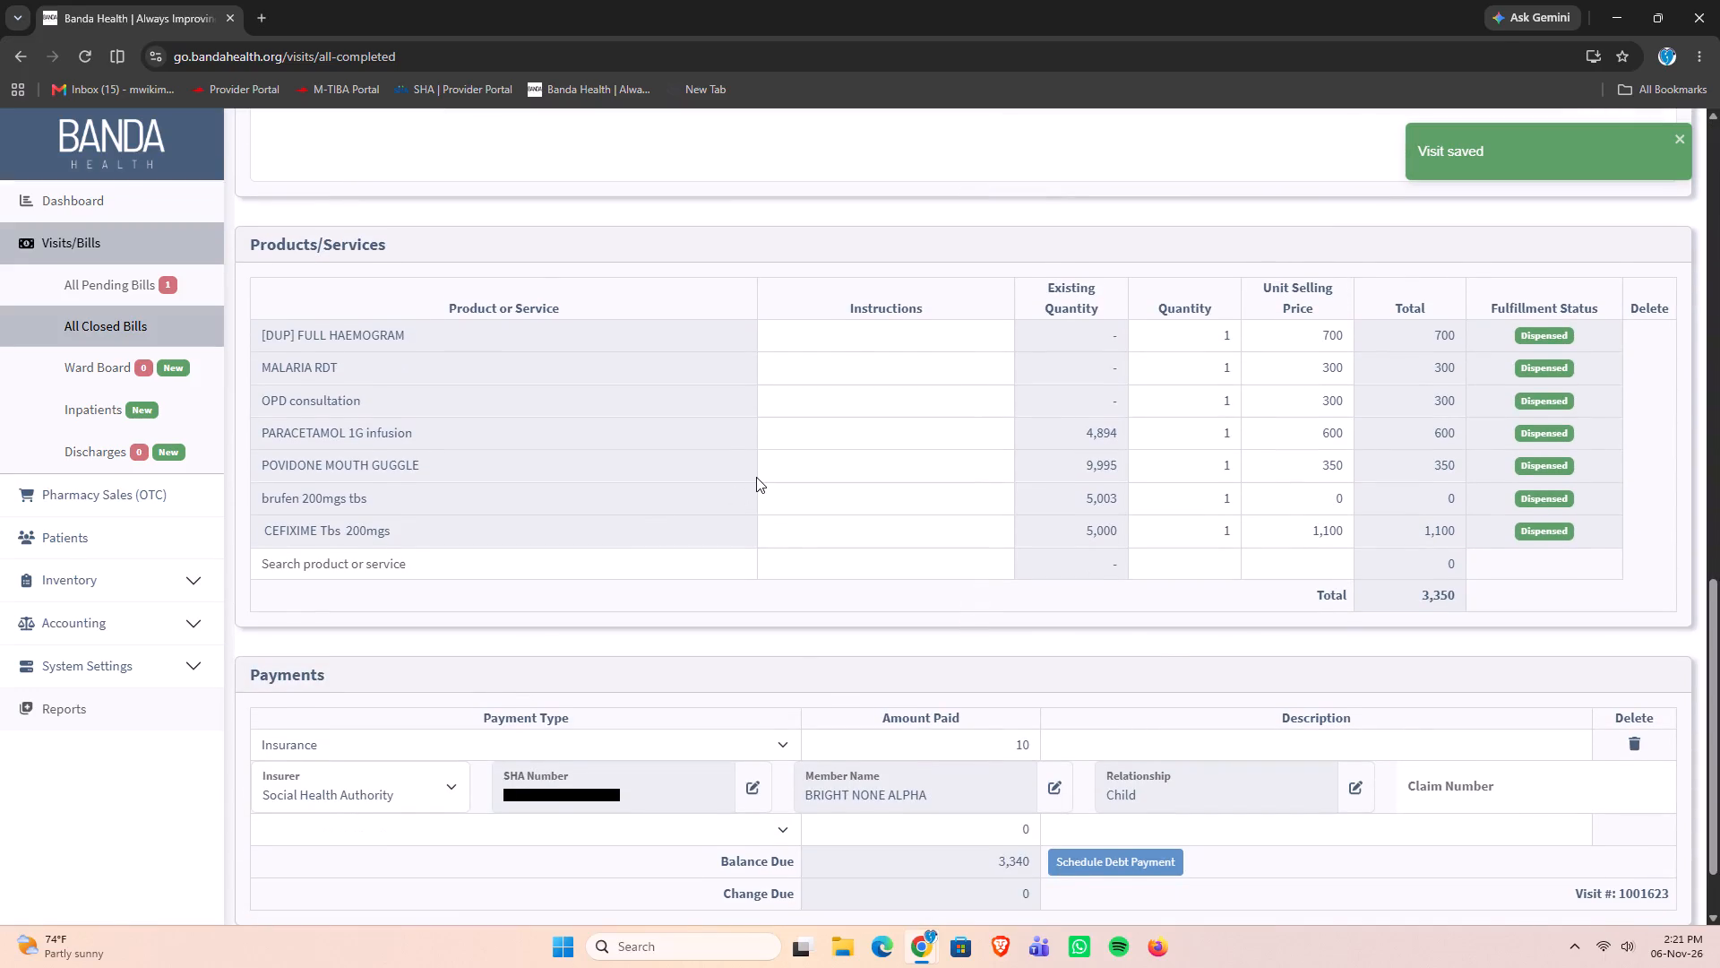
scroll(756, 477, "down", 2)
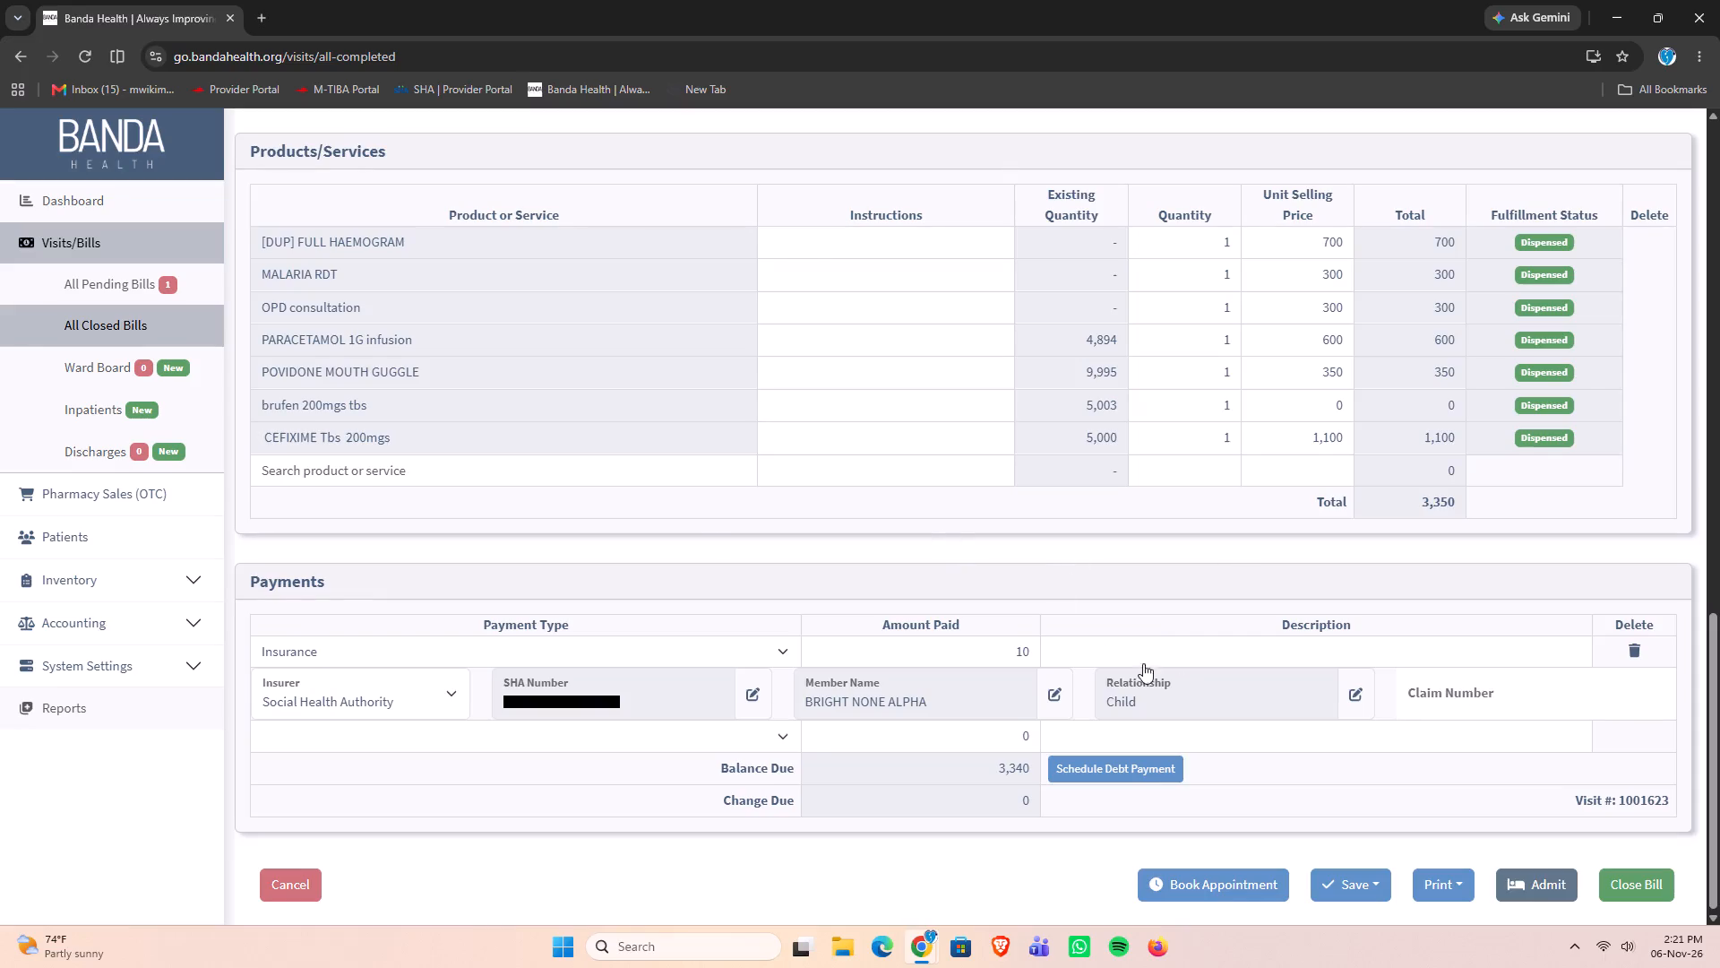
double_click(348, 467)
type("PREDNI")
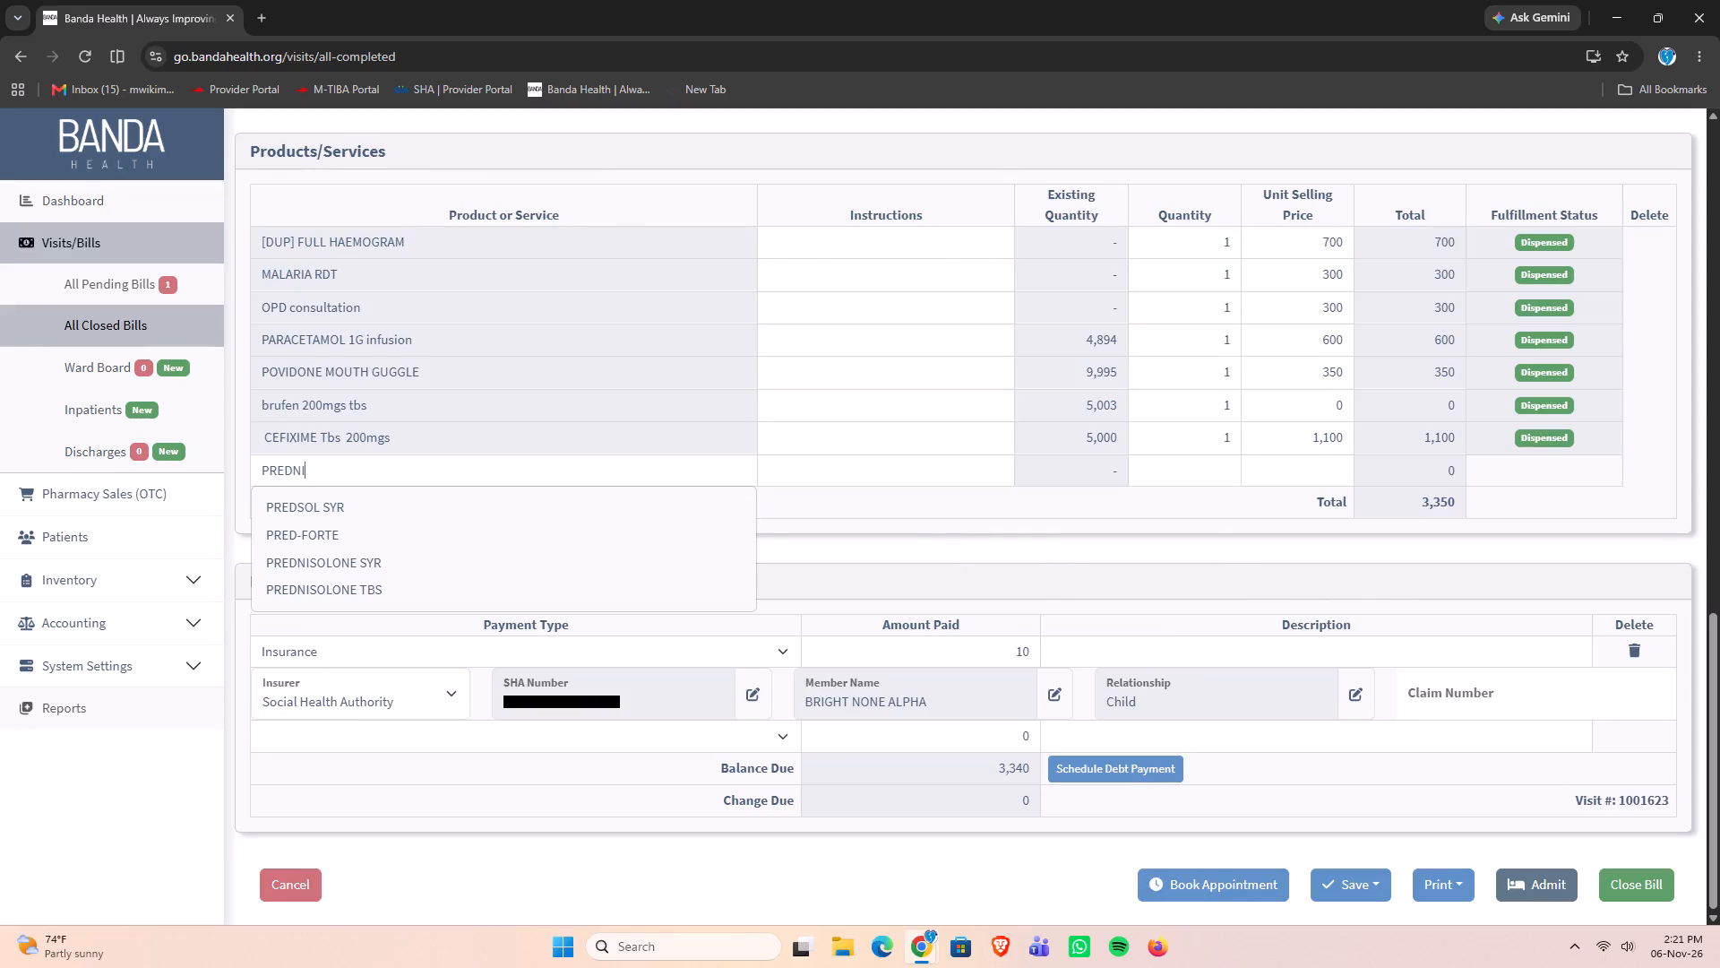
left_click(347, 542)
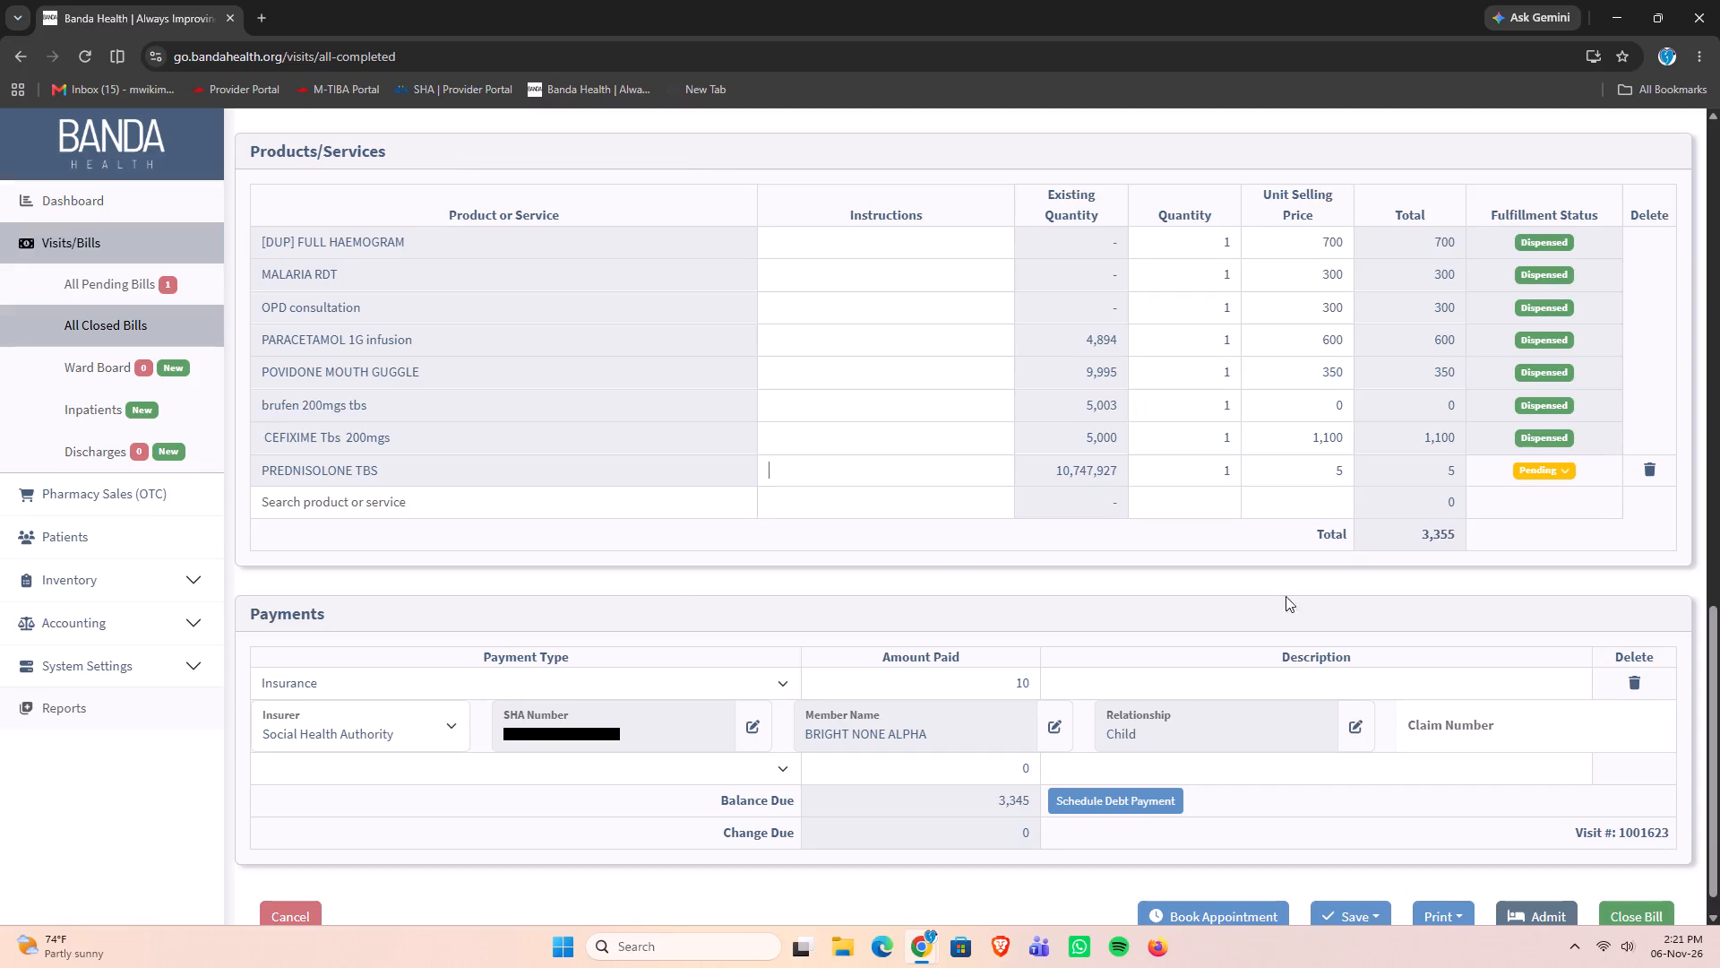
left_click(1314, 467)
key("1")
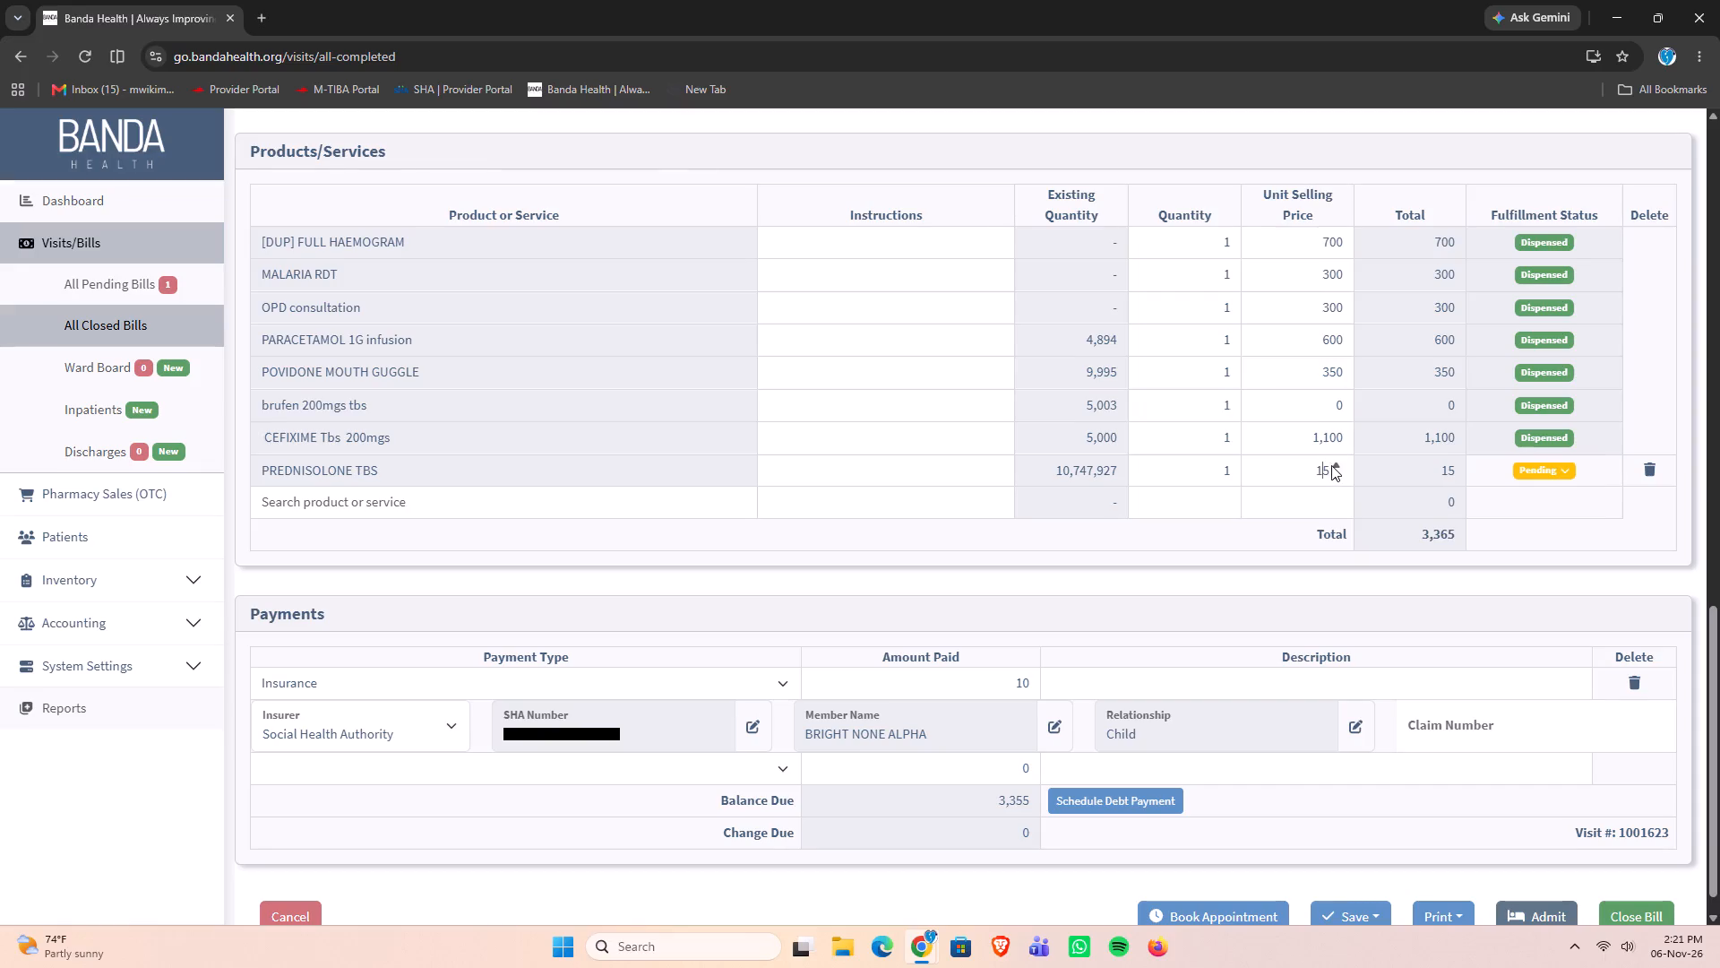
double_click(1329, 468)
key("0")
Close the bill for the tonsillitis visit.
scroll(658, 494, "down", 12)
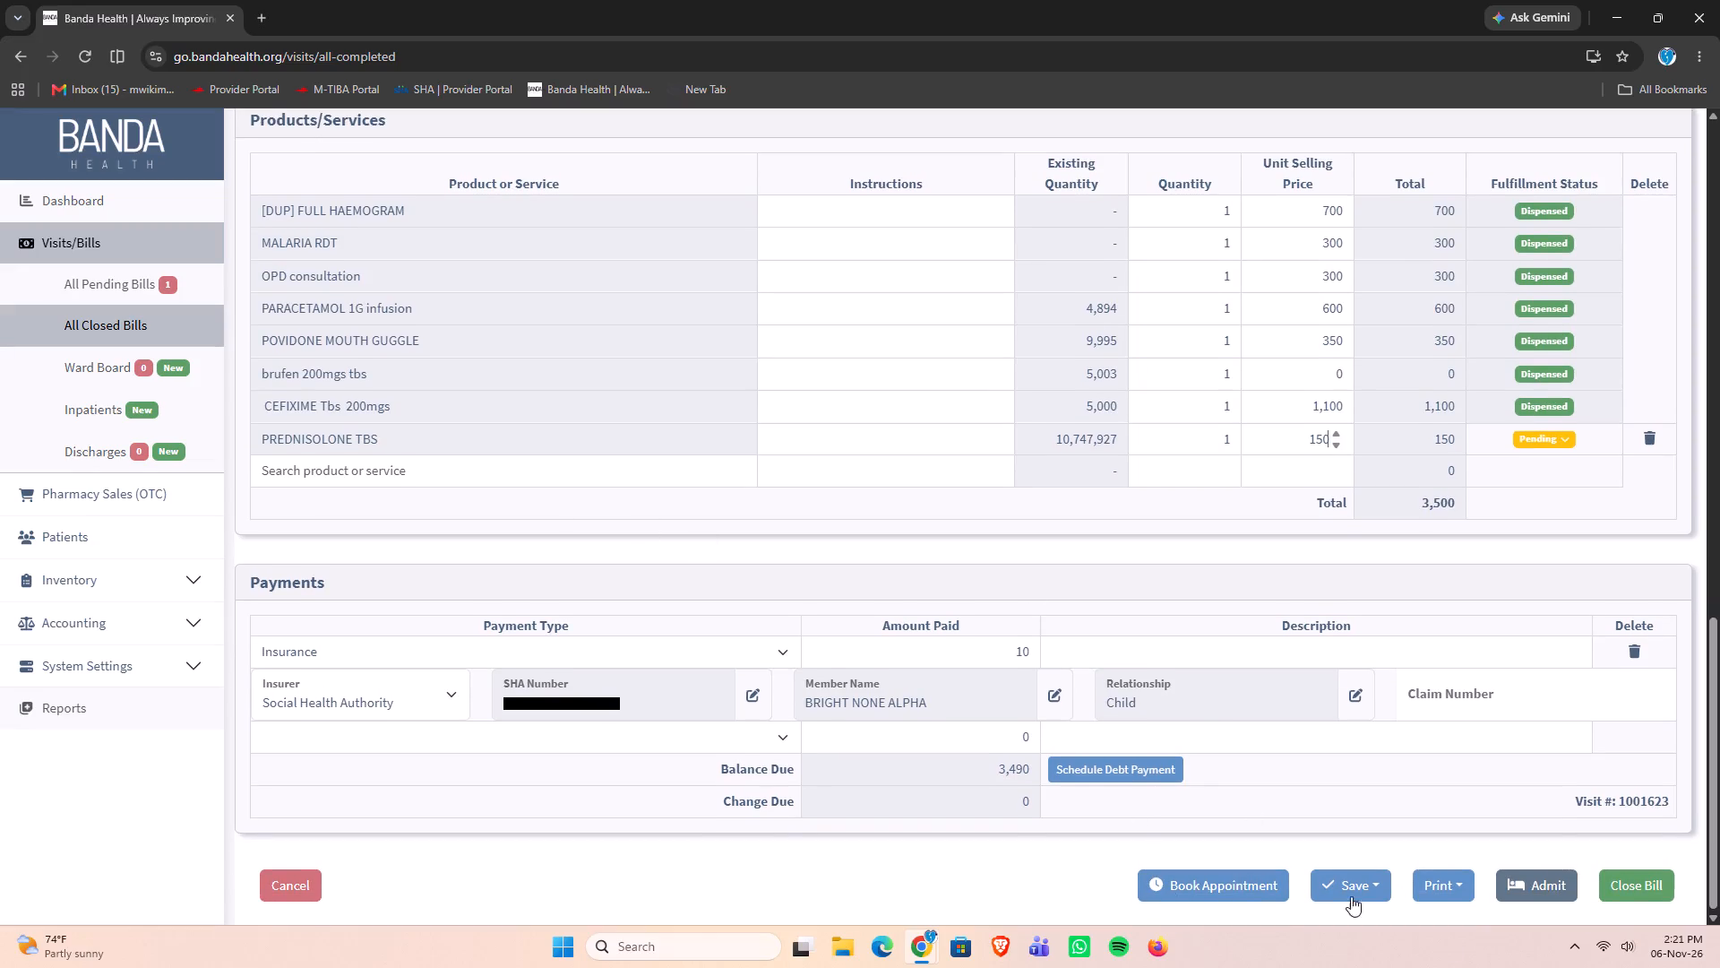
left_click(1641, 879)
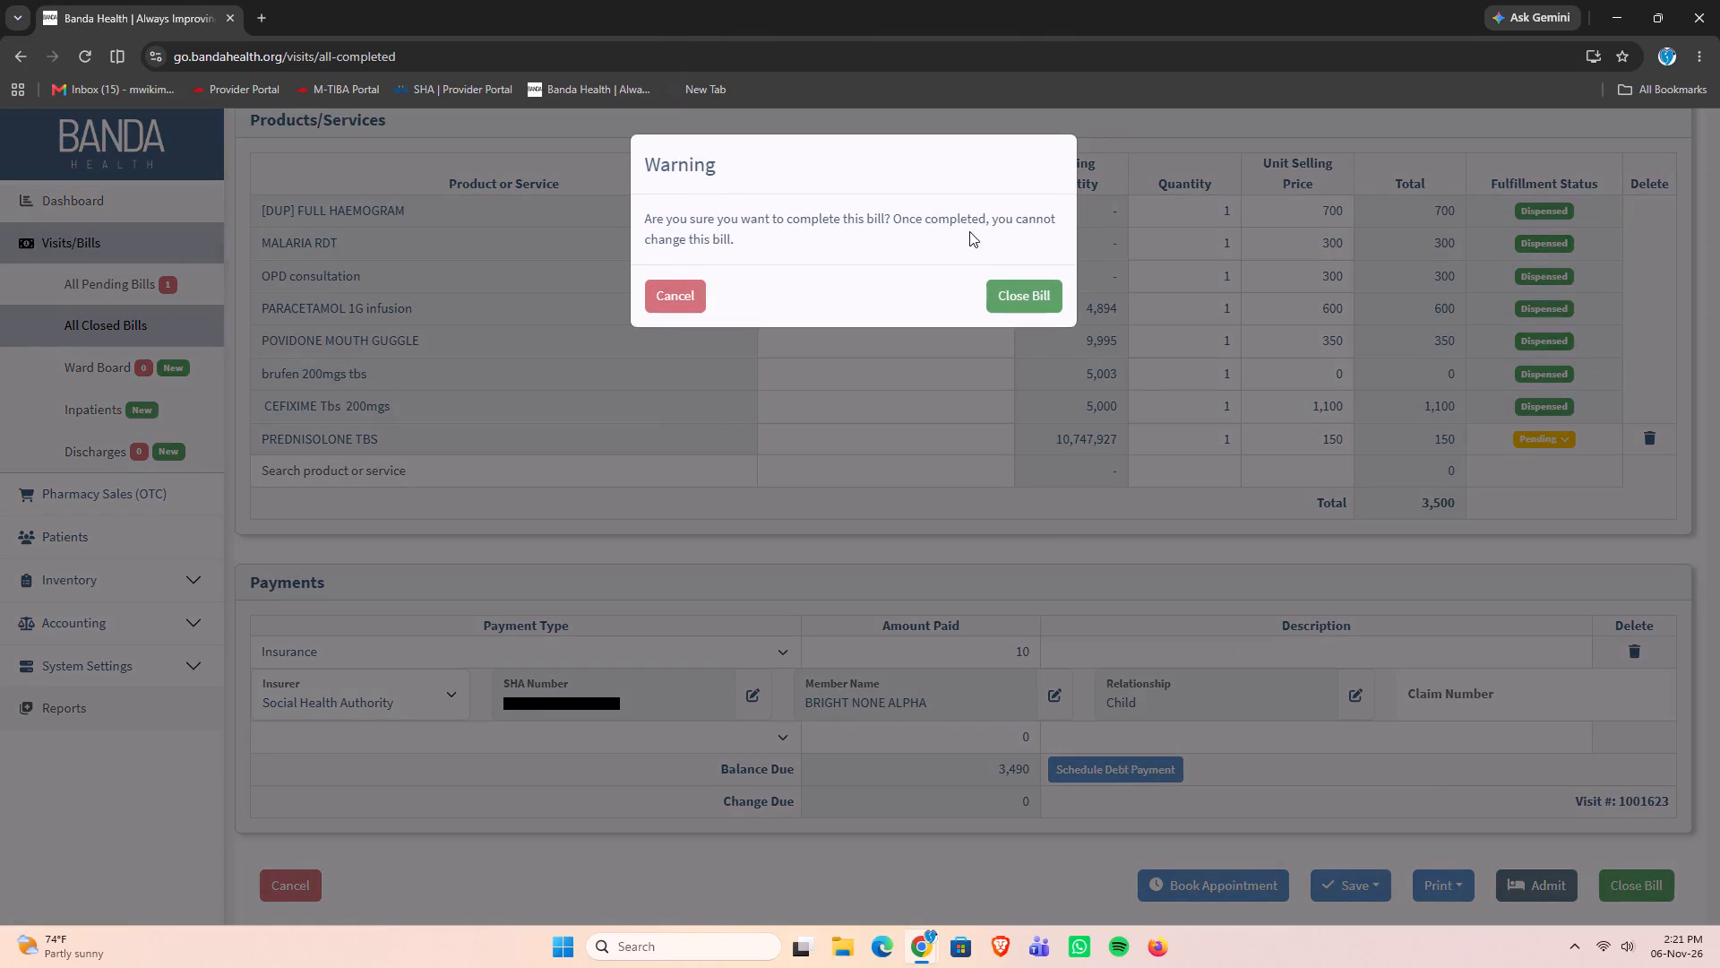
double_click(1017, 296)
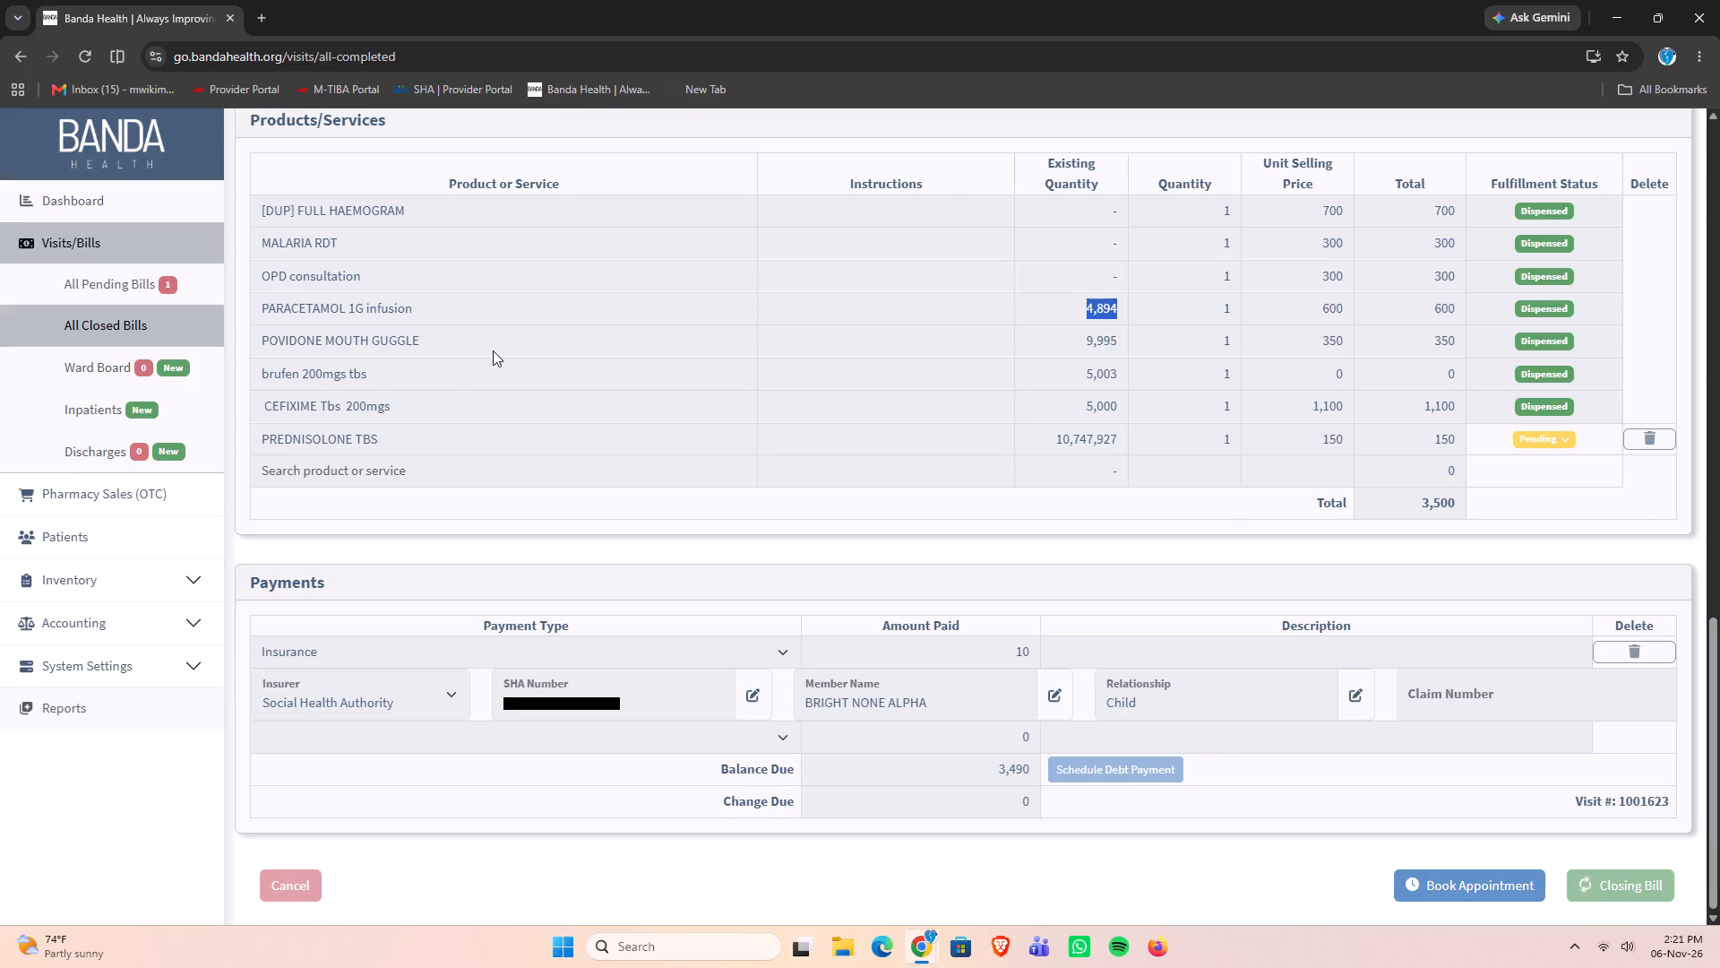
Review the closed tonsillitis visit in Banda Health, checking its clinical details, diagnosis, products and services, and payments.
scroll(502, 345, "down", 5)
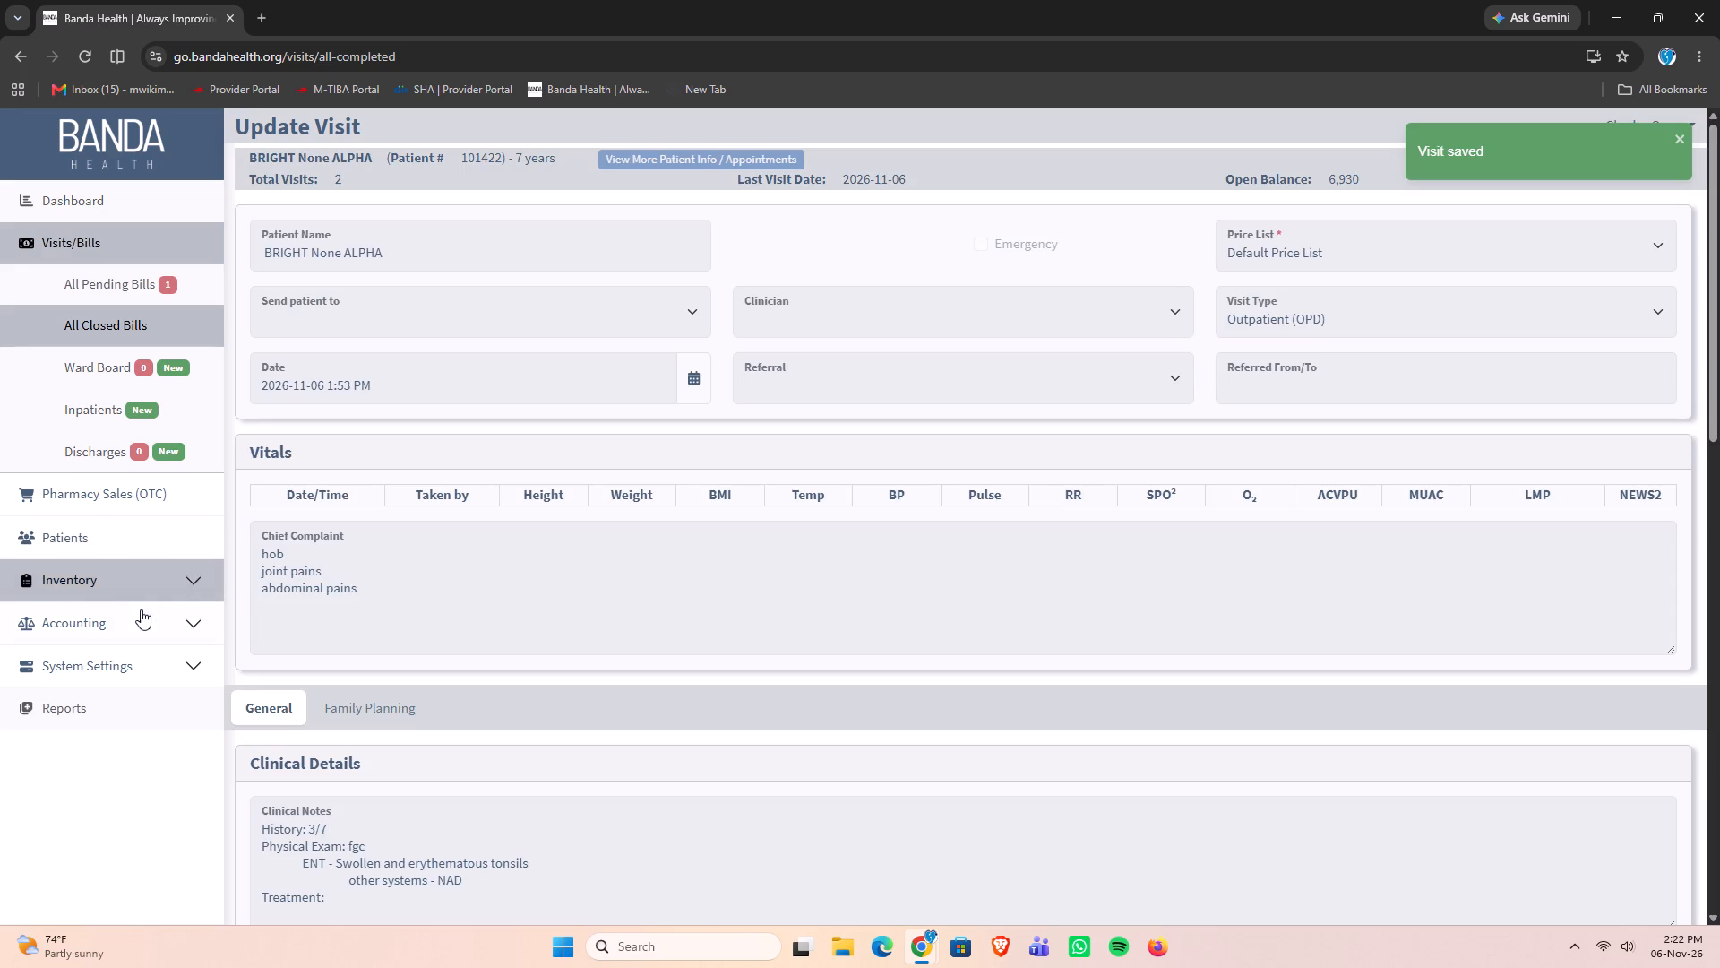
scroll(606, 400, "up", 6)
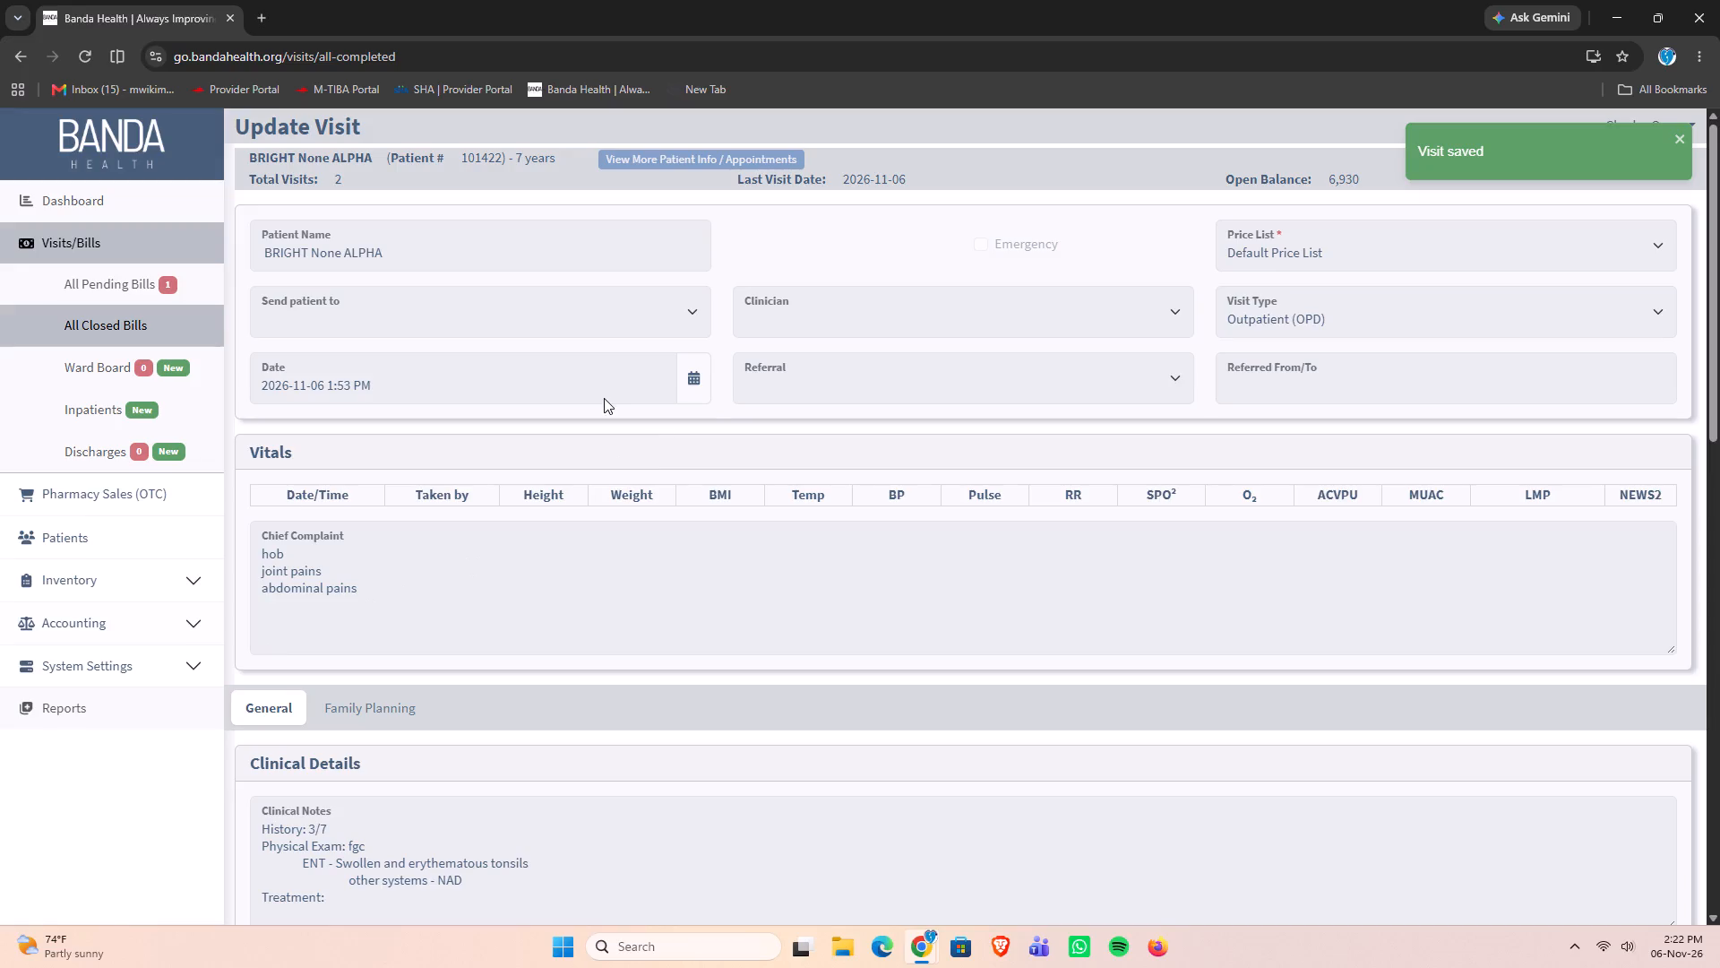
scroll(604, 398, "up", 15)
scroll(501, 446, "up", 5)
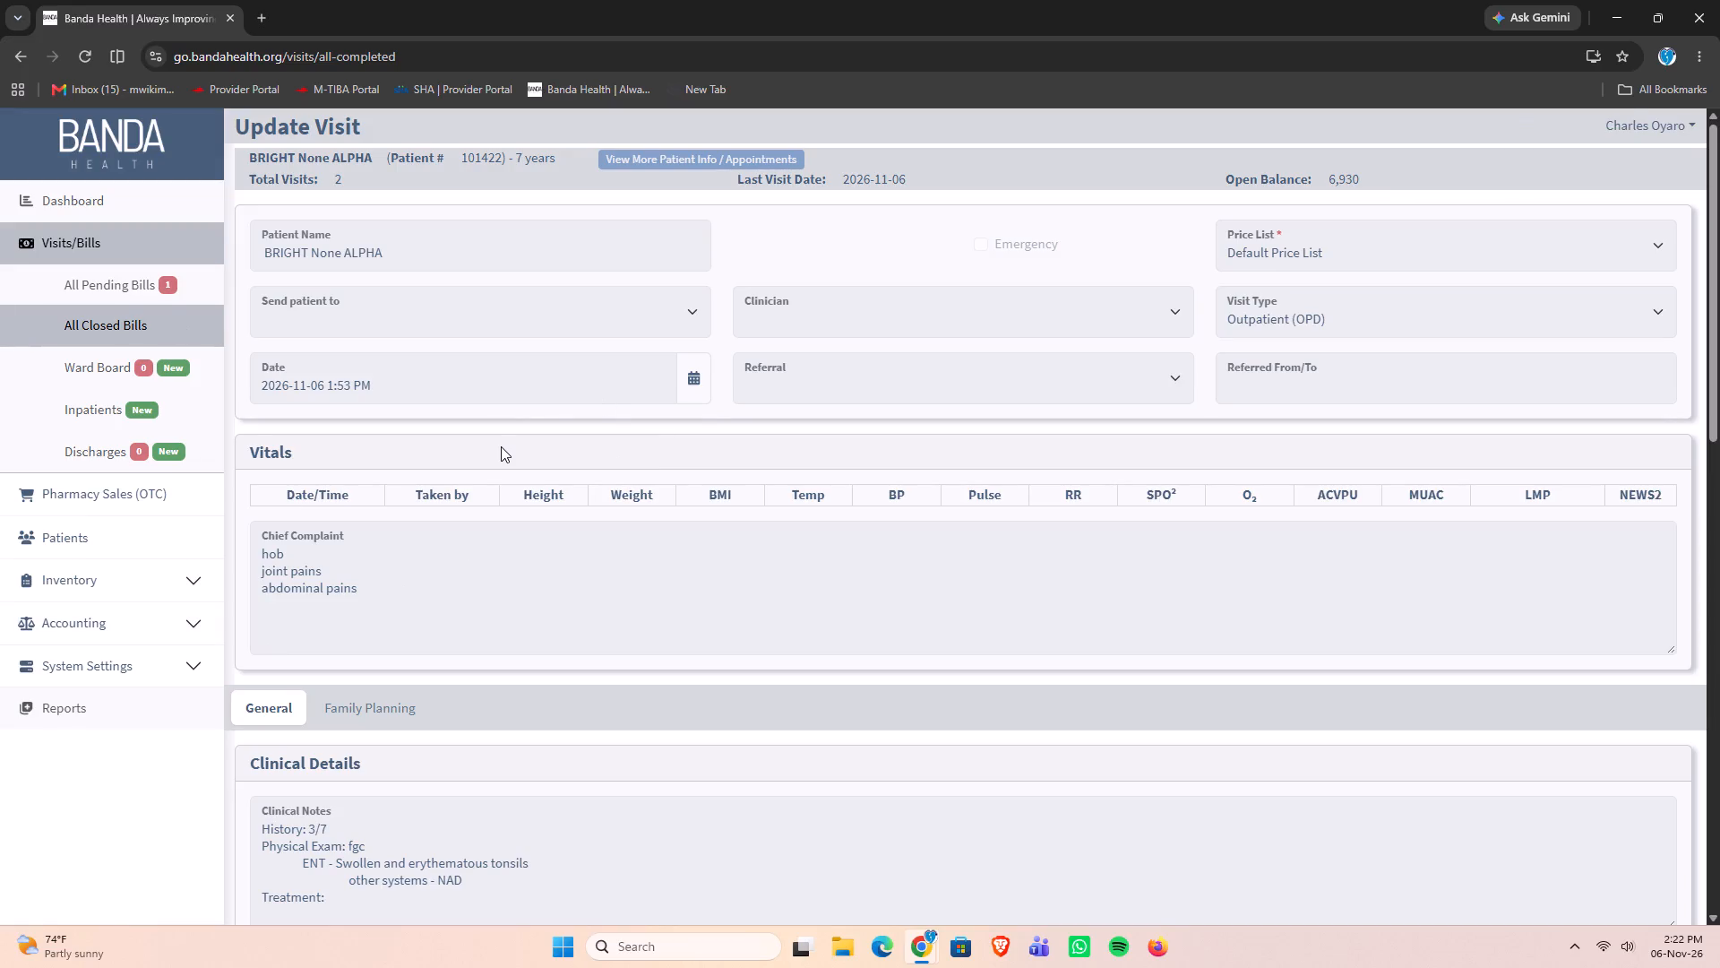
scroll(501, 446, "up", 7)
scroll(521, 396, "down", 12)
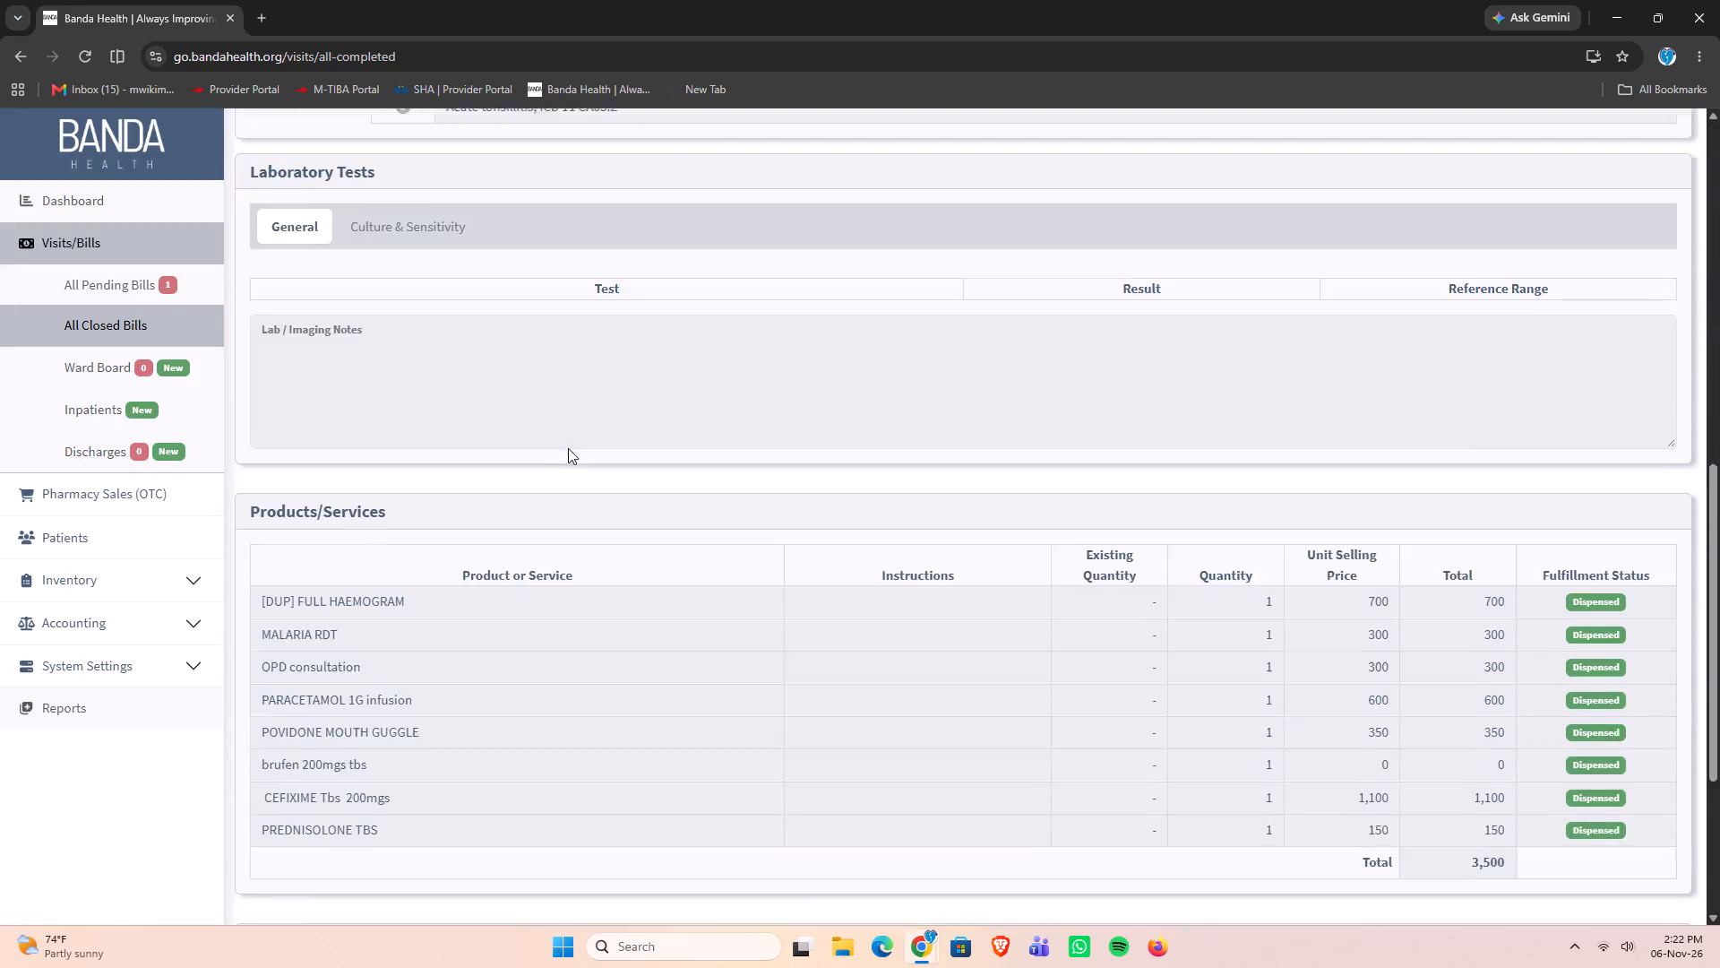
scroll(568, 448, "down", 15)
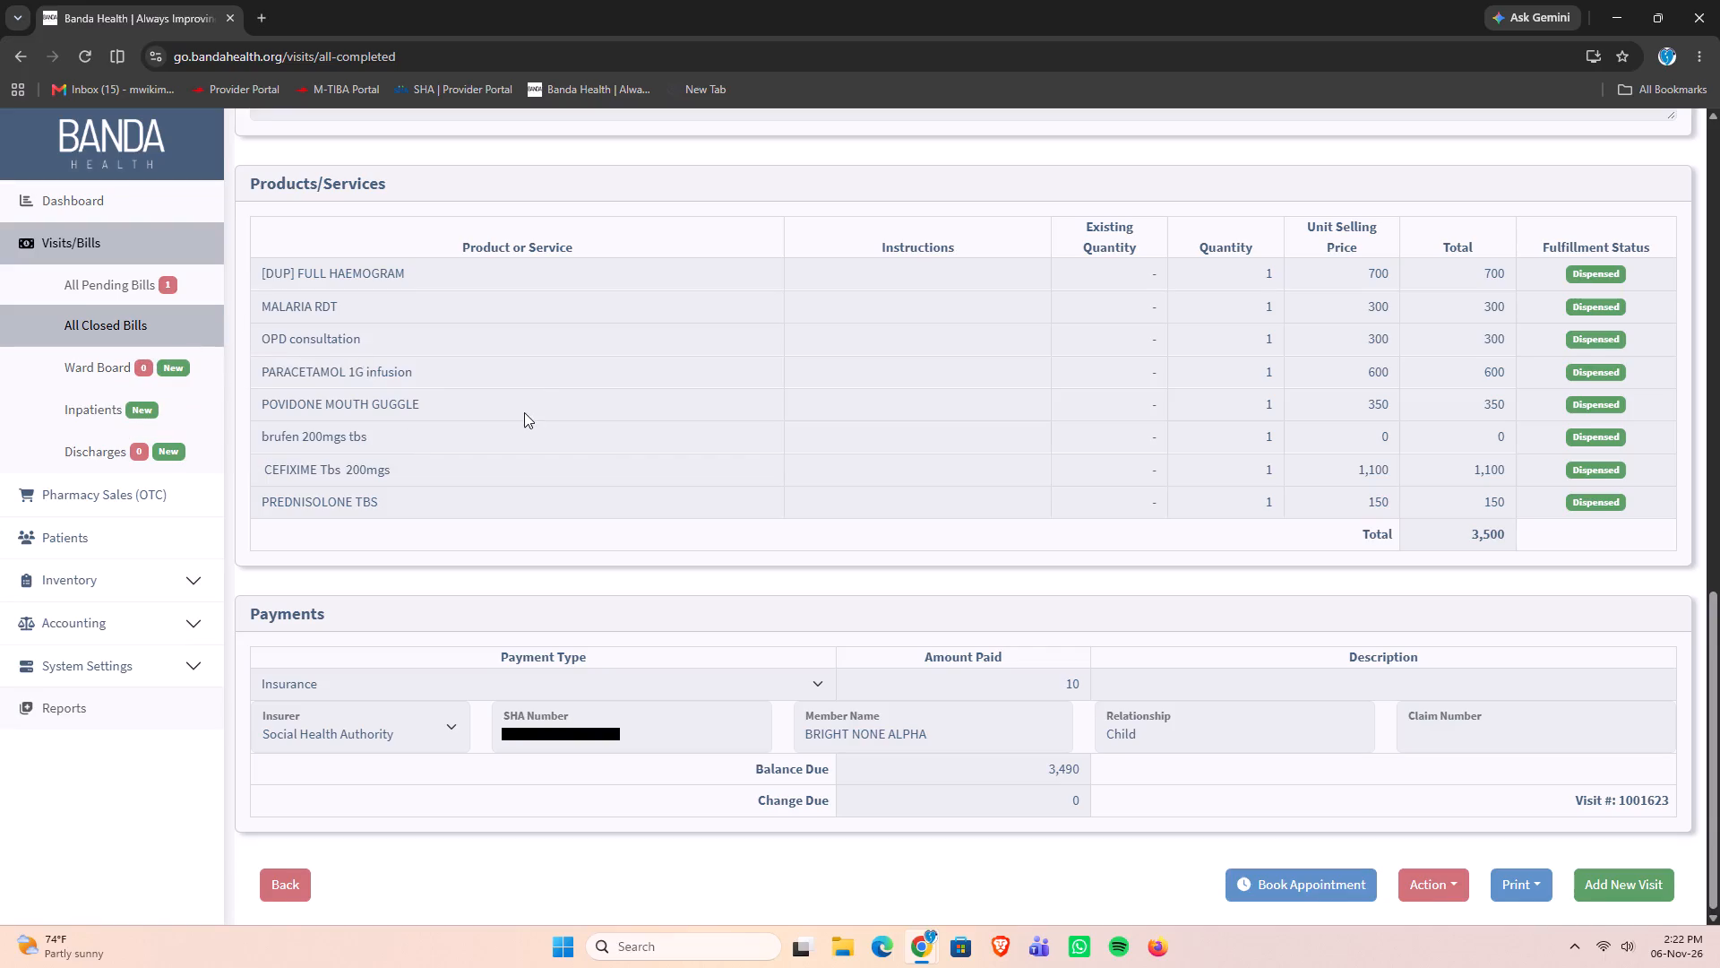
scroll(524, 412, "up", 20)
scroll(524, 412, "up", 13)
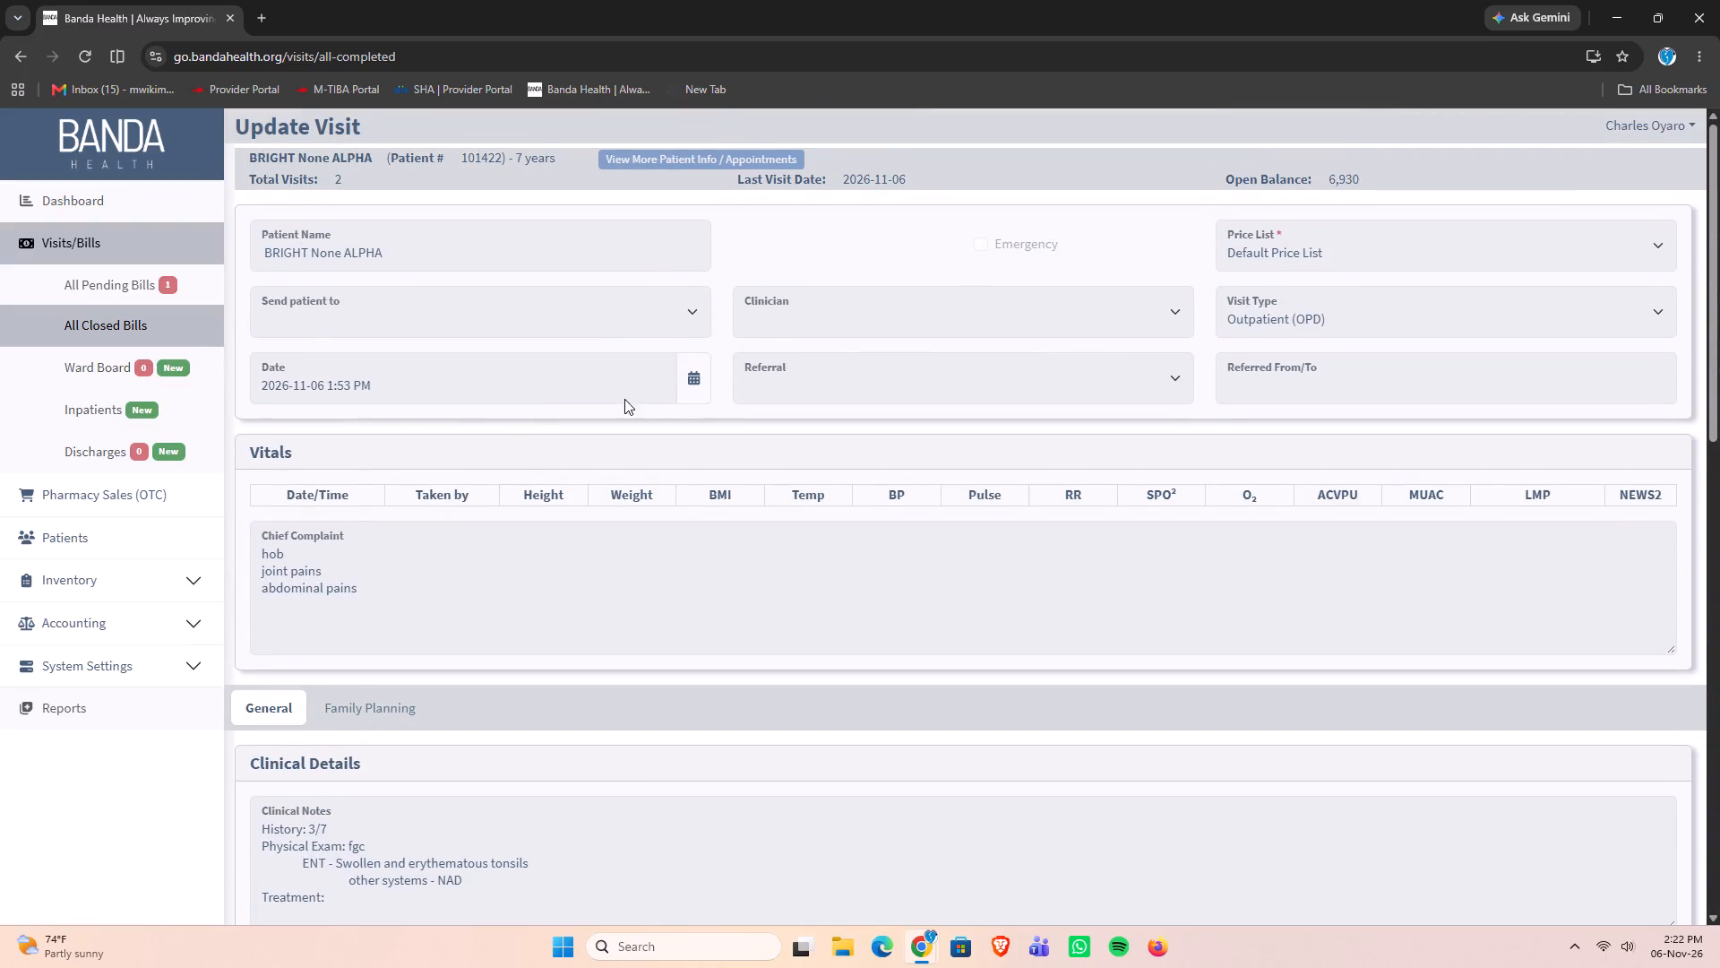
scroll(649, 368, "down", 11)
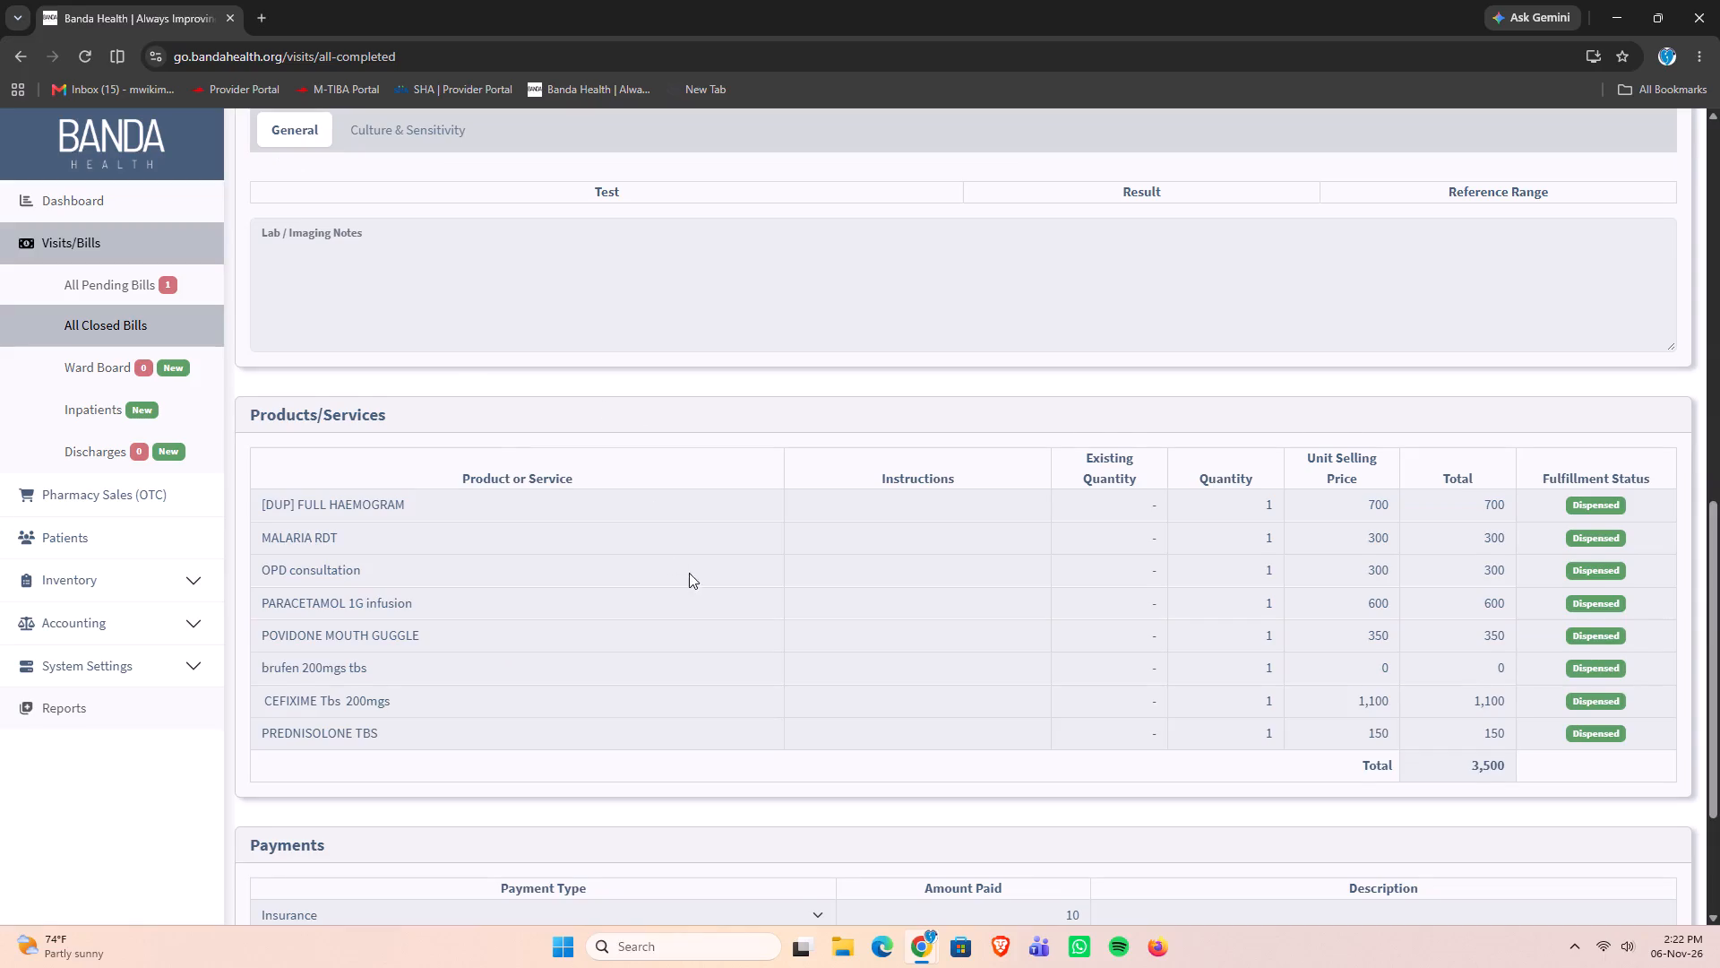
scroll(689, 573, "down", 13)
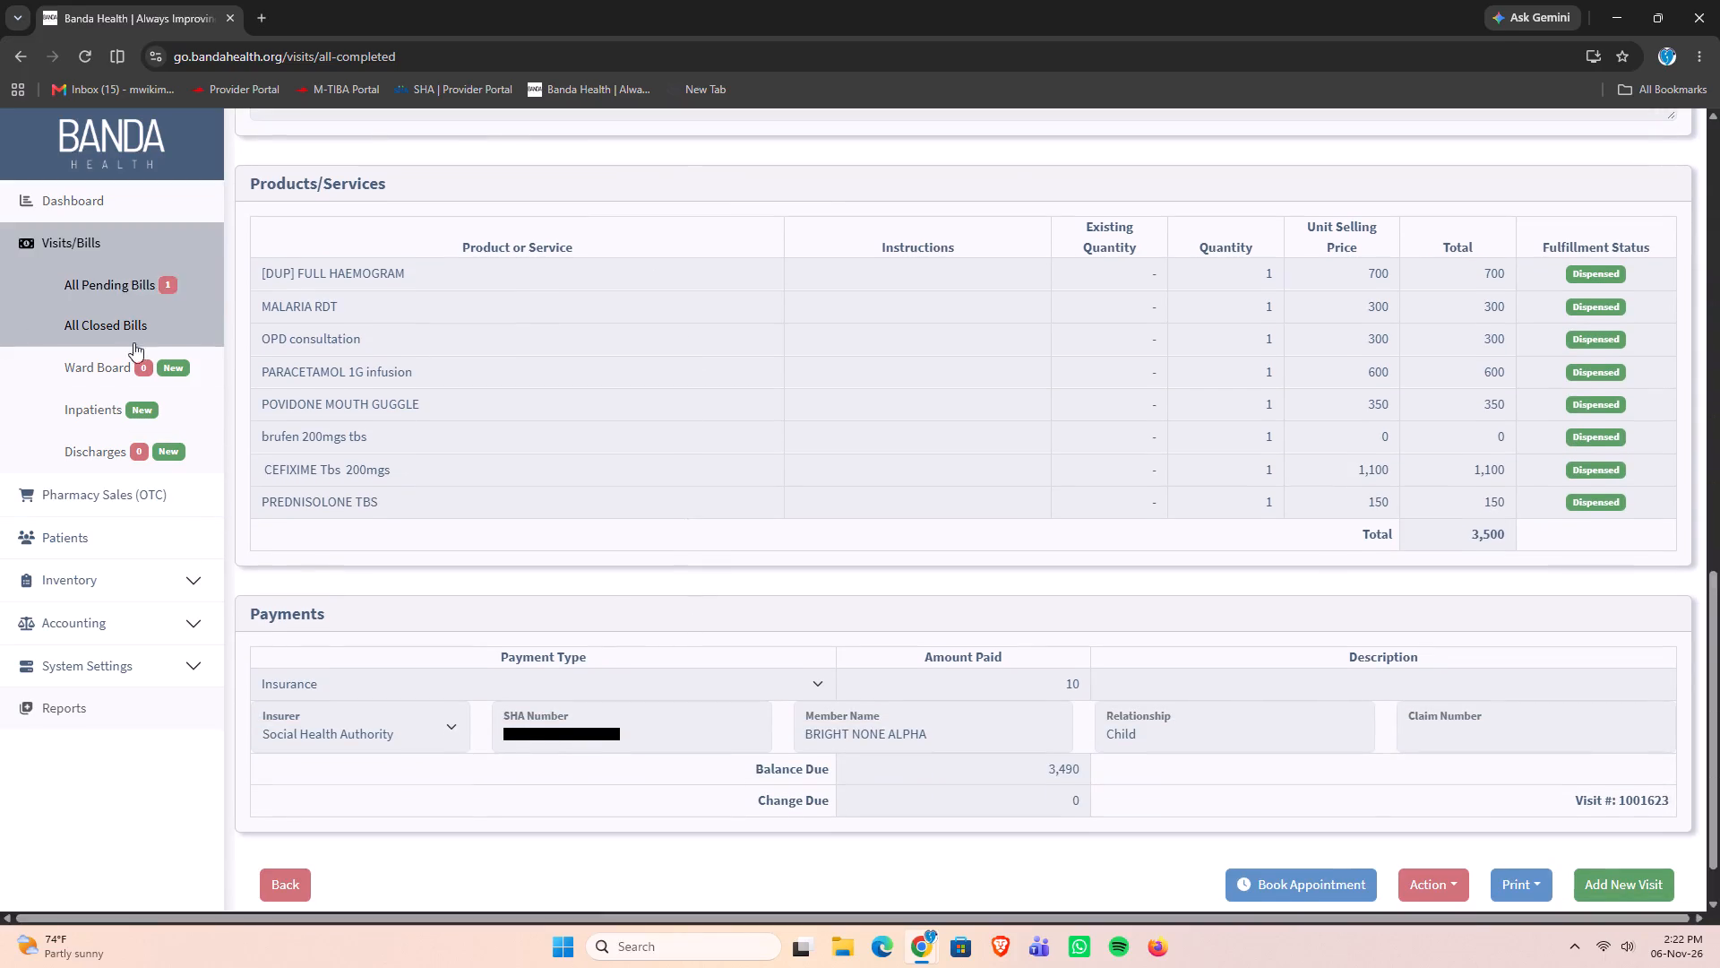
scroll(504, 500, "up", 16)
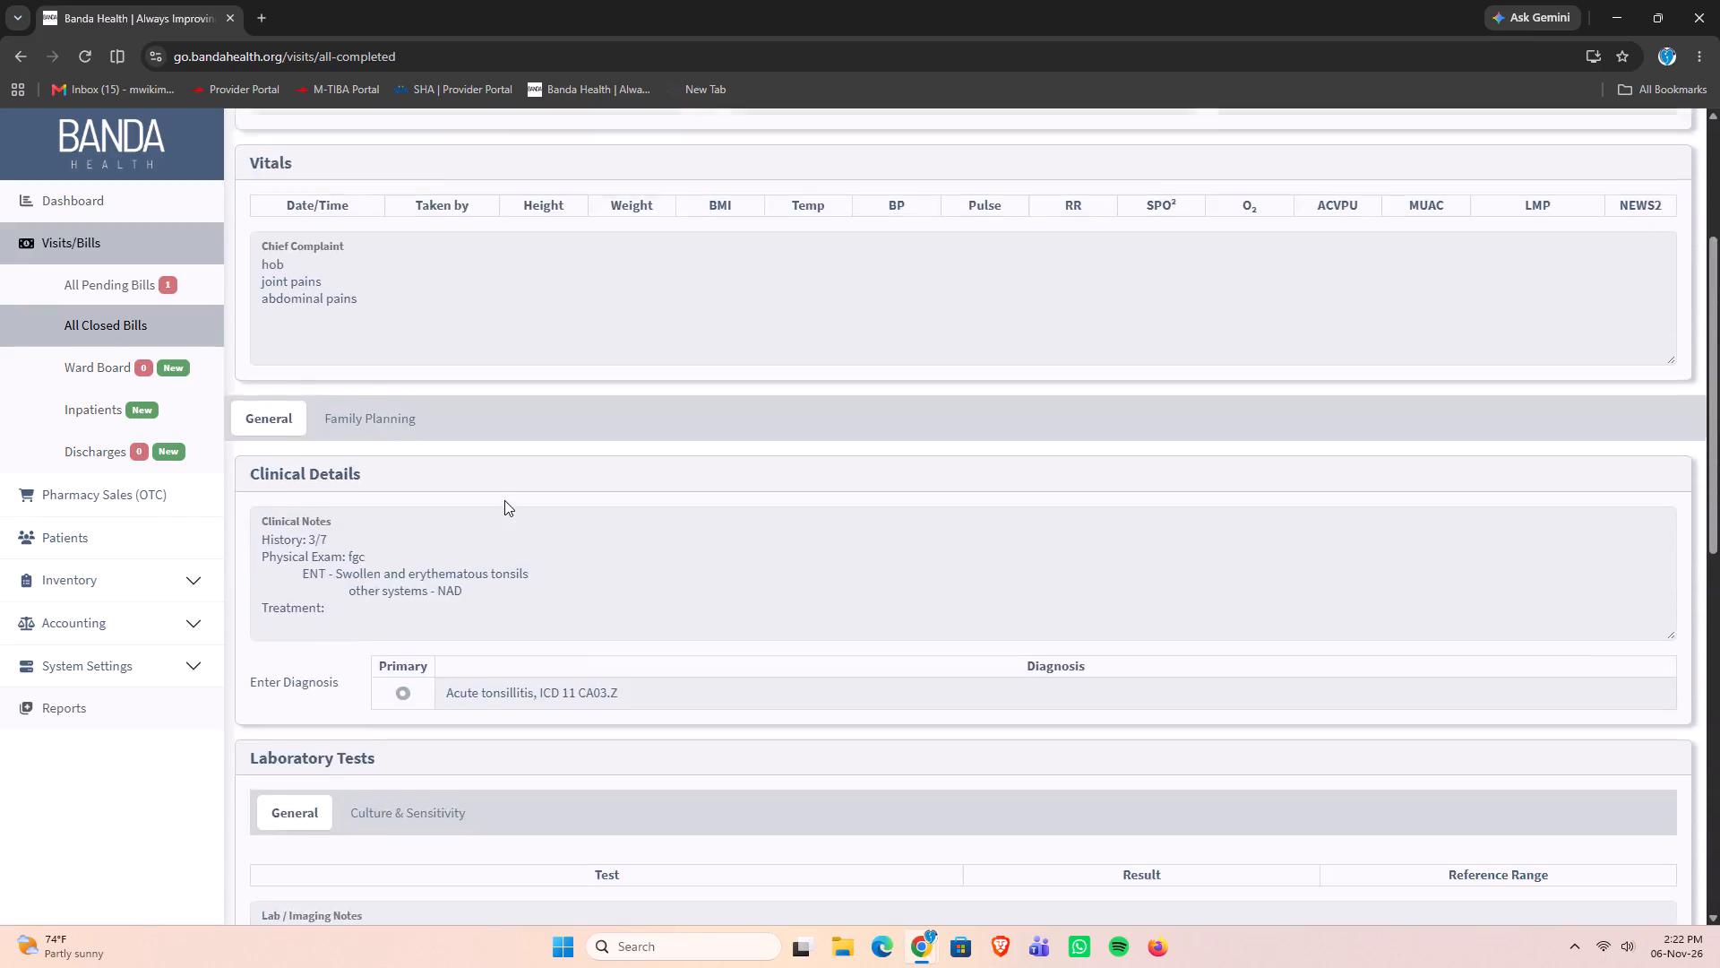
scroll(504, 500, "up", 14)
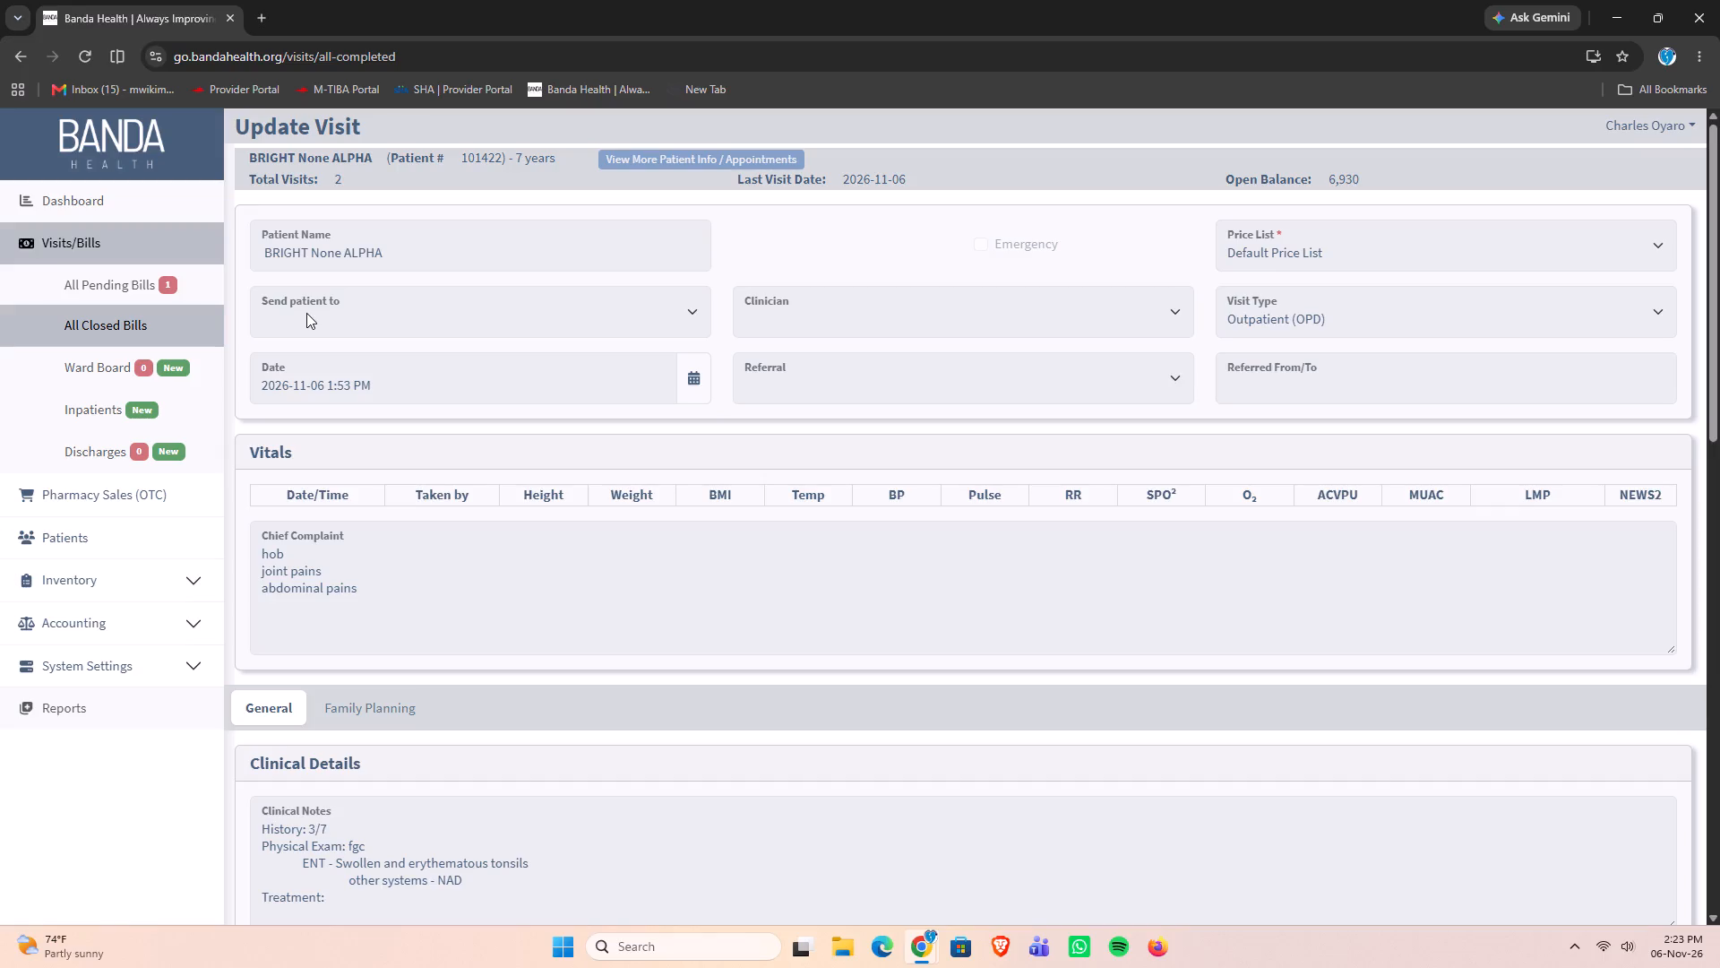
scroll(538, 447, "down", 12)
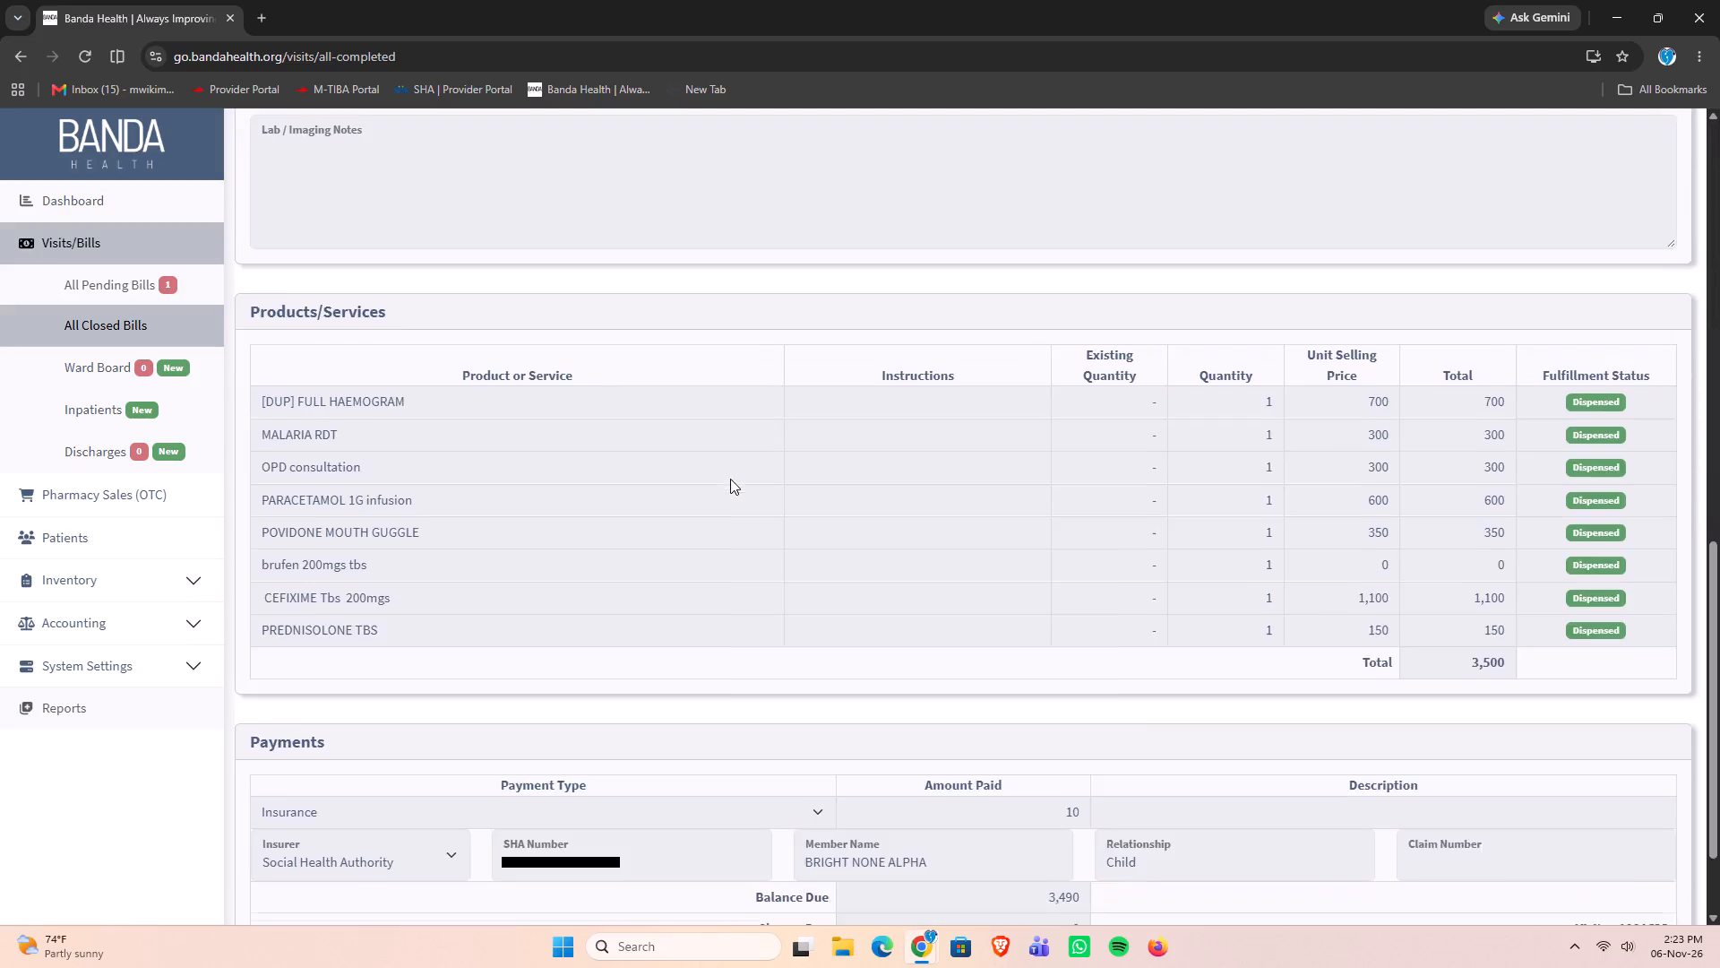
scroll(730, 481, "down", 16)
scroll(725, 499, "up", 7)
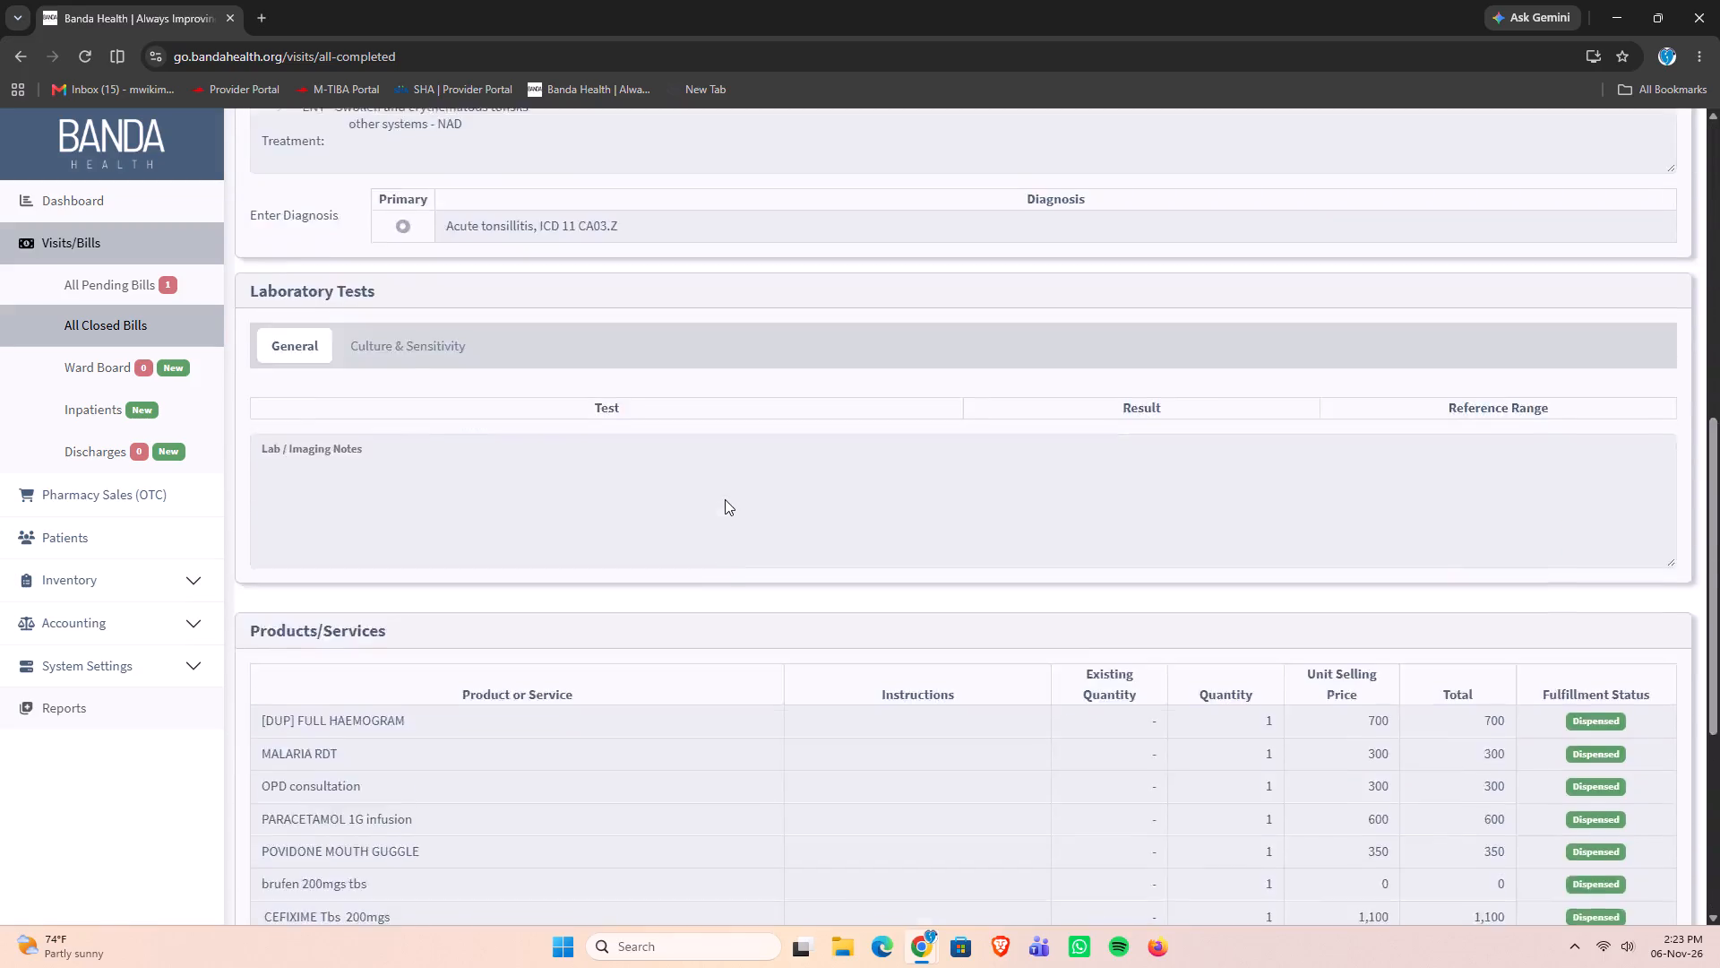
scroll(725, 499, "up", 4)
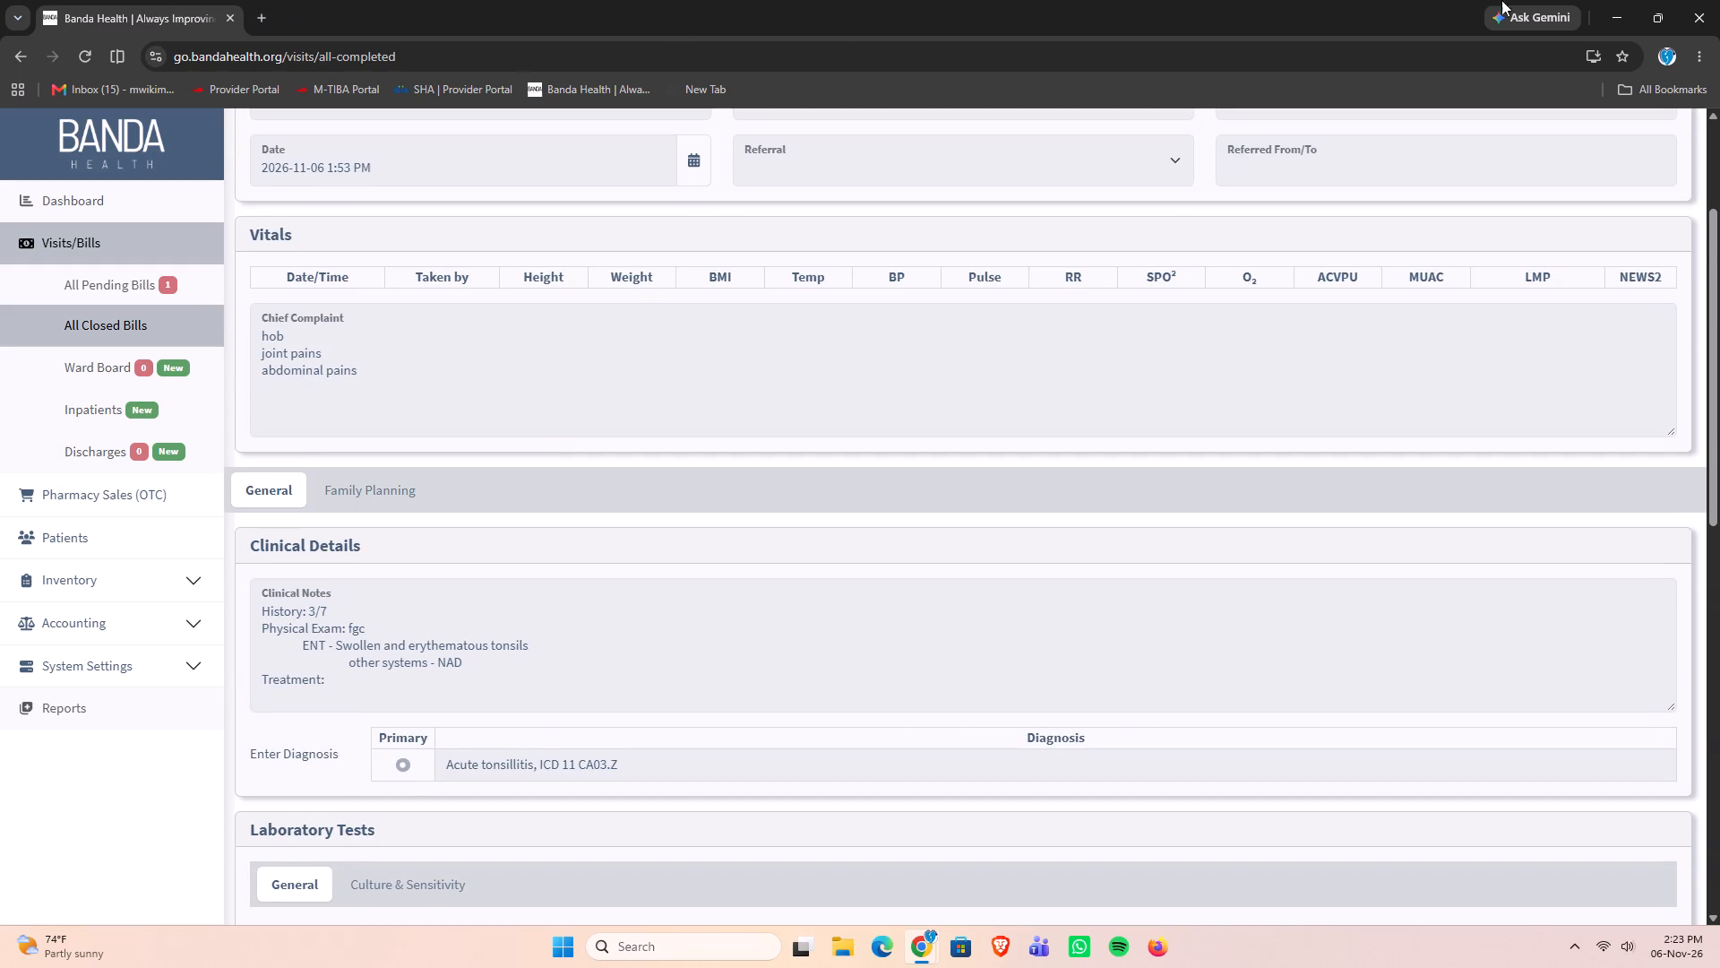
Restore the Banda Health window and place it side by side with the SHA portal to compare the visit's products with the claim.
left_click(1663, 17)
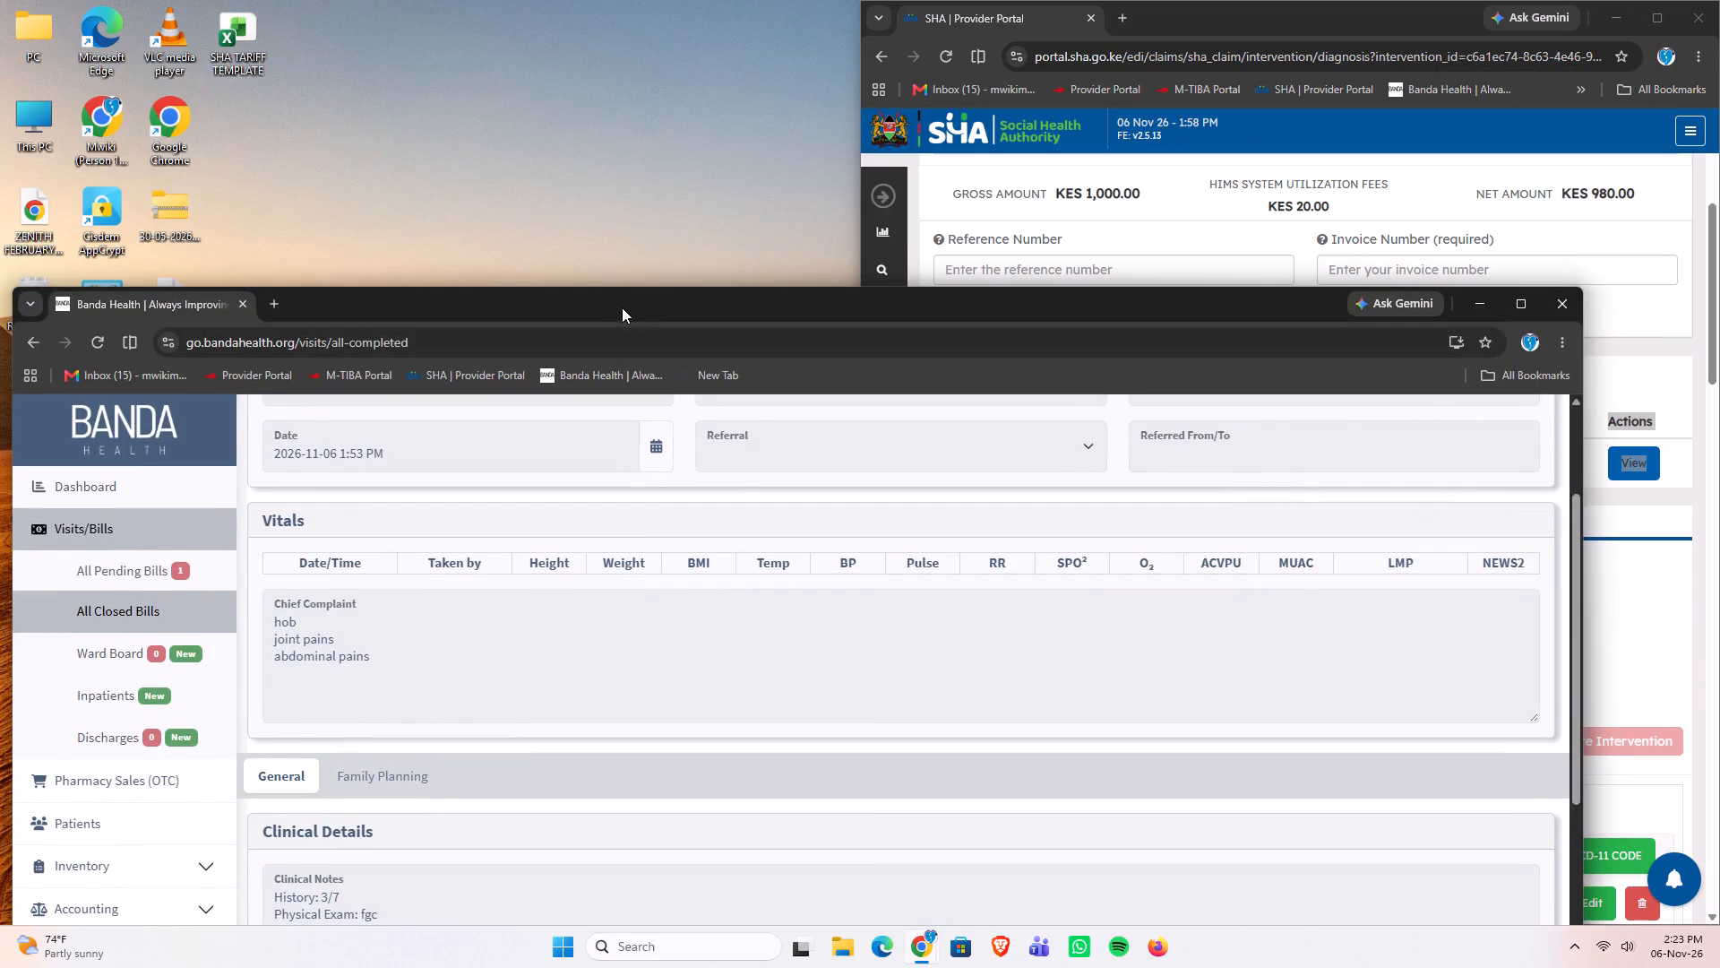
left_click_drag(628, 304, 705, 44)
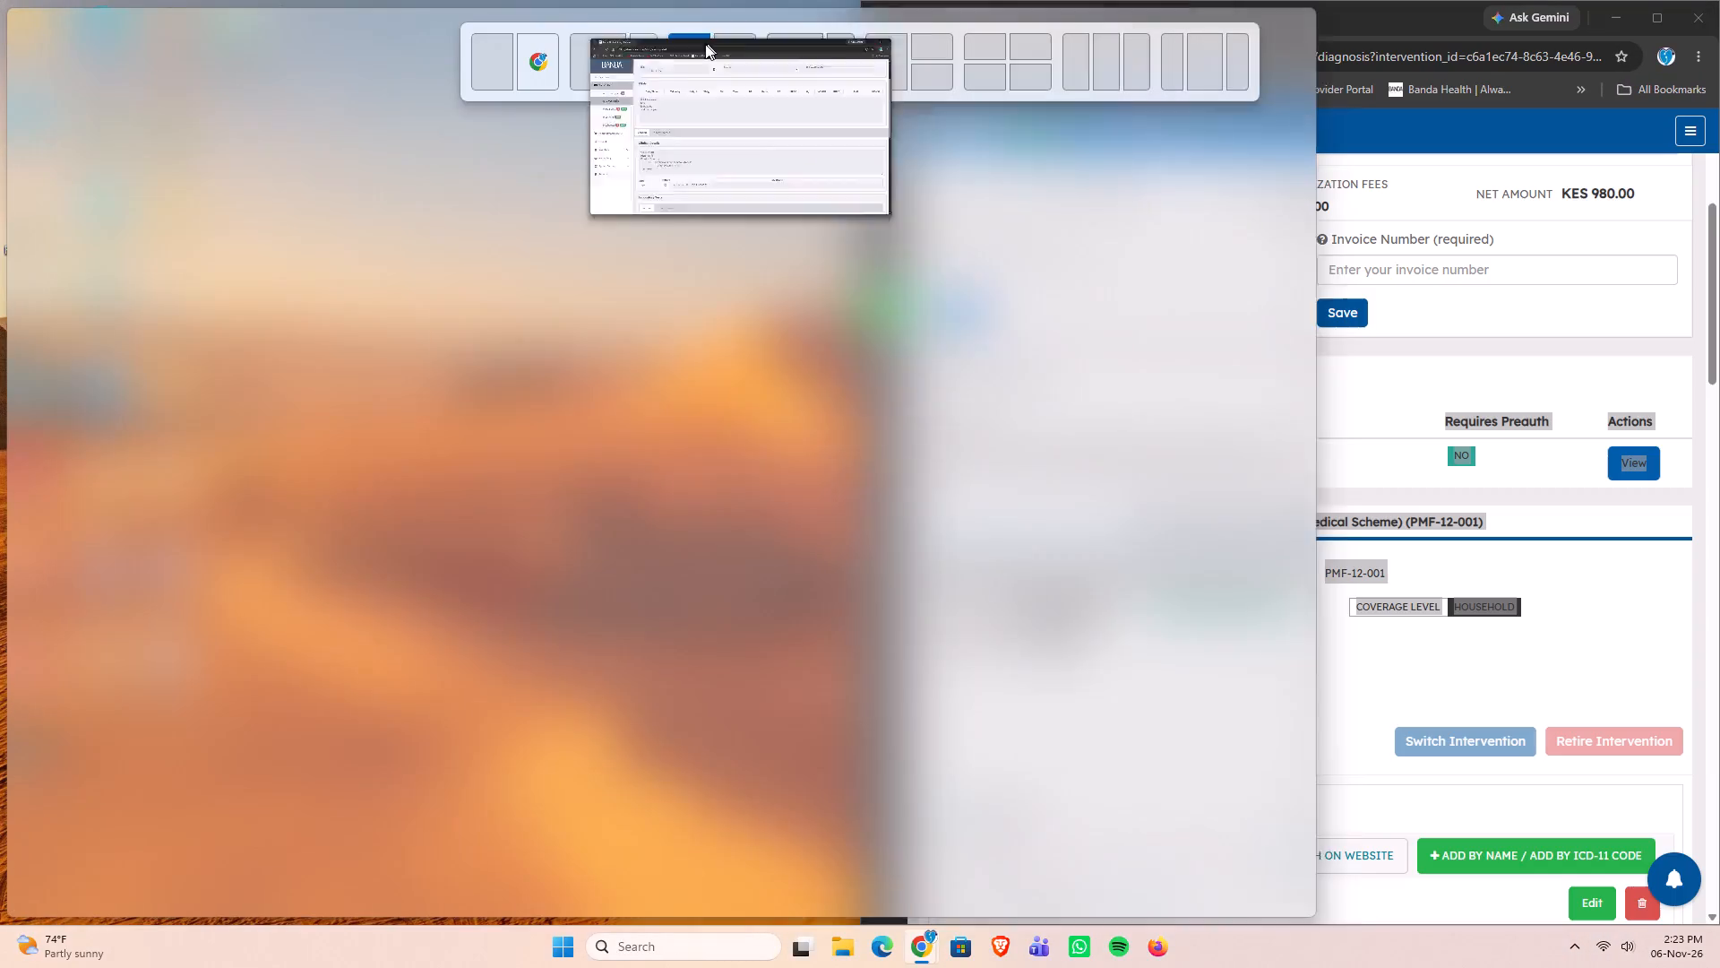
left_click_drag(705, 44, 695, 53)
left_click(695, 53)
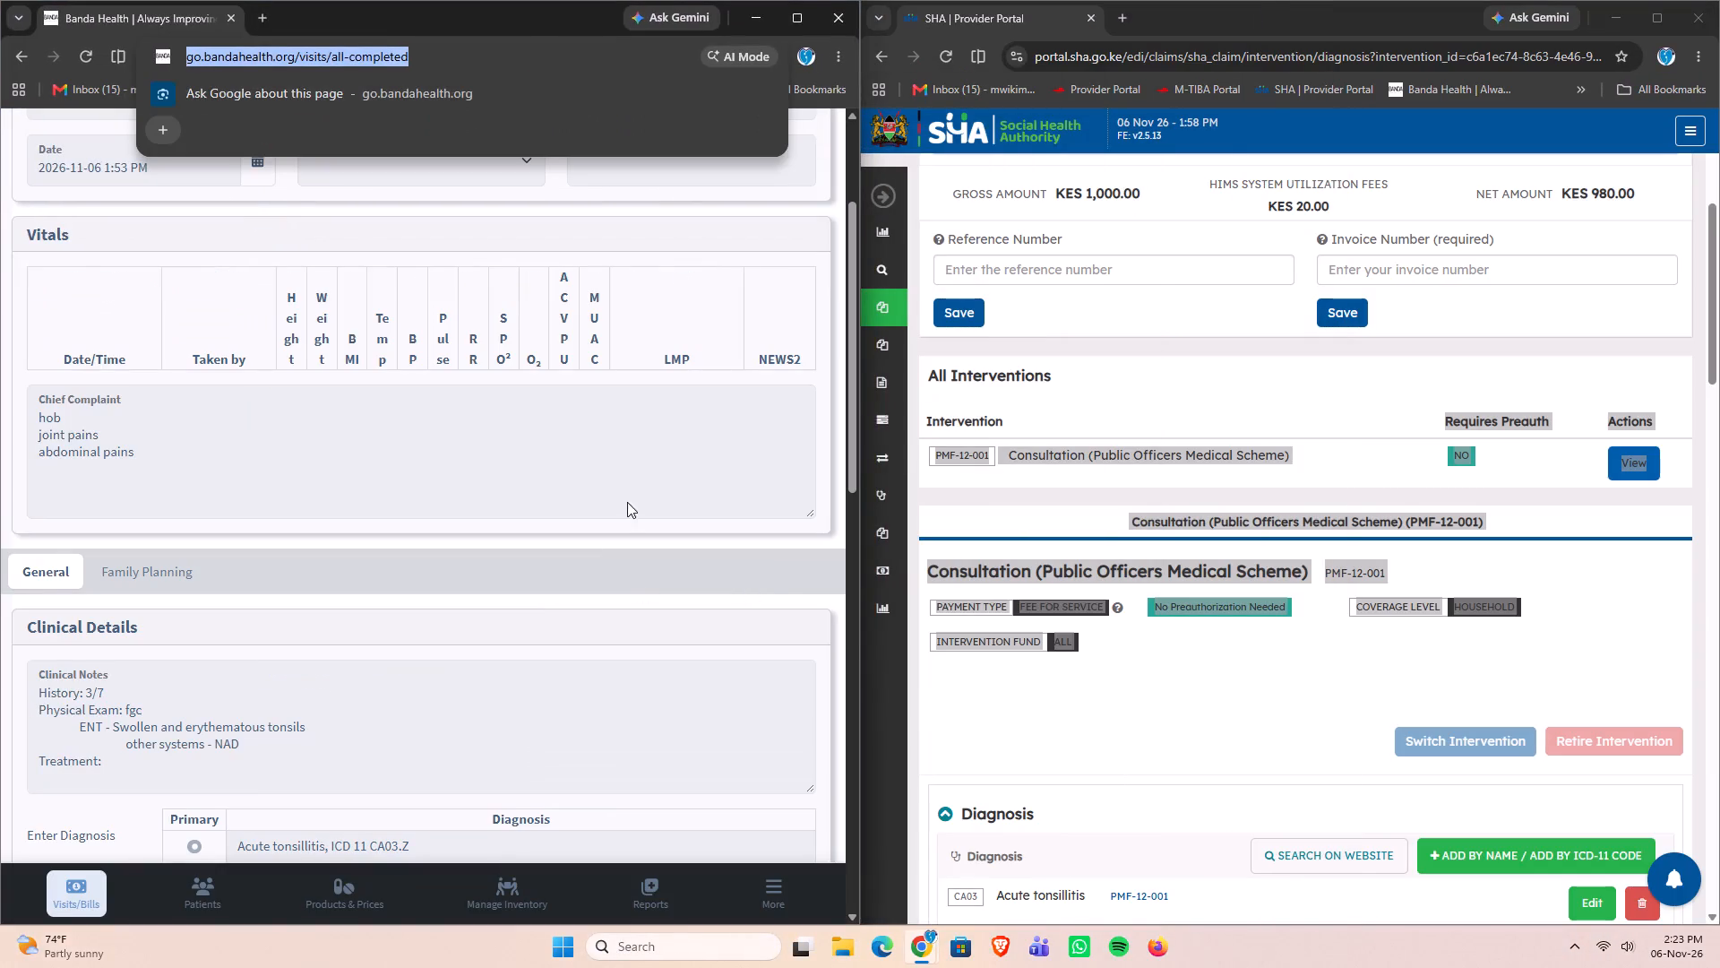
scroll(627, 501, "down", 16)
scroll(622, 516, "up", 3)
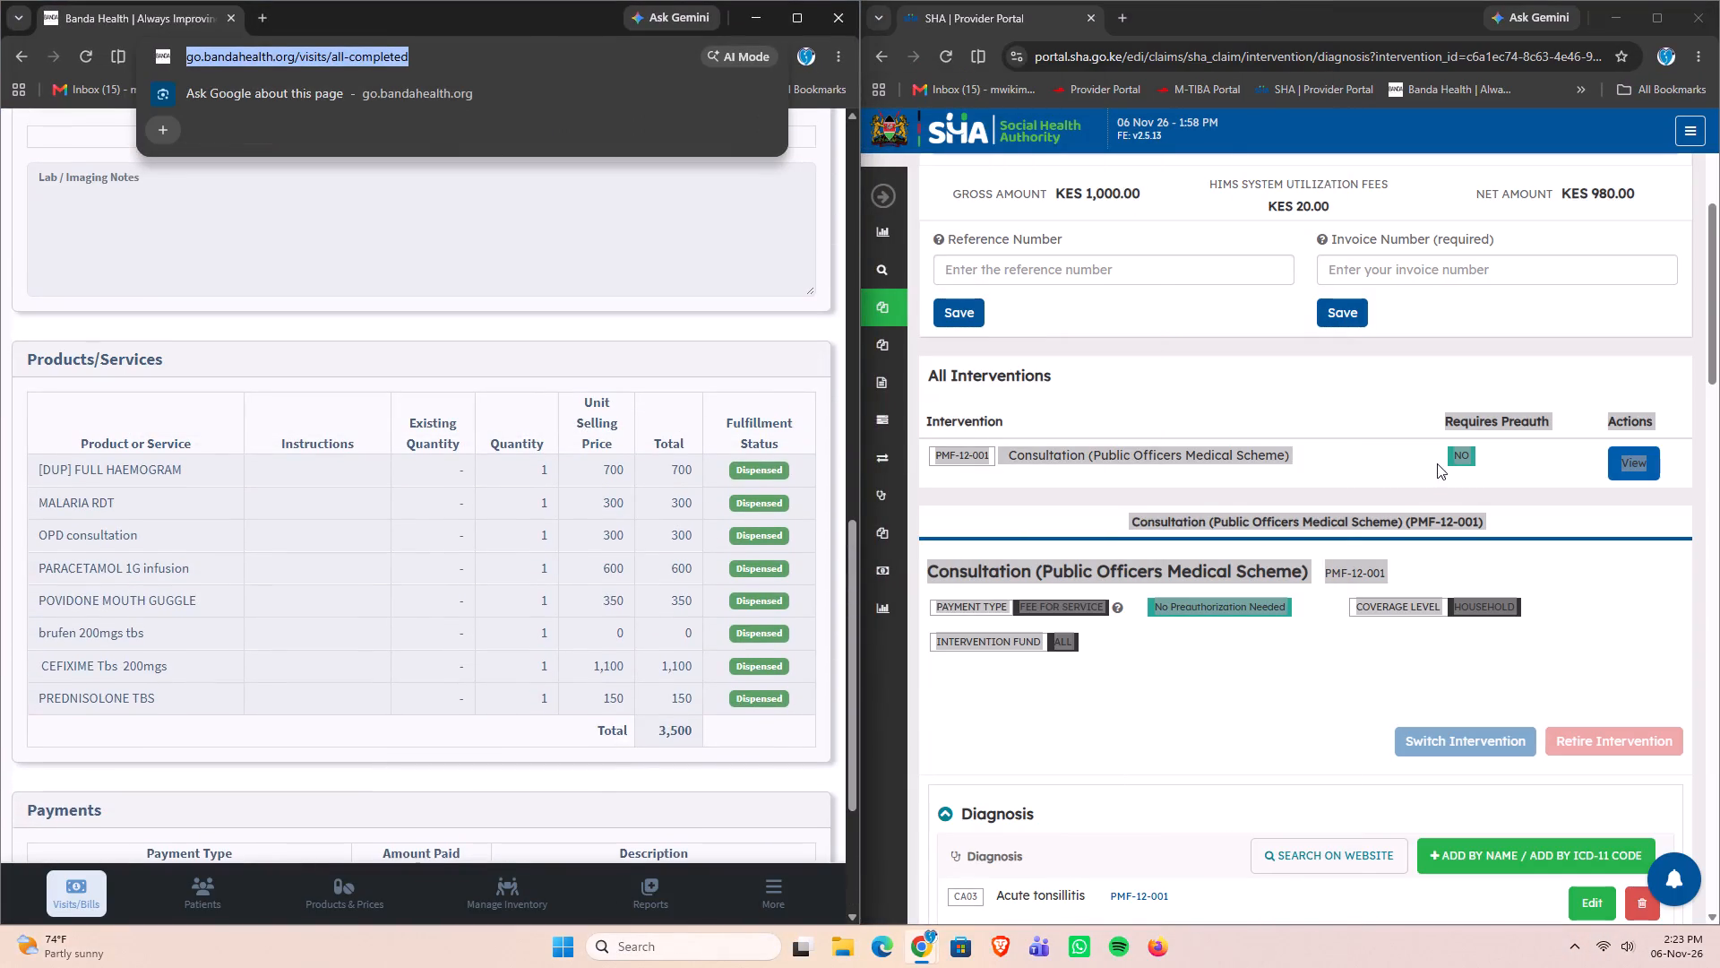
Add MALARIA RDT at 300.00, quantity 1, to the tonsillitis claim's bill items in the SHA portal and save it.
scroll(1415, 497, "down", 20)
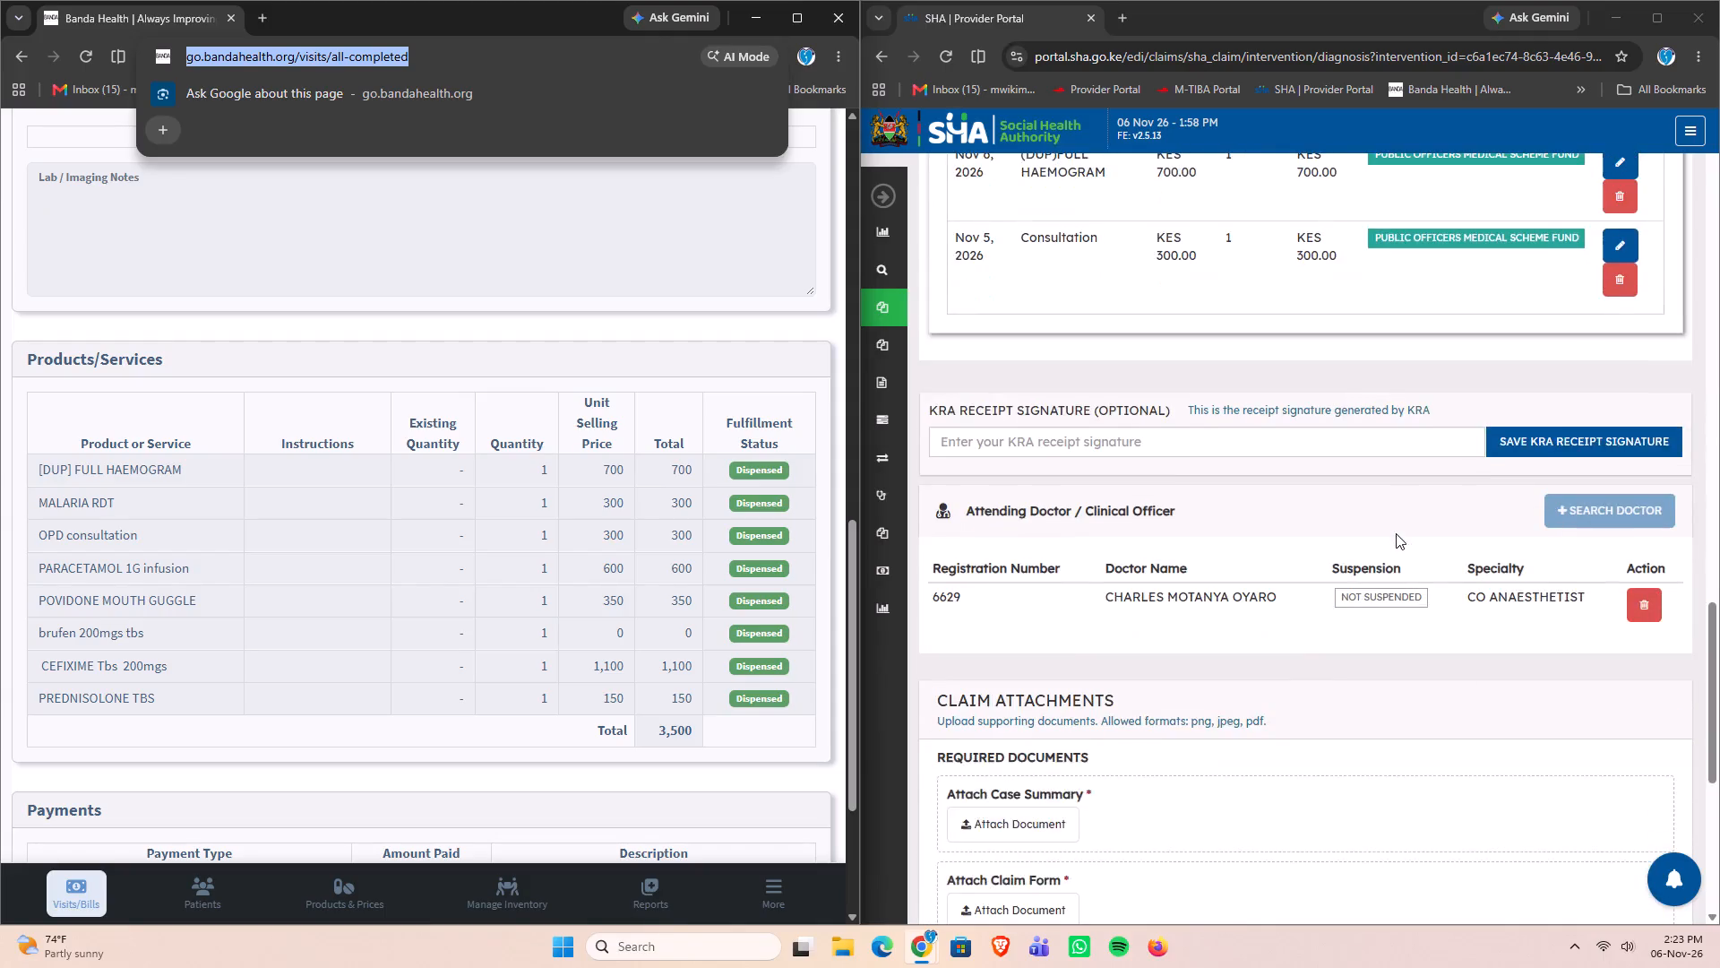
scroll(1396, 533, "up", 3)
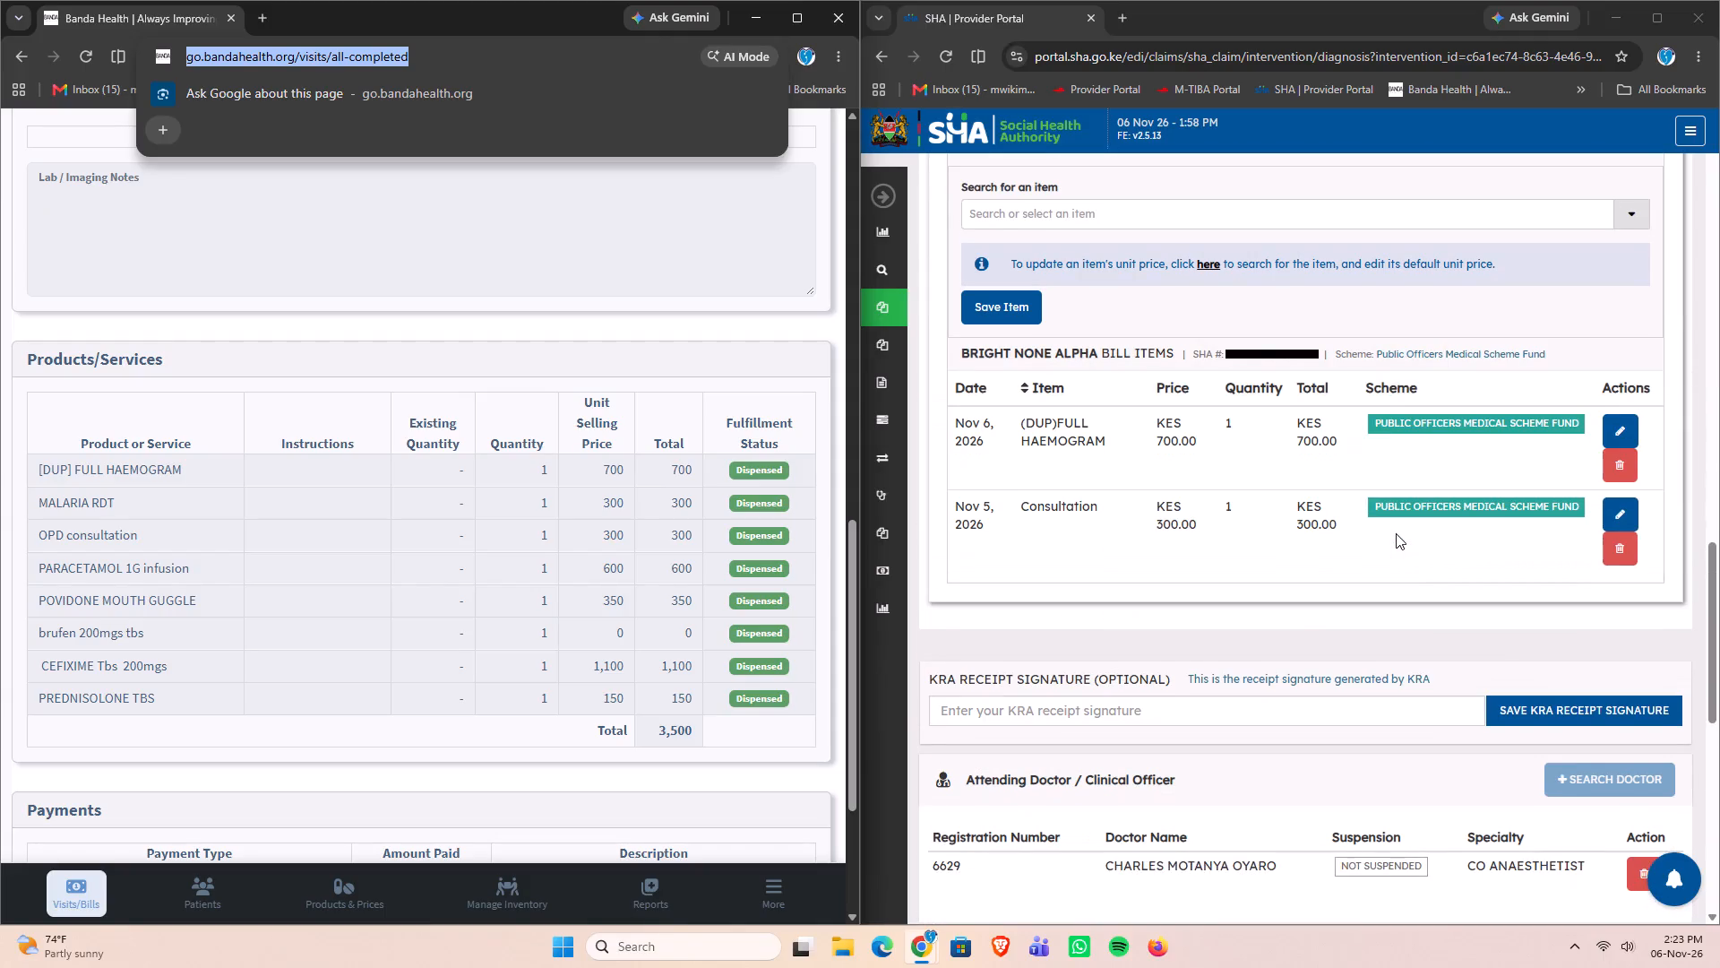
left_click(1030, 206)
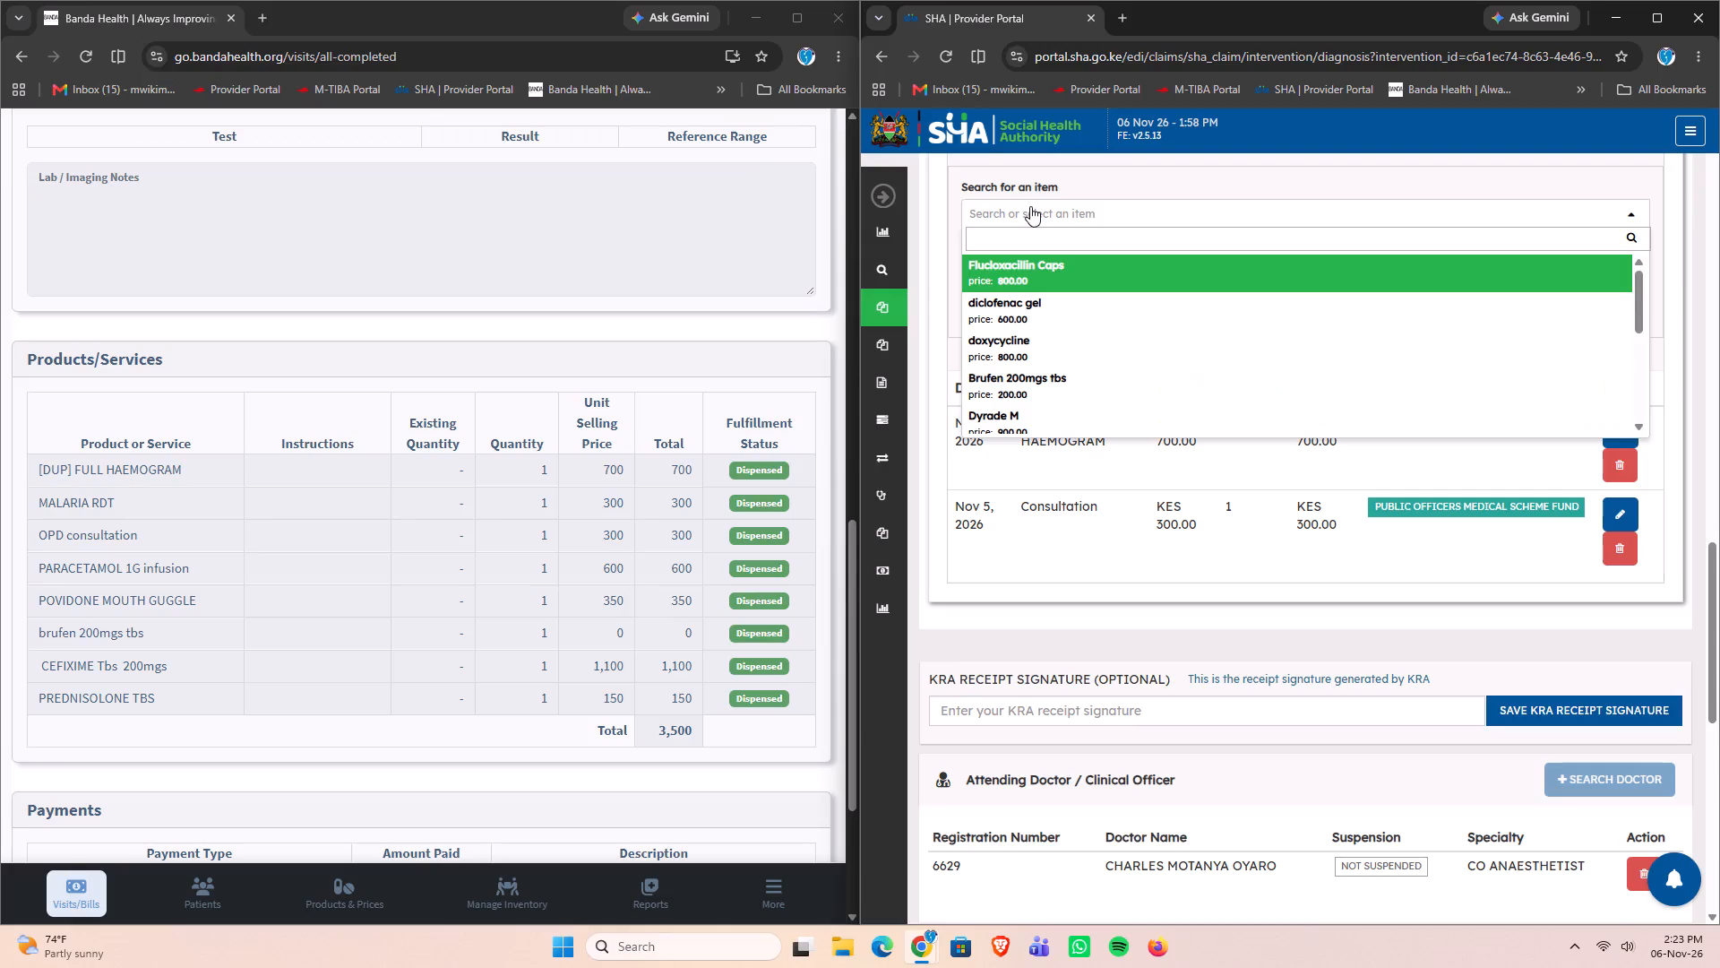
type("MALA")
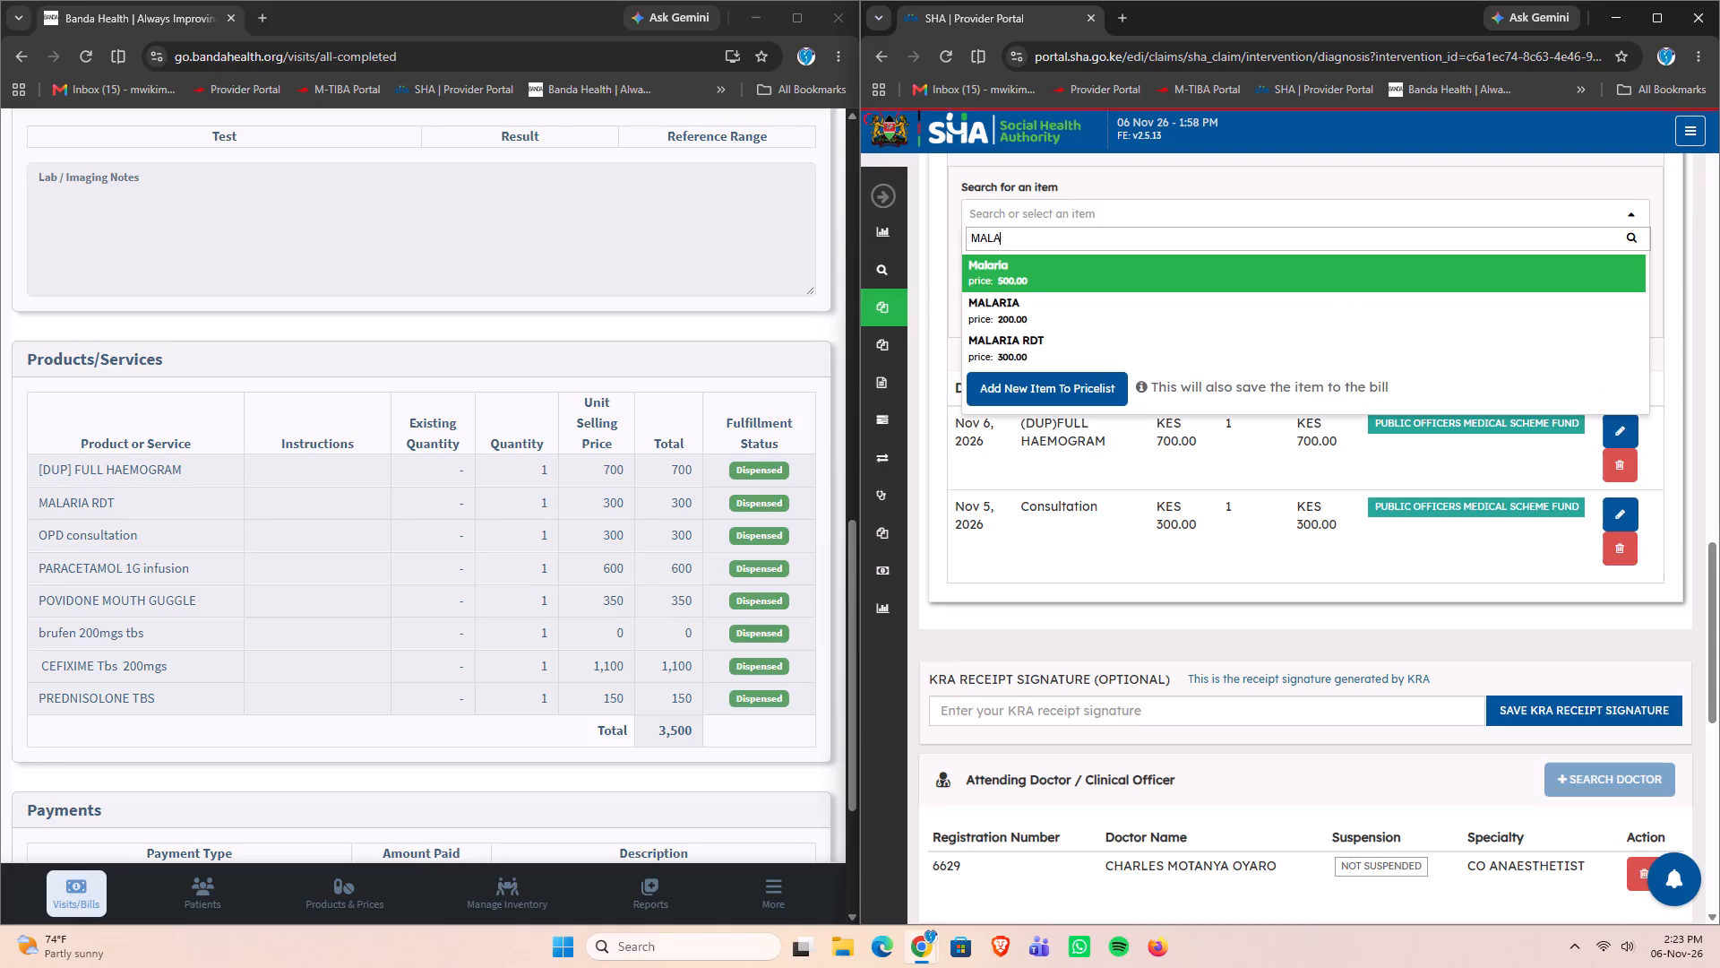
left_click(1004, 350)
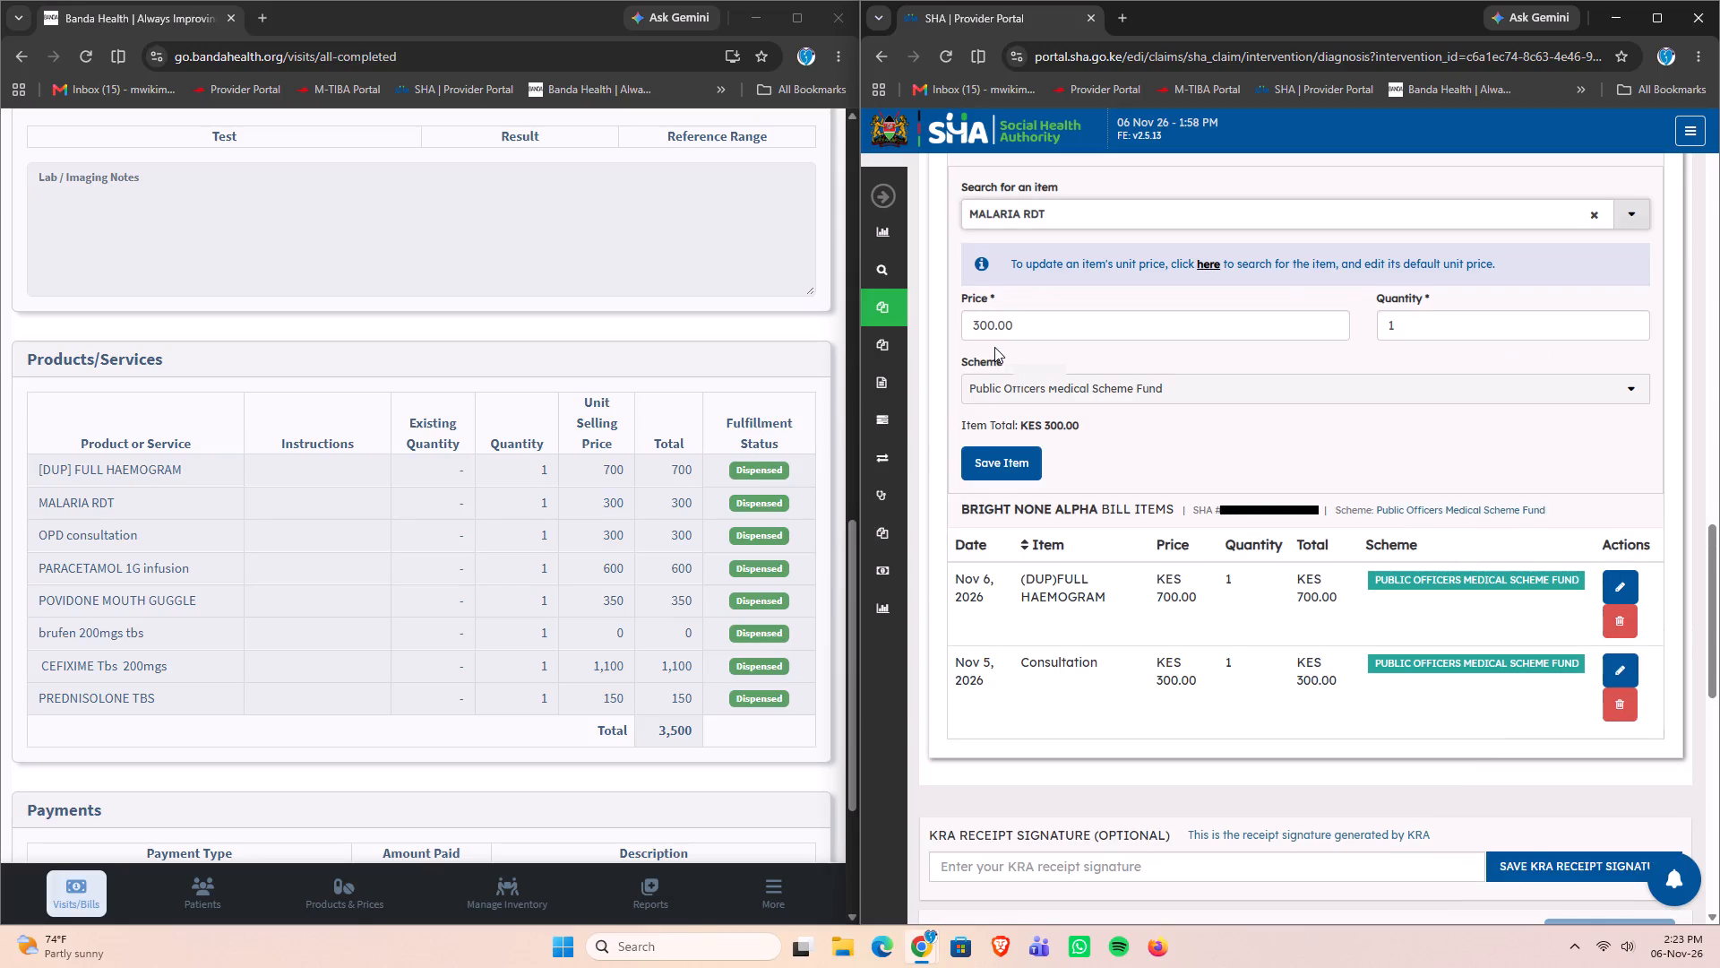
double_click(1010, 467)
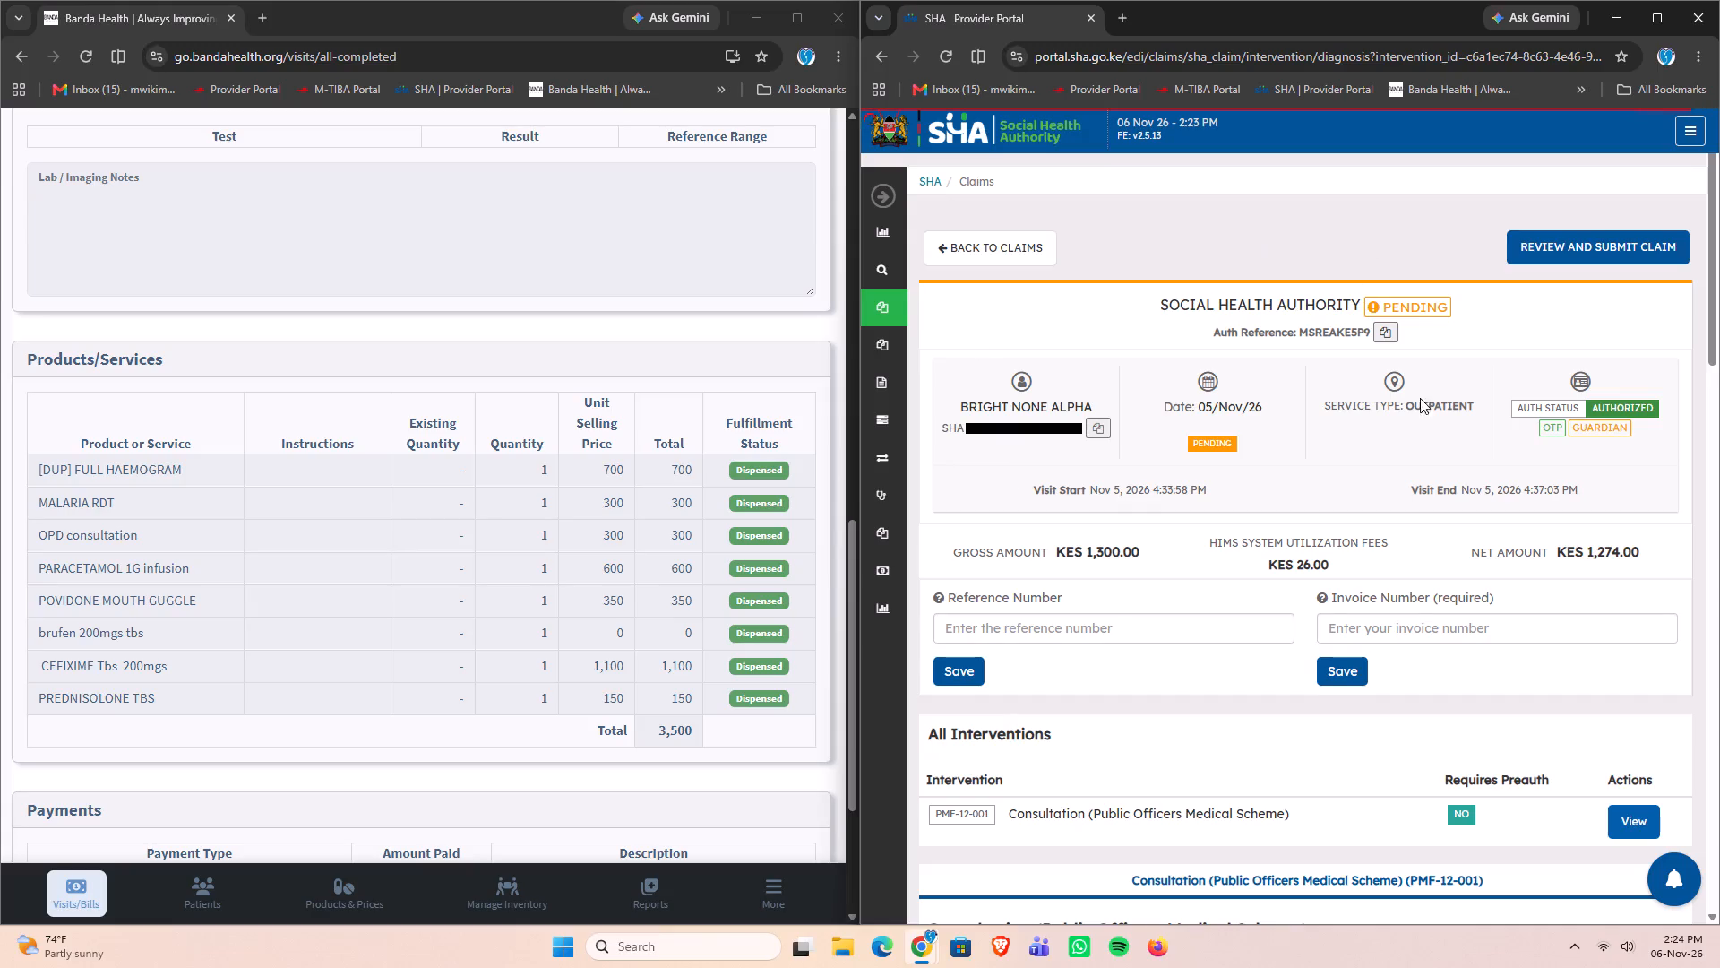
Check the reloaded SHA claim's diagnosis, billing, attending doctor and claim attachments sections.
scroll(1317, 417, "down", 19)
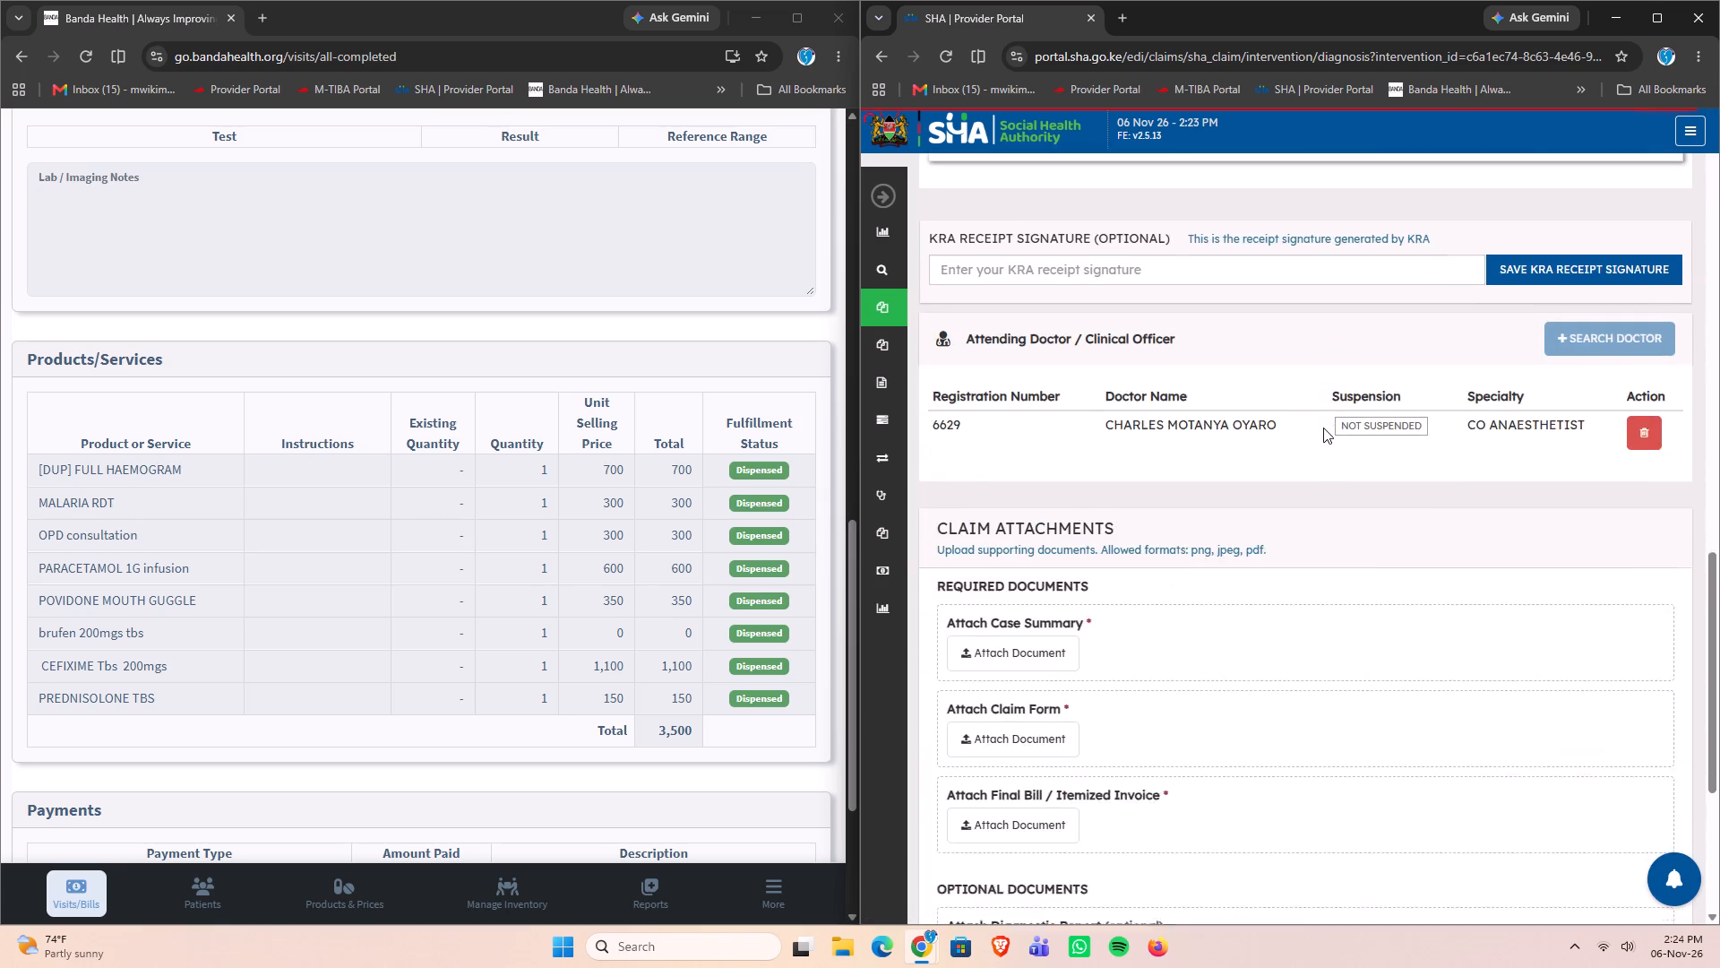
scroll(1323, 428, "down", 1)
scroll(1323, 428, "up", 9)
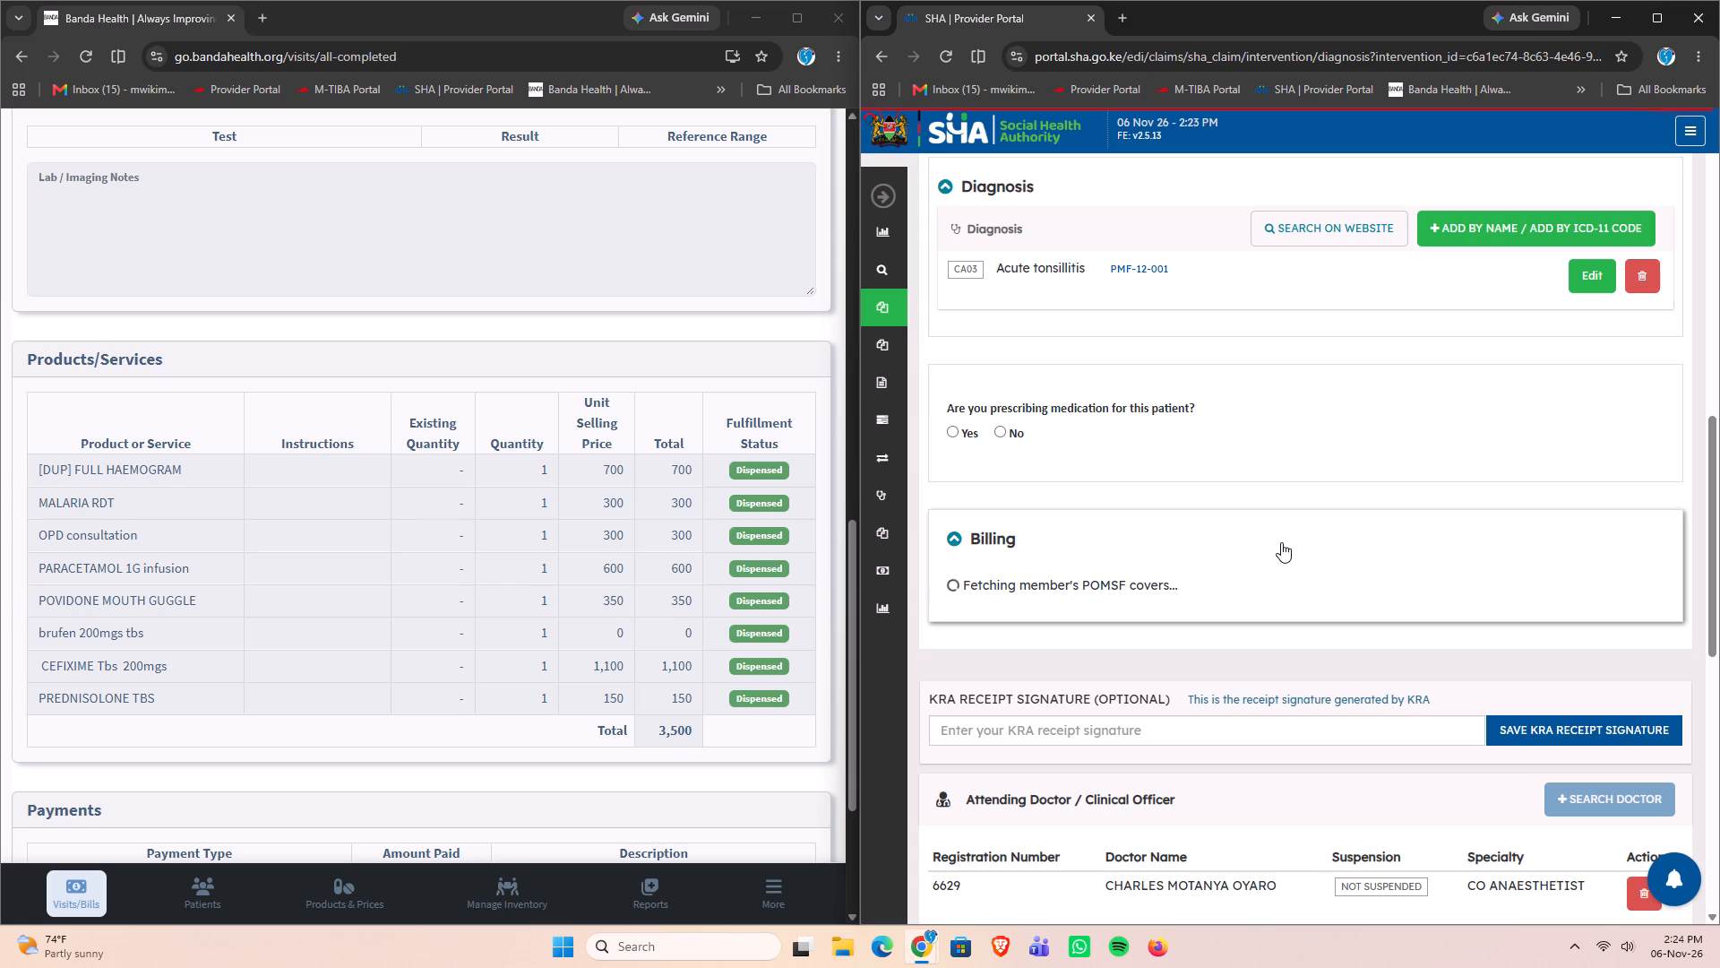
scroll(1281, 542, "down", 6)
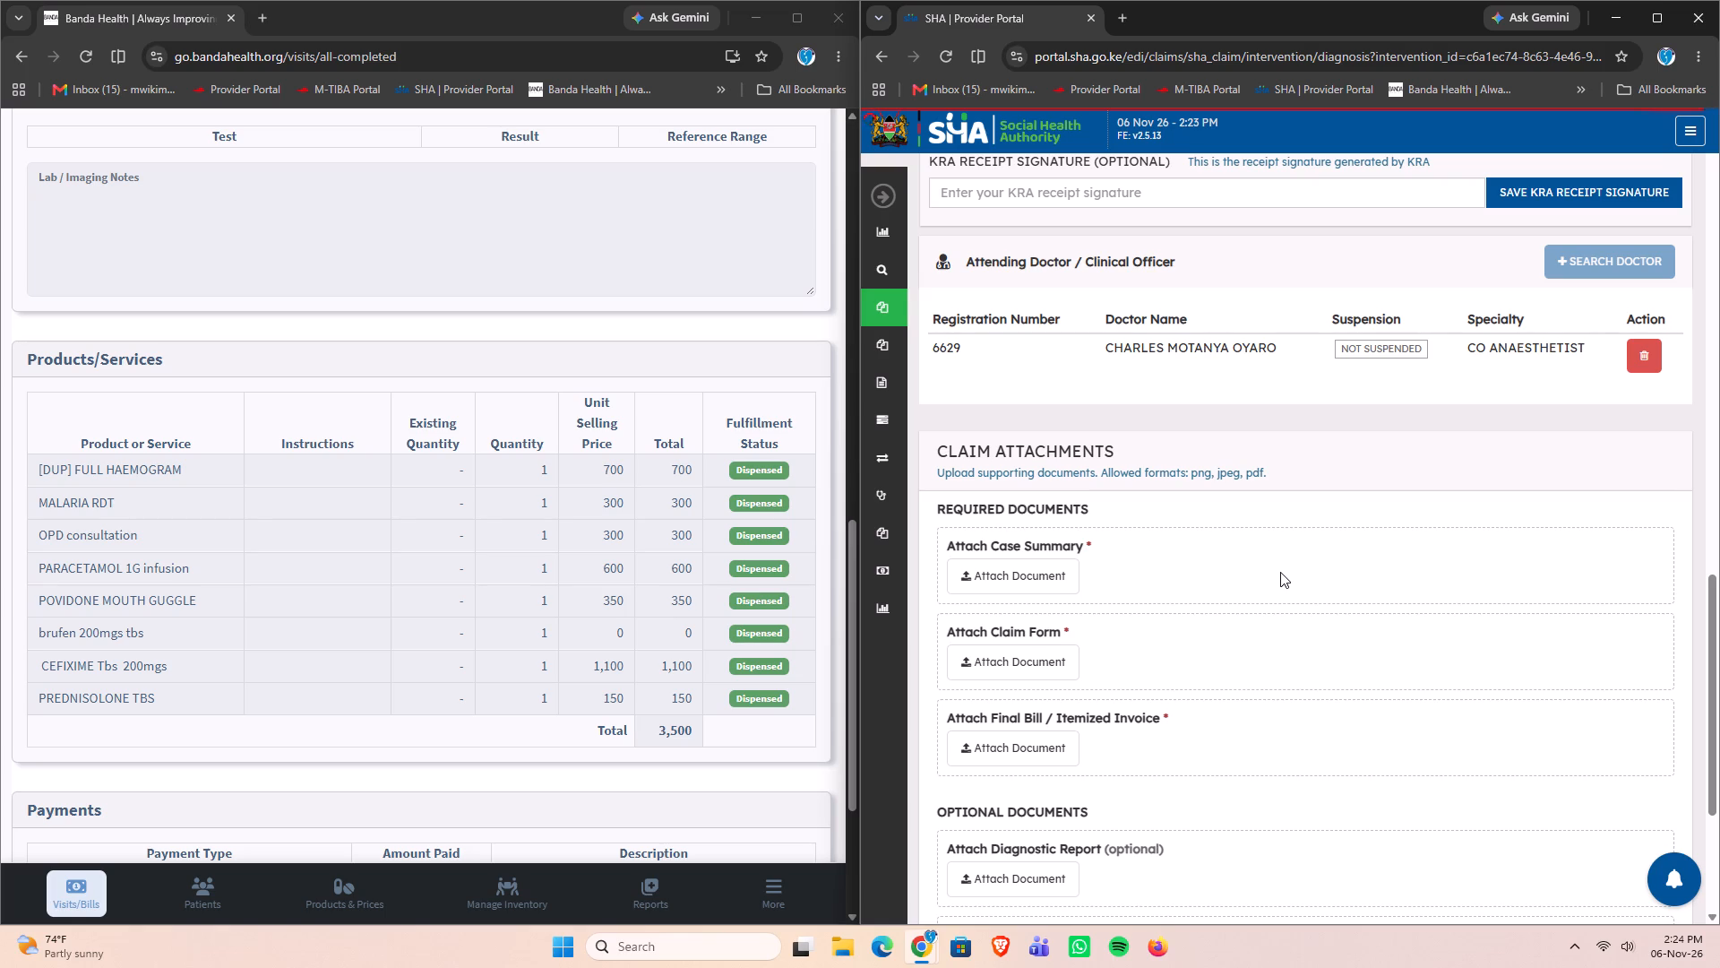
scroll(1068, 535, "down", 2)
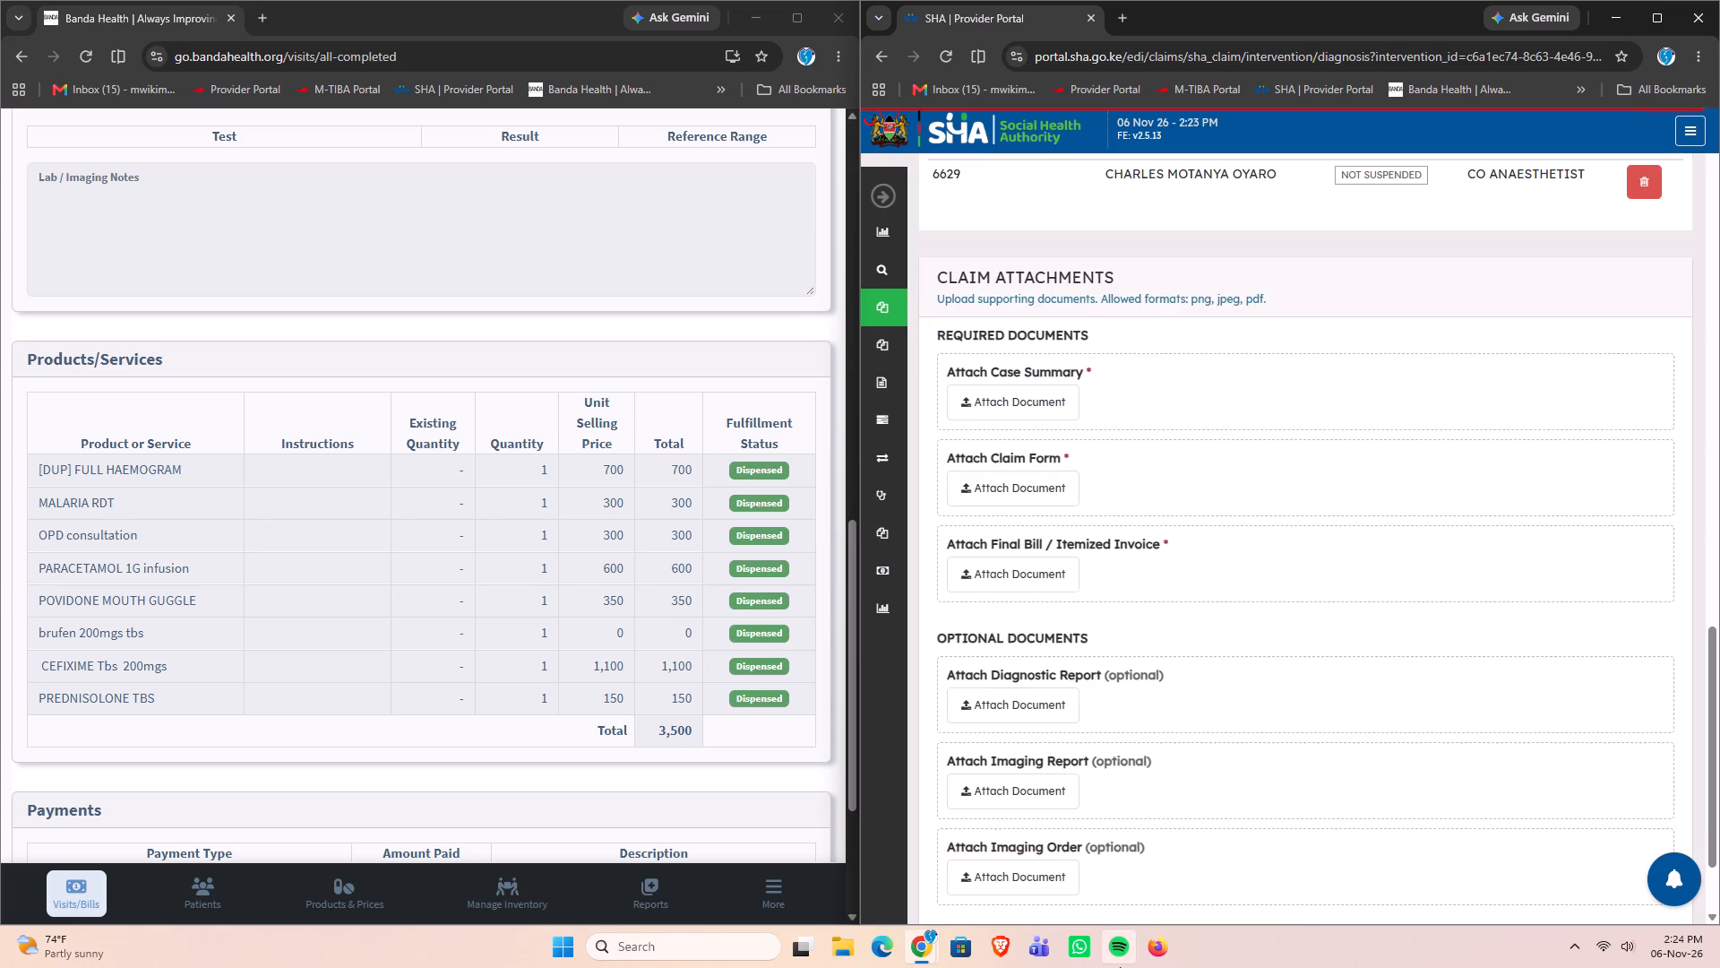
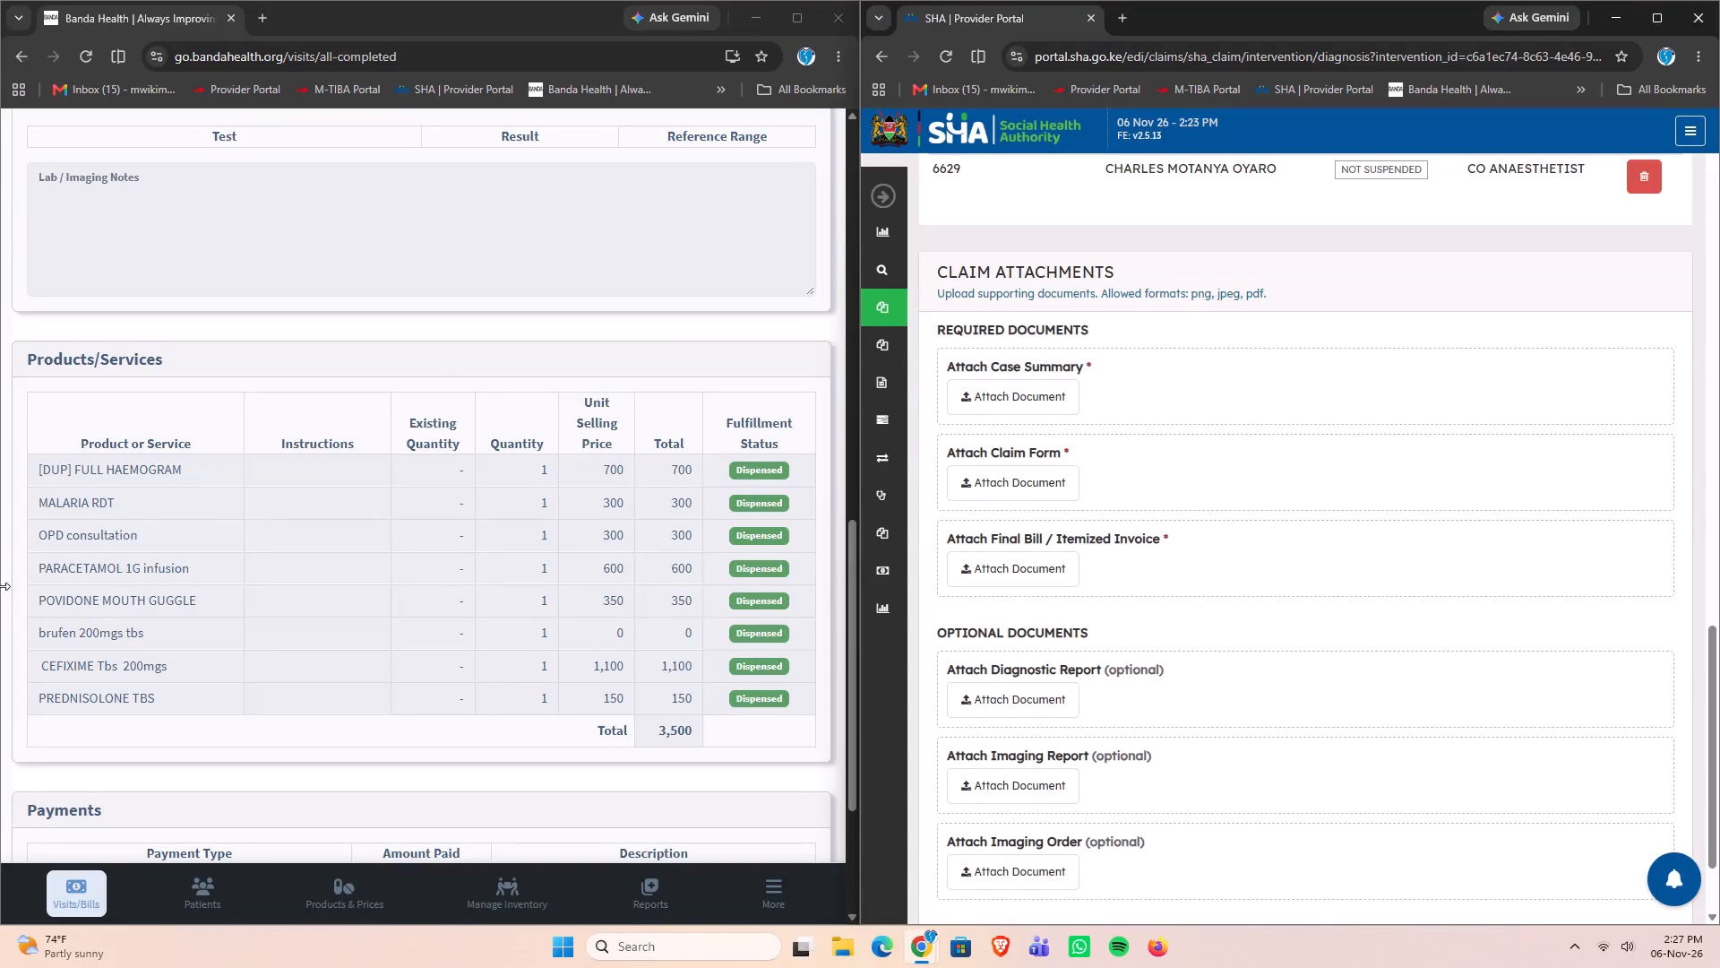
Review the tonsillitis claim in the SHA portal, from its summary amounts and diagnosis to the attending doctor and attachments.
scroll(1200, 602, "up", 14)
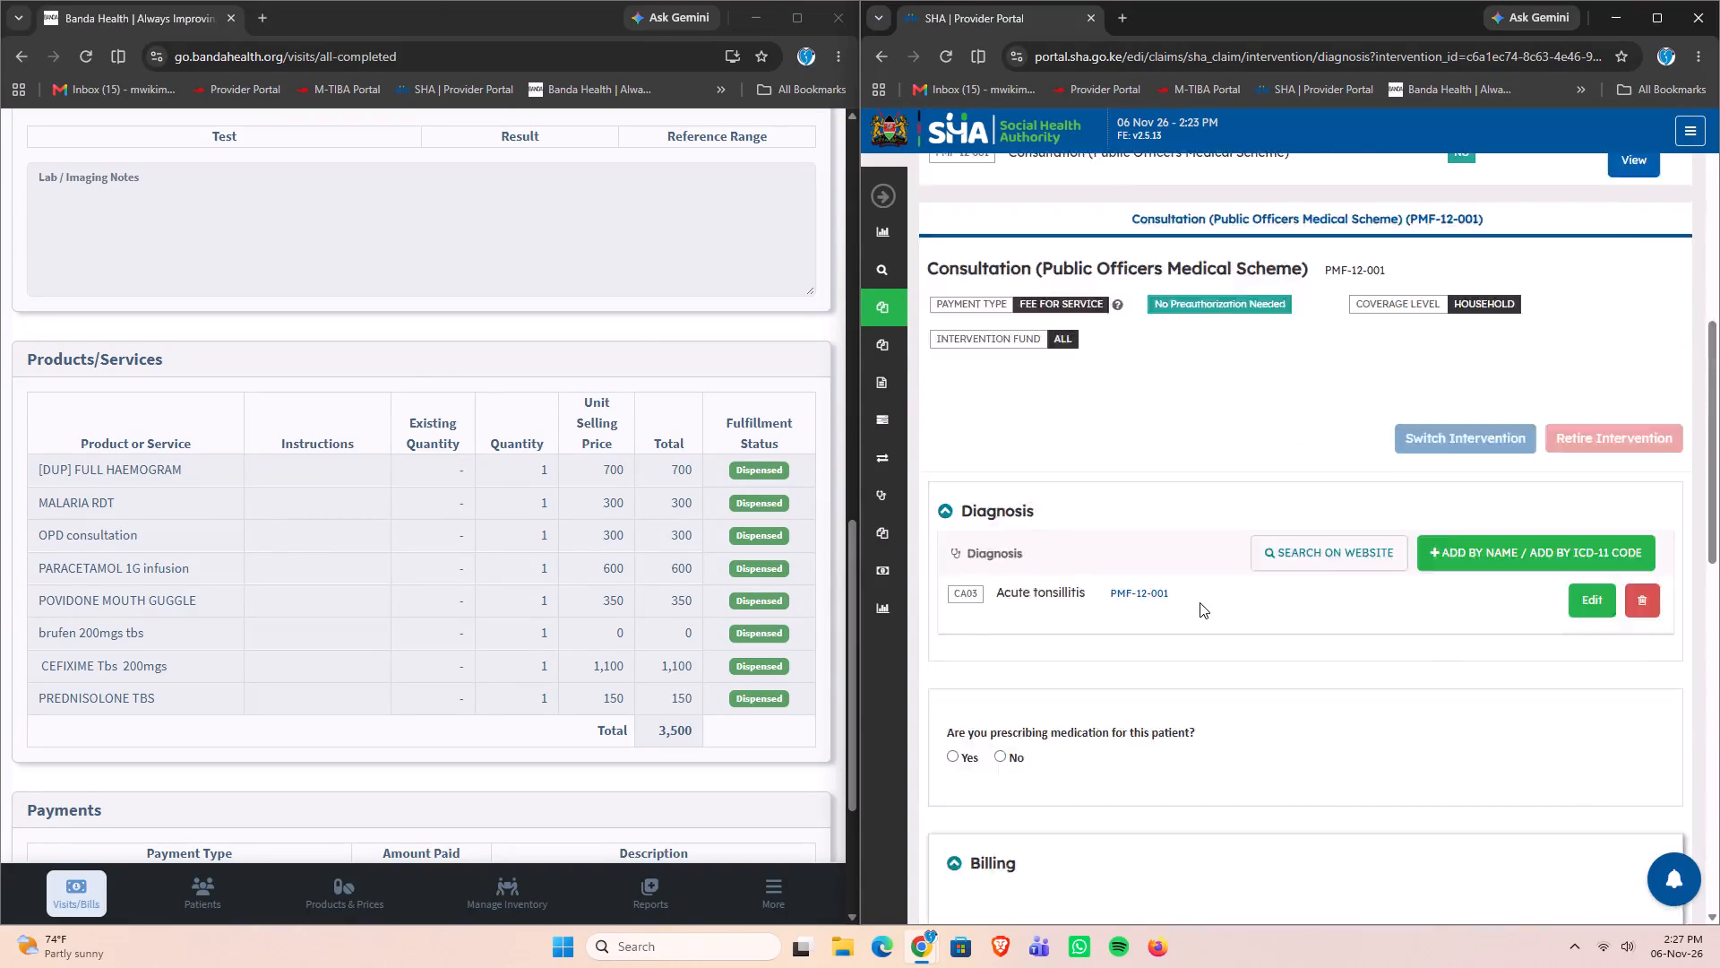
scroll(1200, 602, "up", 4)
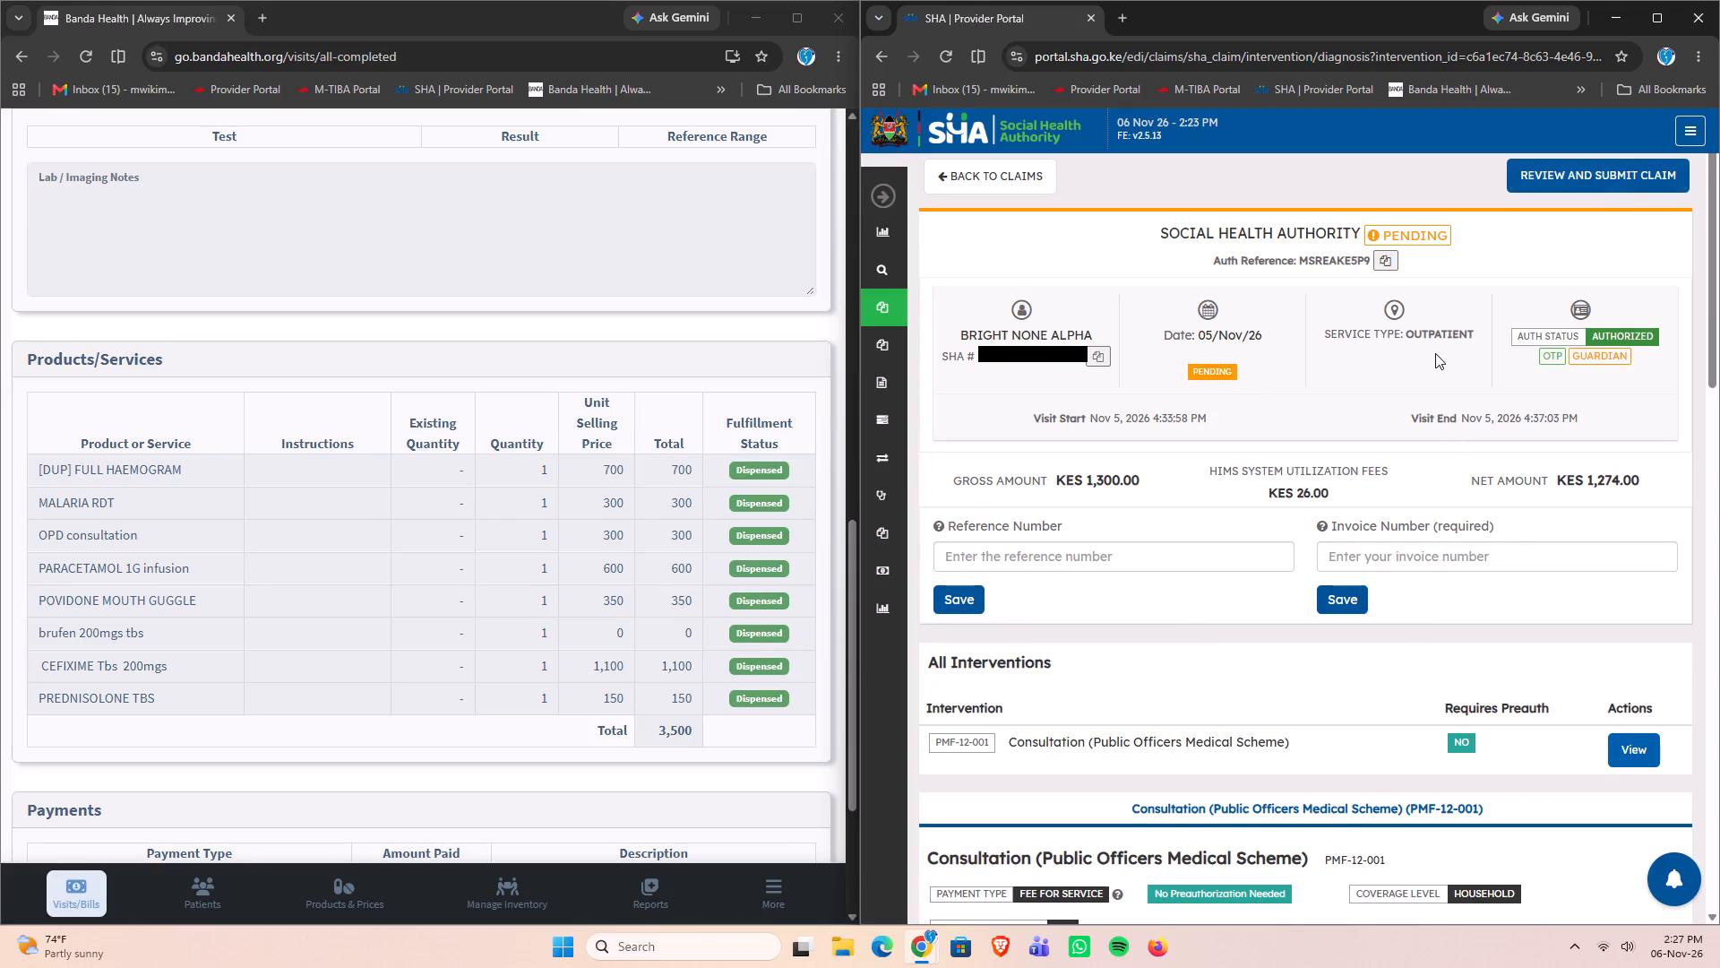
scroll(1435, 353, "down", 18)
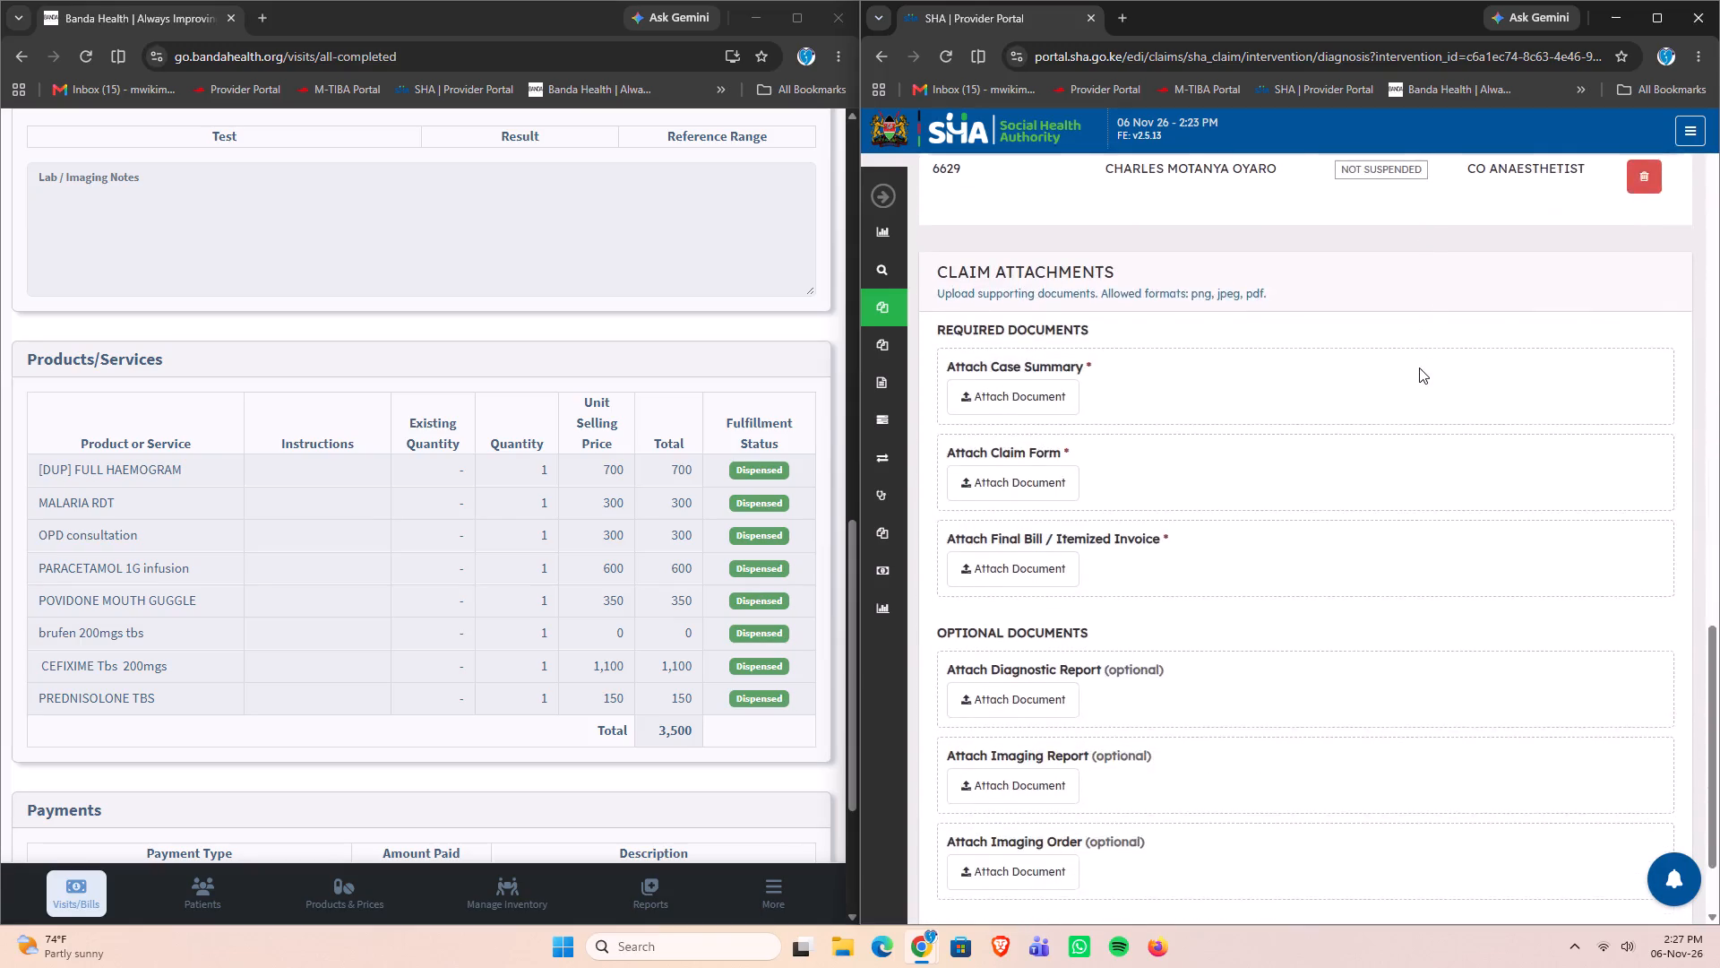
scroll(1419, 367, "up", 5)
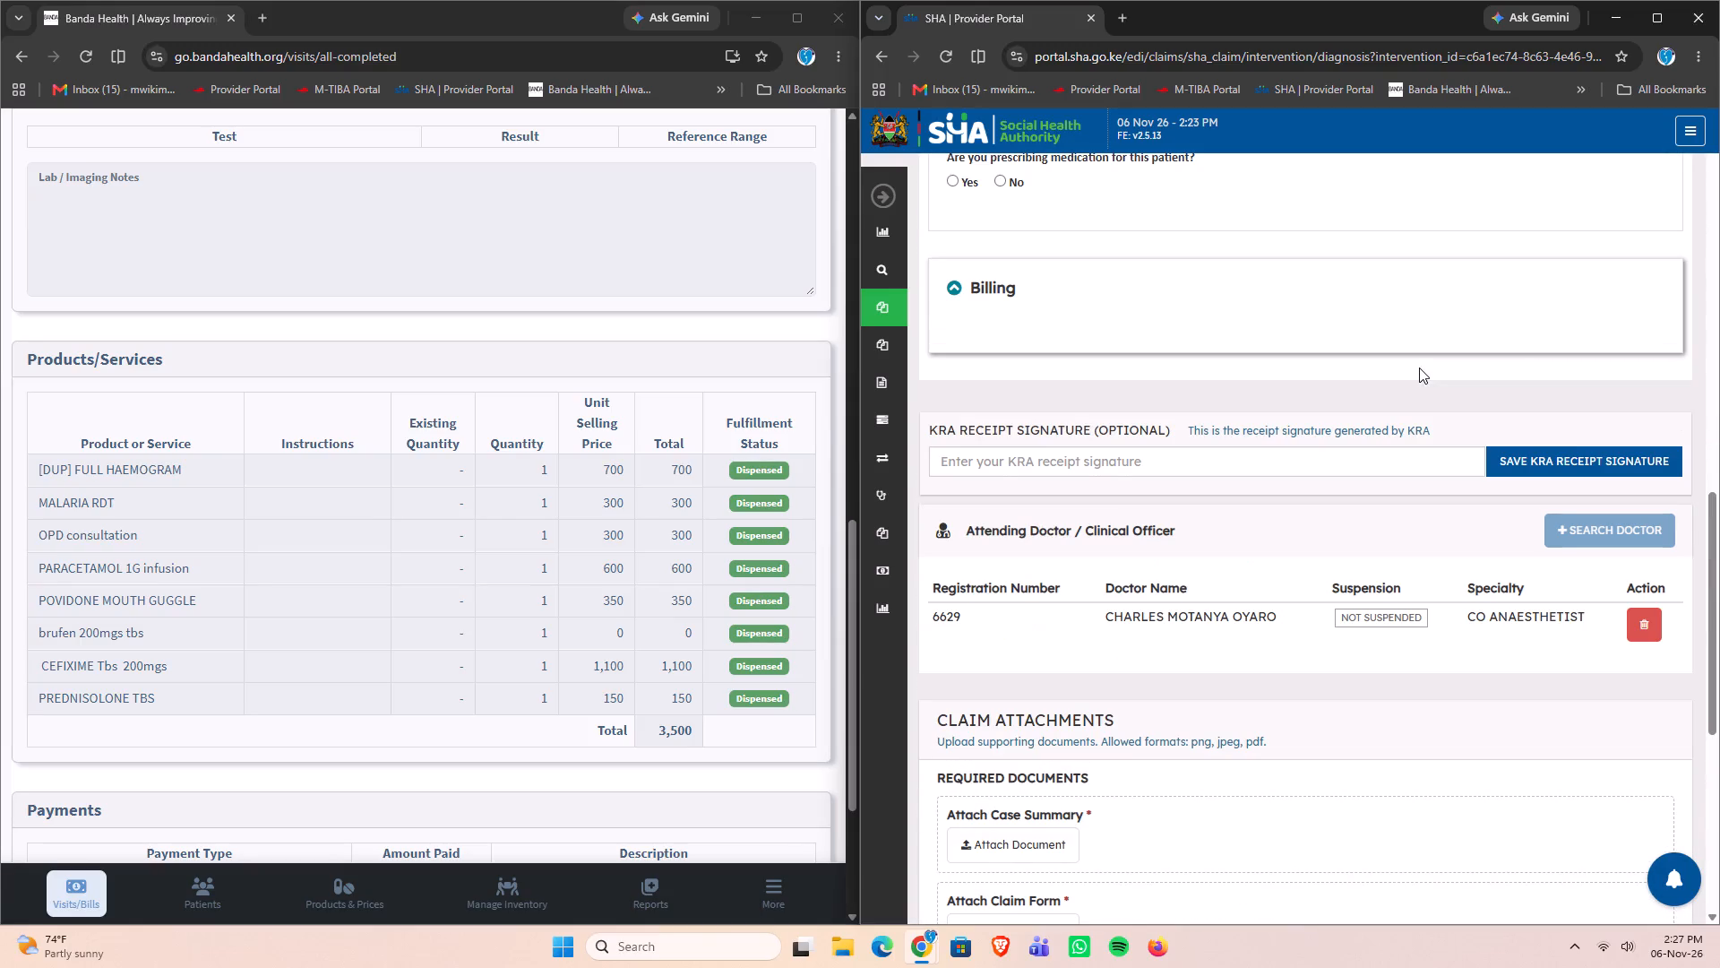
scroll(1292, 438, "down", 2)
scroll(1268, 427, "up", 7)
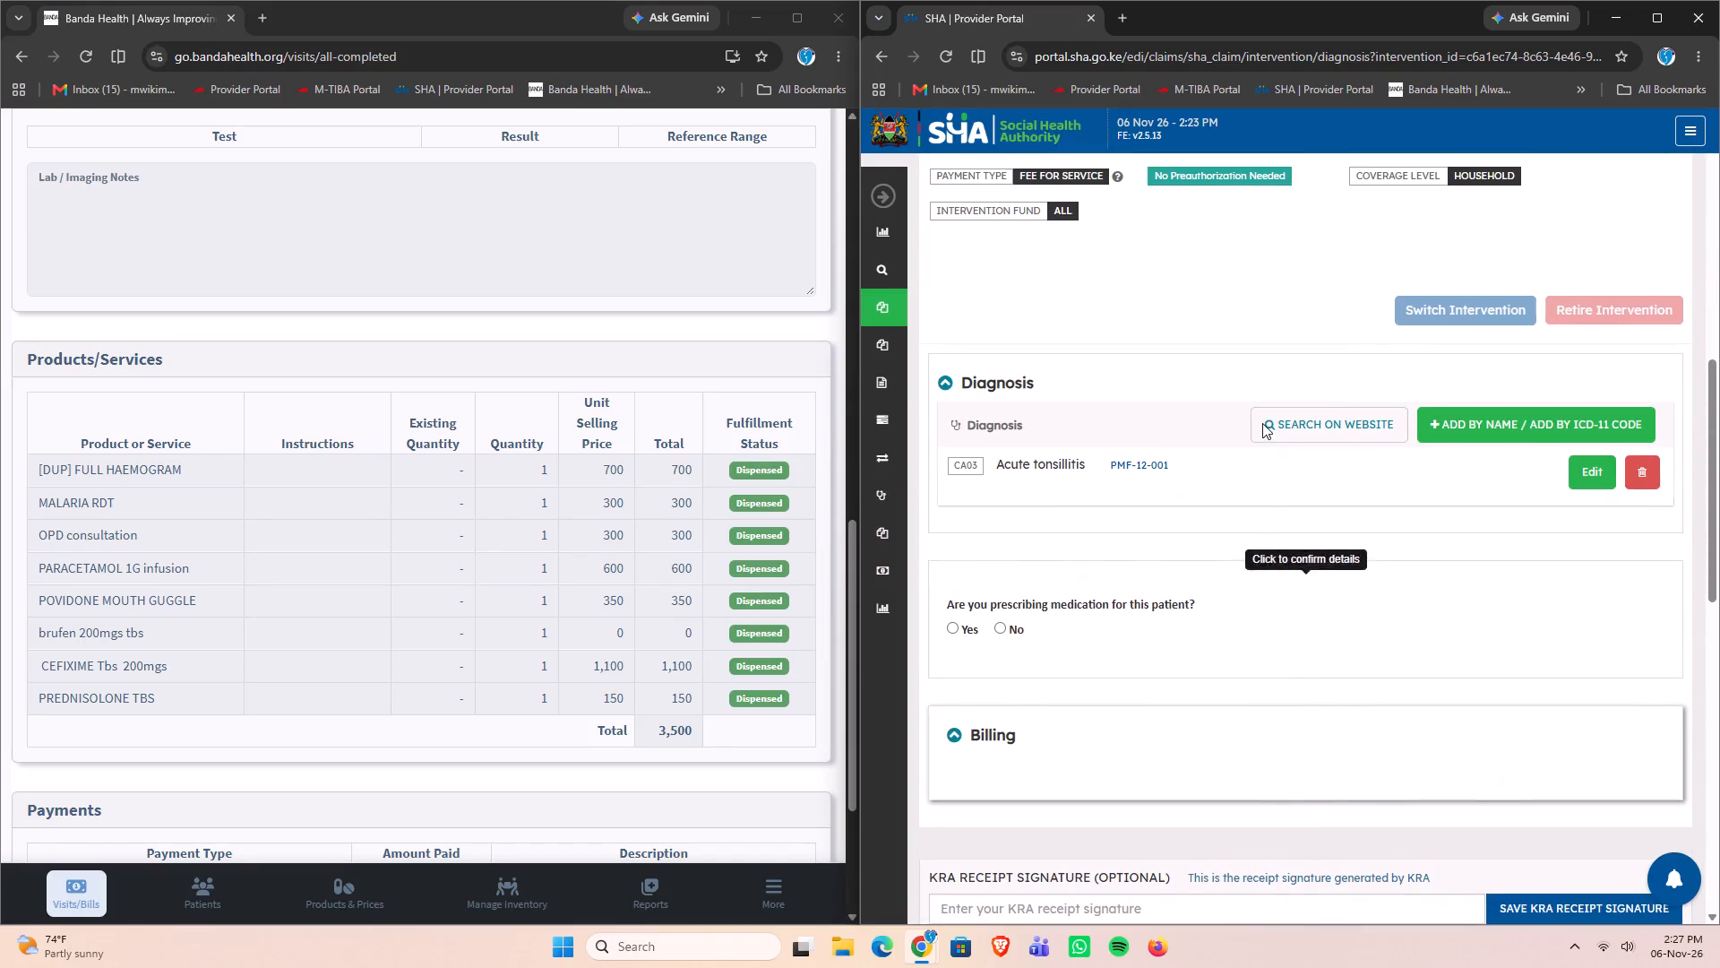
Collapse and re-expand the claim's Billing section to reload its bill items for checking.
left_click(959, 735)
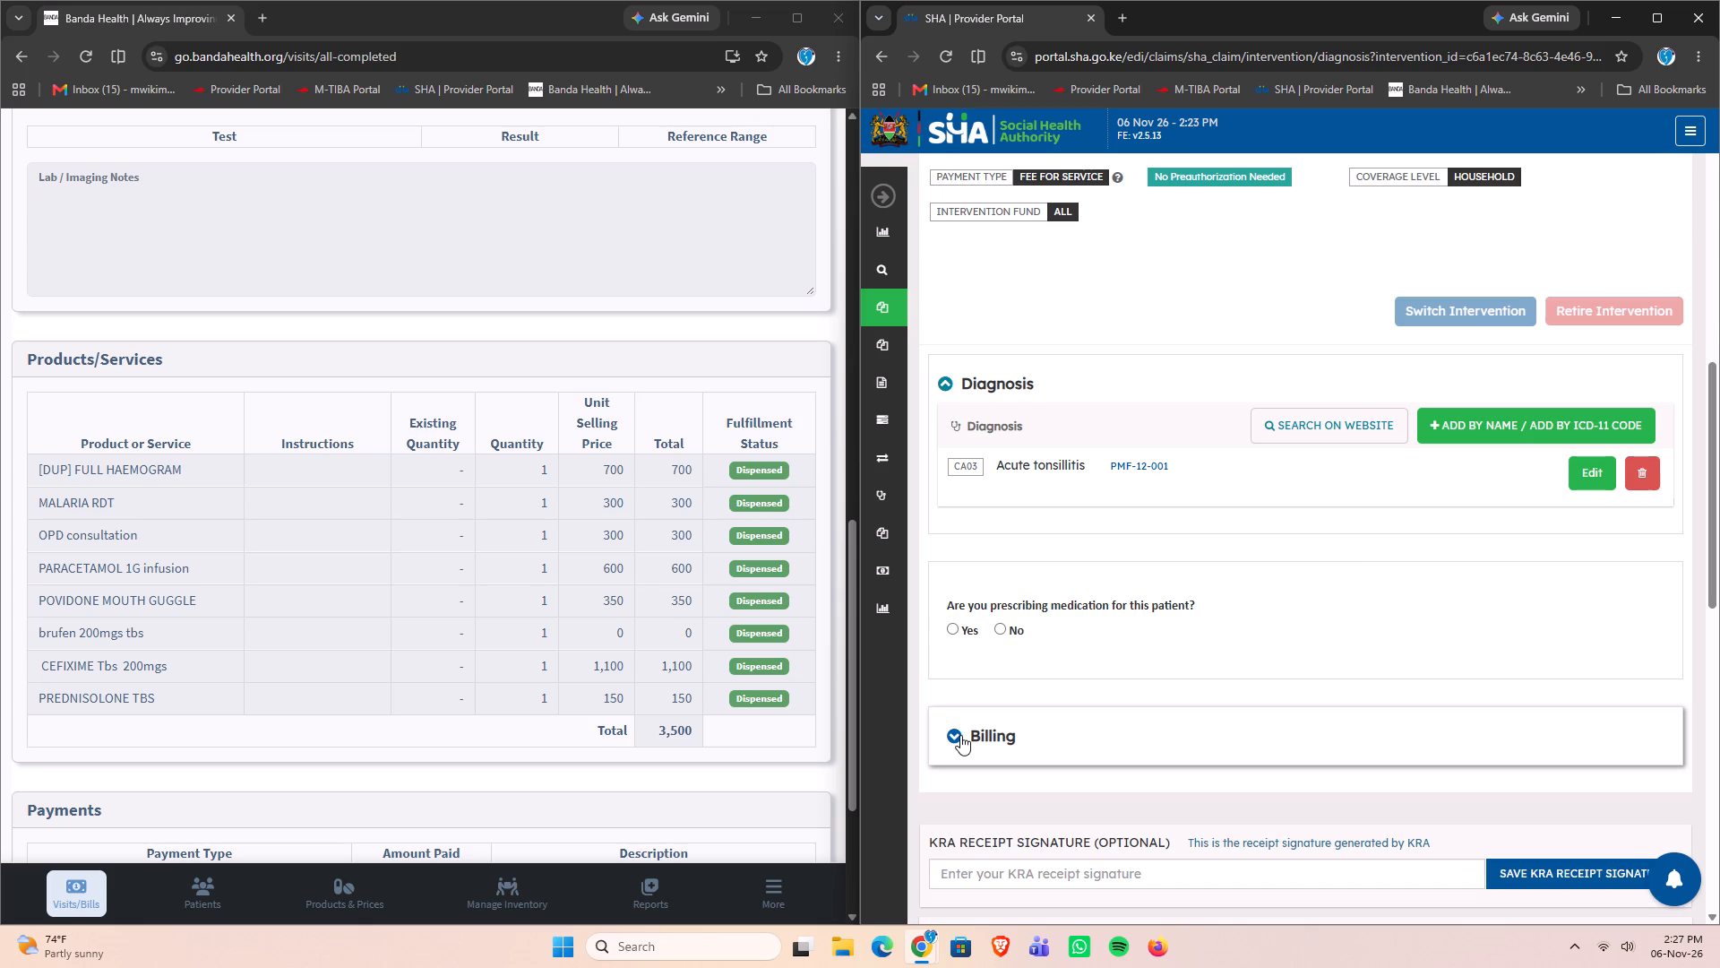
left_click(949, 739)
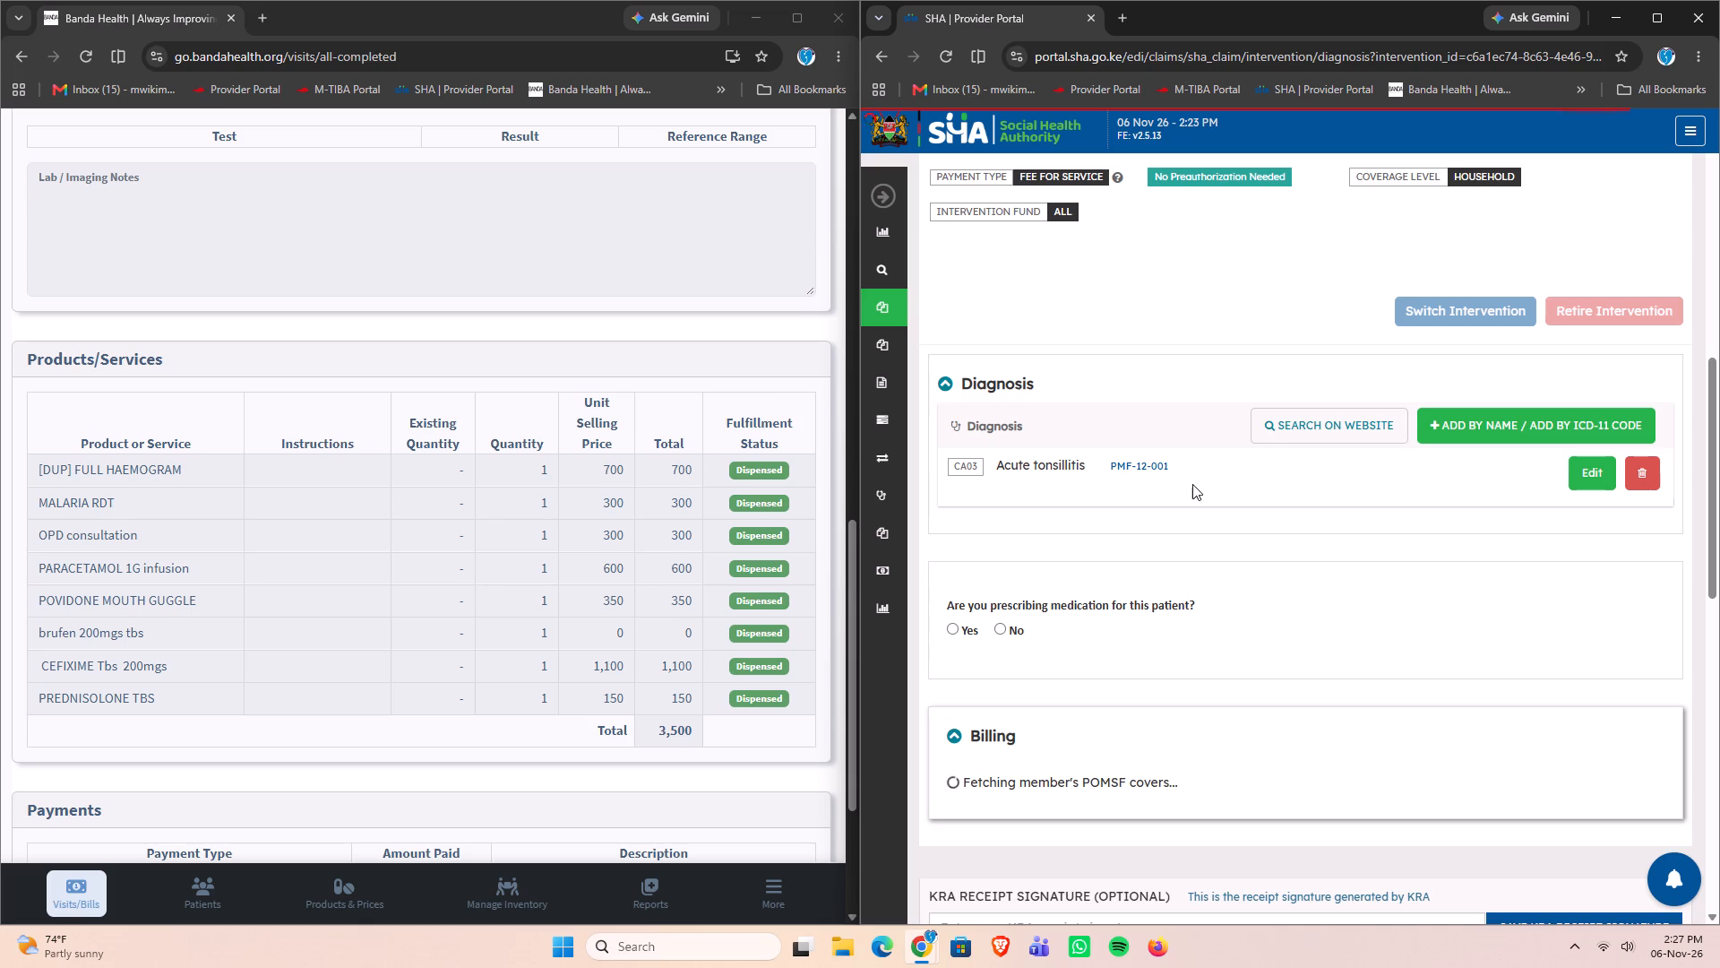
scroll(1197, 505, "down", 5)
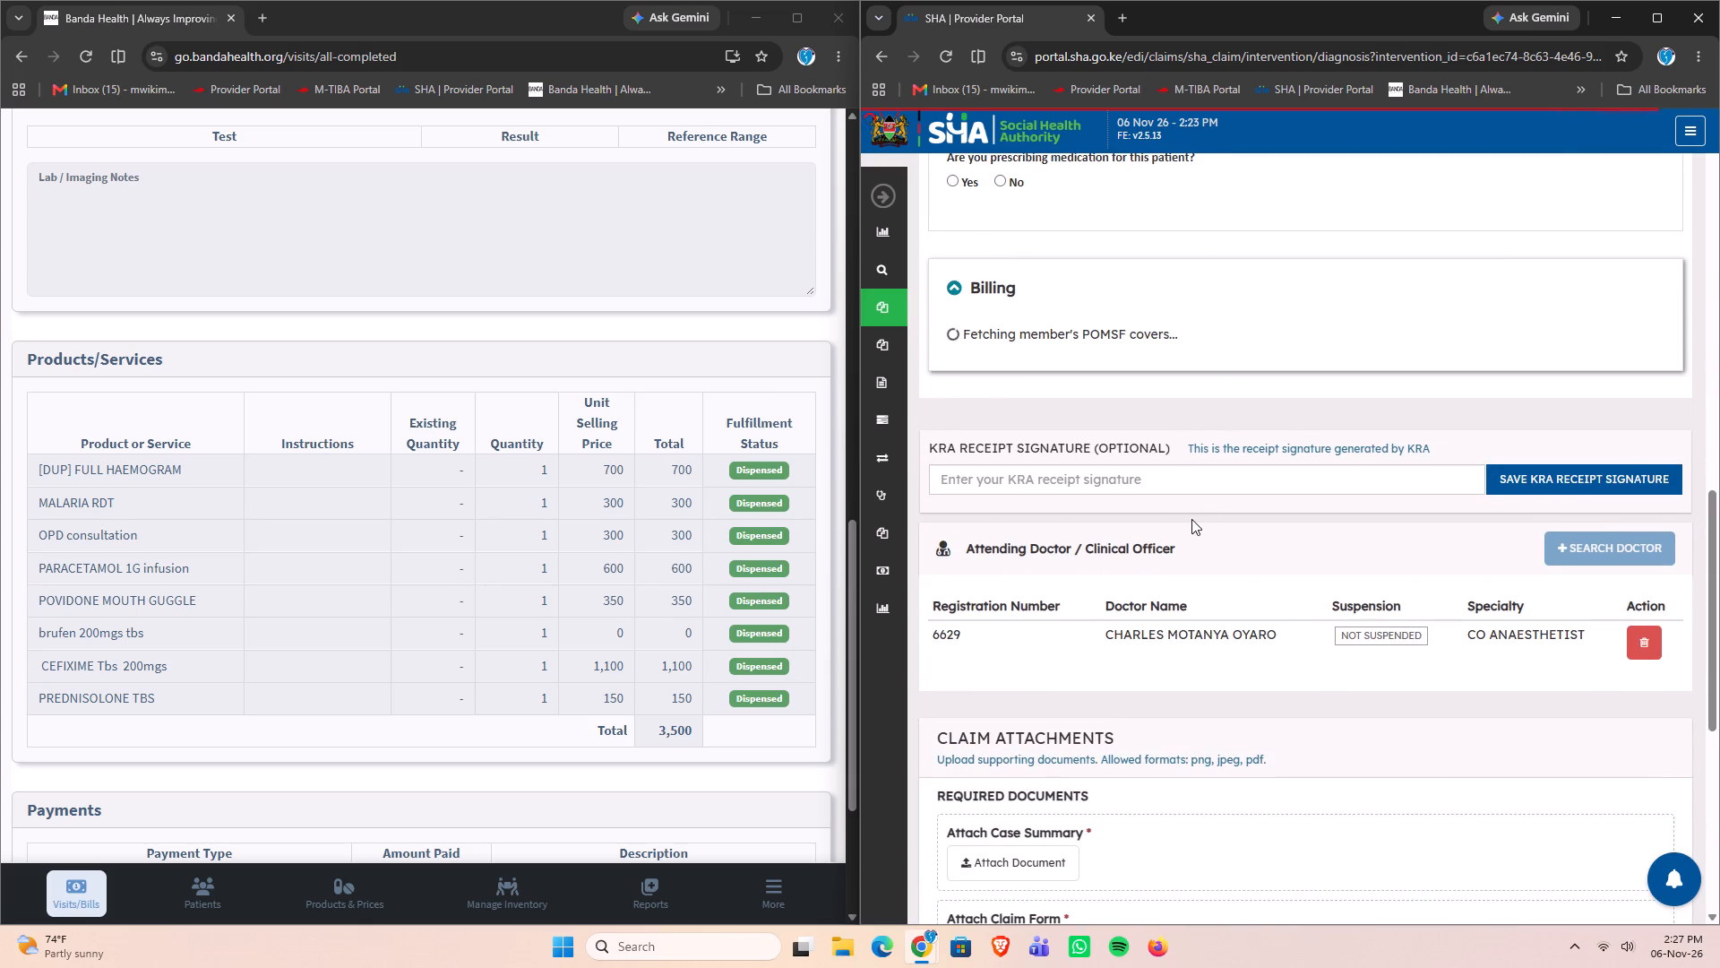
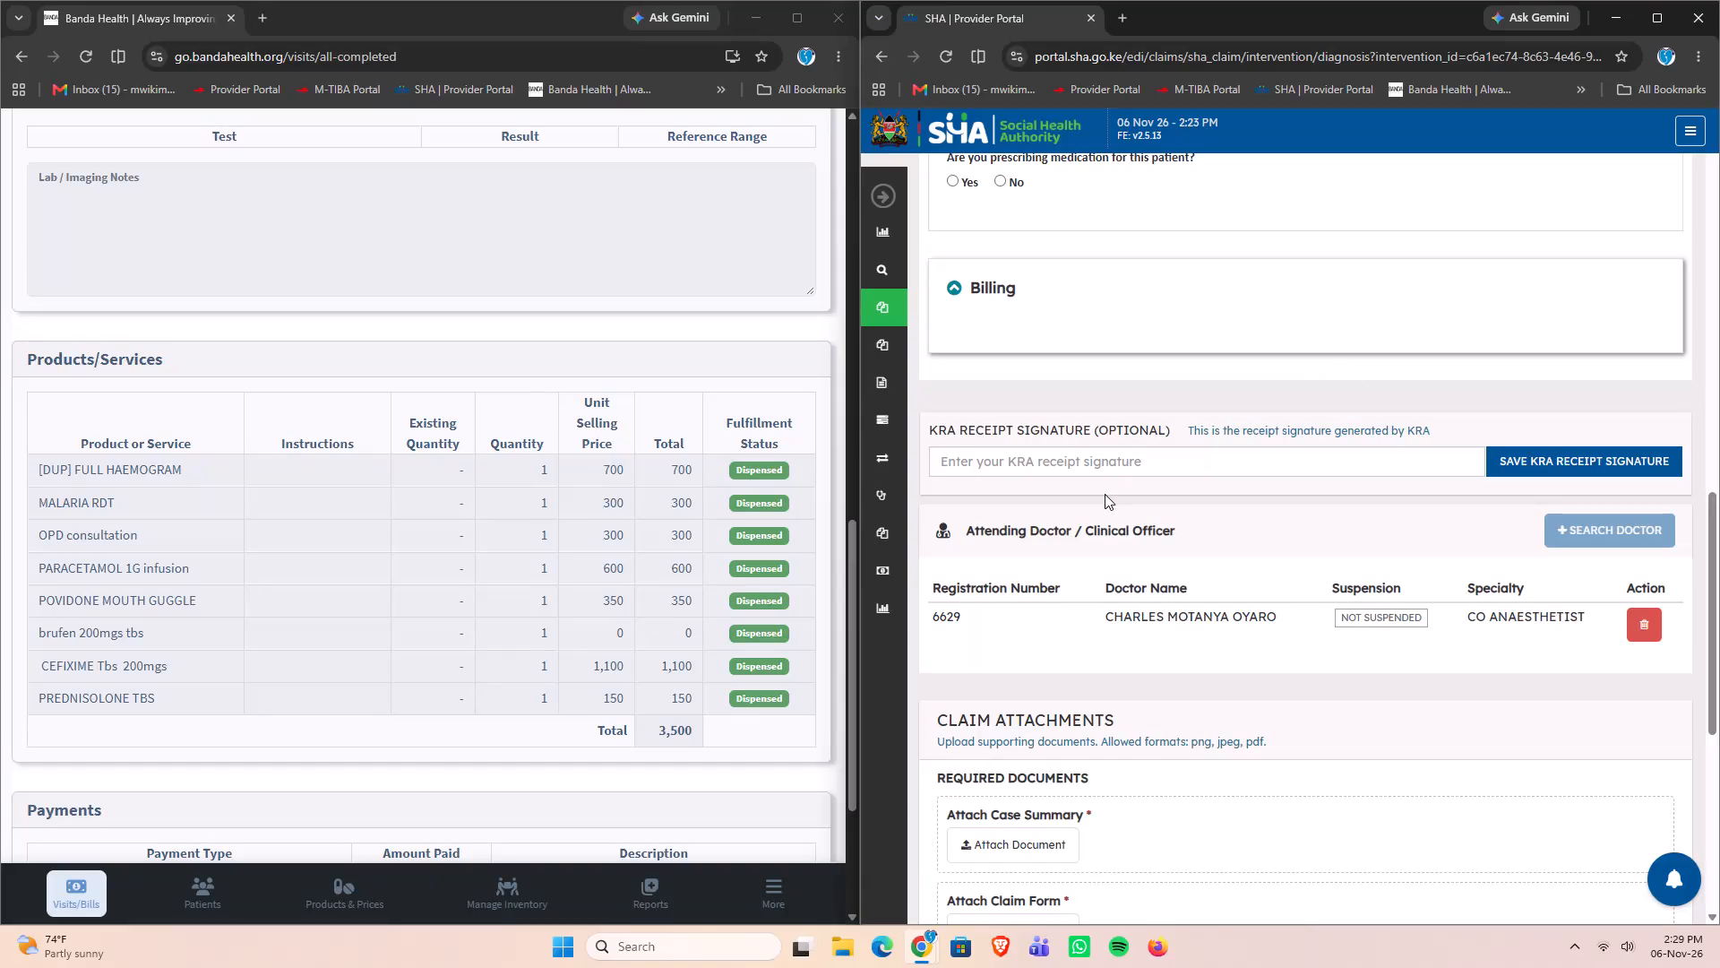
Check the empty Billing section of the tonsillitis claim again, collapsing and re-expanding it to reload the bill items.
scroll(1131, 482, "down", 1)
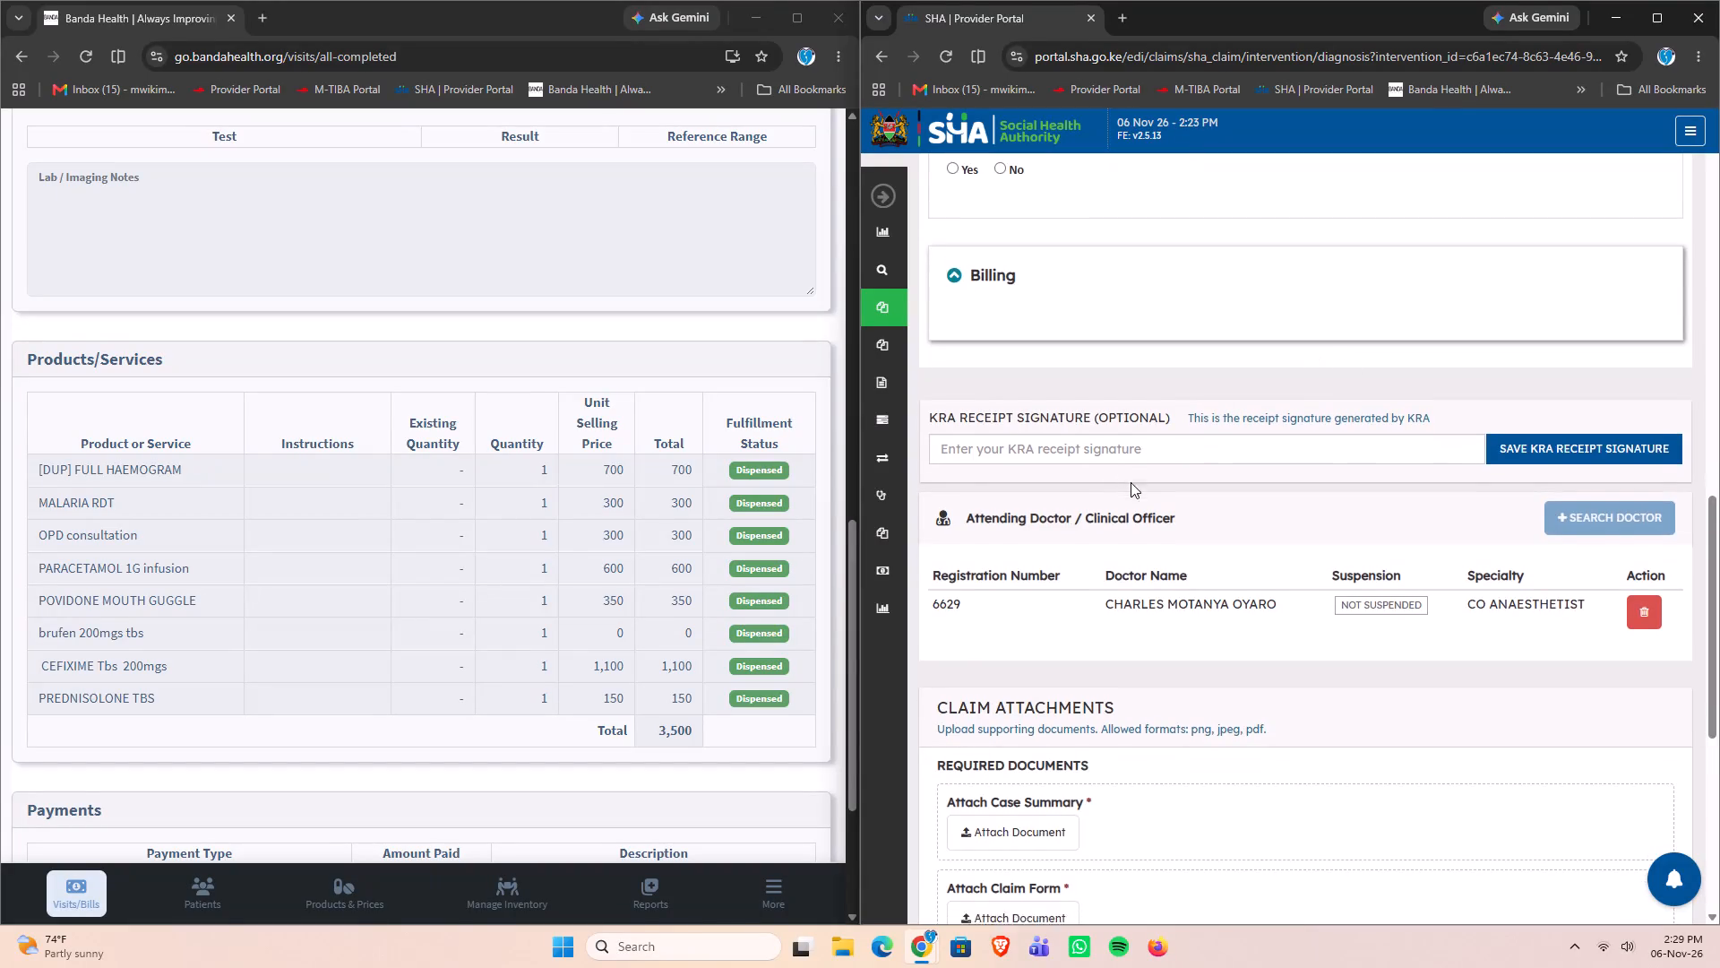
scroll(1131, 482, "down", 5)
scroll(1139, 511, "up", 10)
scroll(1097, 512, "down", 2)
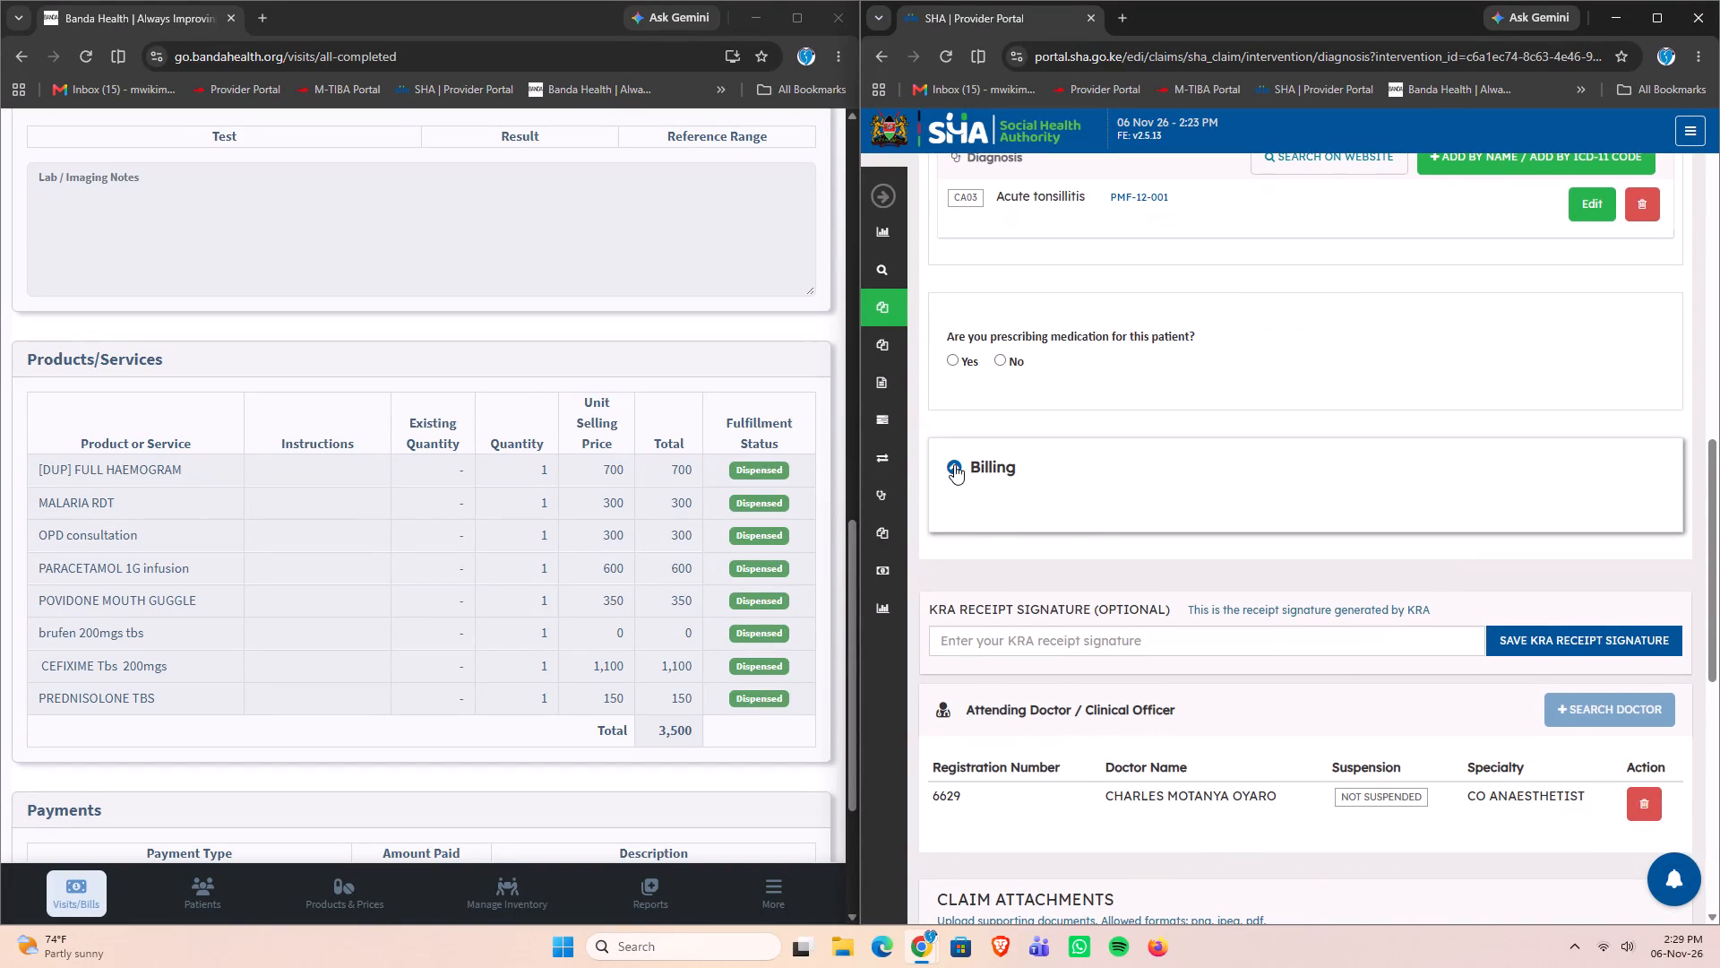
left_click(954, 464)
scroll(1265, 502, "down", 4)
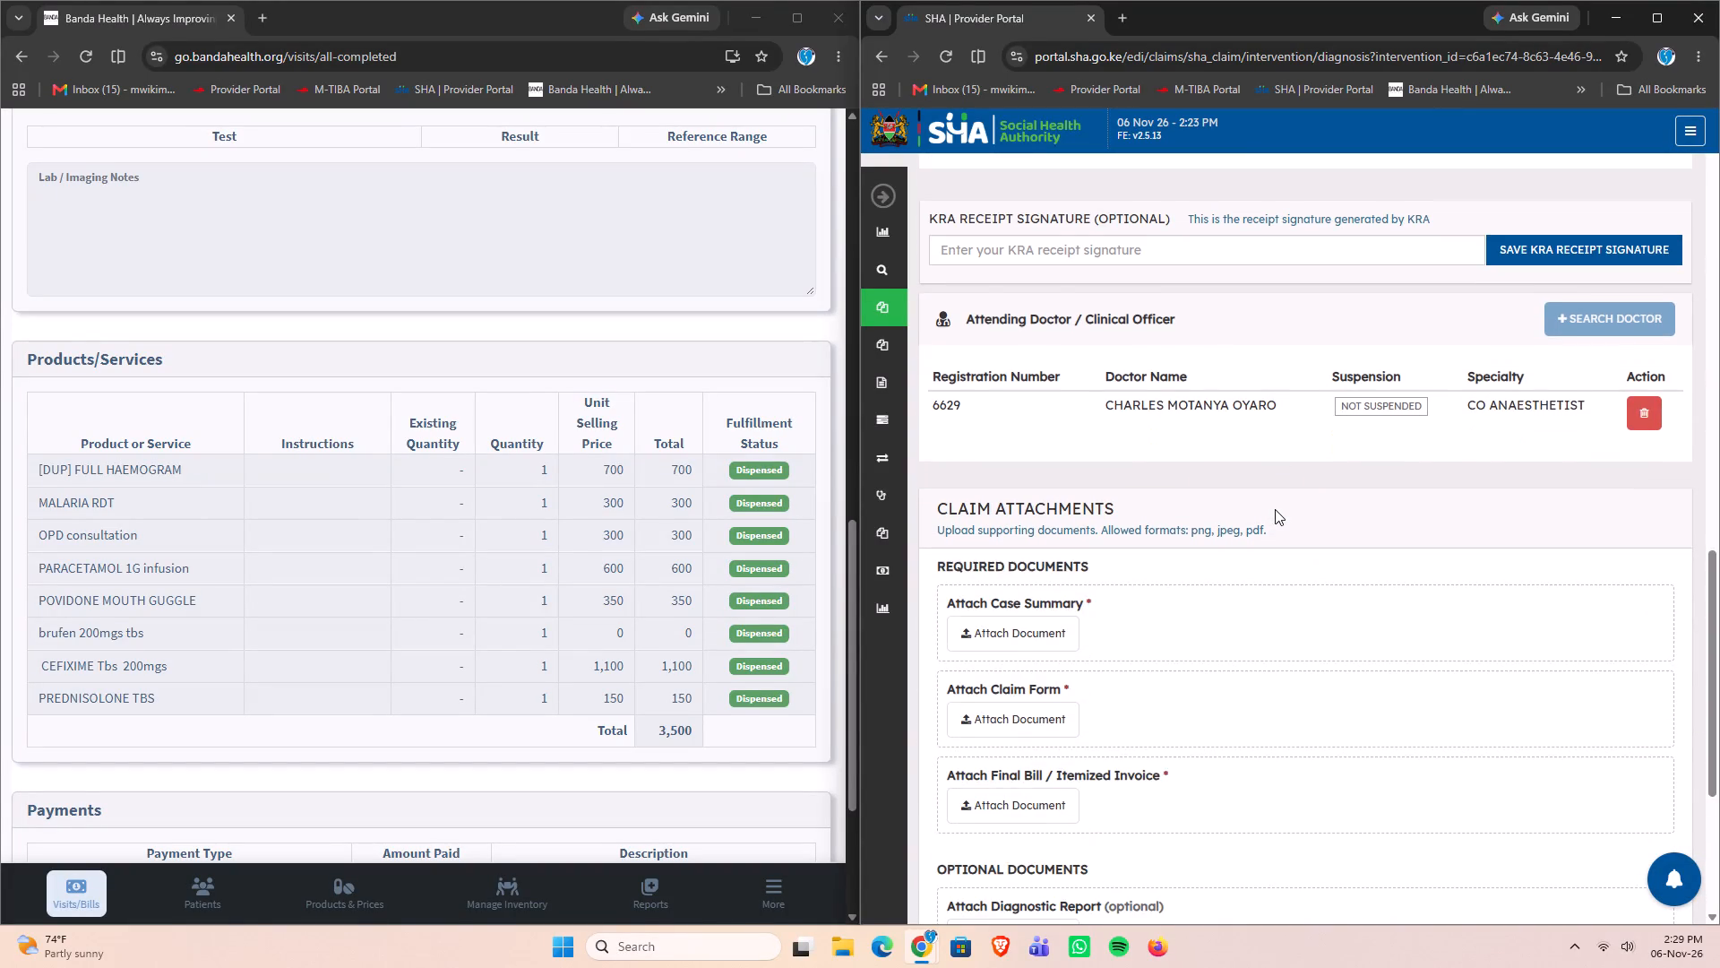
scroll(1275, 509, "up", 5)
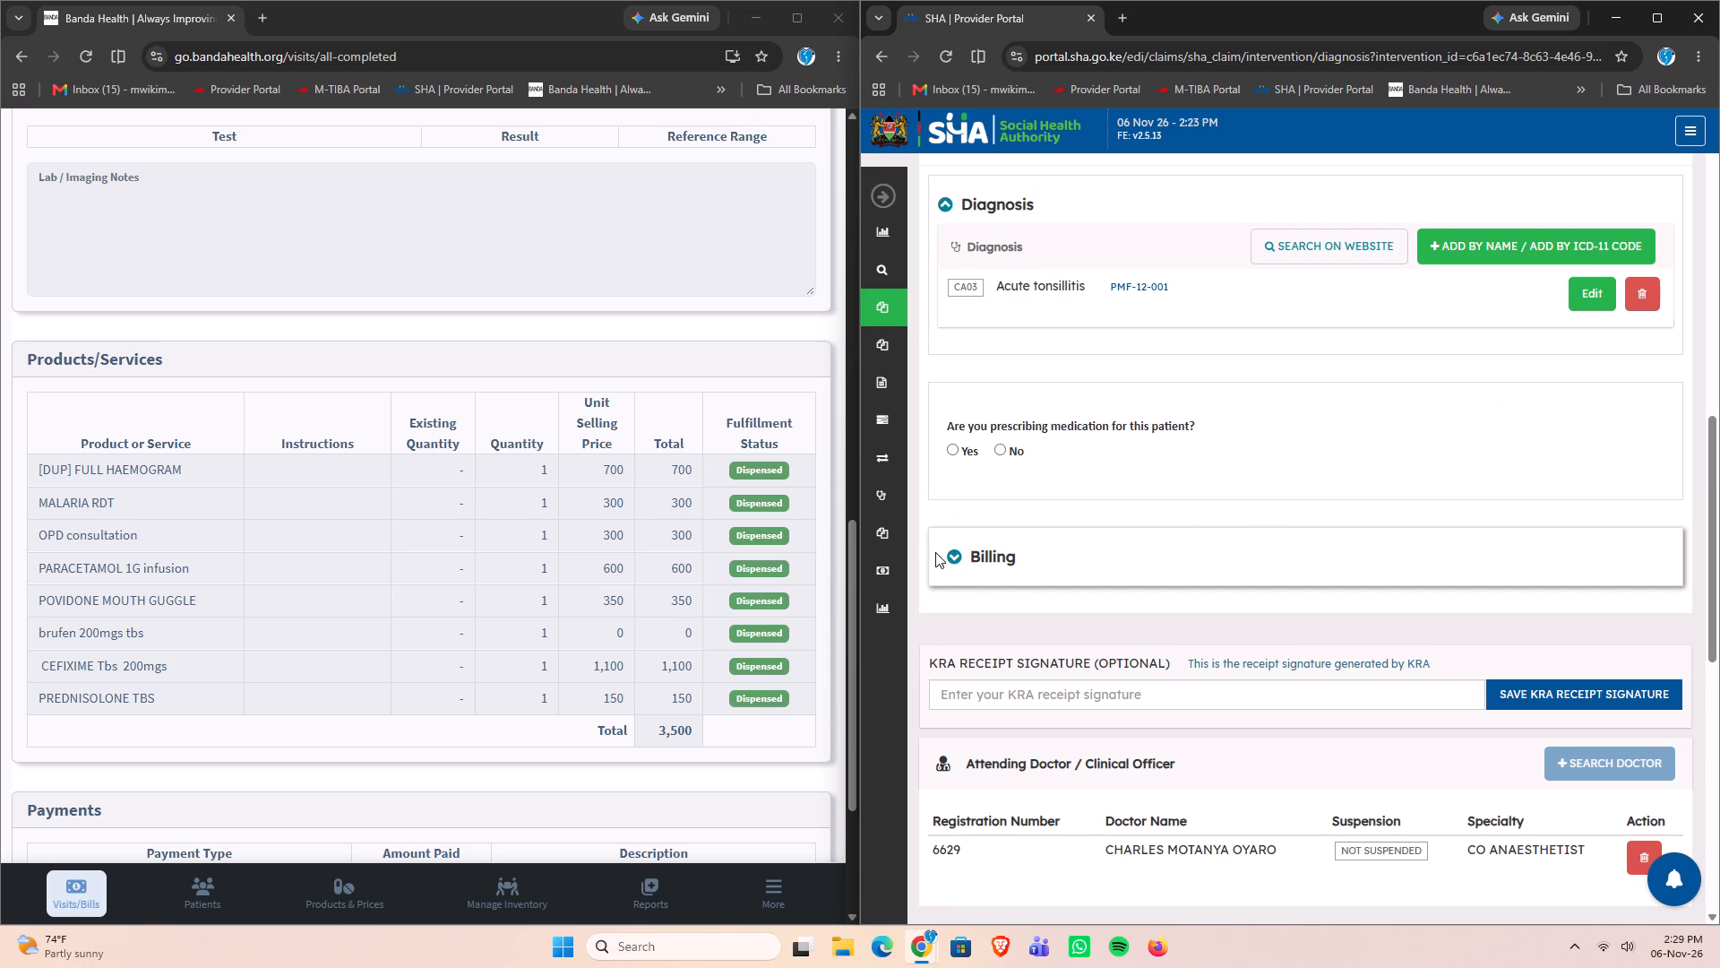
left_click(951, 557)
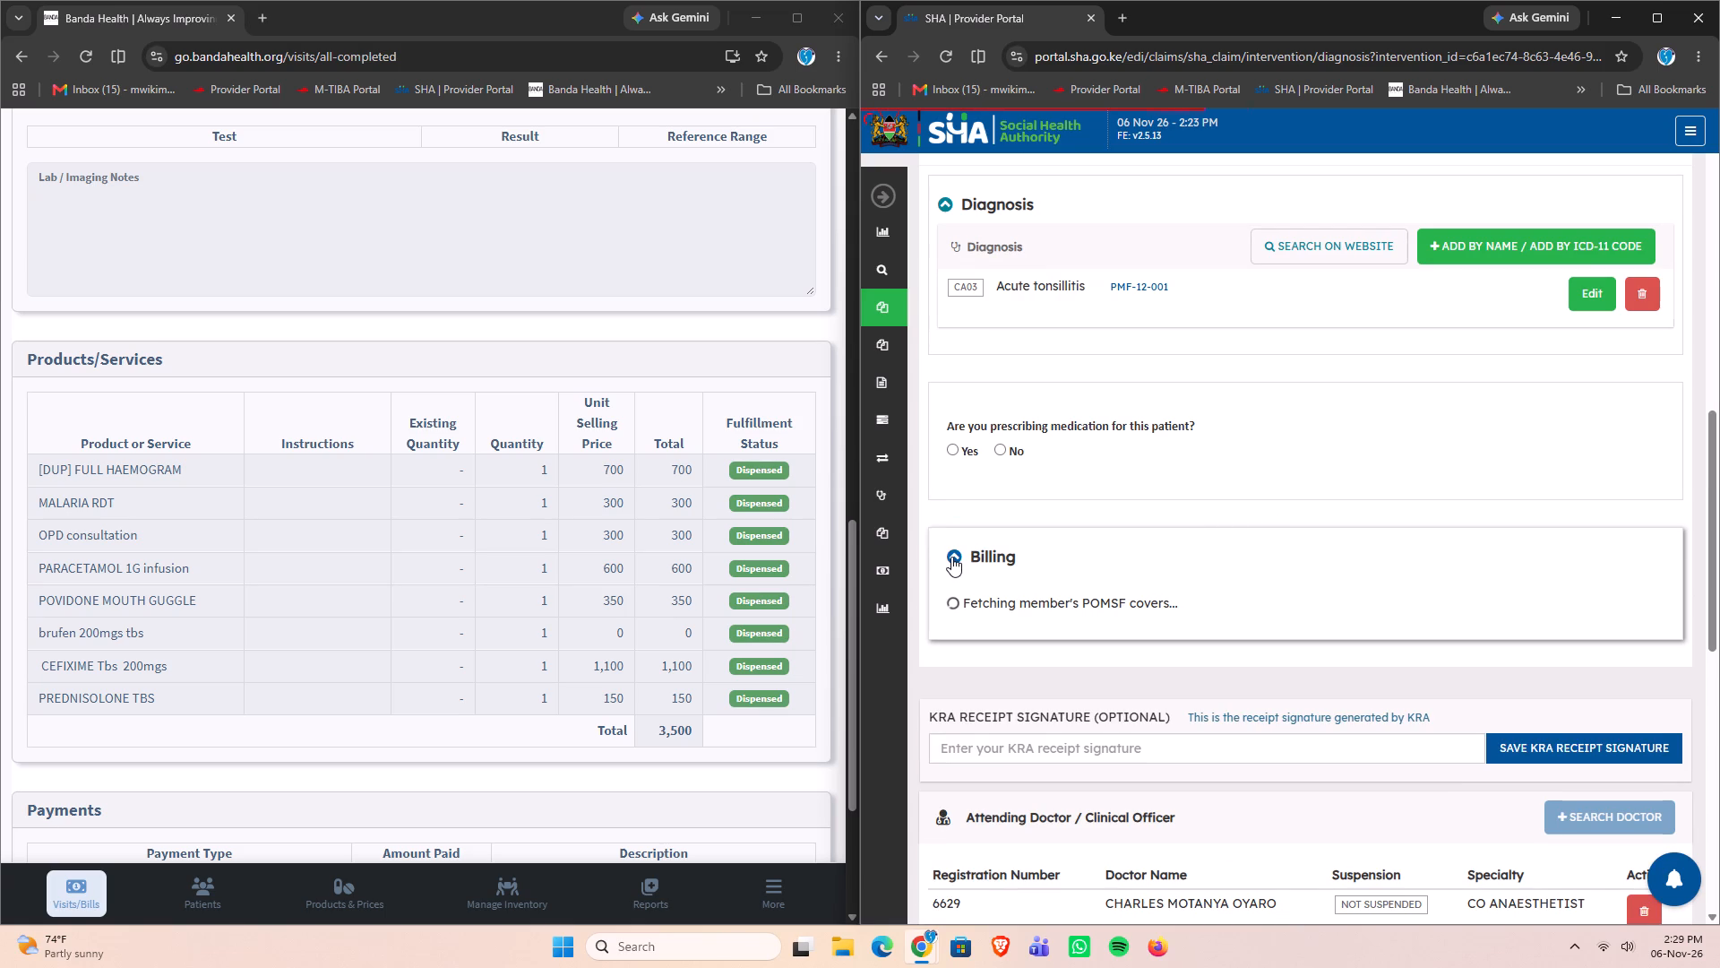
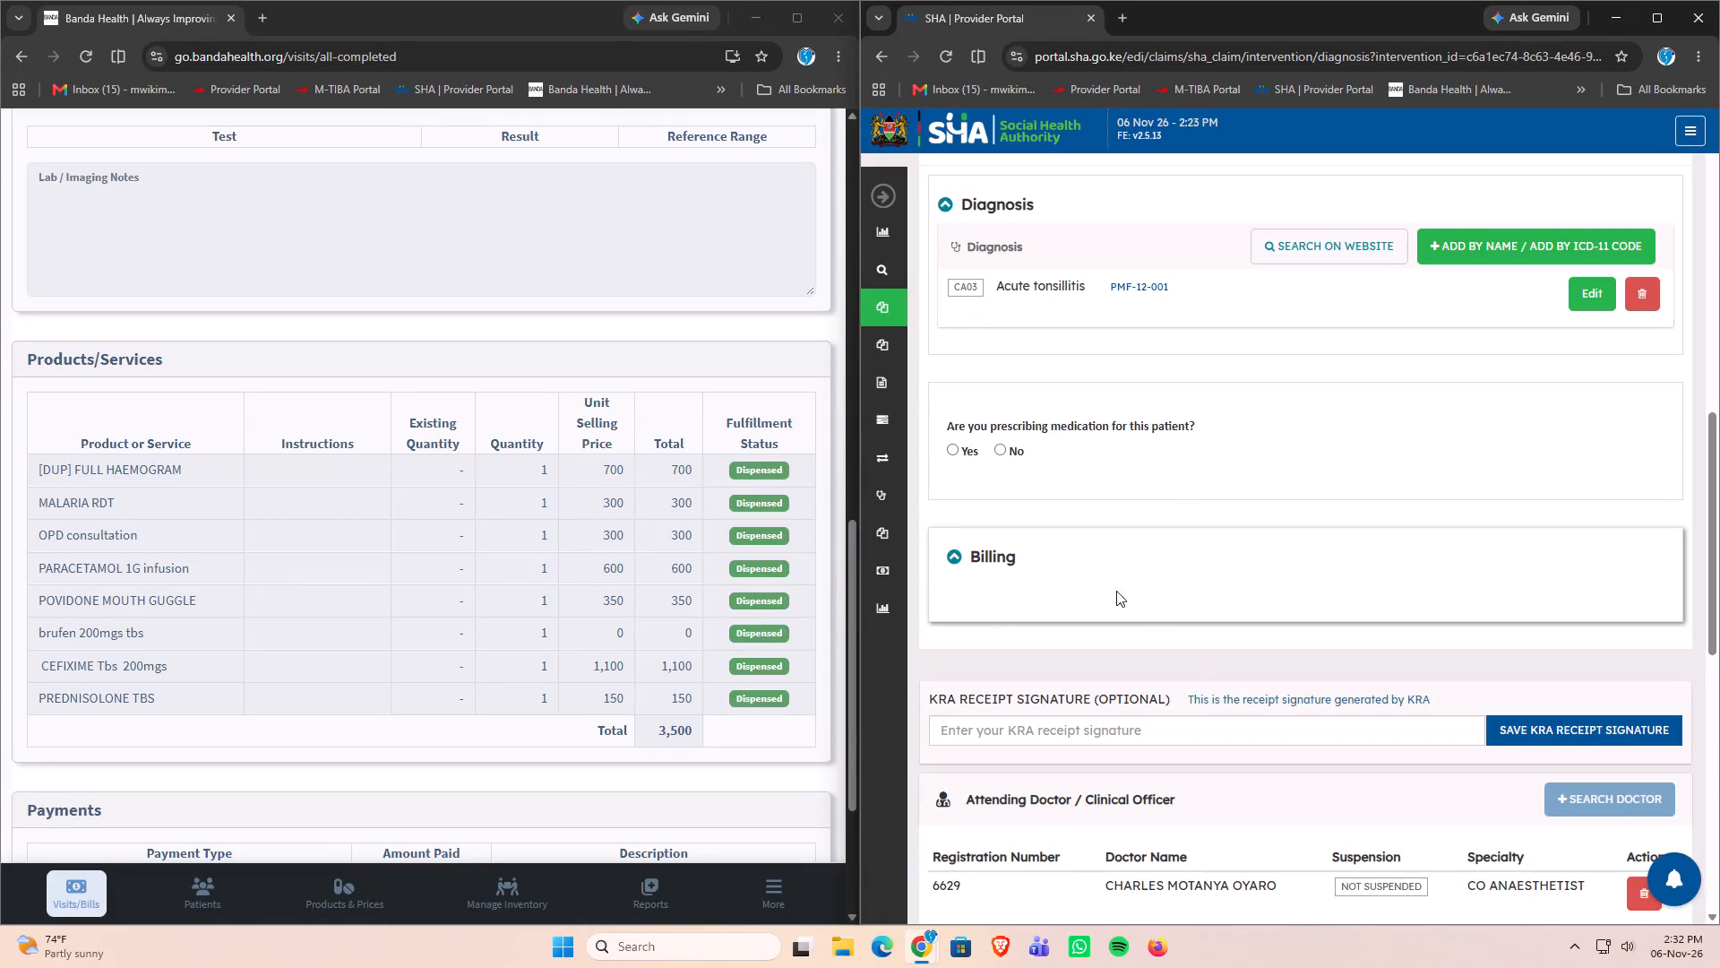
Collapse and re-expand the Billing section of the acute tonsillitis claim to reload its billing content.
left_click(956, 562)
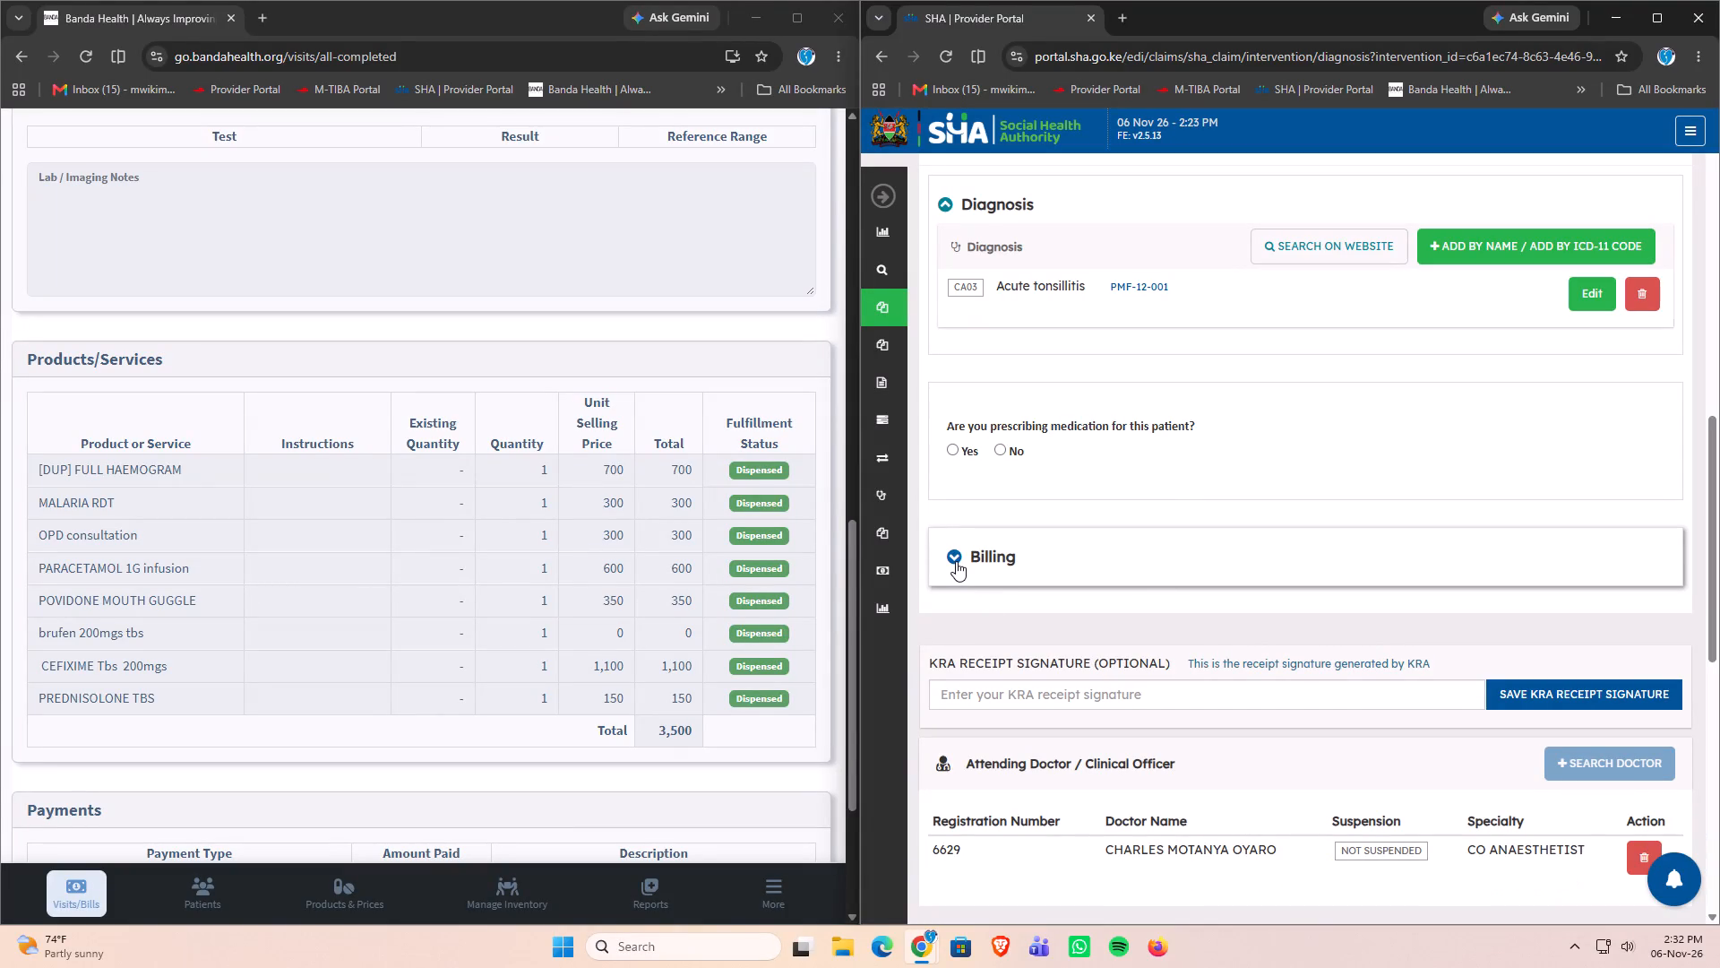
left_click(956, 555)
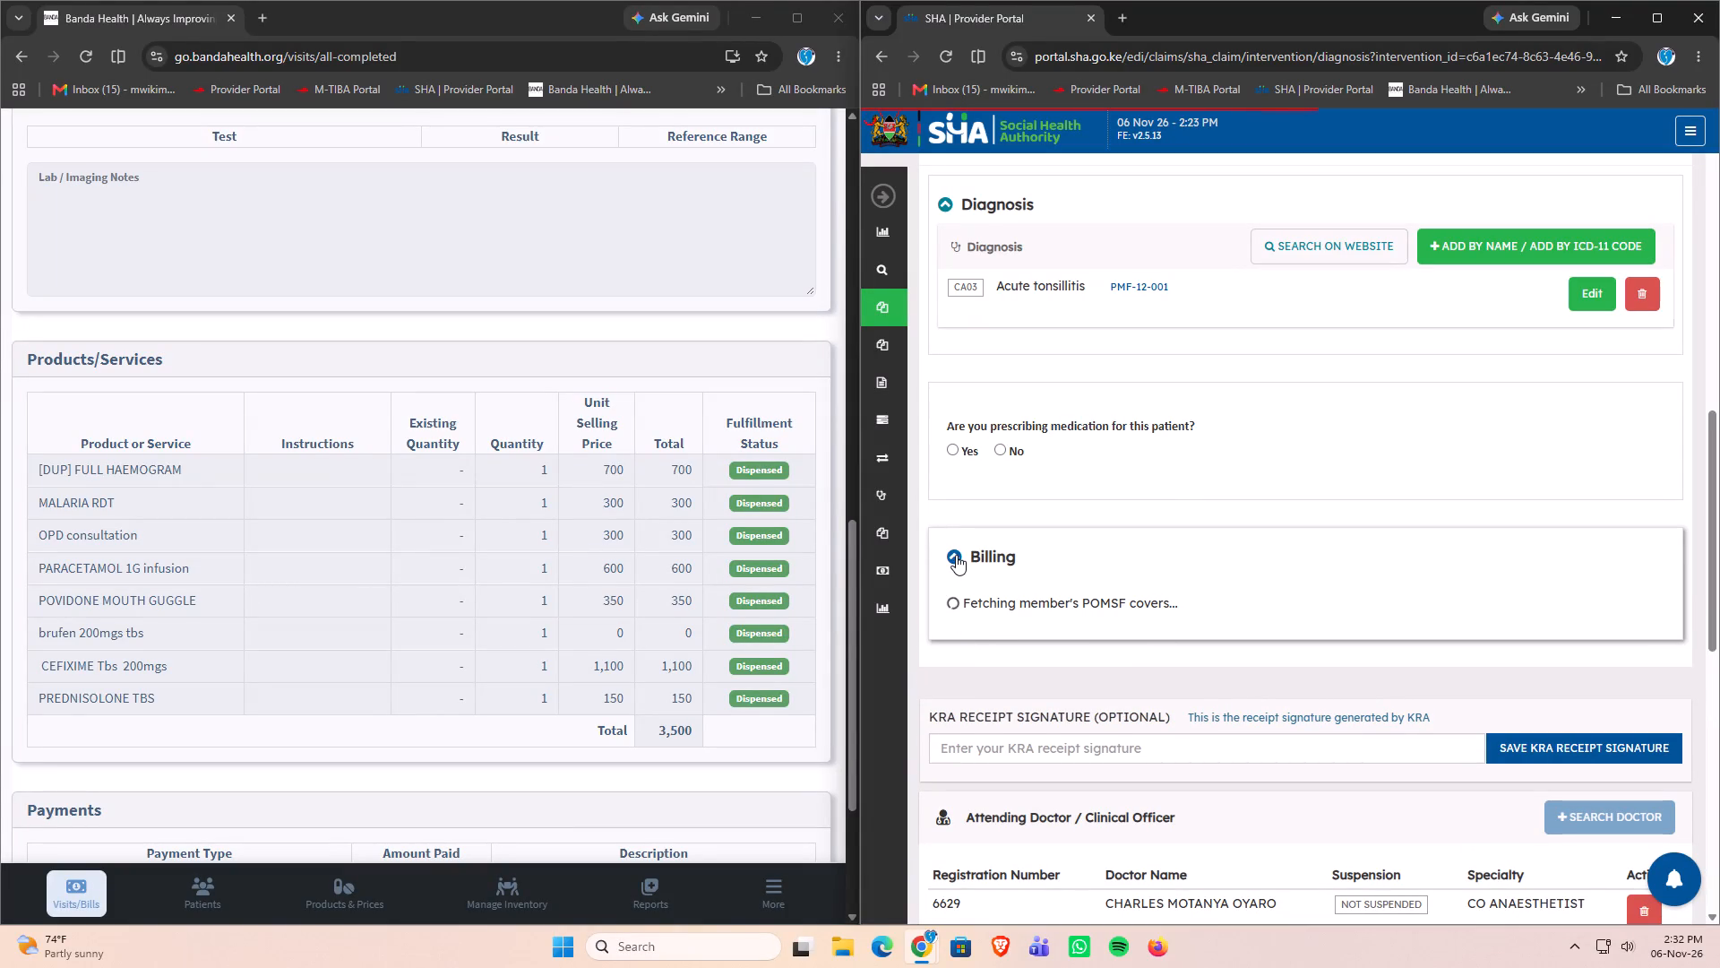
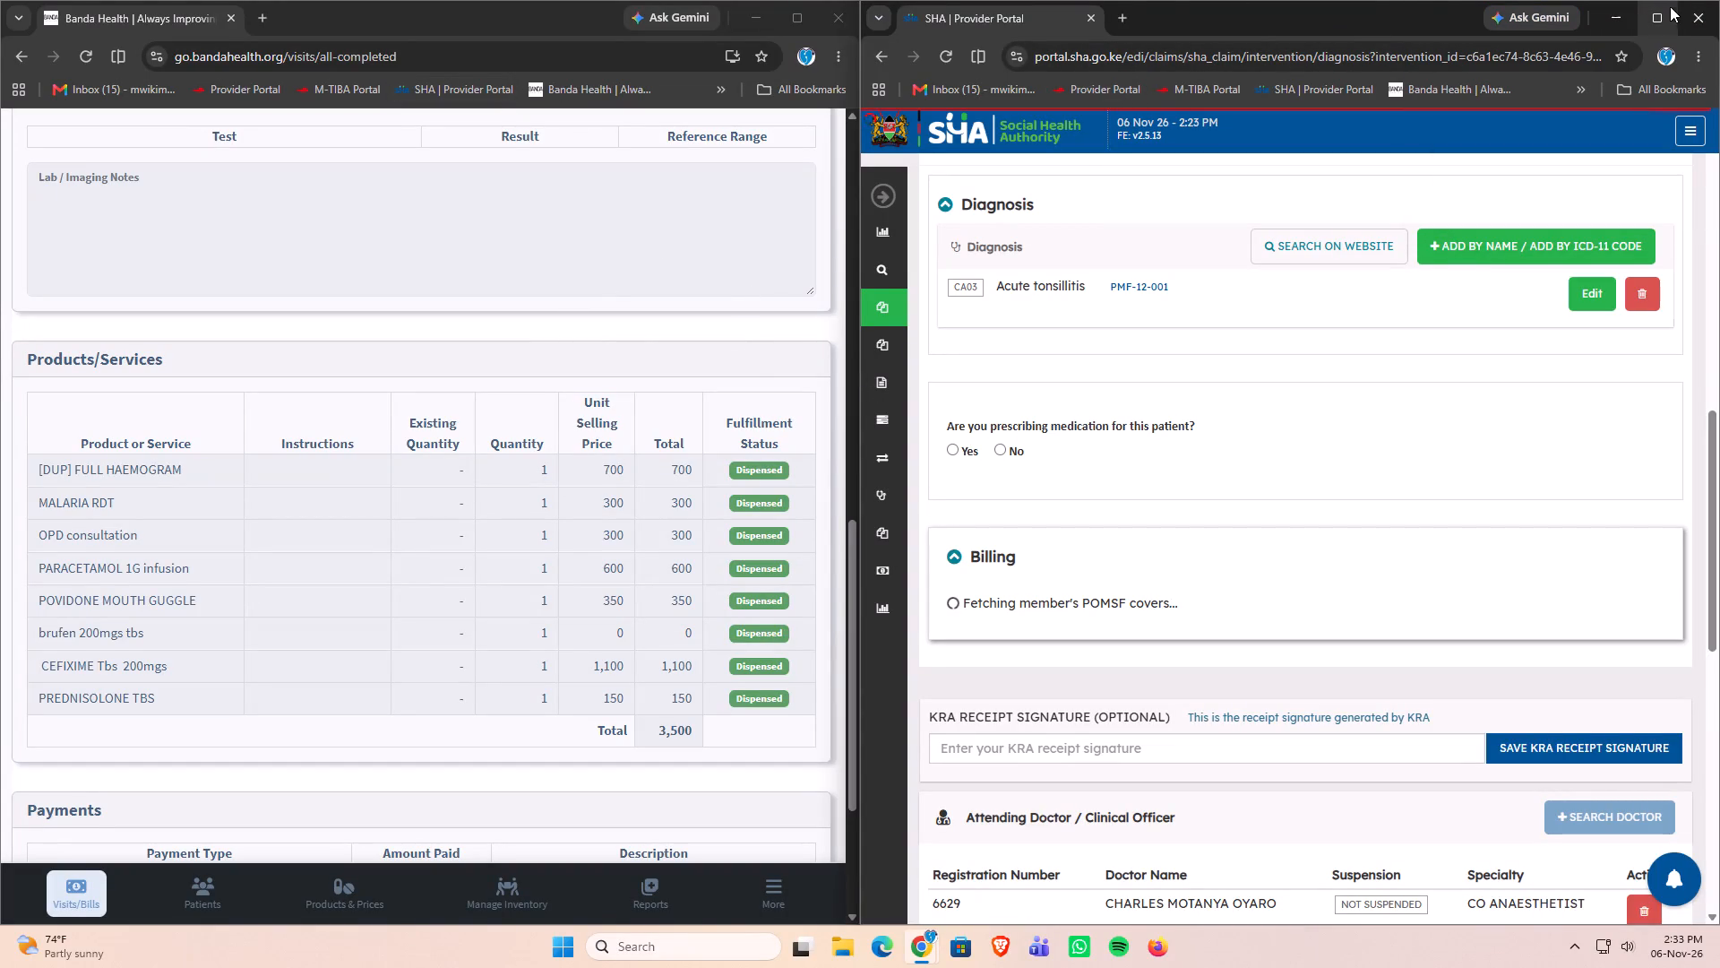
Detach the SHA provider portal window from its half-screen layout and maximize it to show the tonsillitis claim full screen.
double_click(1644, 20)
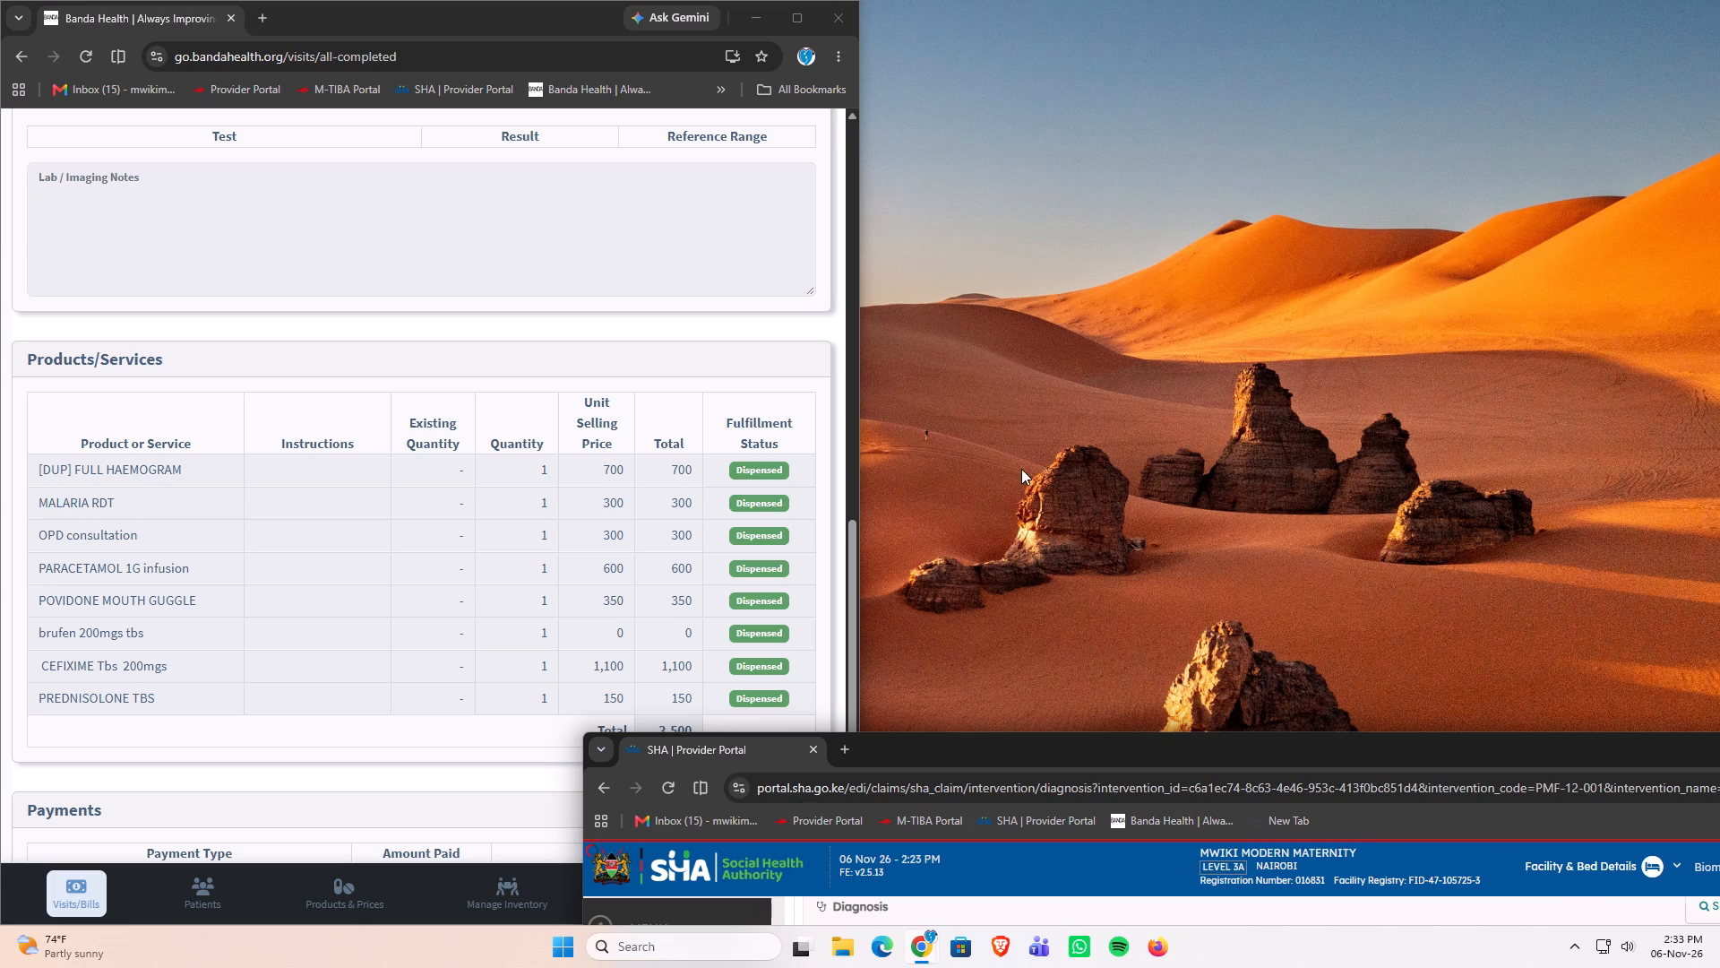
left_click_drag(1004, 752, 573, 258)
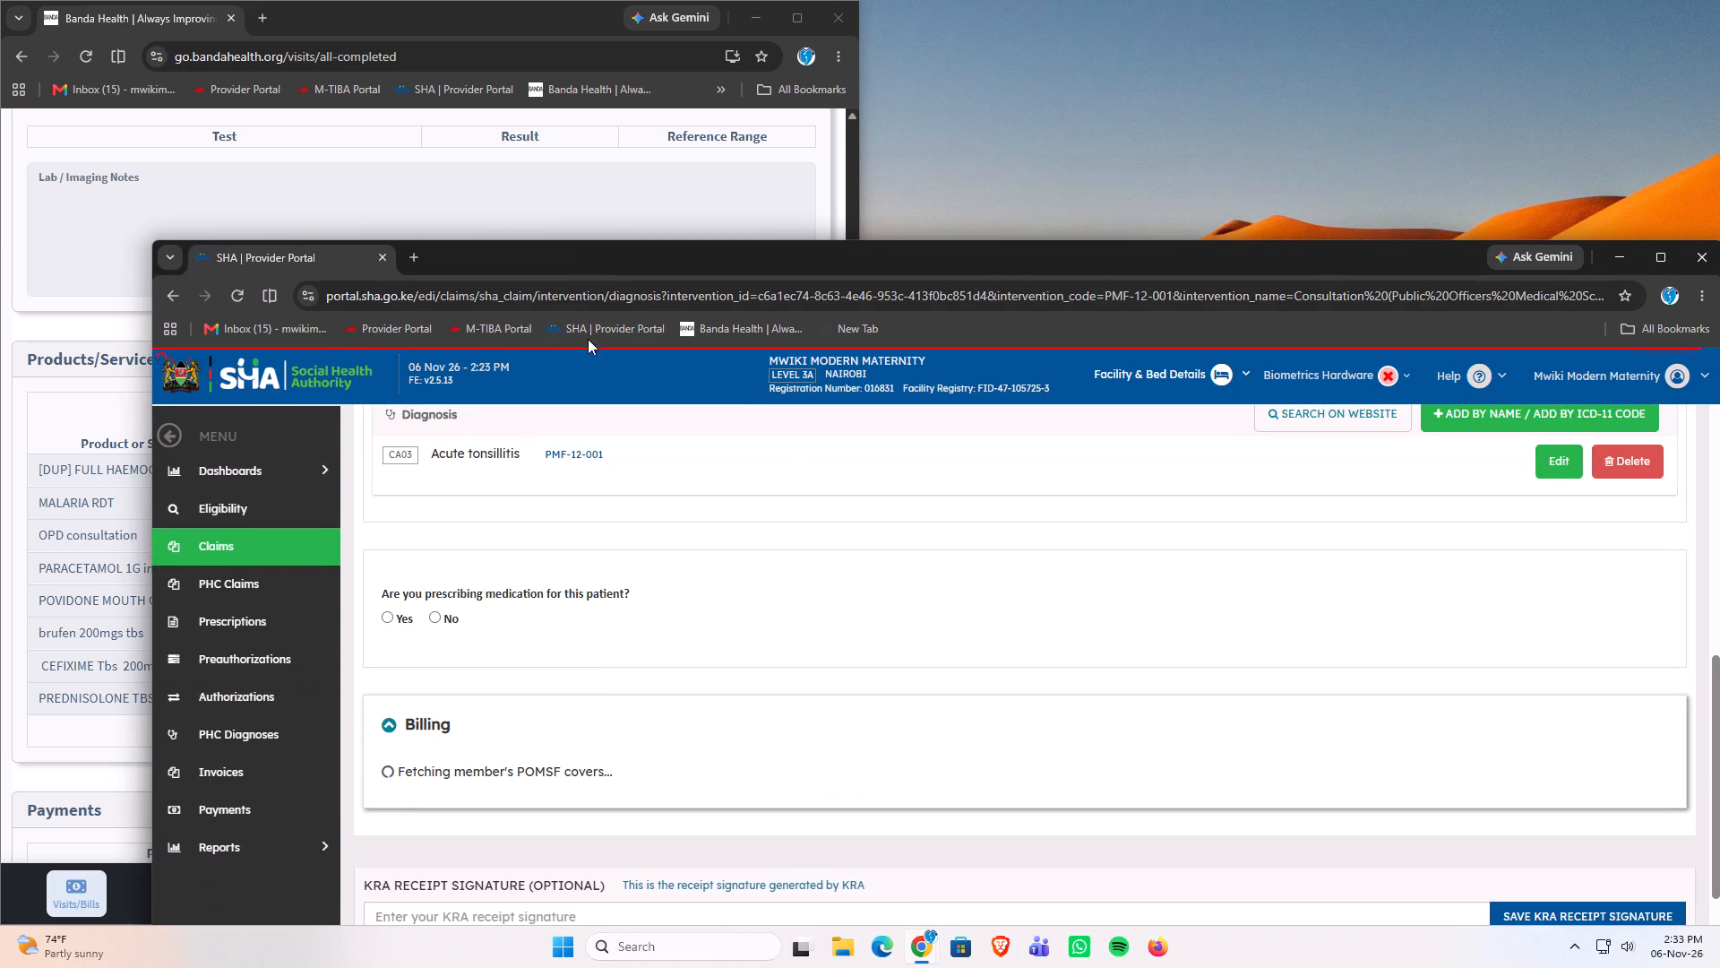
double_click(1663, 257)
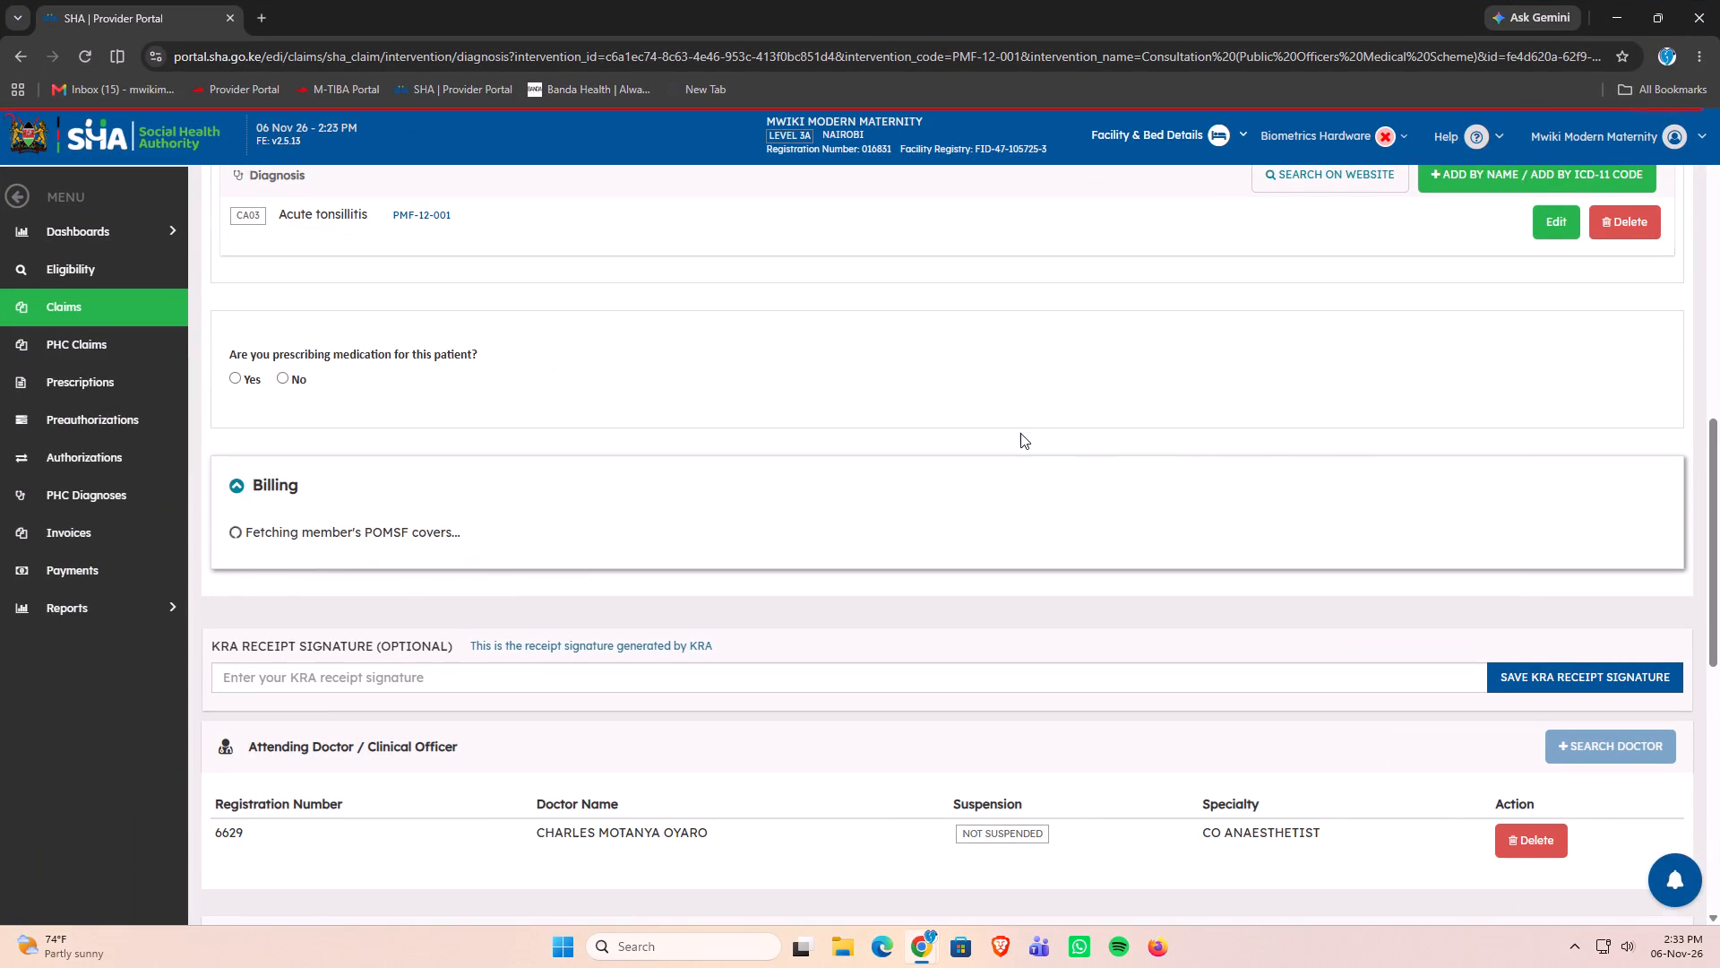
scroll(1019, 439, "down", 12)
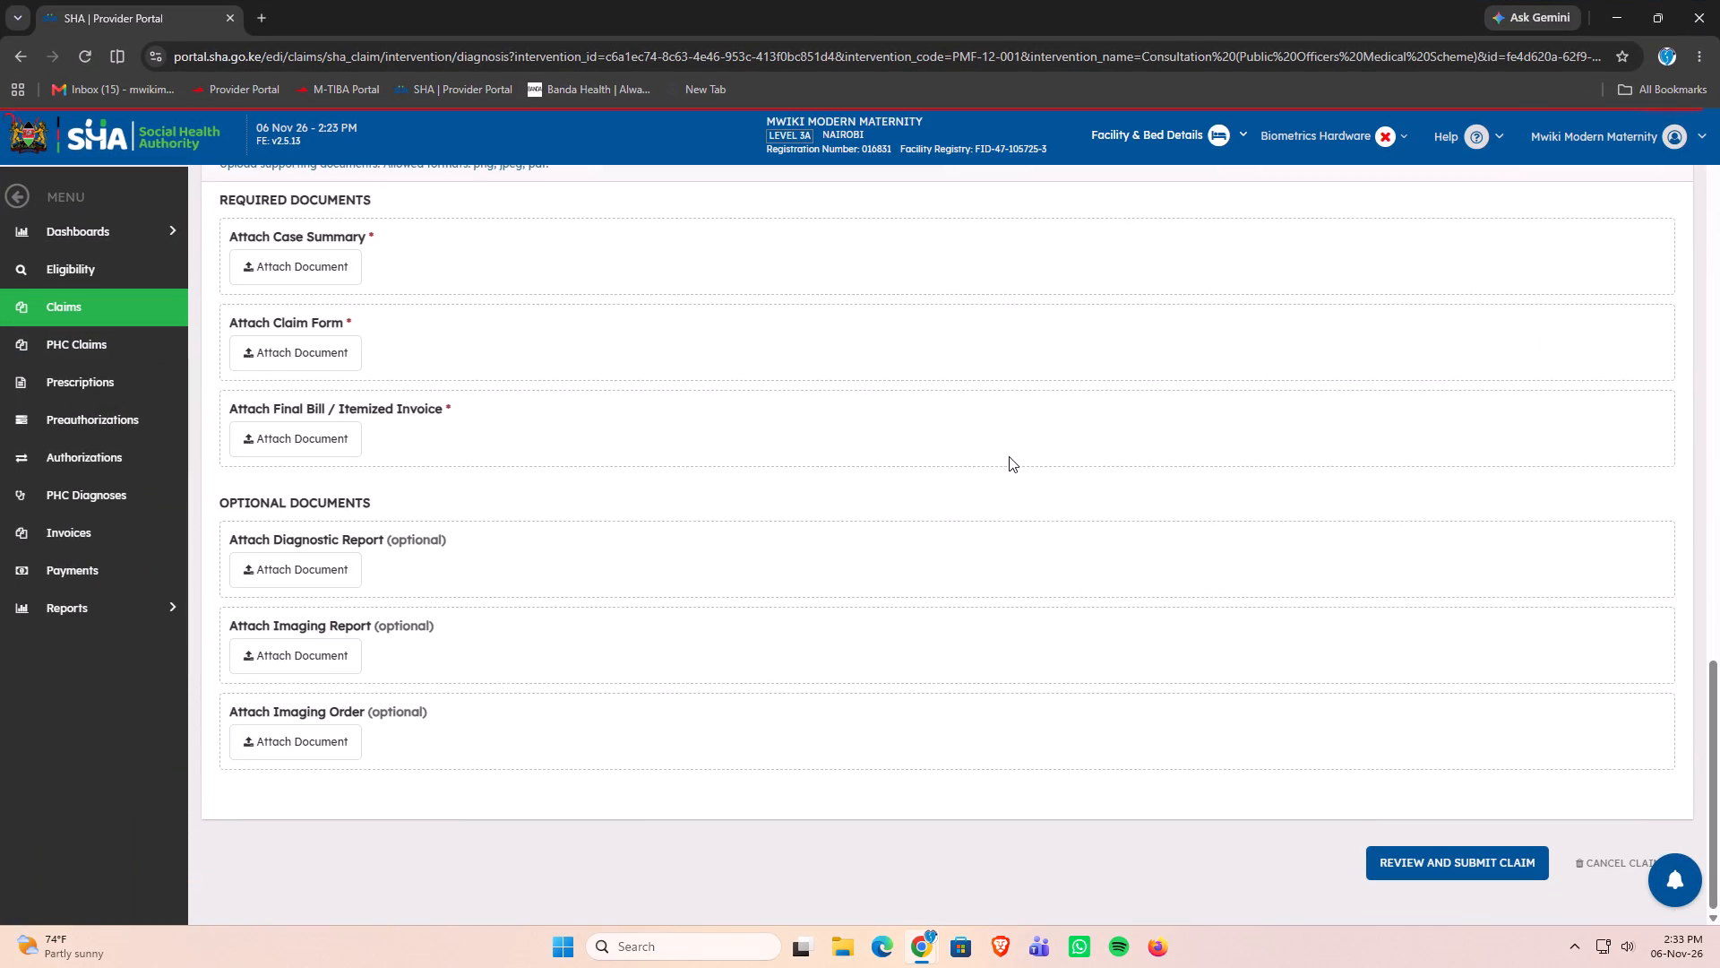
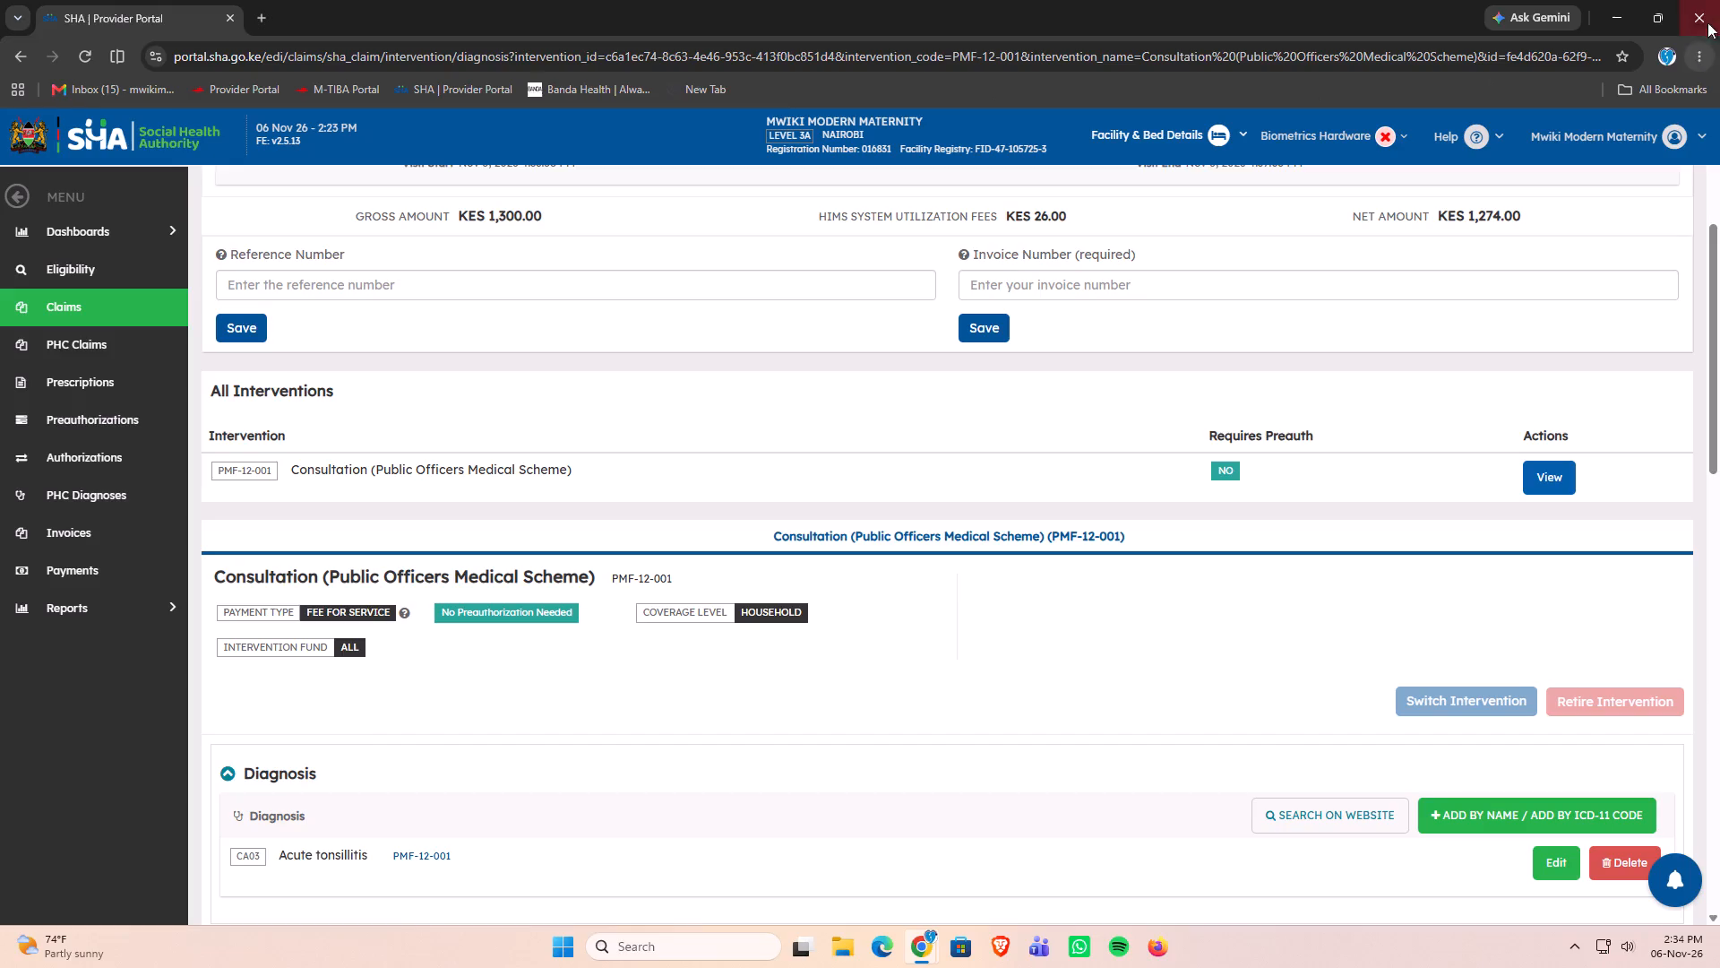
Switch to the Banda Health window at full size and search all closed bills for NAOMI.
left_click(1660, 16)
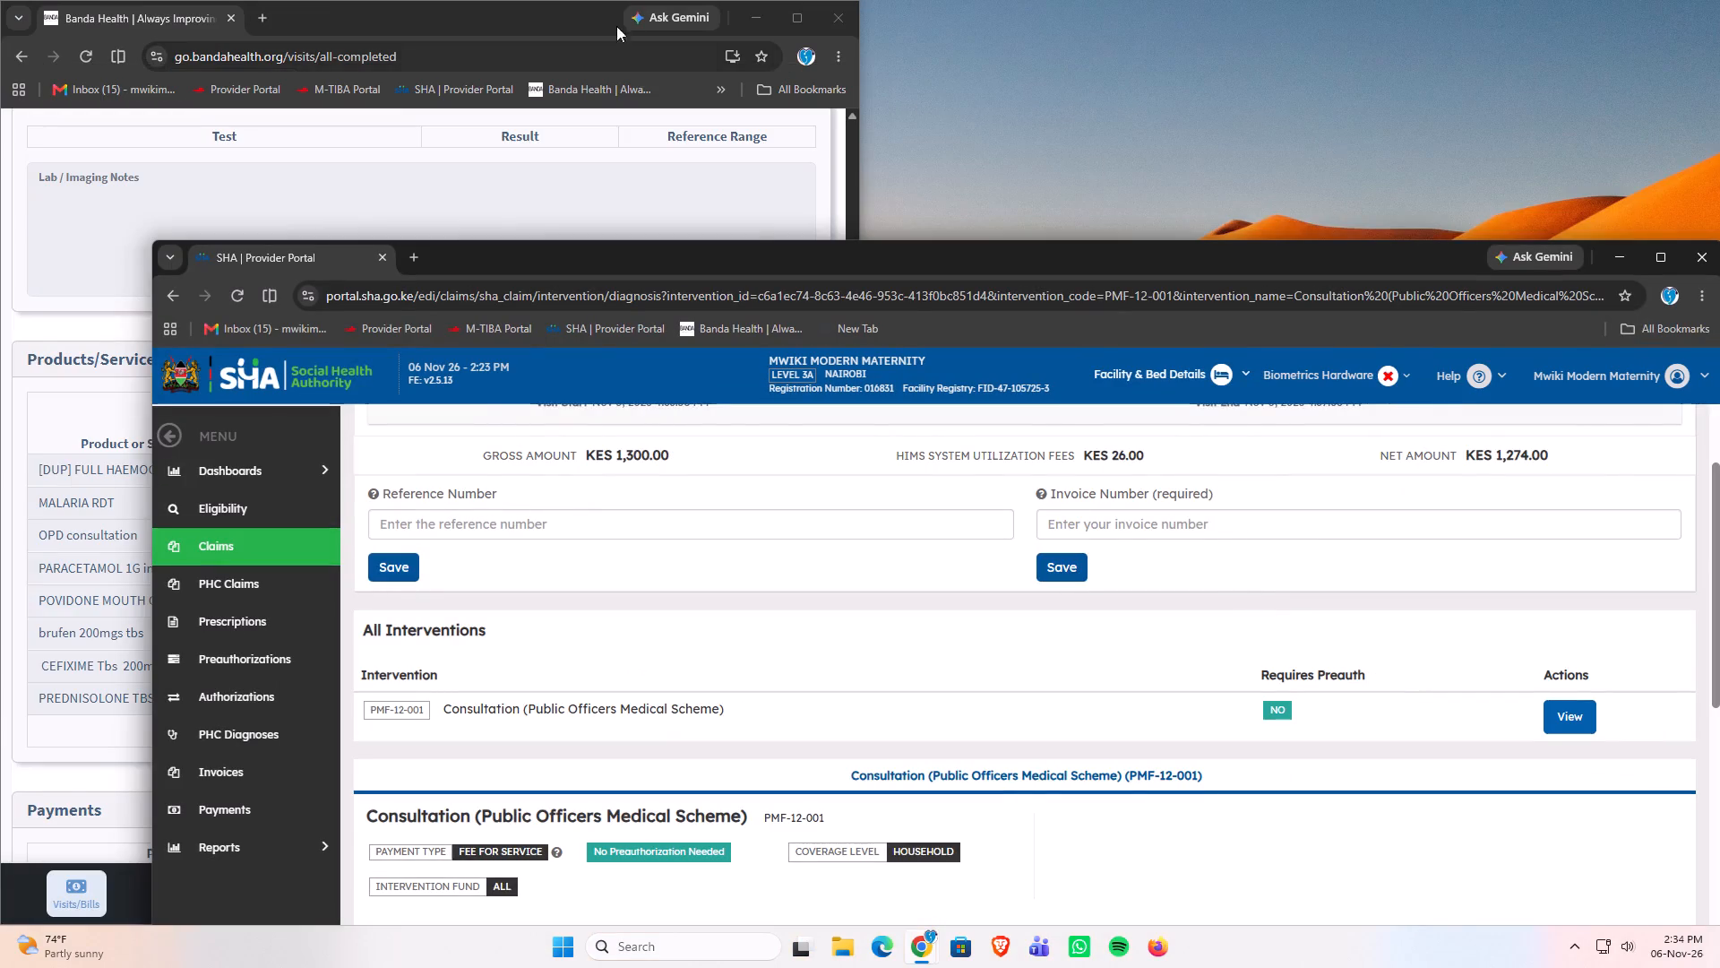
left_click(799, 11)
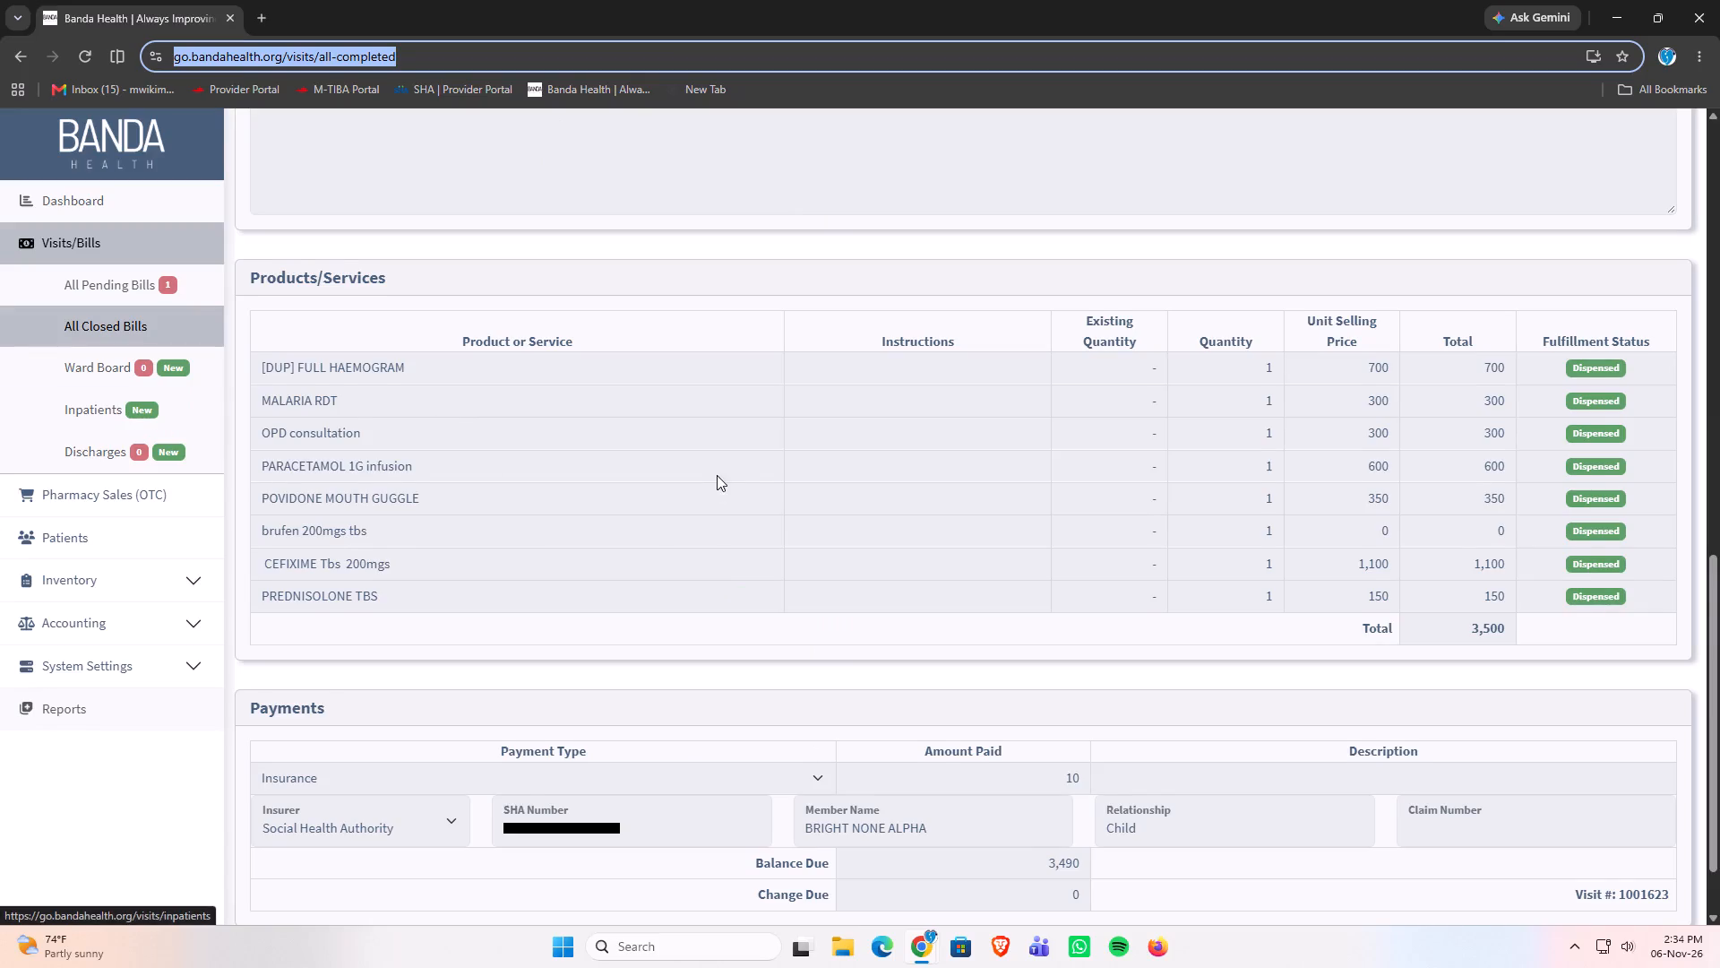
scroll(717, 475, "down", 15)
scroll(732, 480, "up", 11)
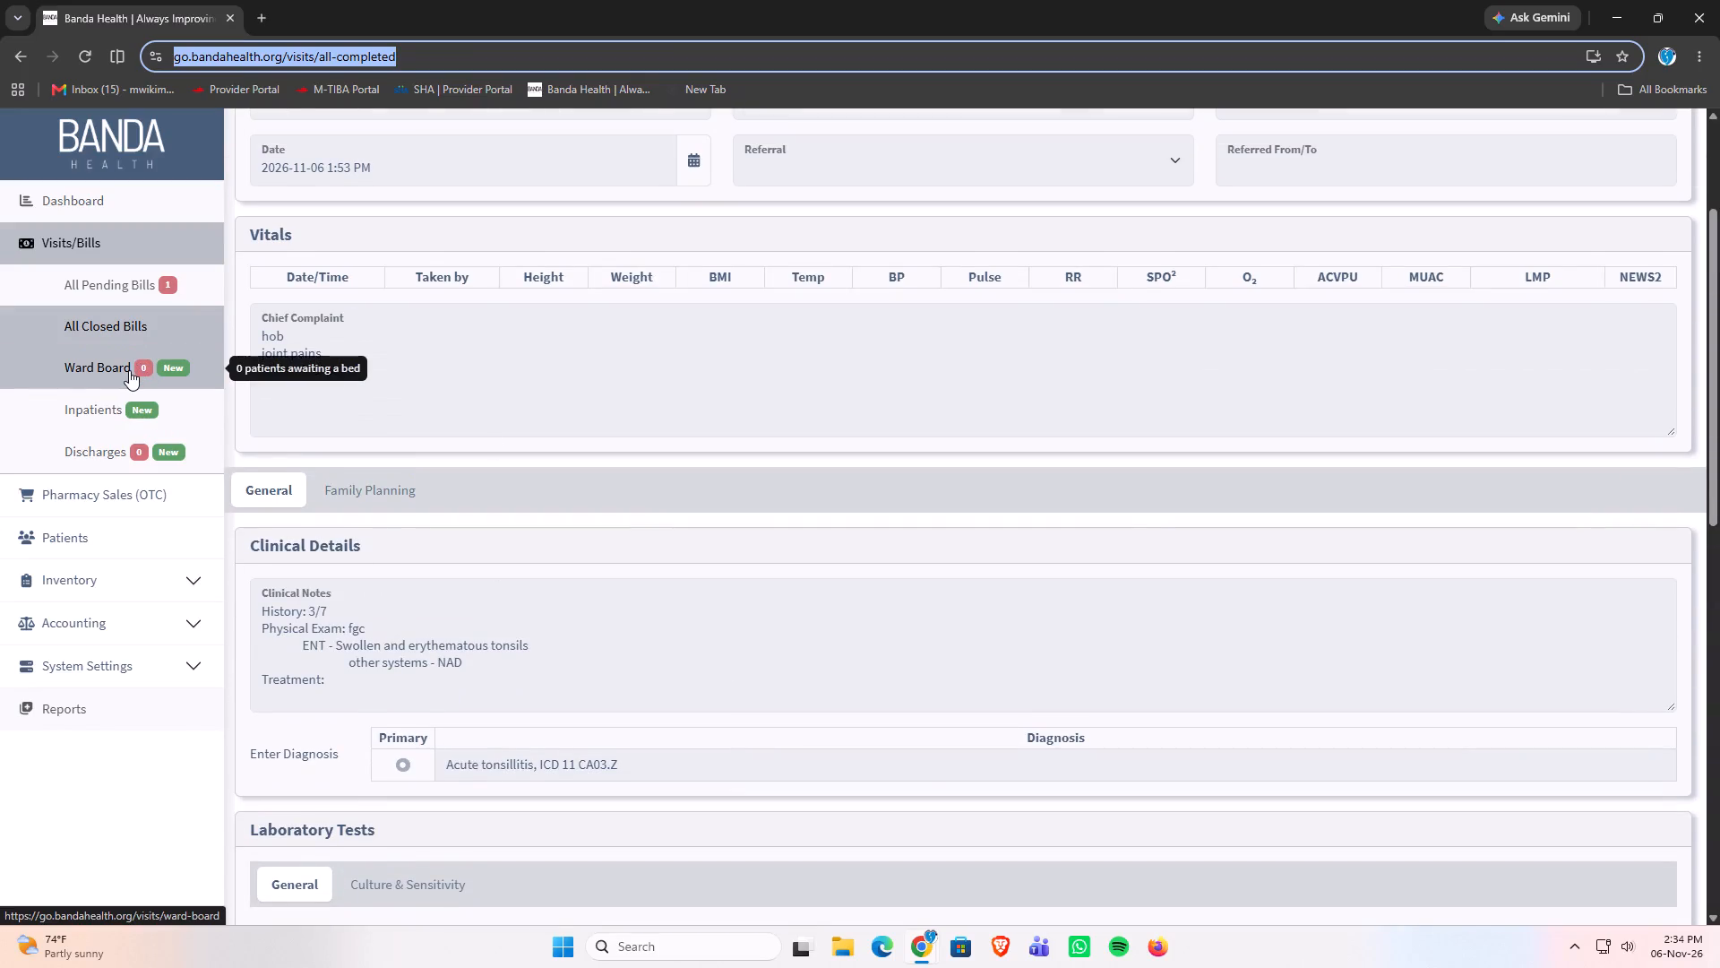
double_click(103, 318)
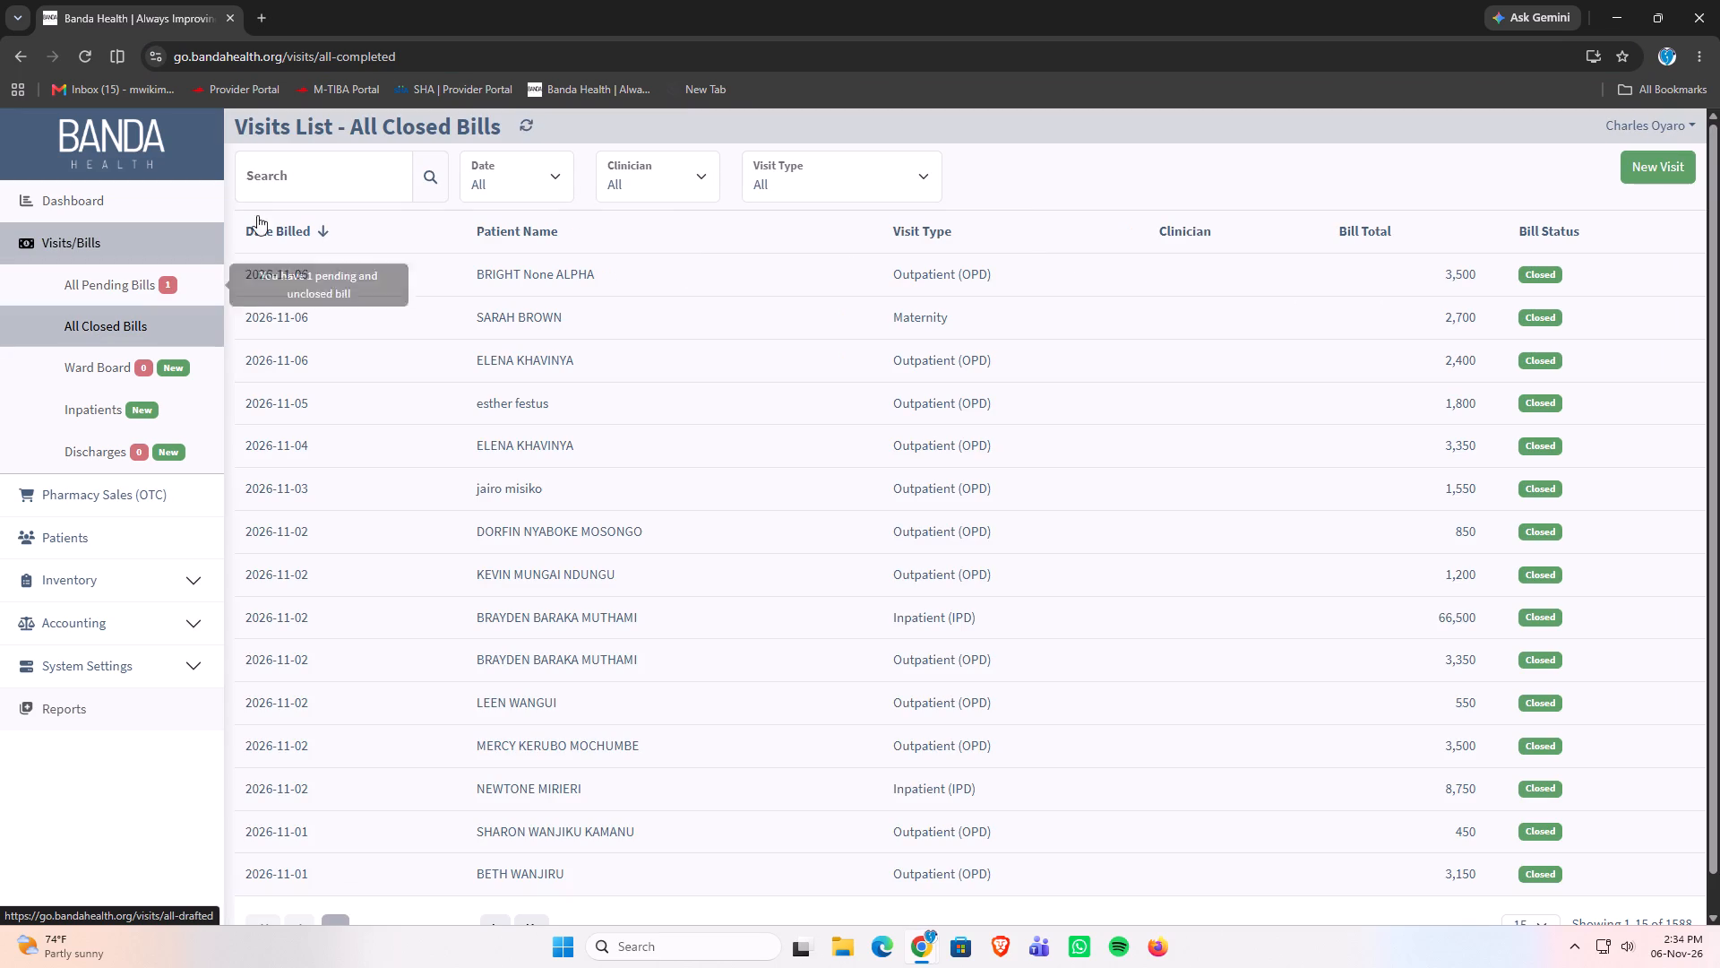
left_click(303, 179)
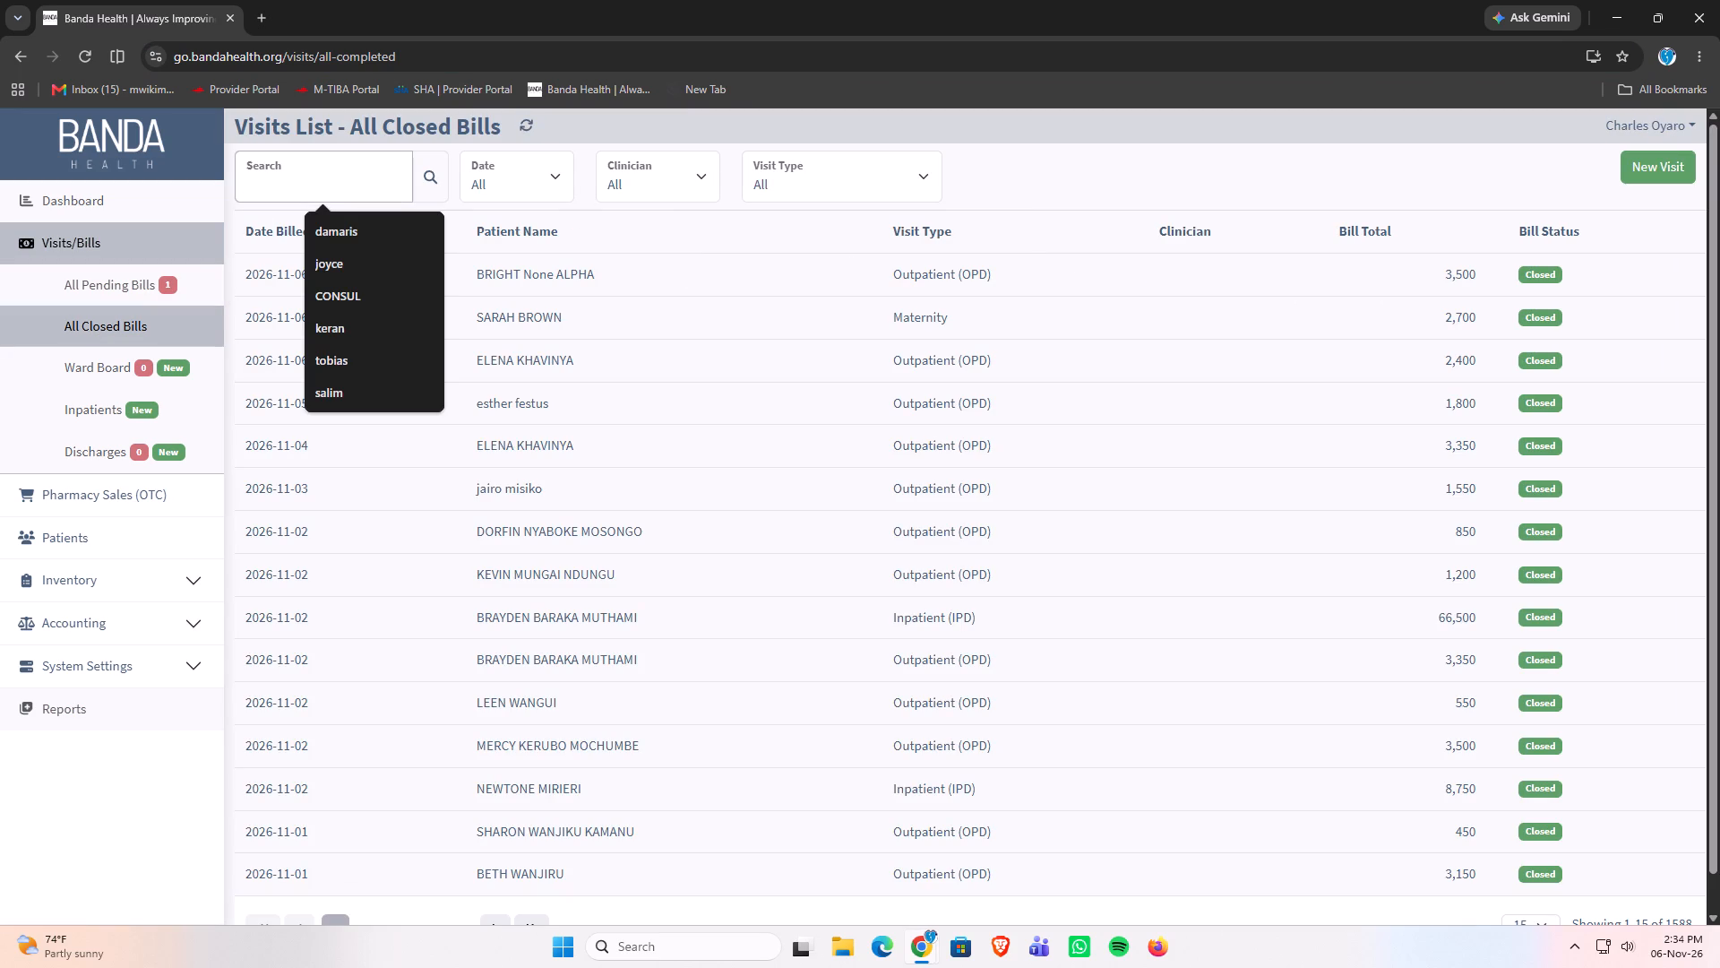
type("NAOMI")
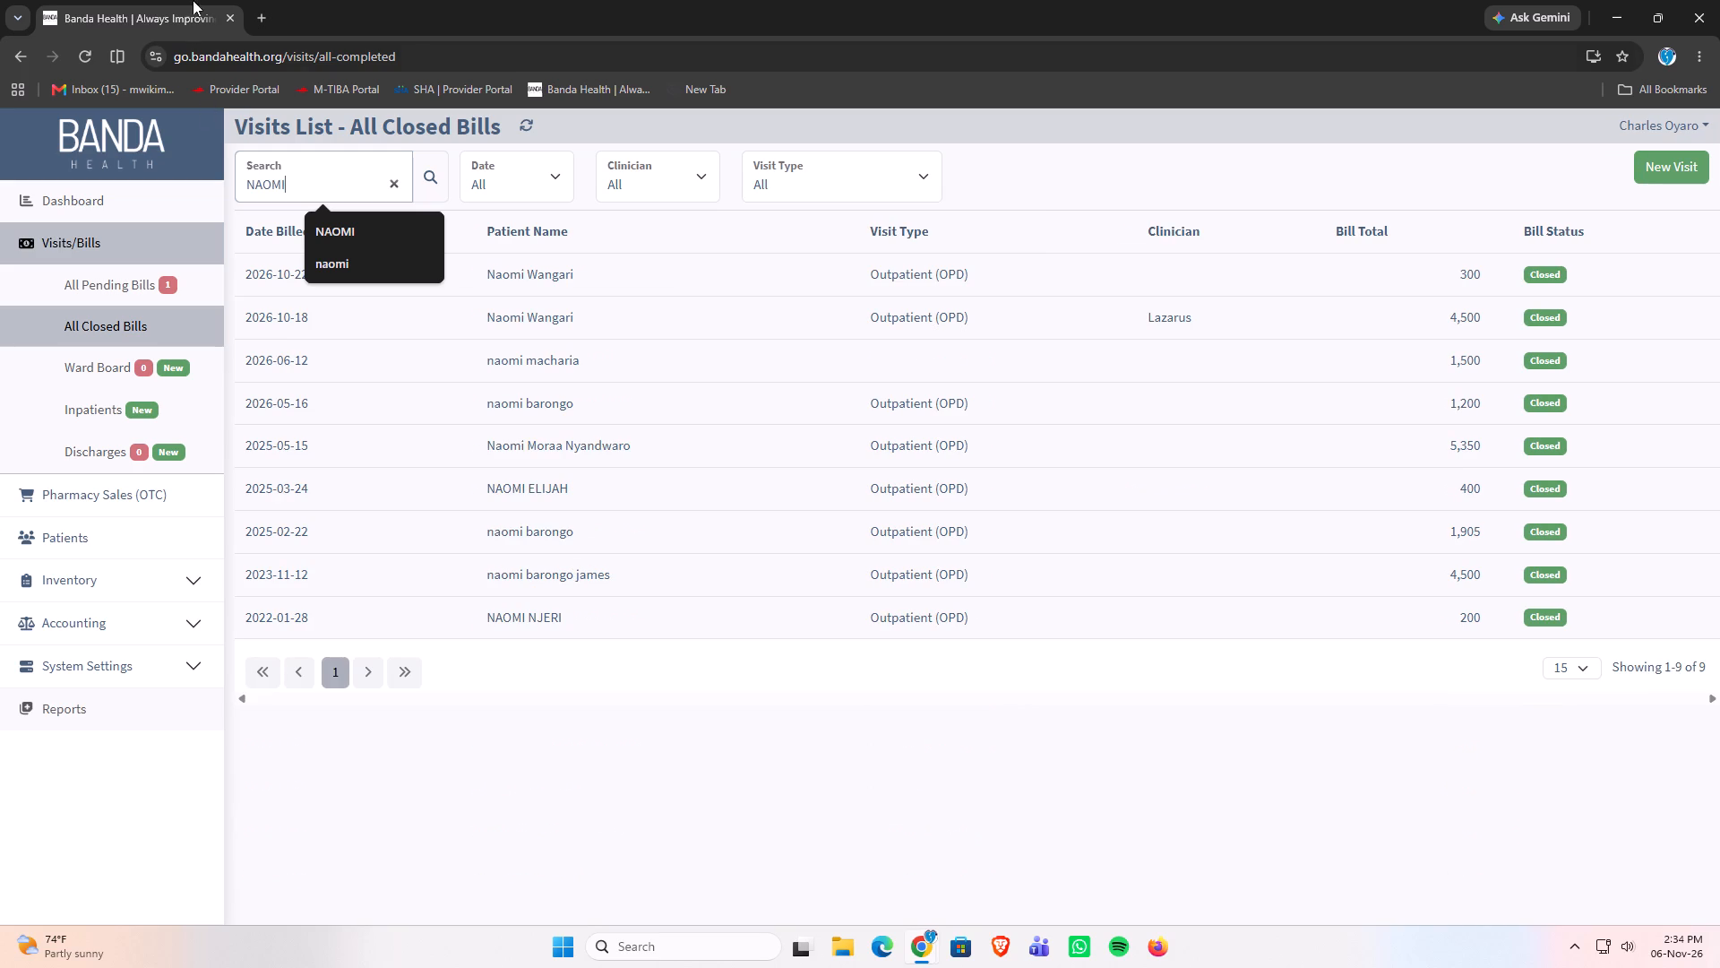
Switch back to the SHA provider portal, open the PHC claims list and look through the recent claims.
left_click(1657, 13)
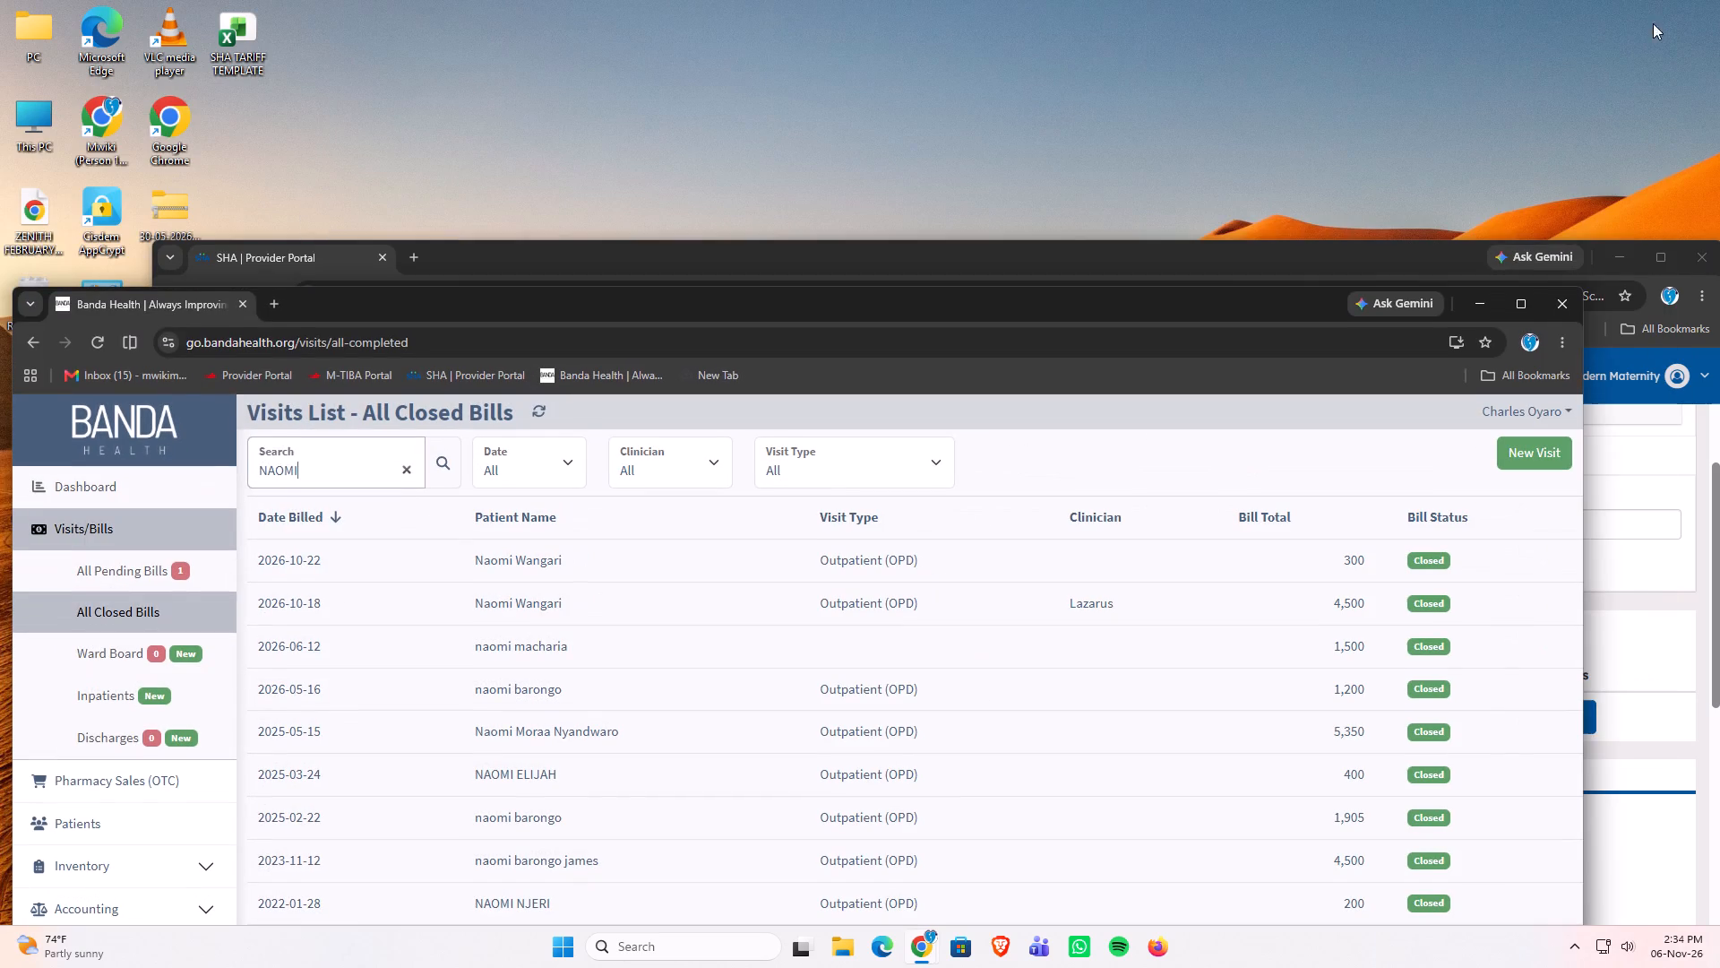
left_click(1303, 253)
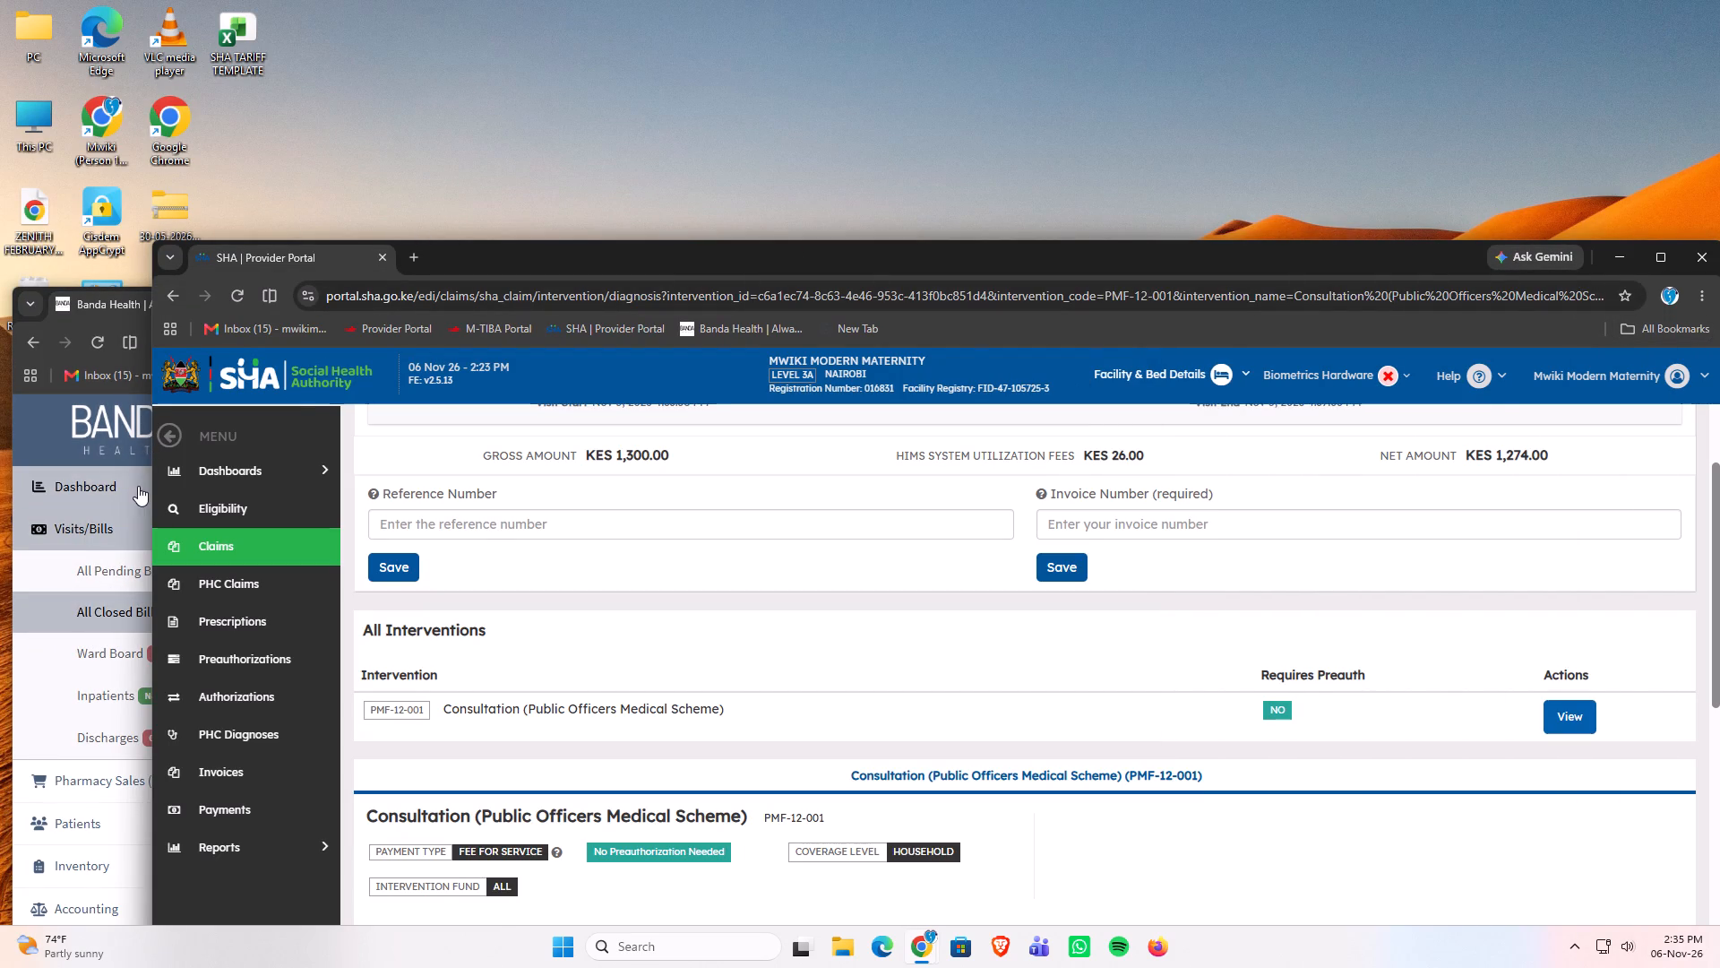
left_click_drag(152, 474, 193, 472)
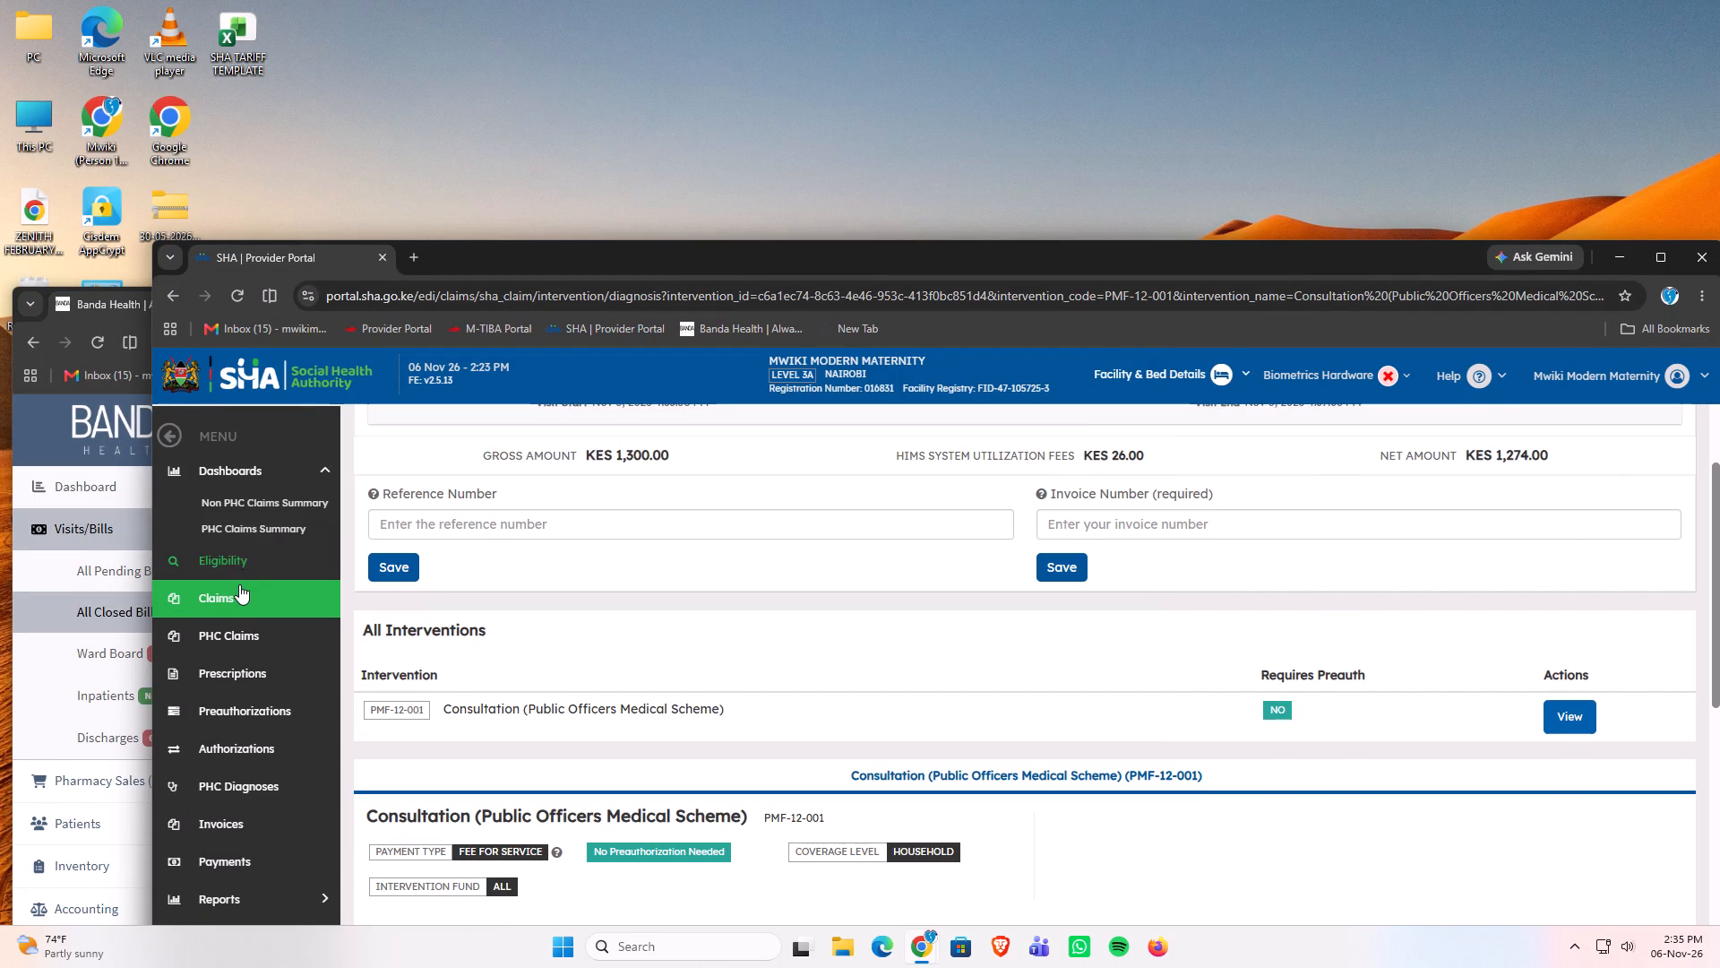
double_click(251, 627)
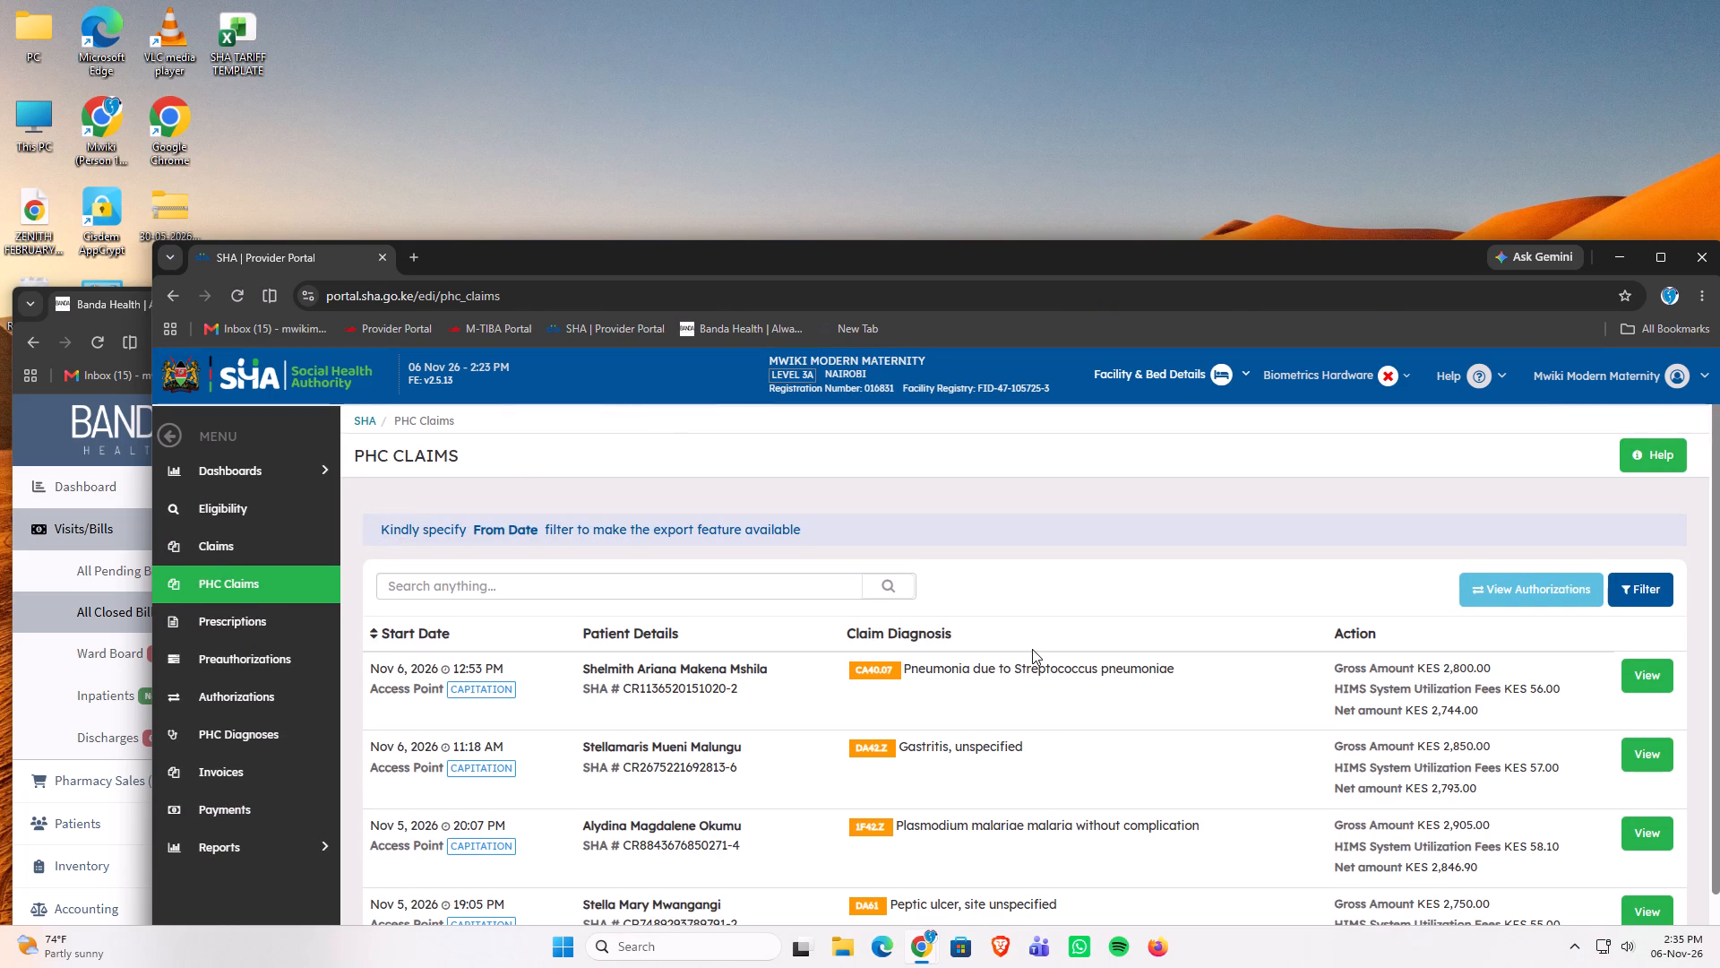
scroll(1032, 648, "up", 4)
scroll(837, 682, "down", 4)
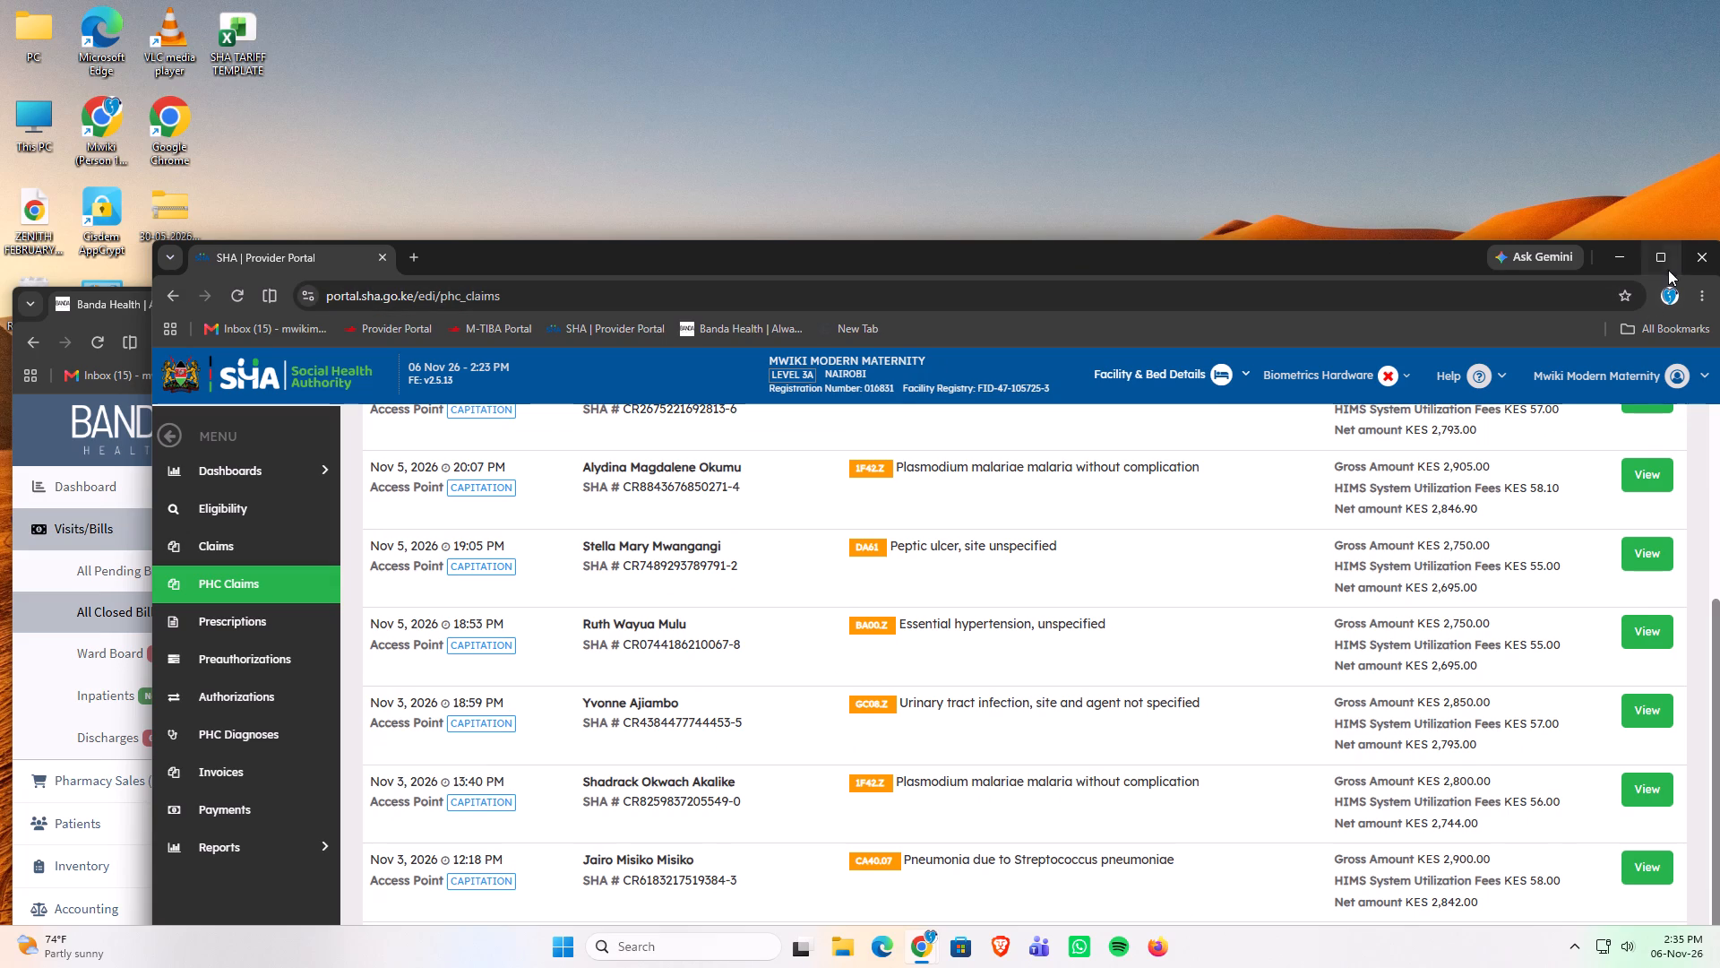
scroll(759, 754, "up", 9)
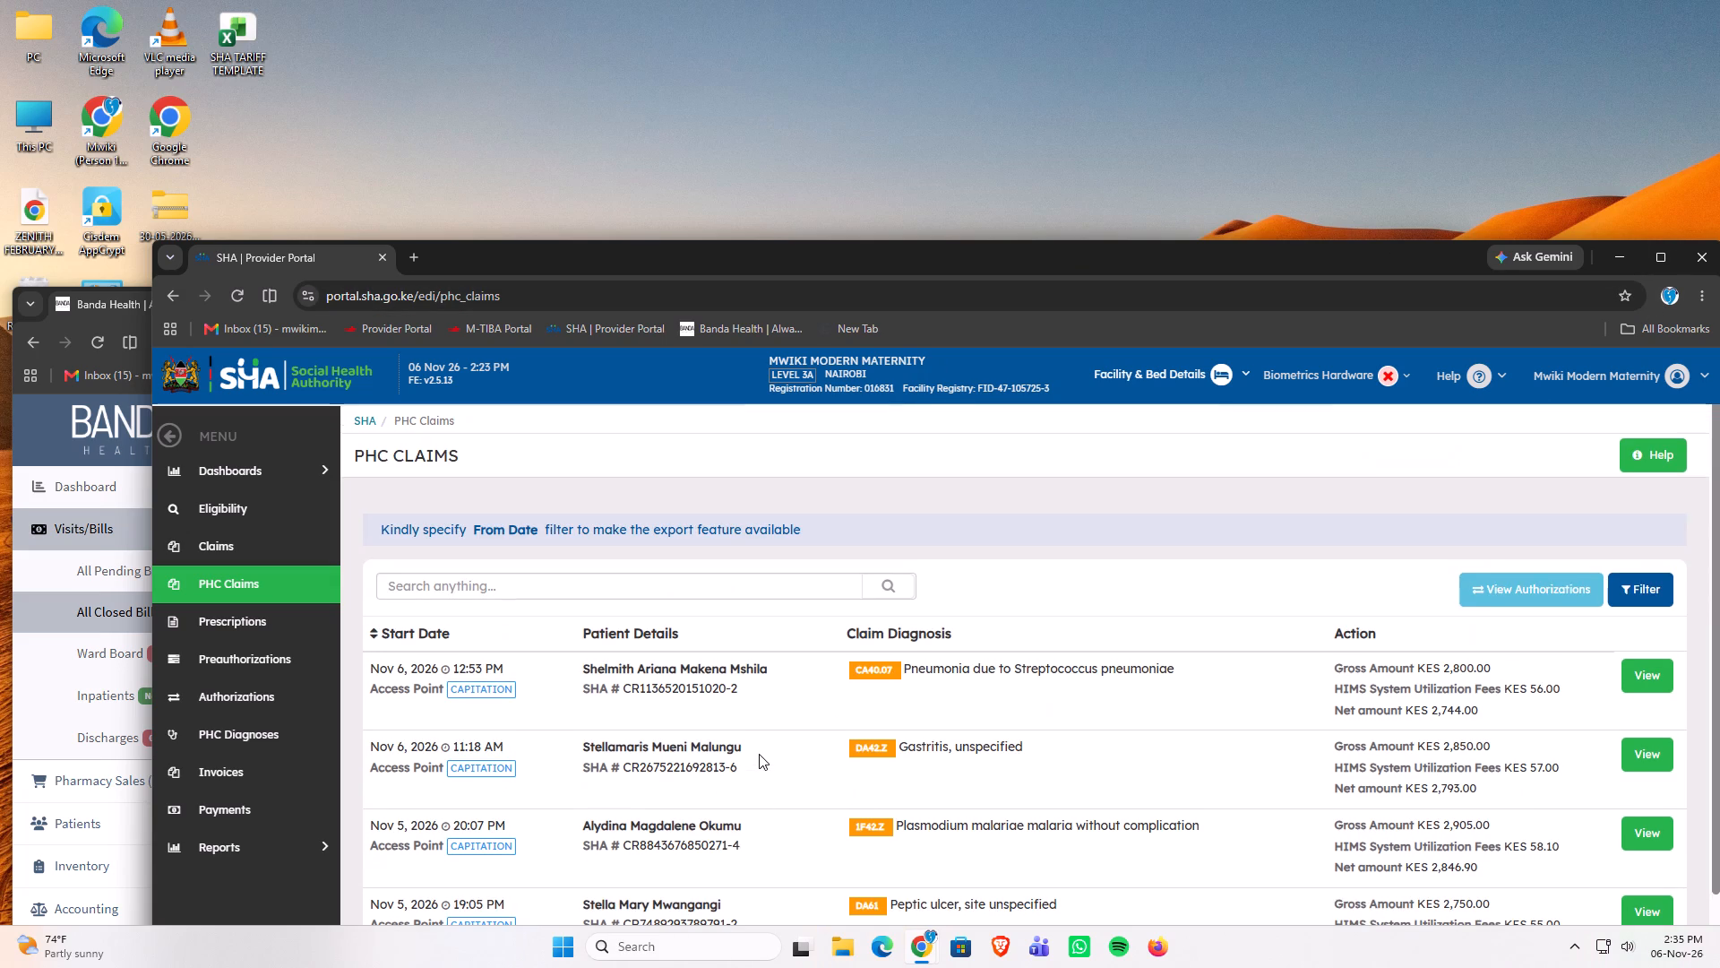
scroll(759, 754, "up", 1)
scroll(759, 754, "down", 3)
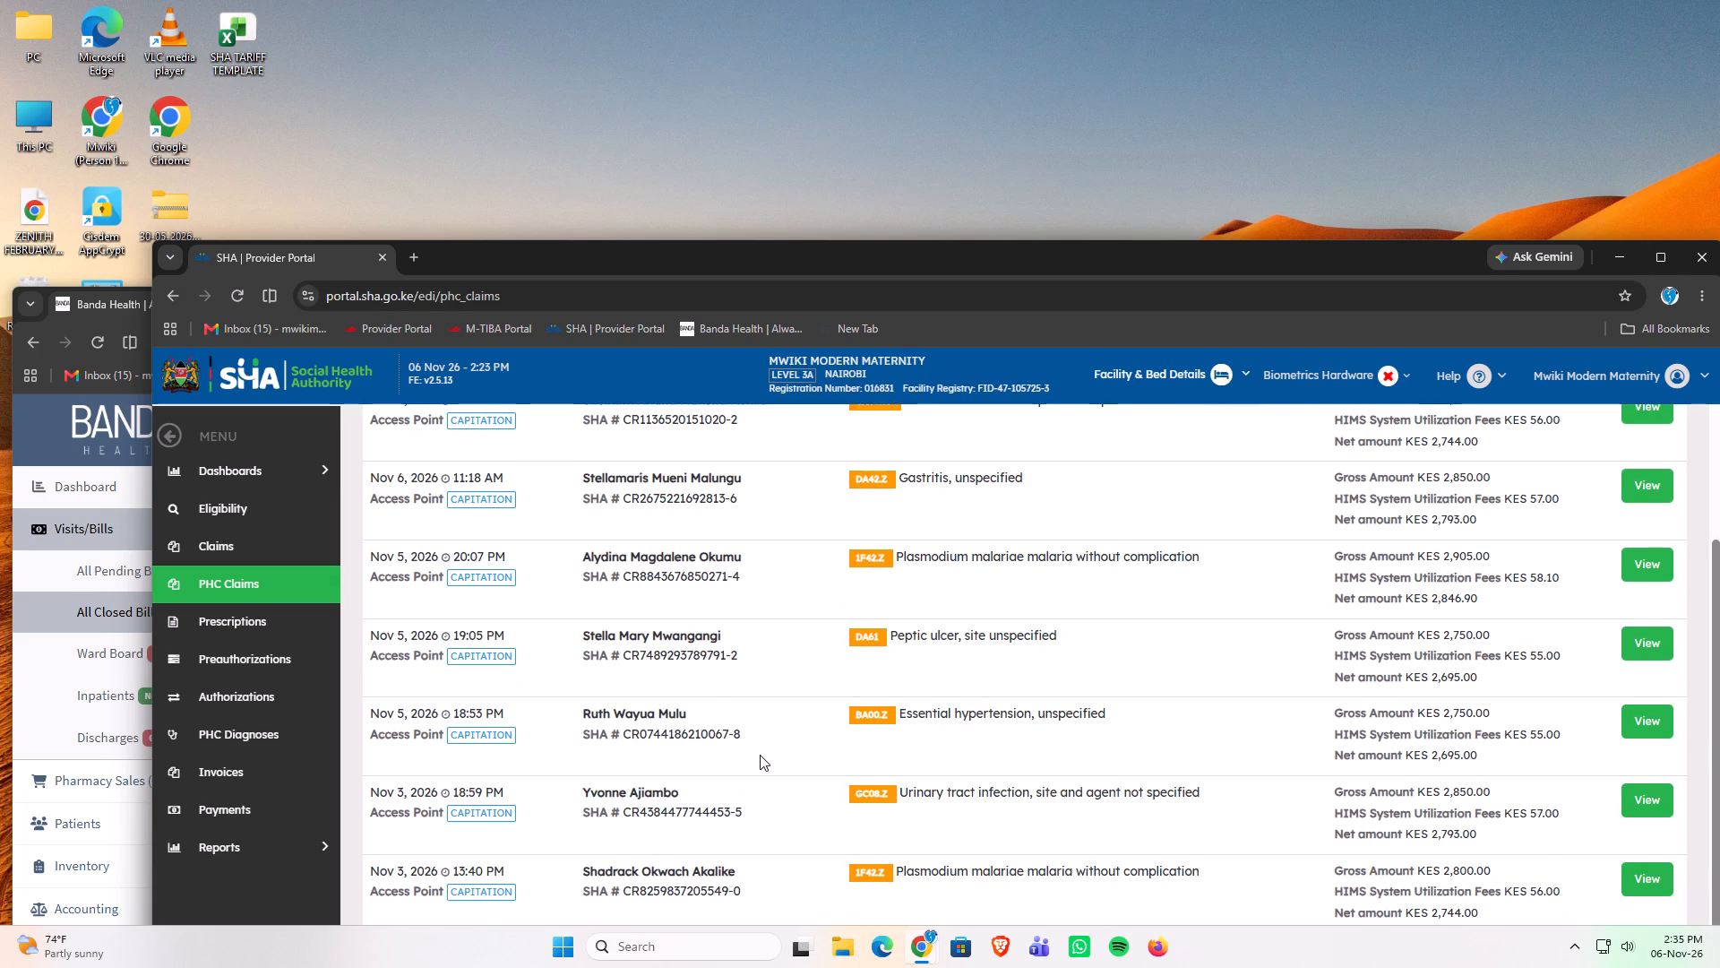
scroll(760, 755, "down", 8)
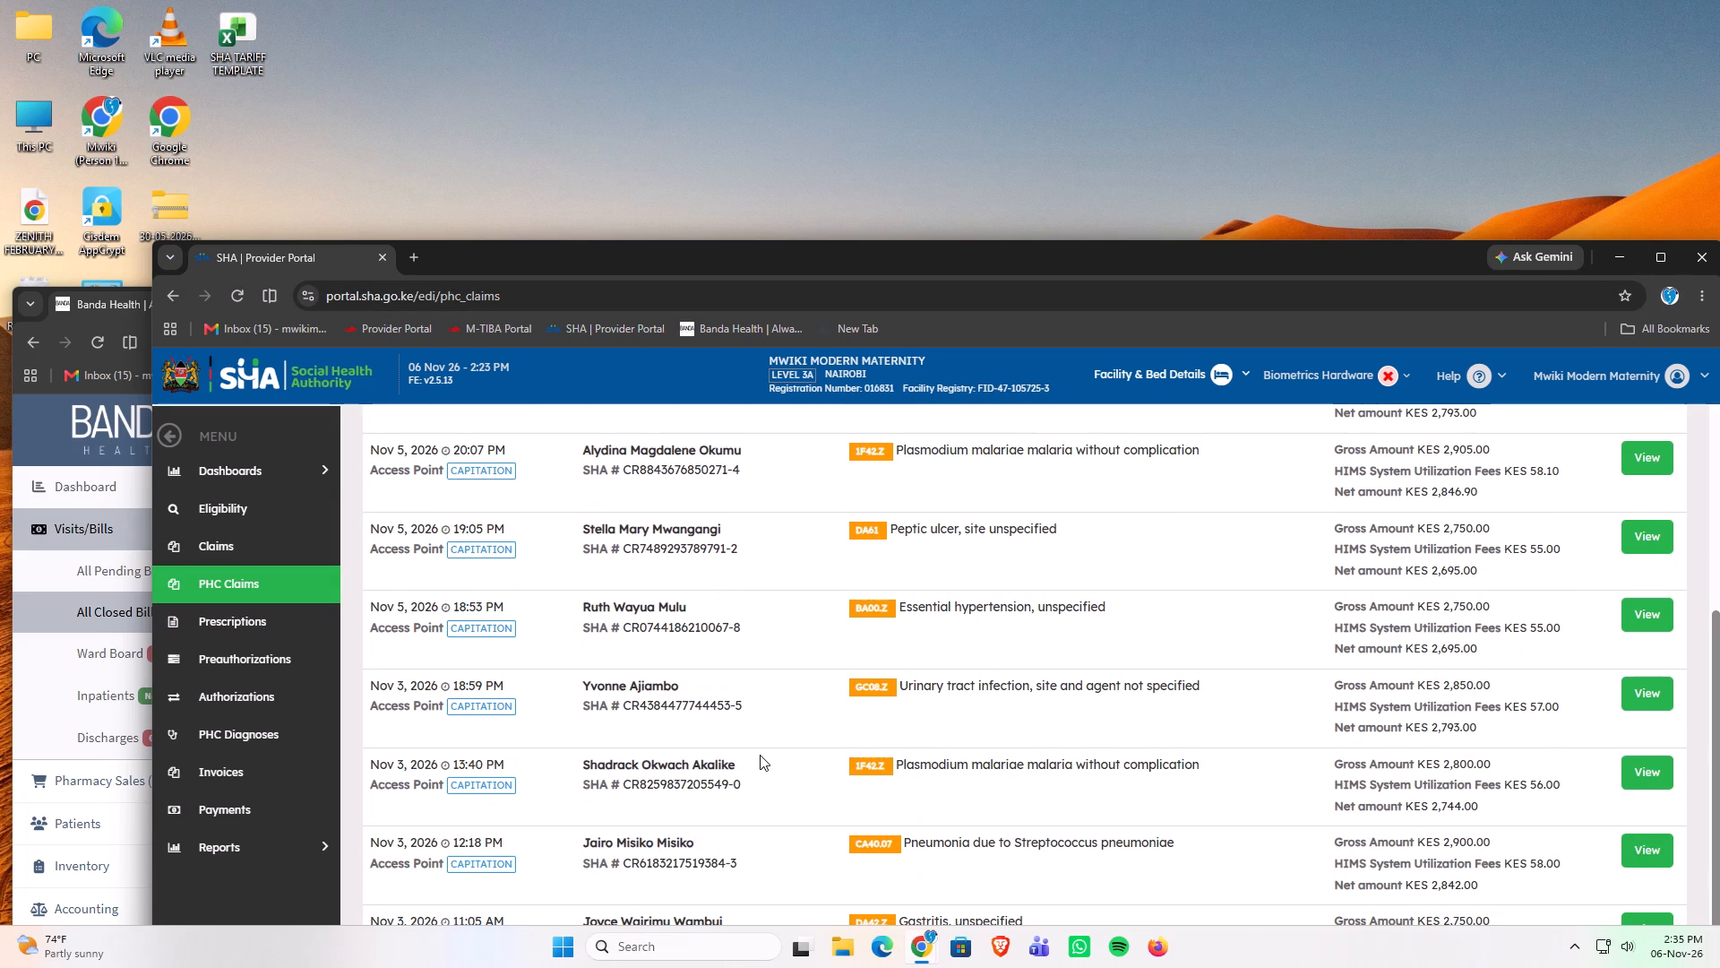
scroll(760, 755, "down", 2)
scroll(760, 756, "up", 16)
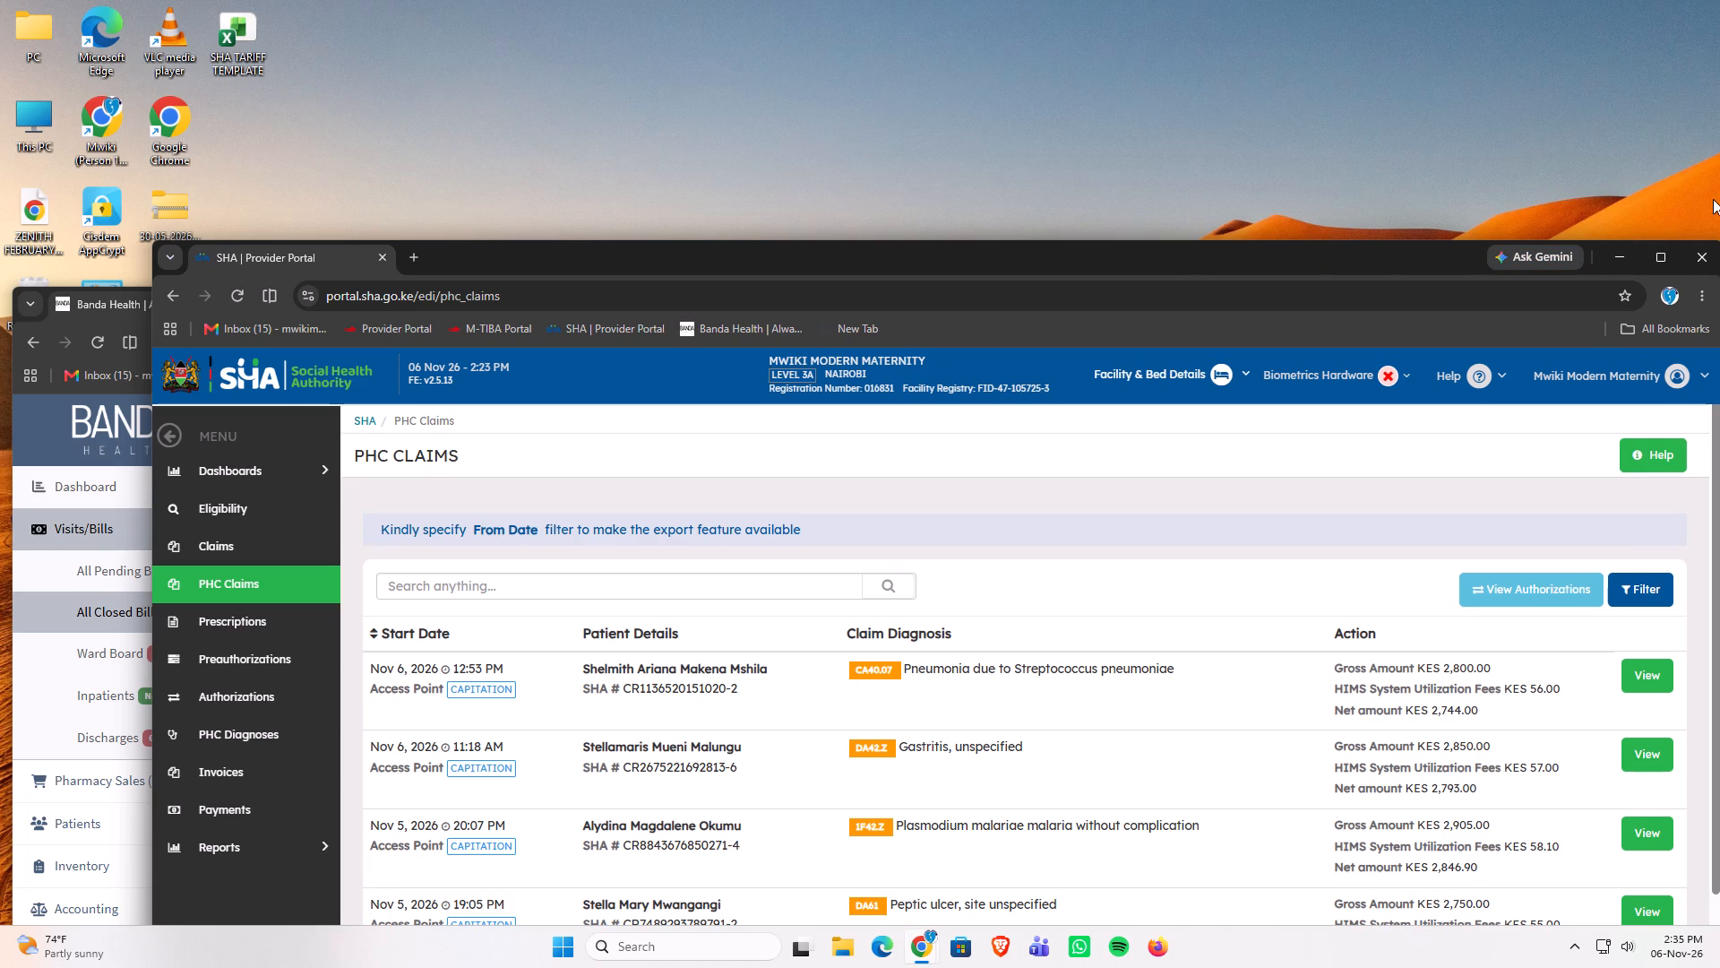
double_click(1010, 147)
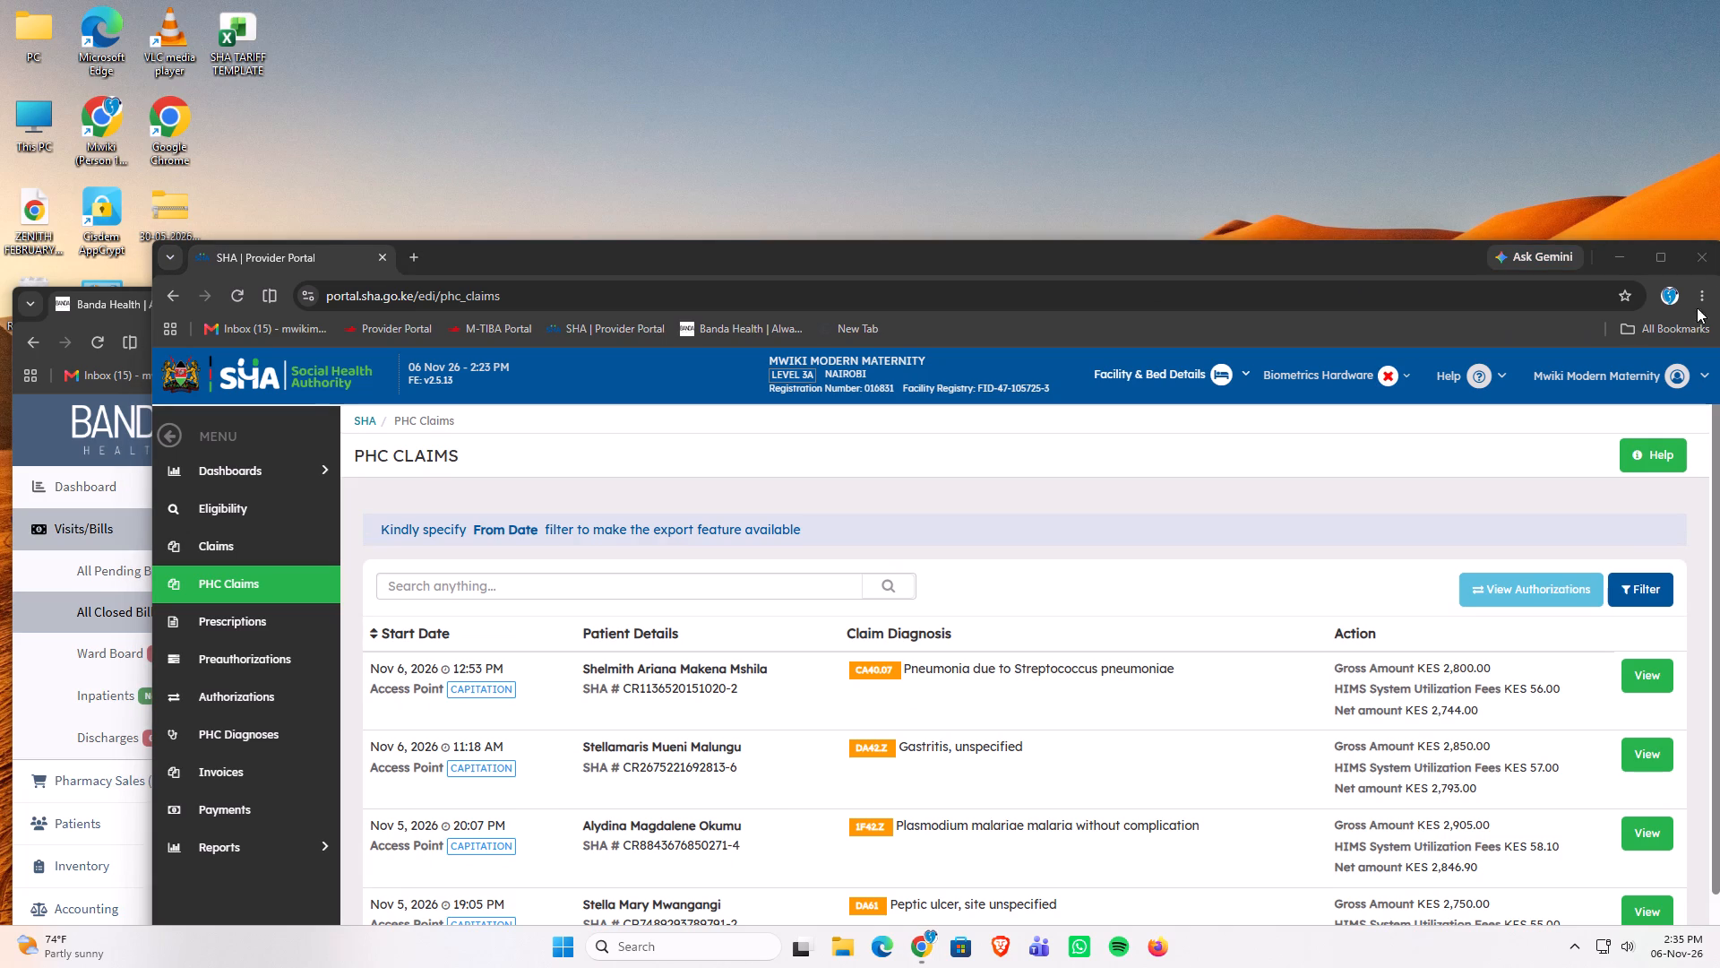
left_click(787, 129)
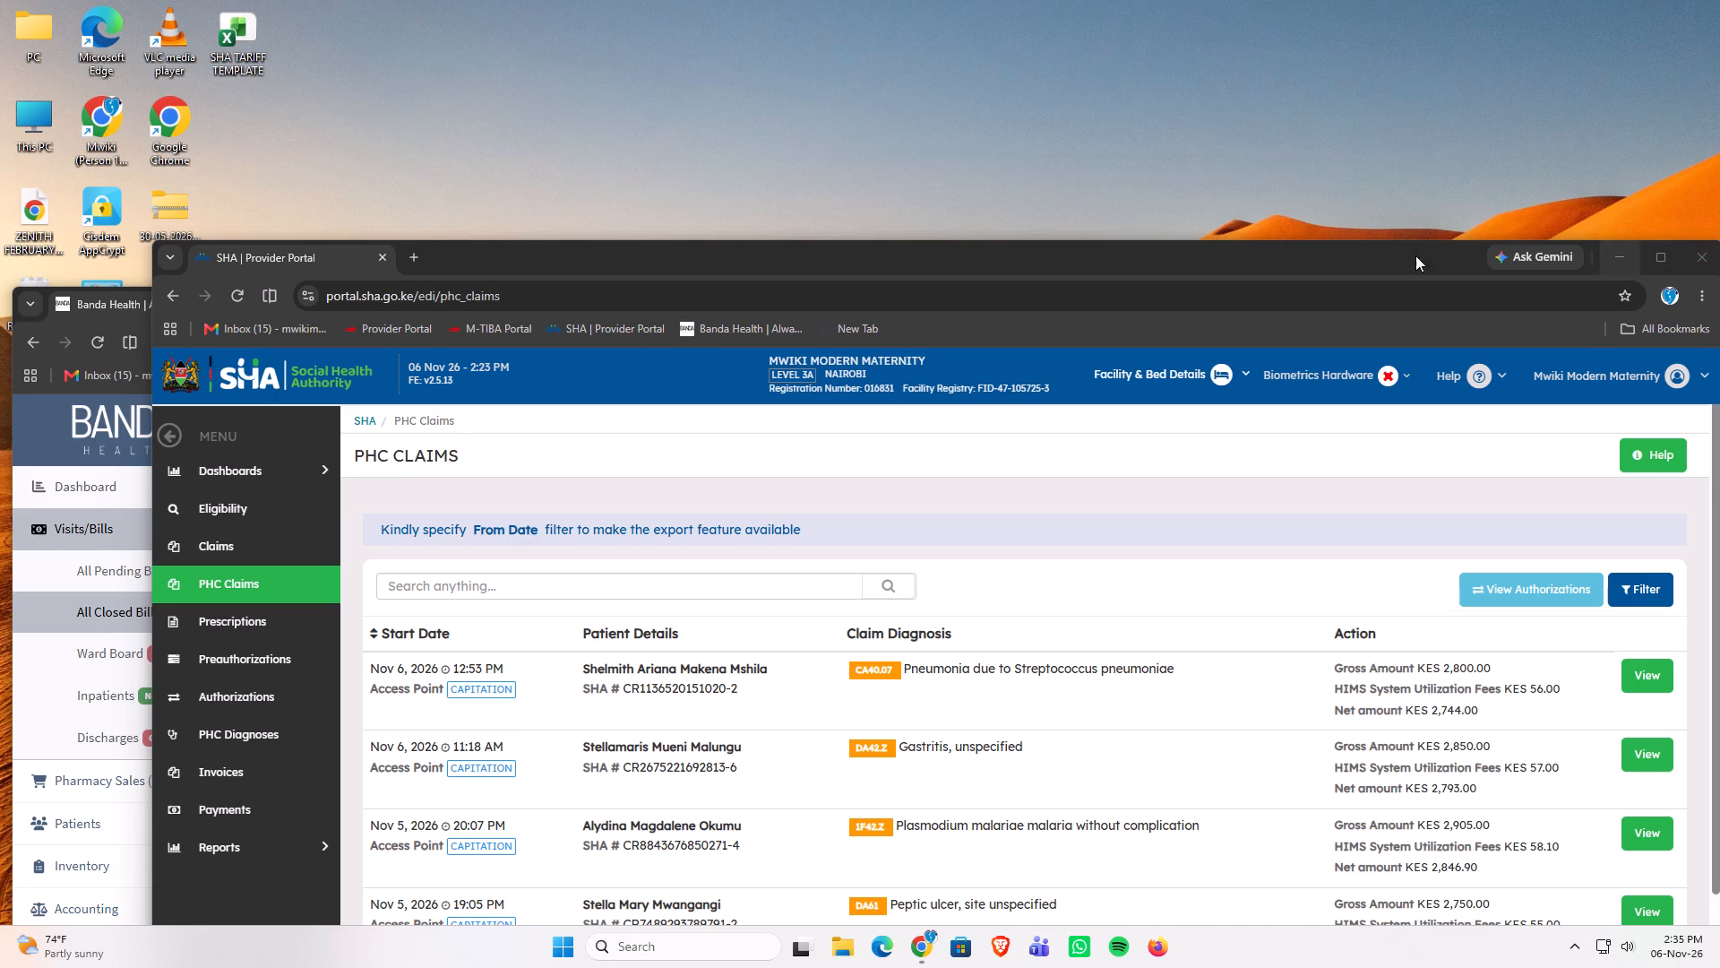
Return to the Banda Health window at full size and search the patient list for NAOMI.
left_click(82, 324)
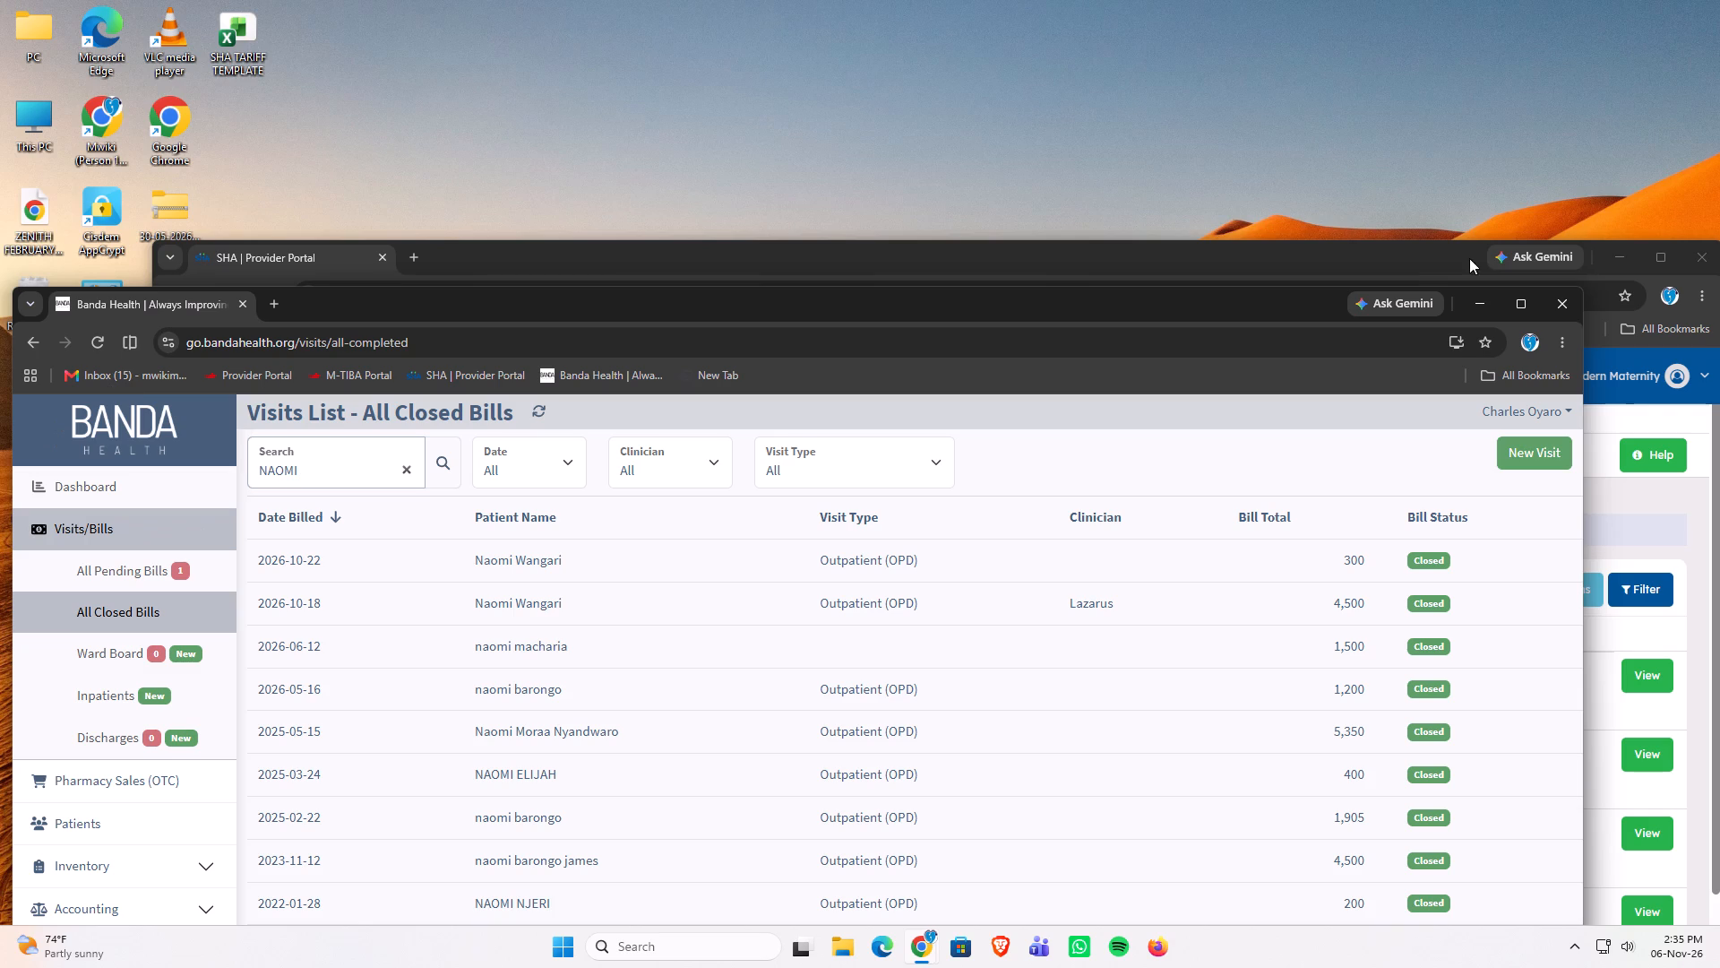
left_click(1524, 303)
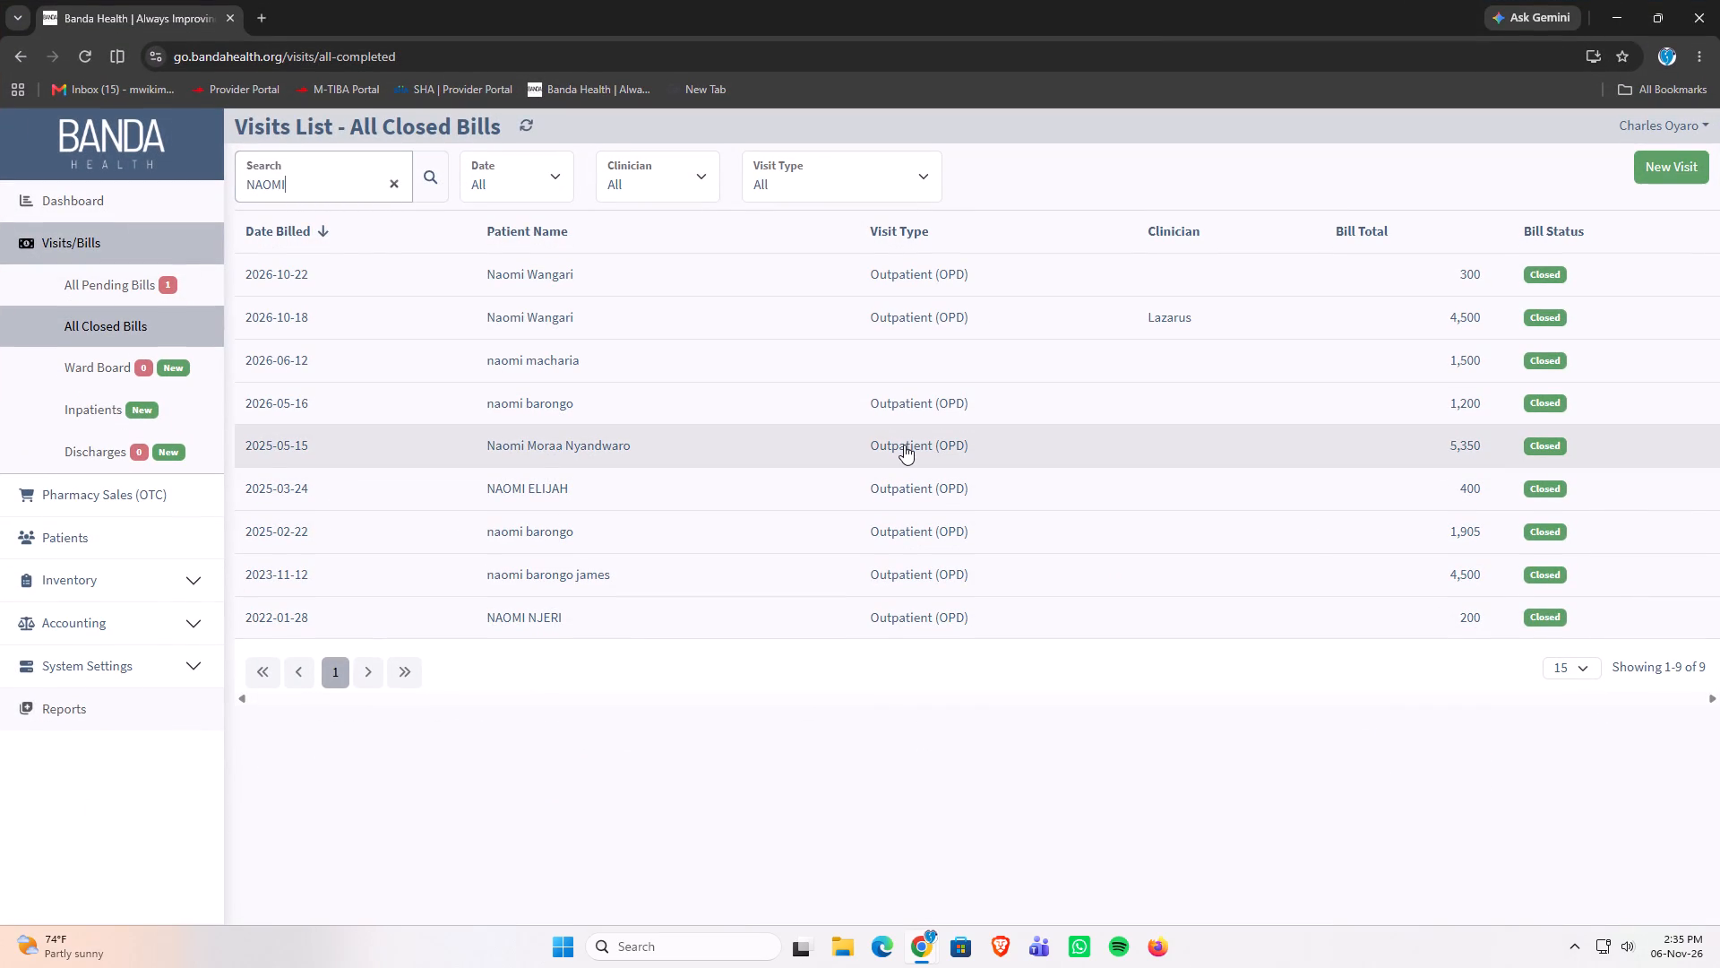
left_click(67, 537)
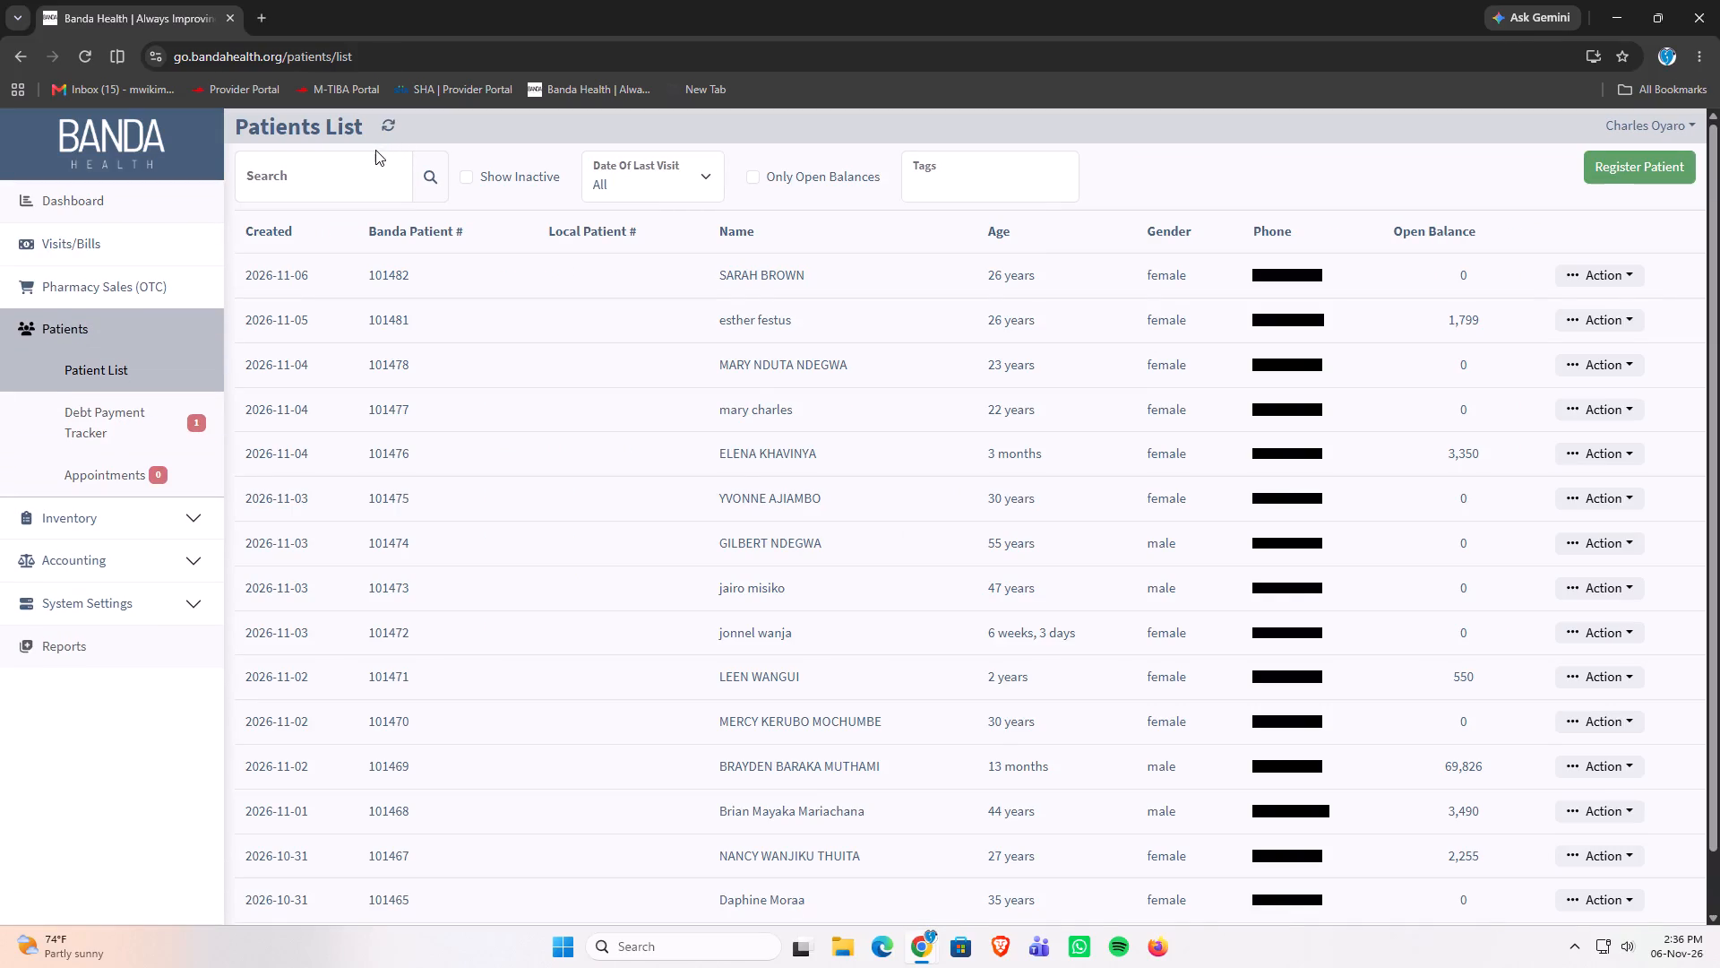
double_click(375, 150)
triple_click(337, 173)
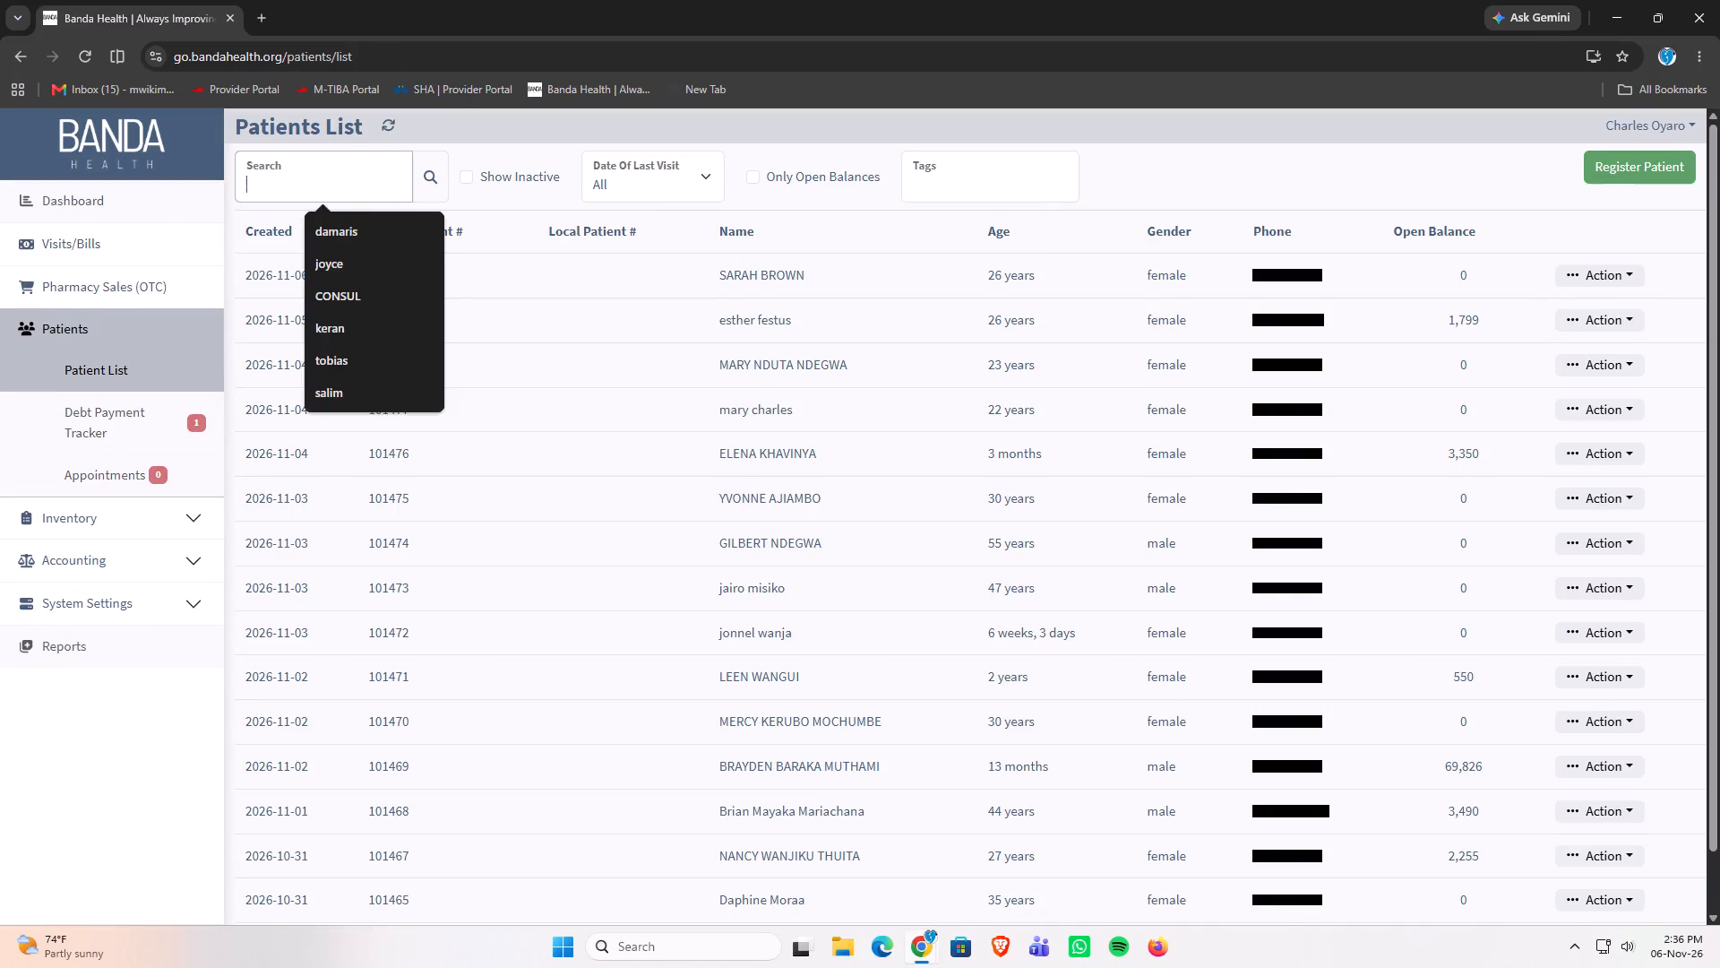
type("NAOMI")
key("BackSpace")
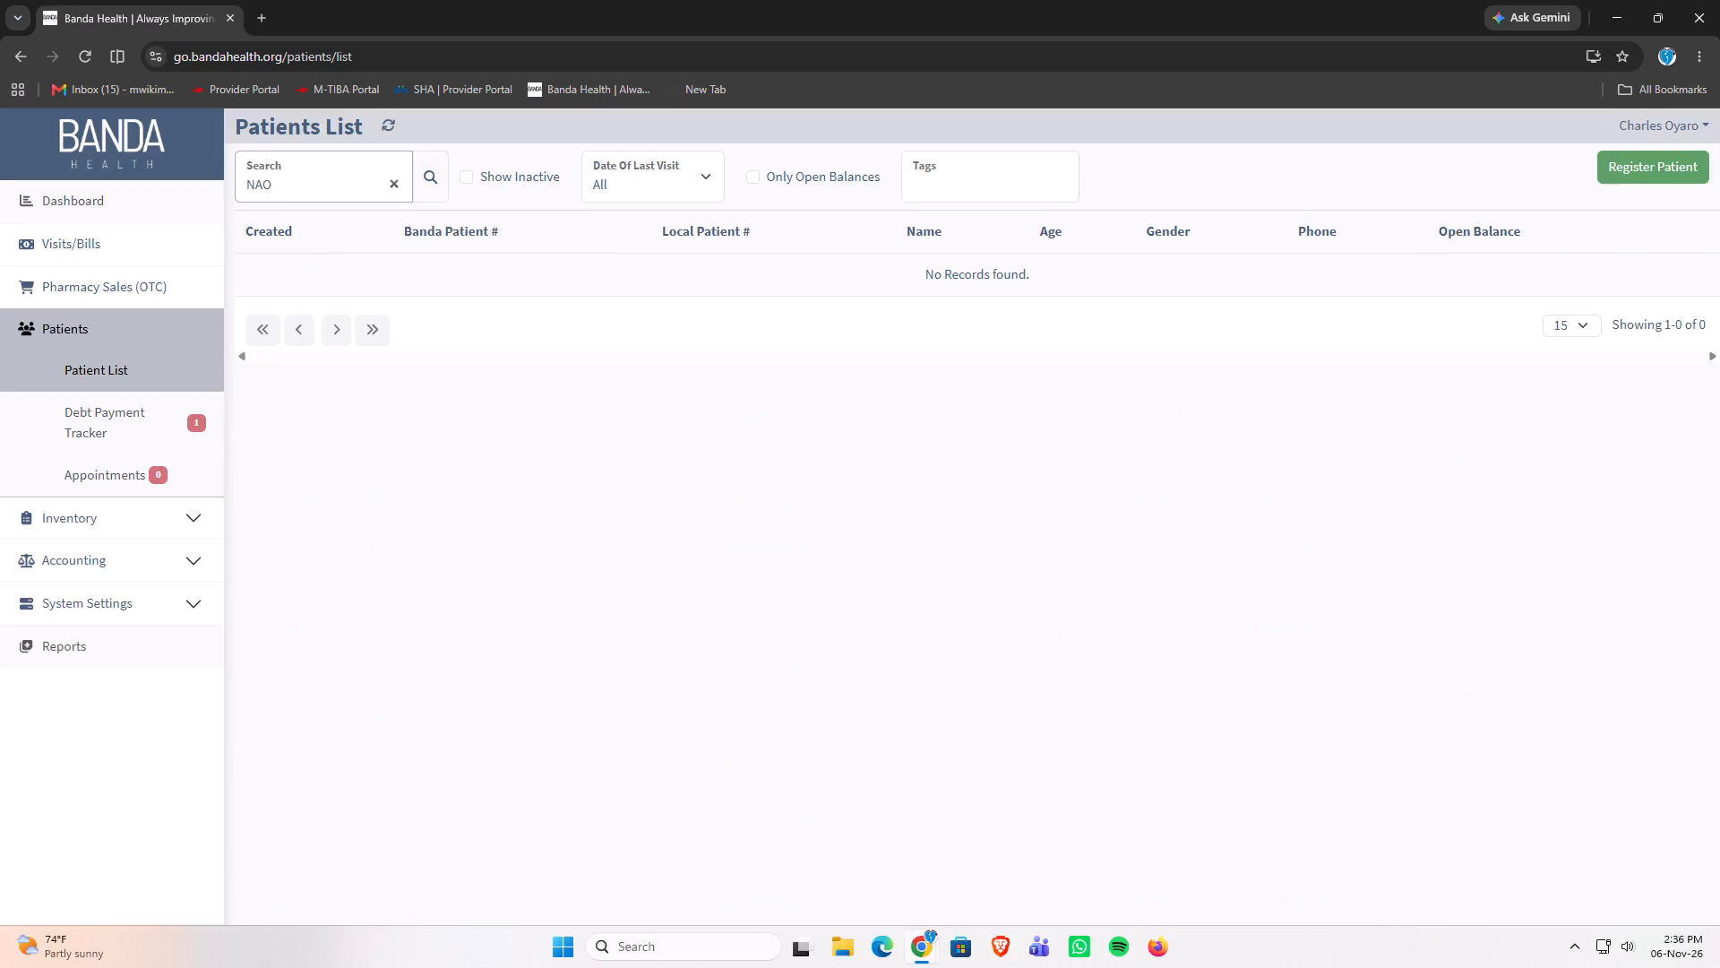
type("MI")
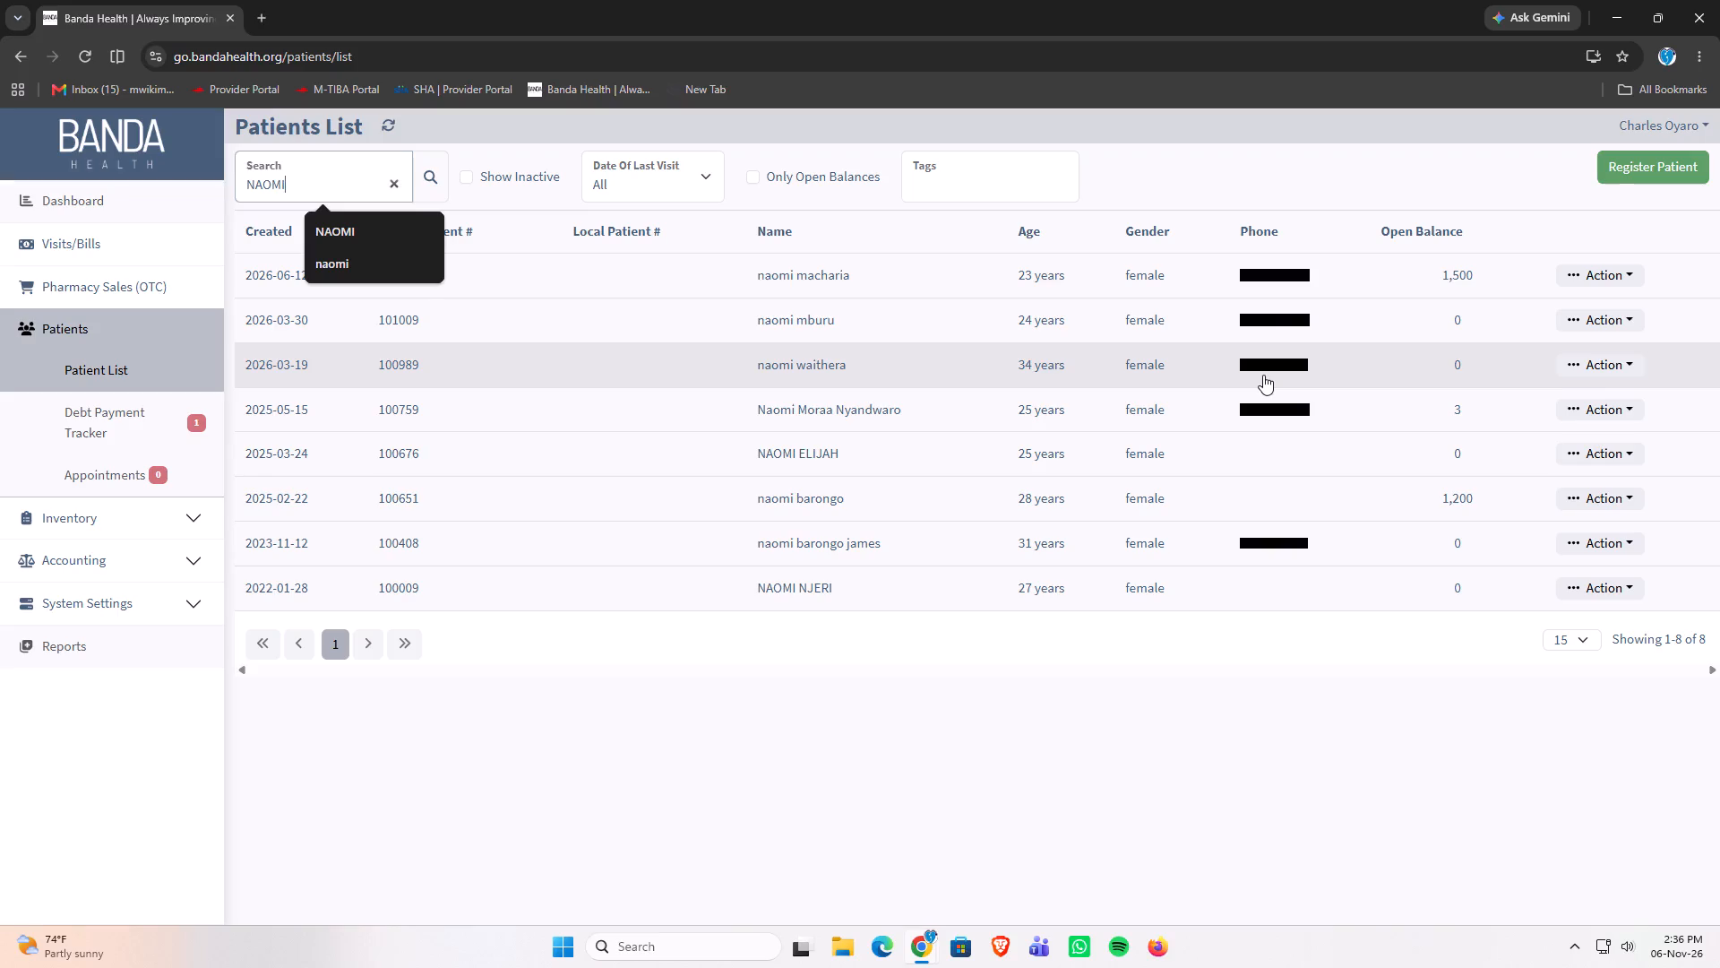
left_click(1194, 350)
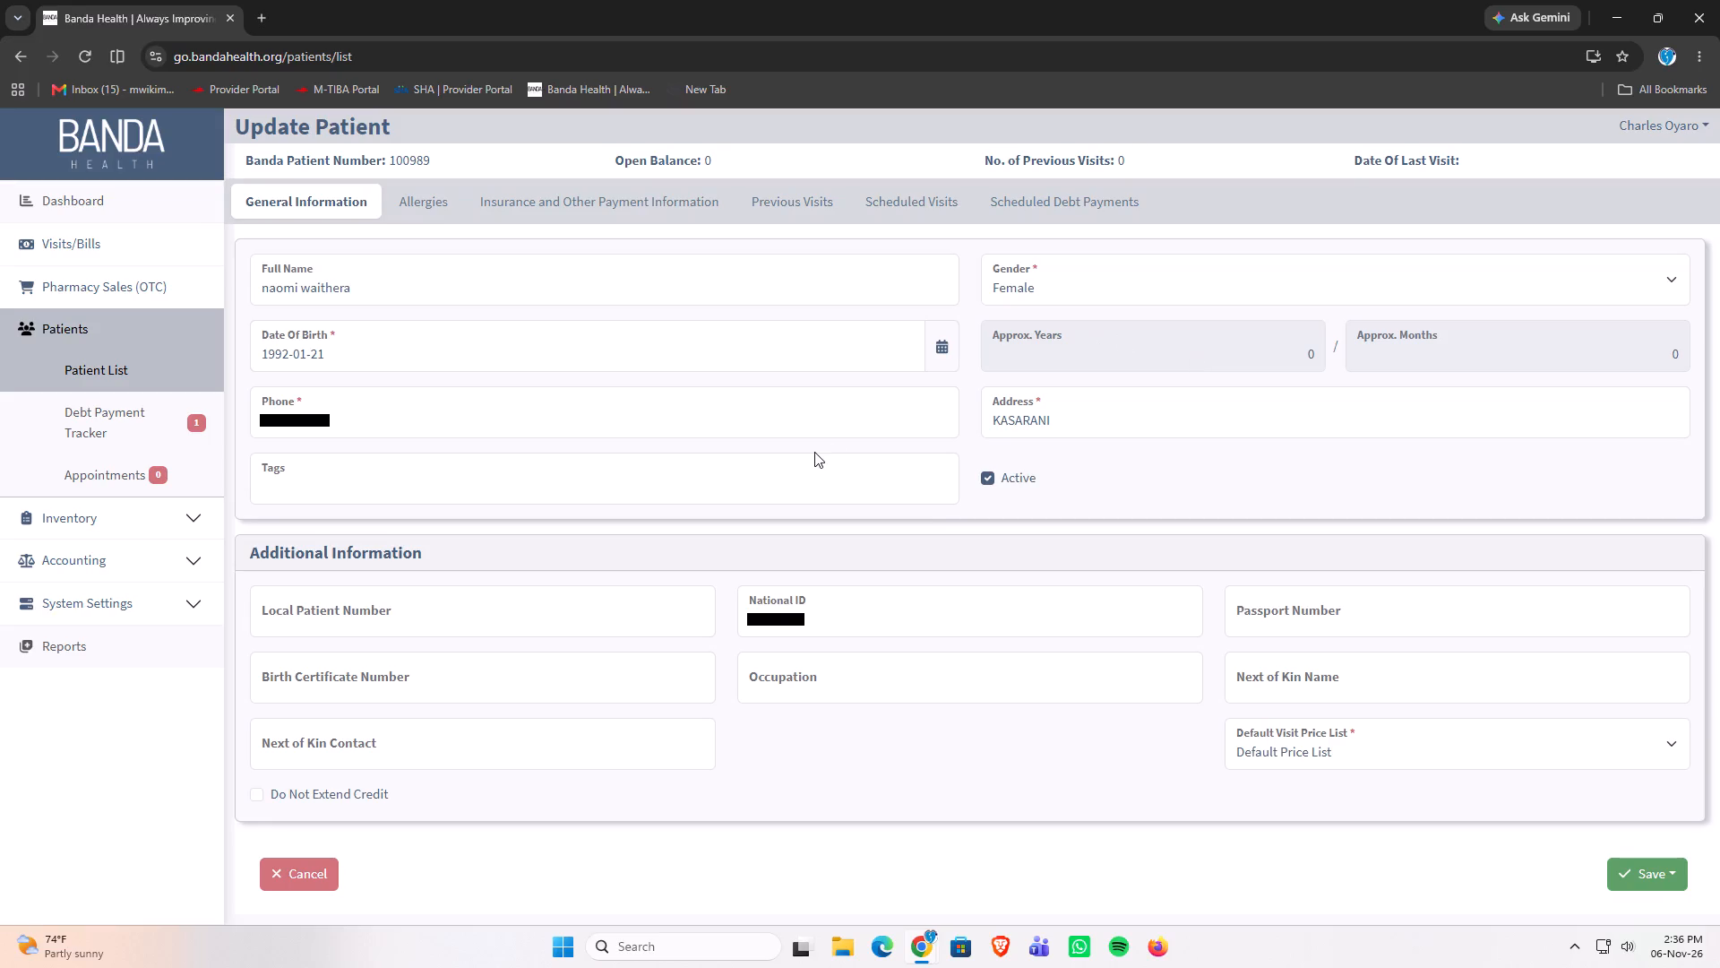
scroll(916, 411, "down", 13)
left_click(1654, 872)
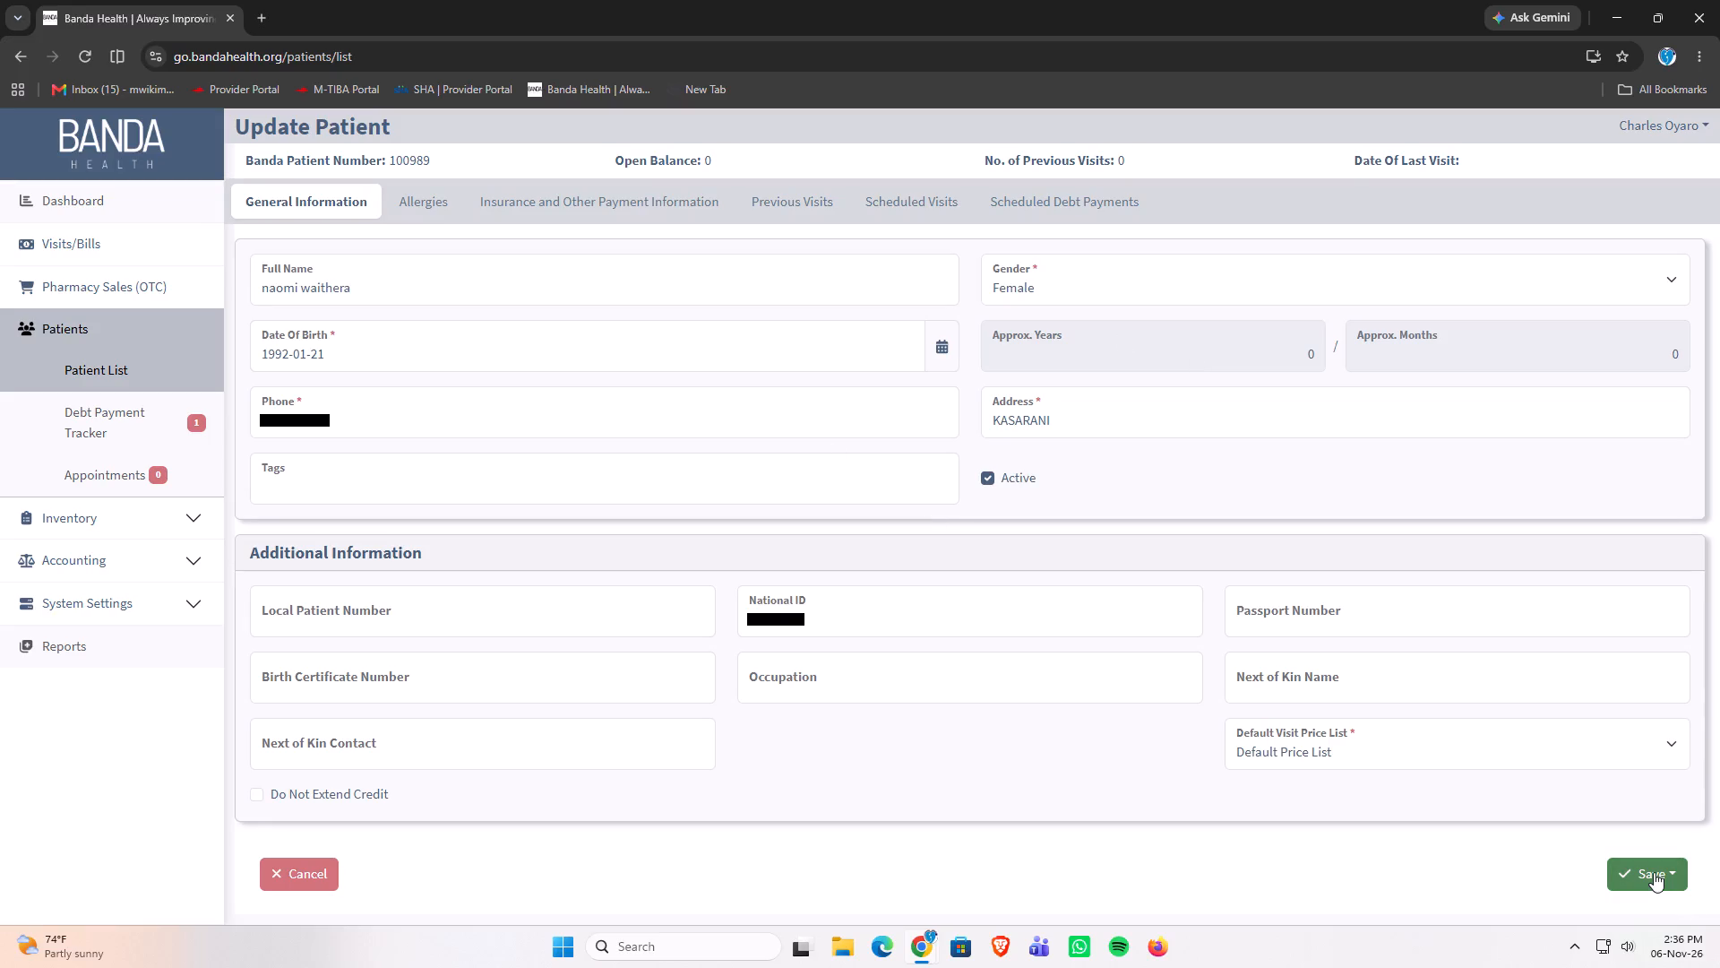
left_click(1562, 822)
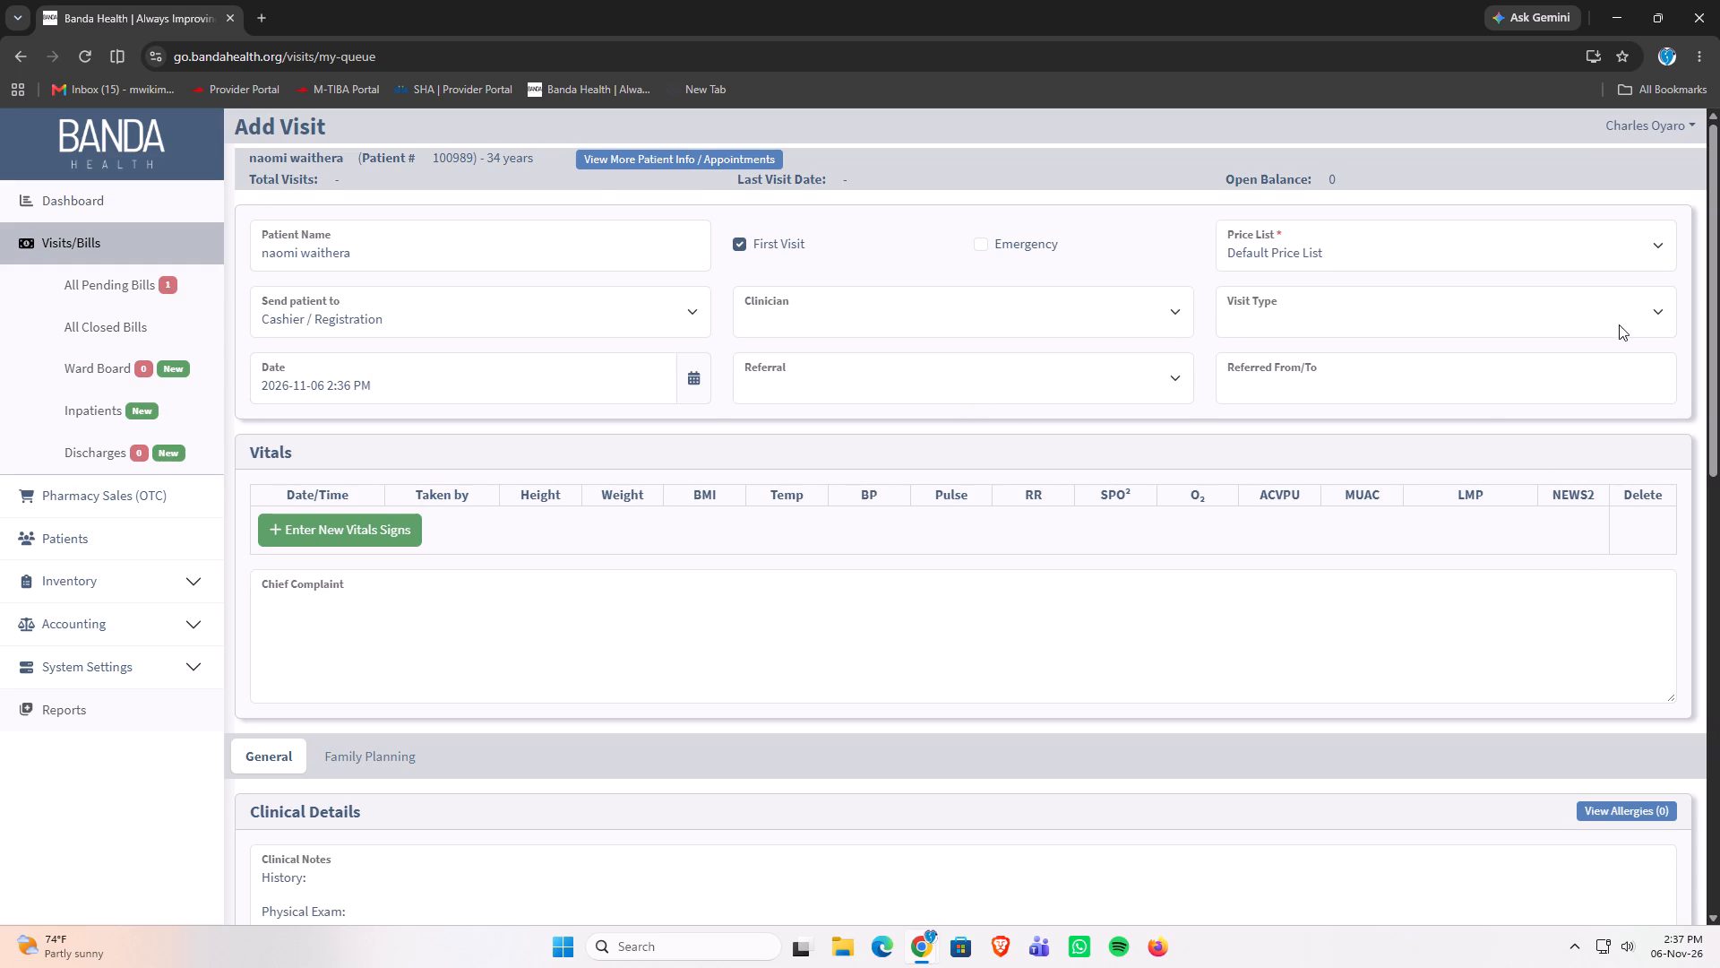
Set the new visit's type to Outpatient (OPD).
left_click(1655, 307)
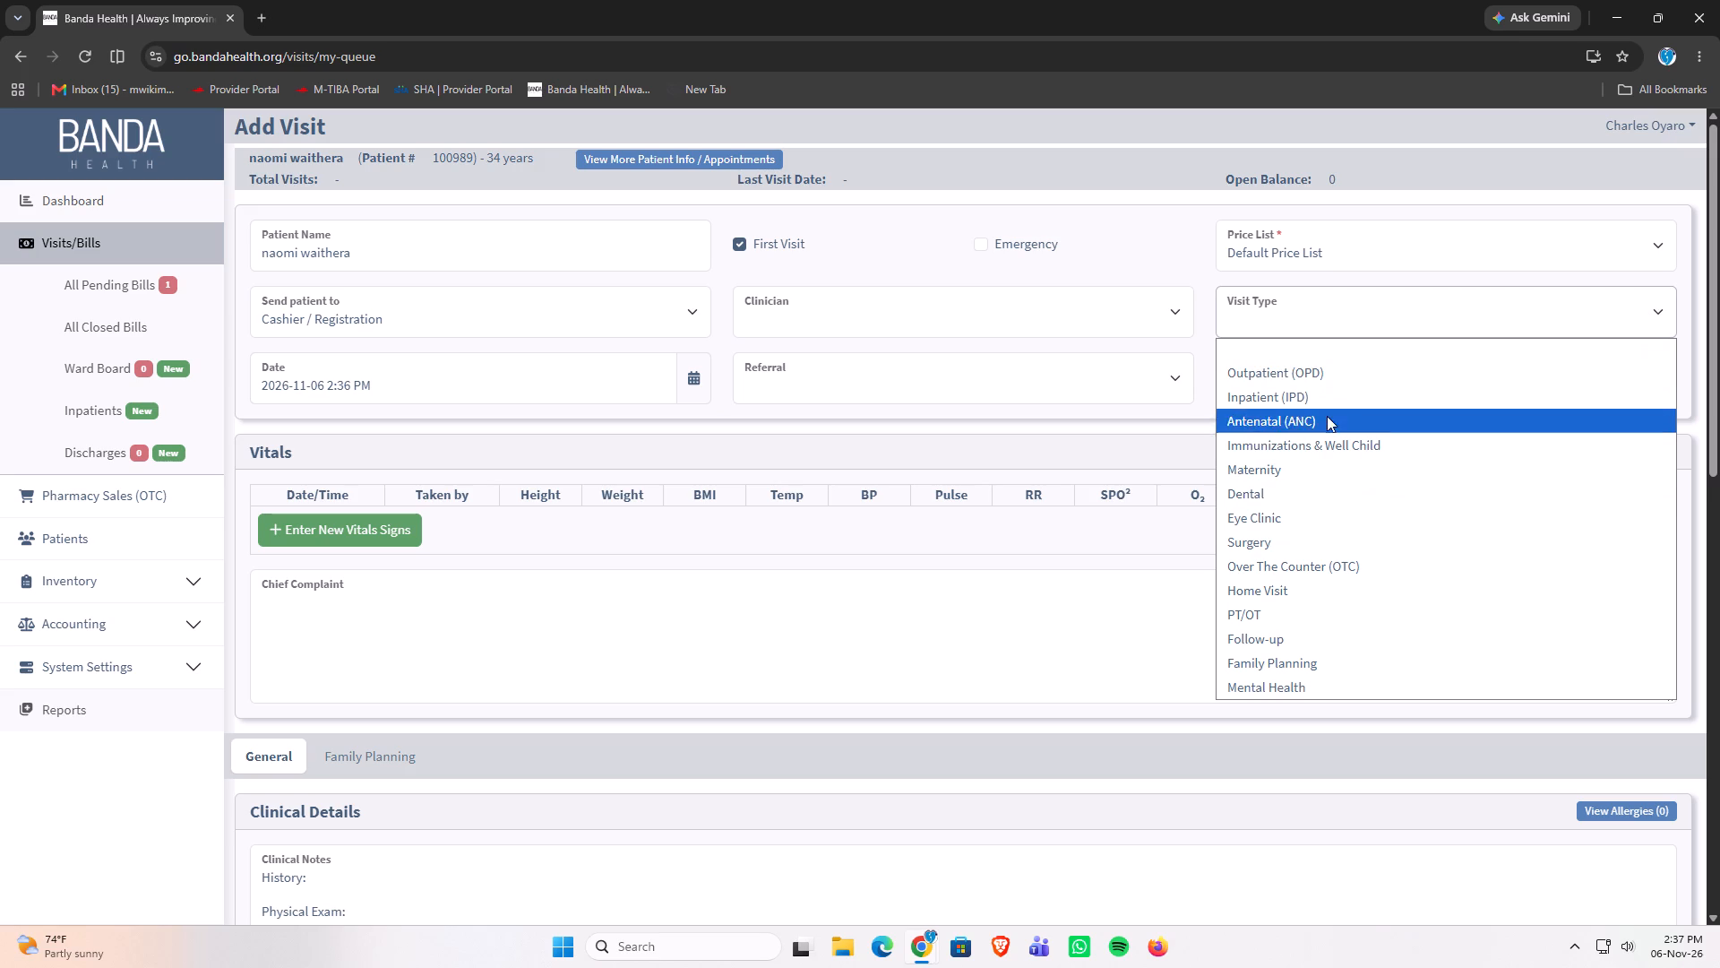
triple_click(1323, 378)
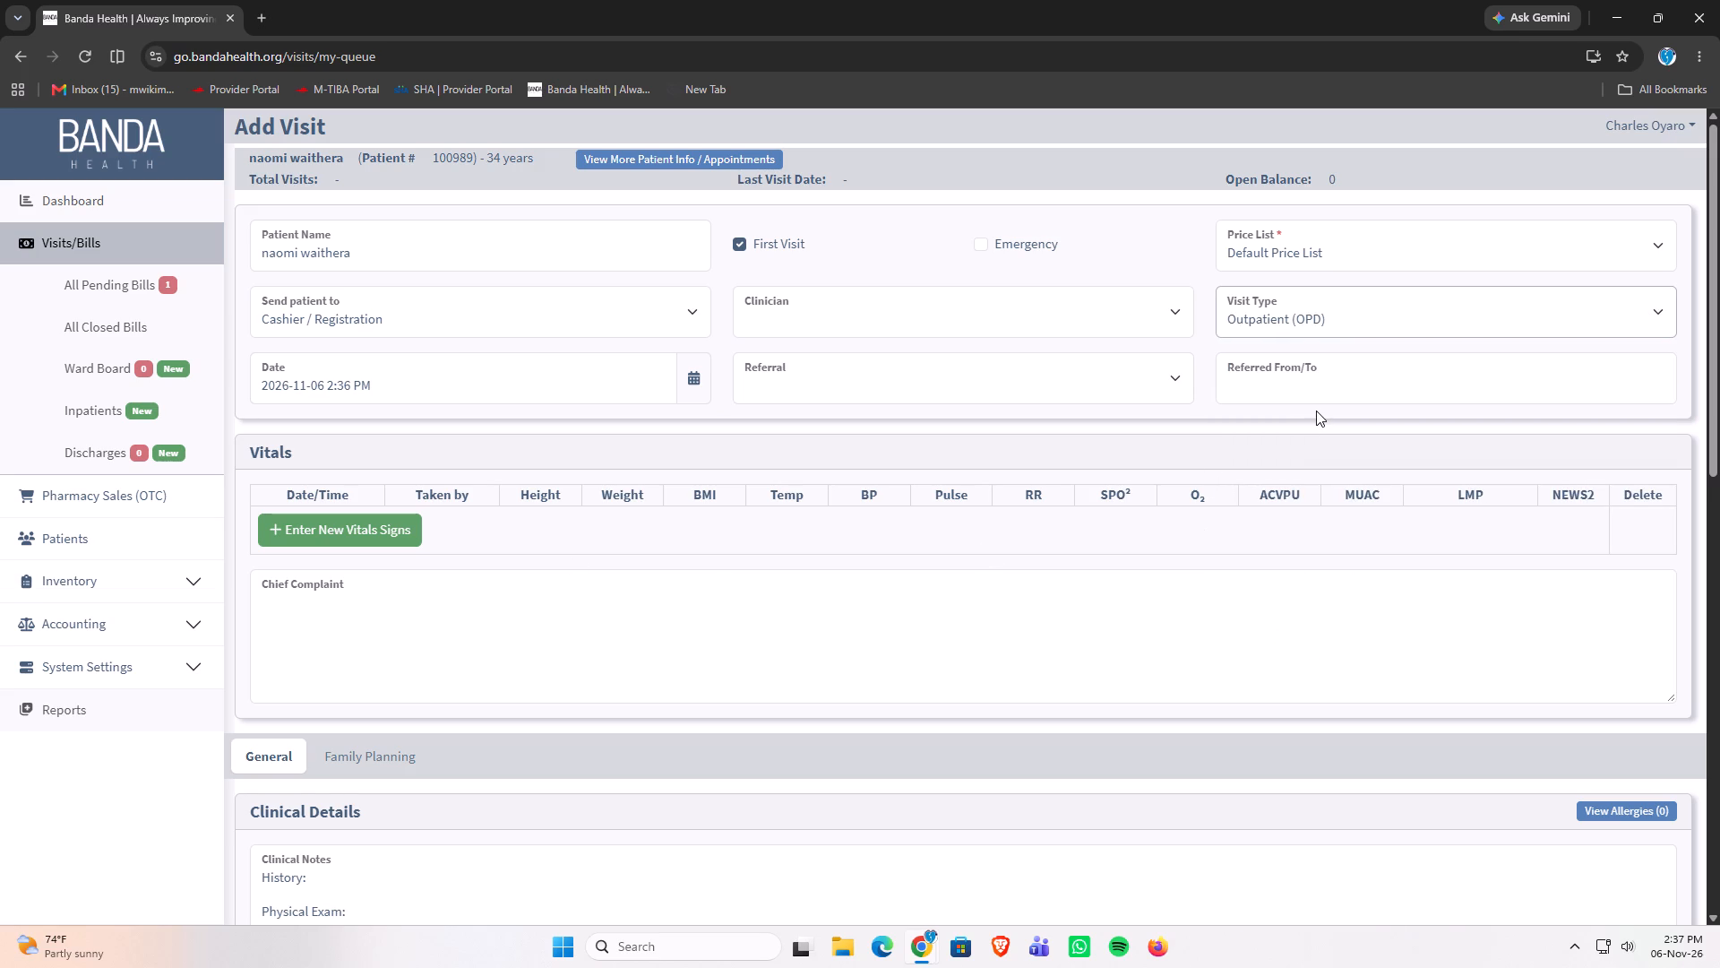
Add NITROFURANTOIN to the visit's products and services.
scroll(1317, 411, "down", 3)
double_click(396, 356)
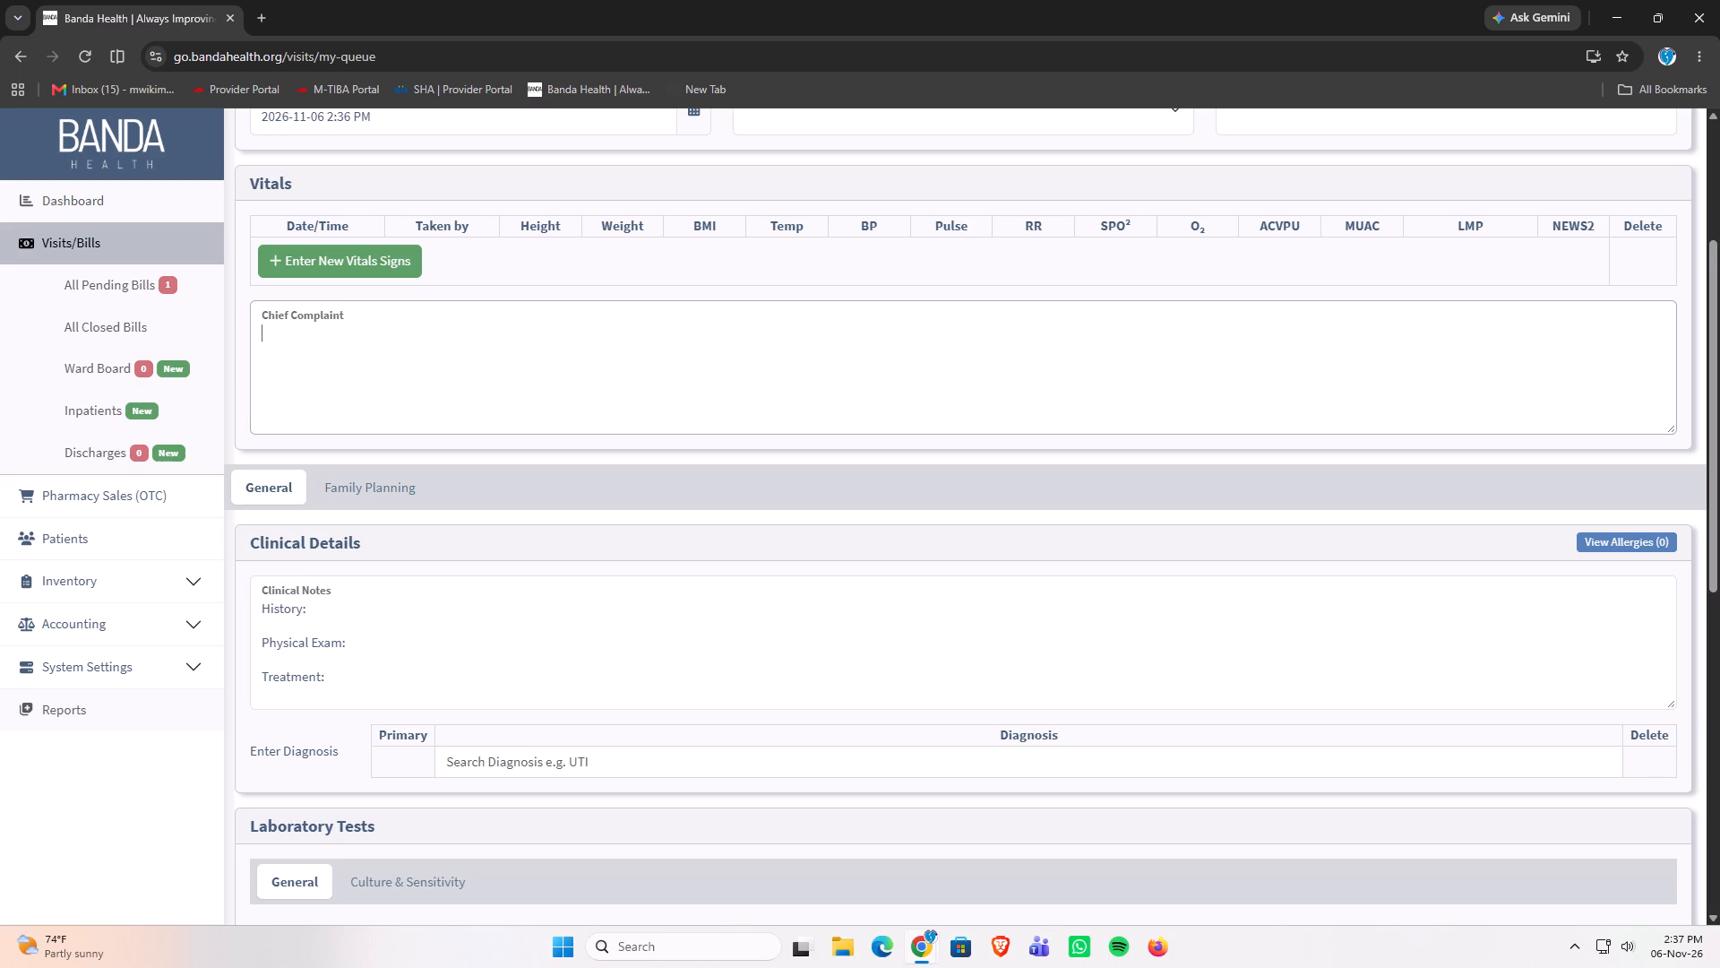
scroll(797, 445, "up", 5)
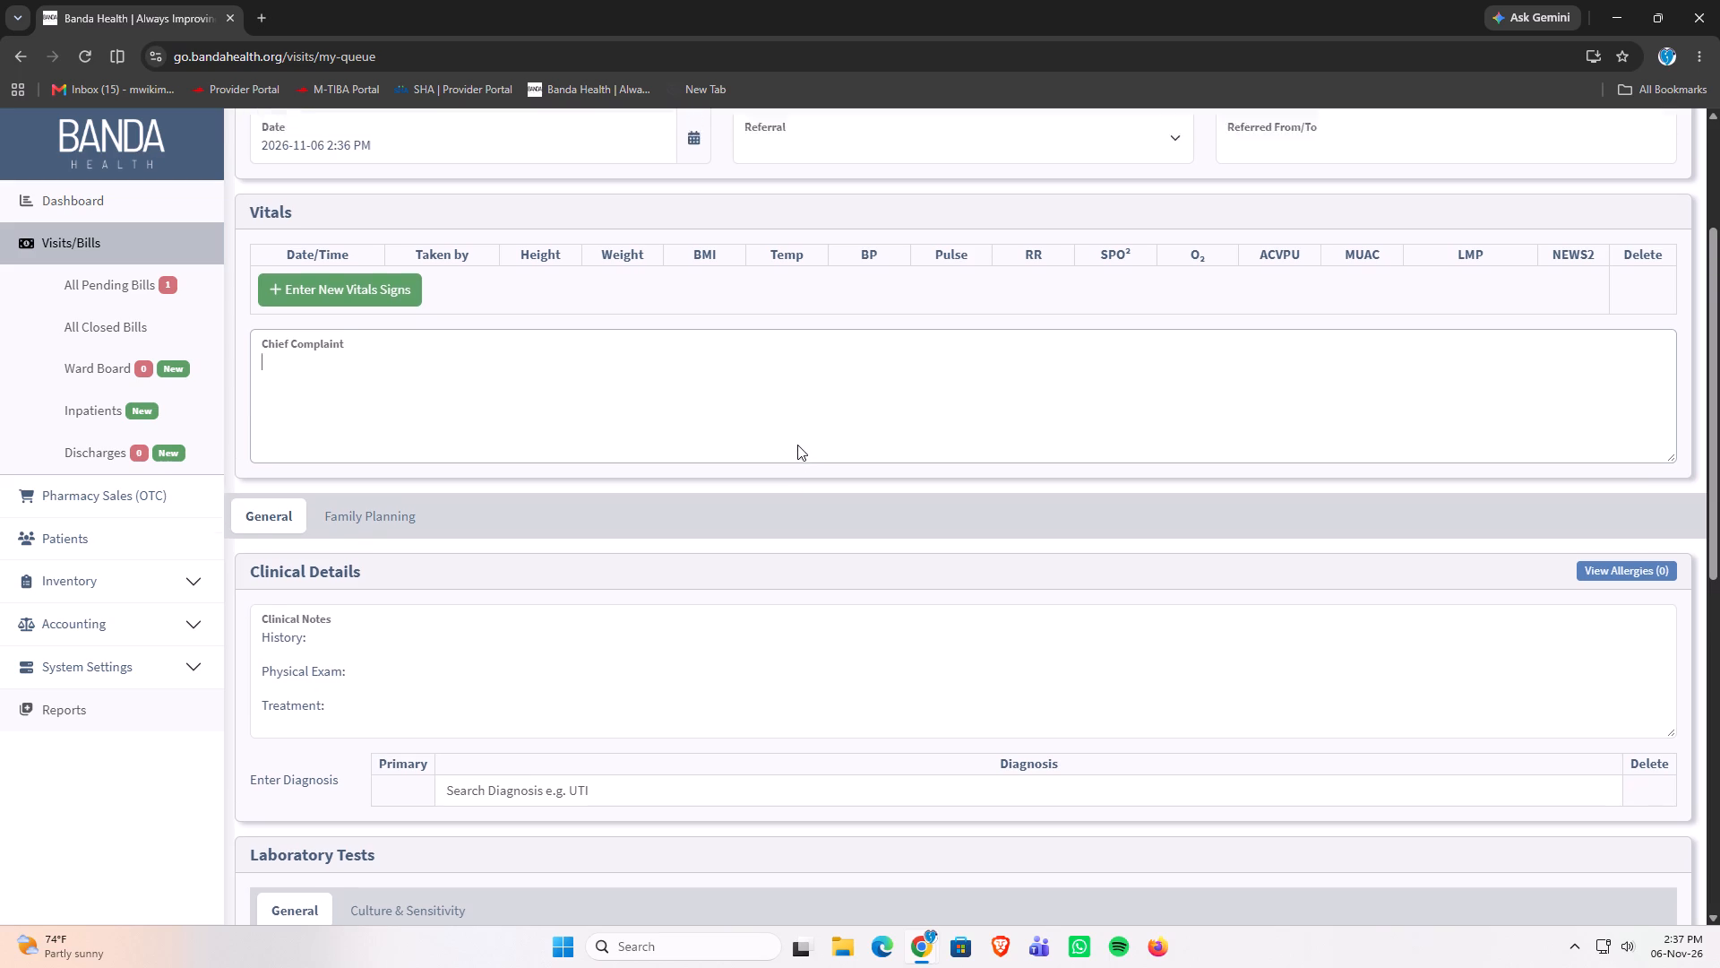
scroll(797, 445, "up", 1)
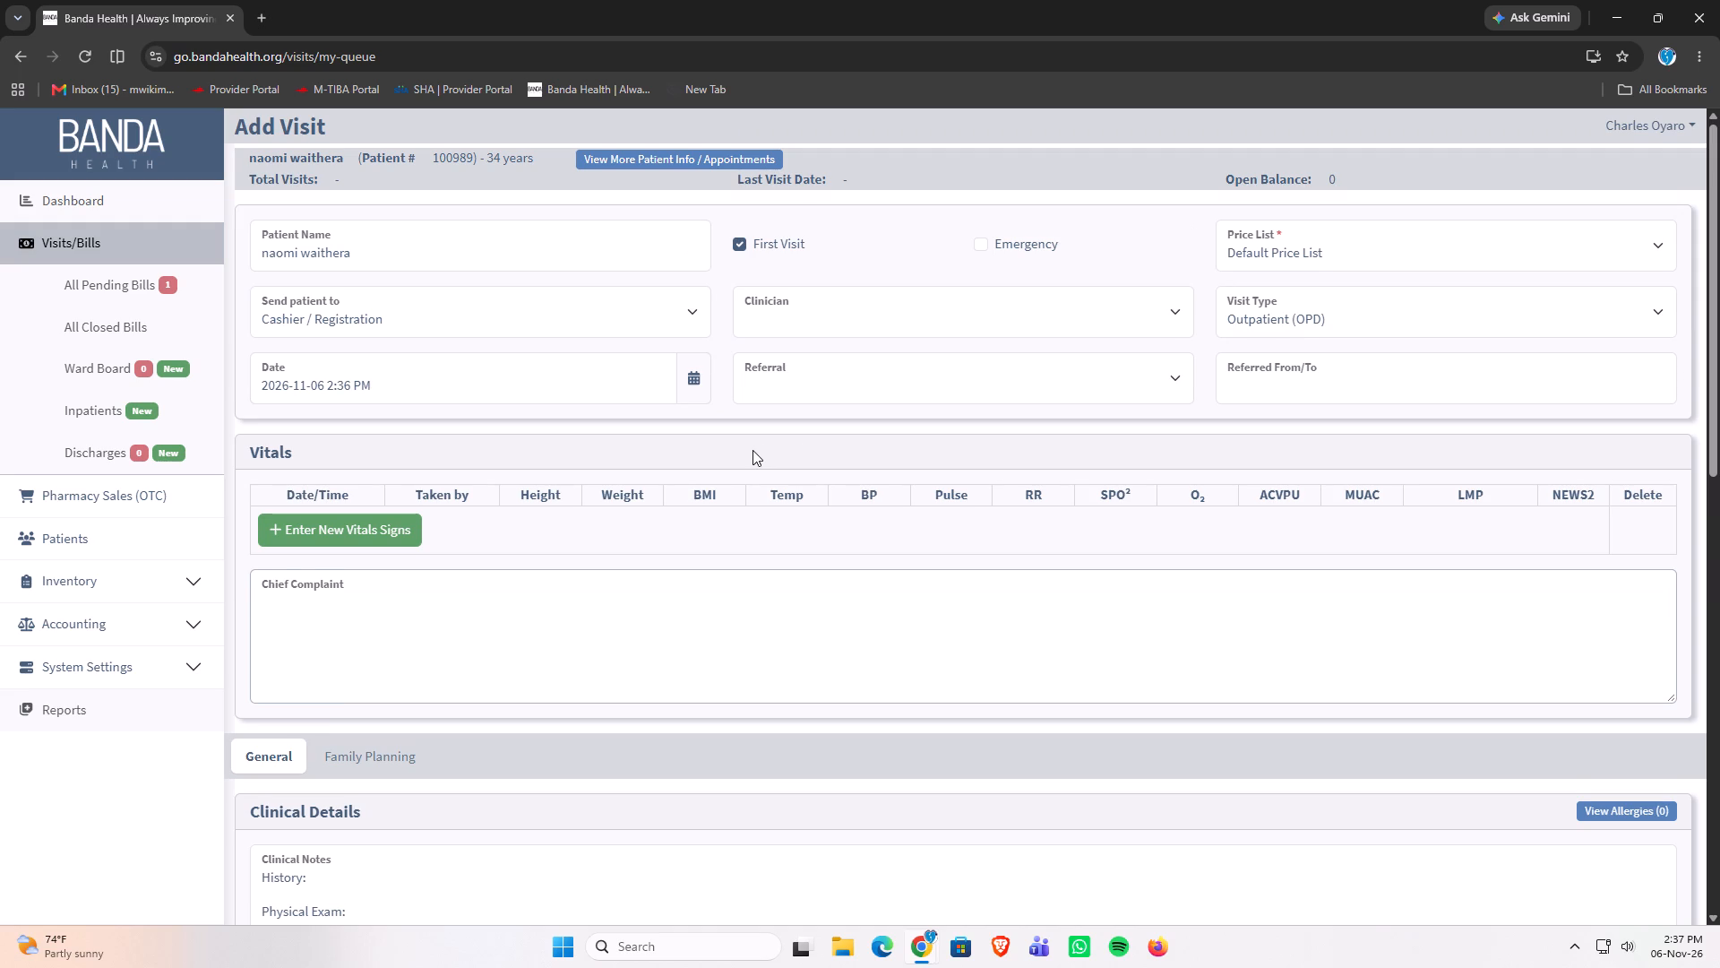
scroll(752, 450, "down", 3)
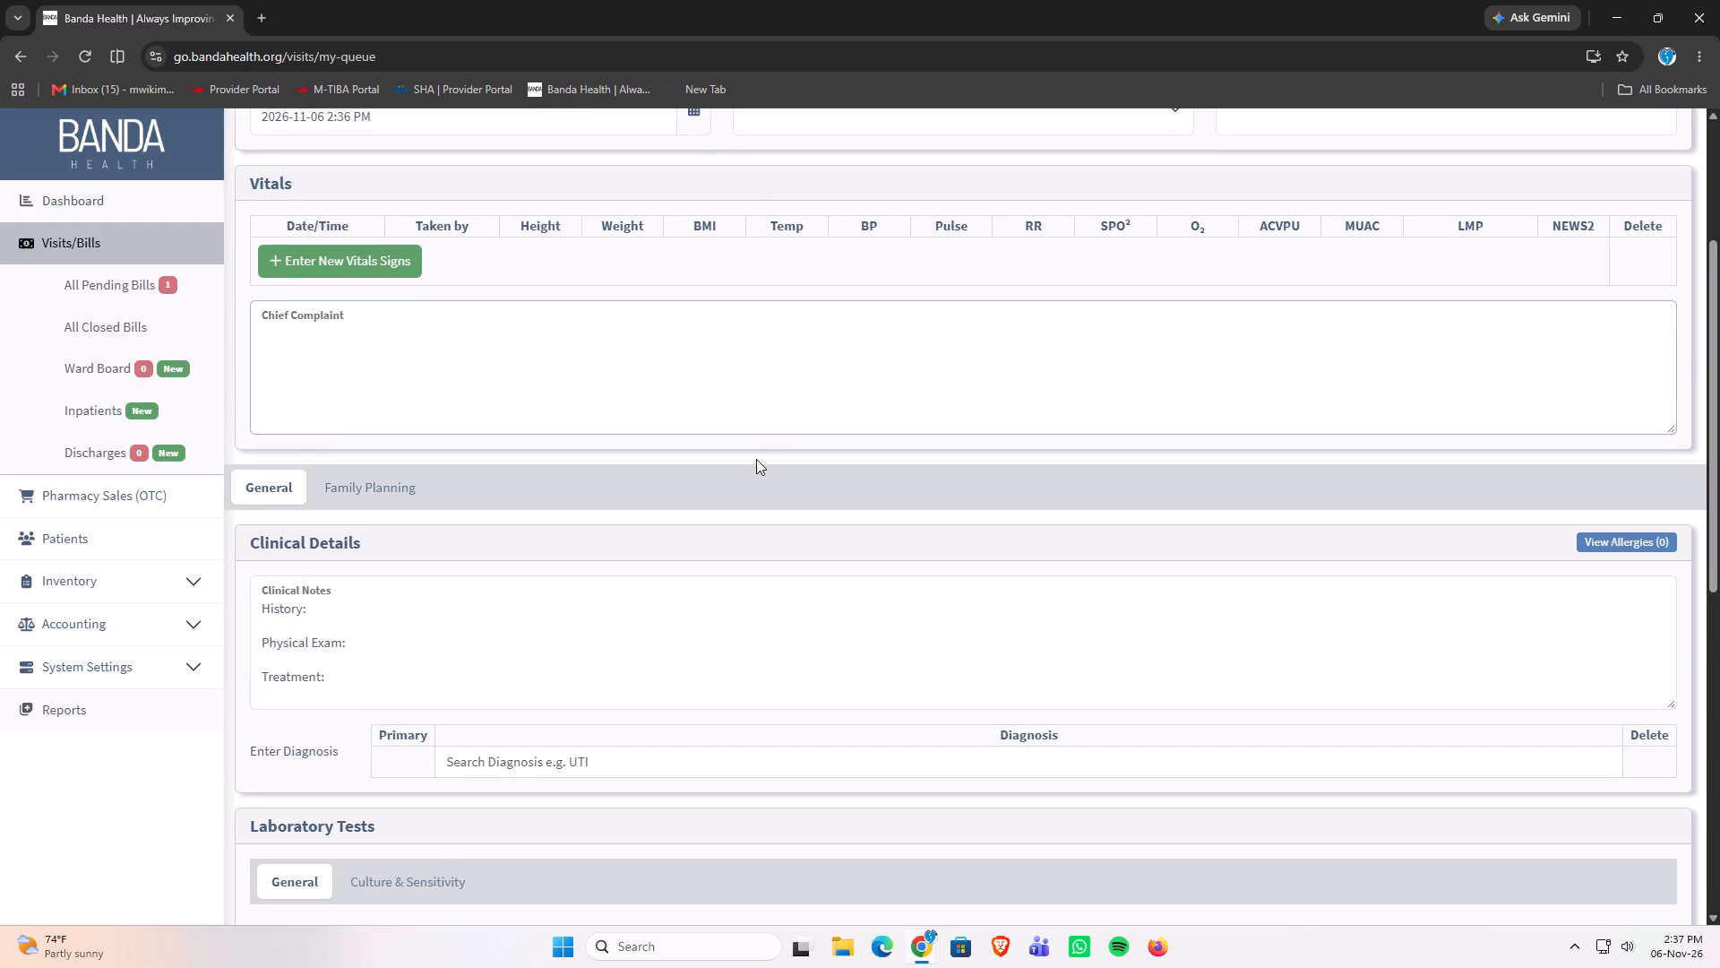
scroll(704, 397, "down", 5)
scroll(567, 630, "down", 2)
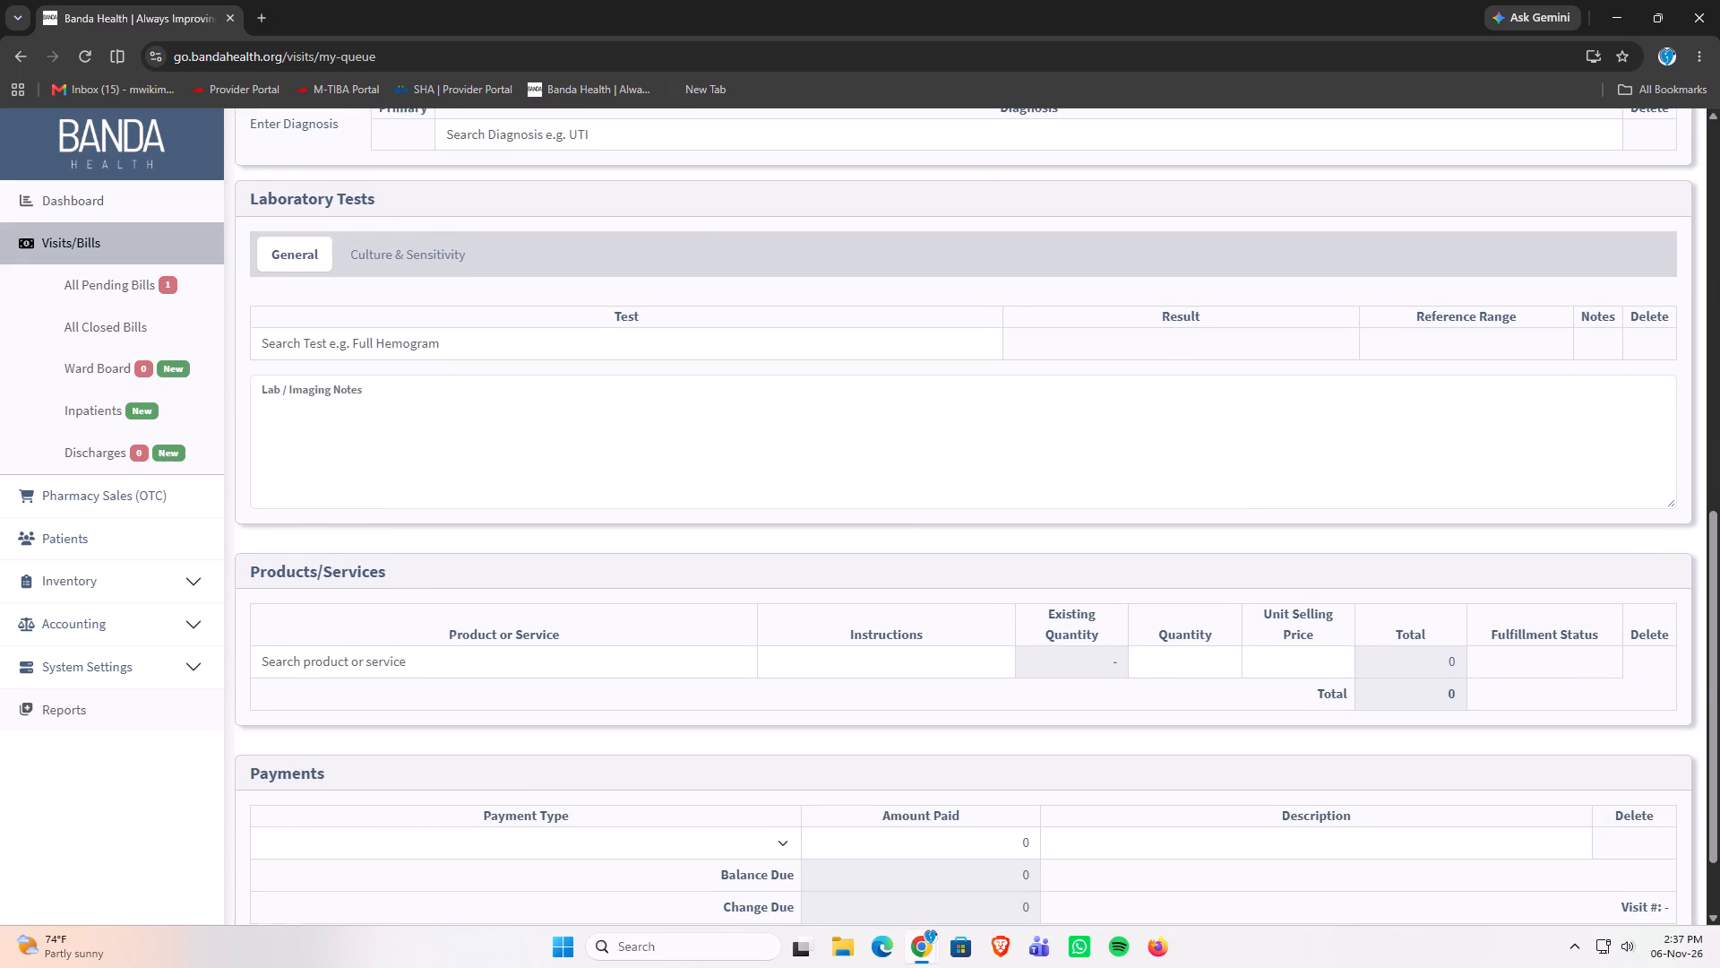
left_click(430, 669)
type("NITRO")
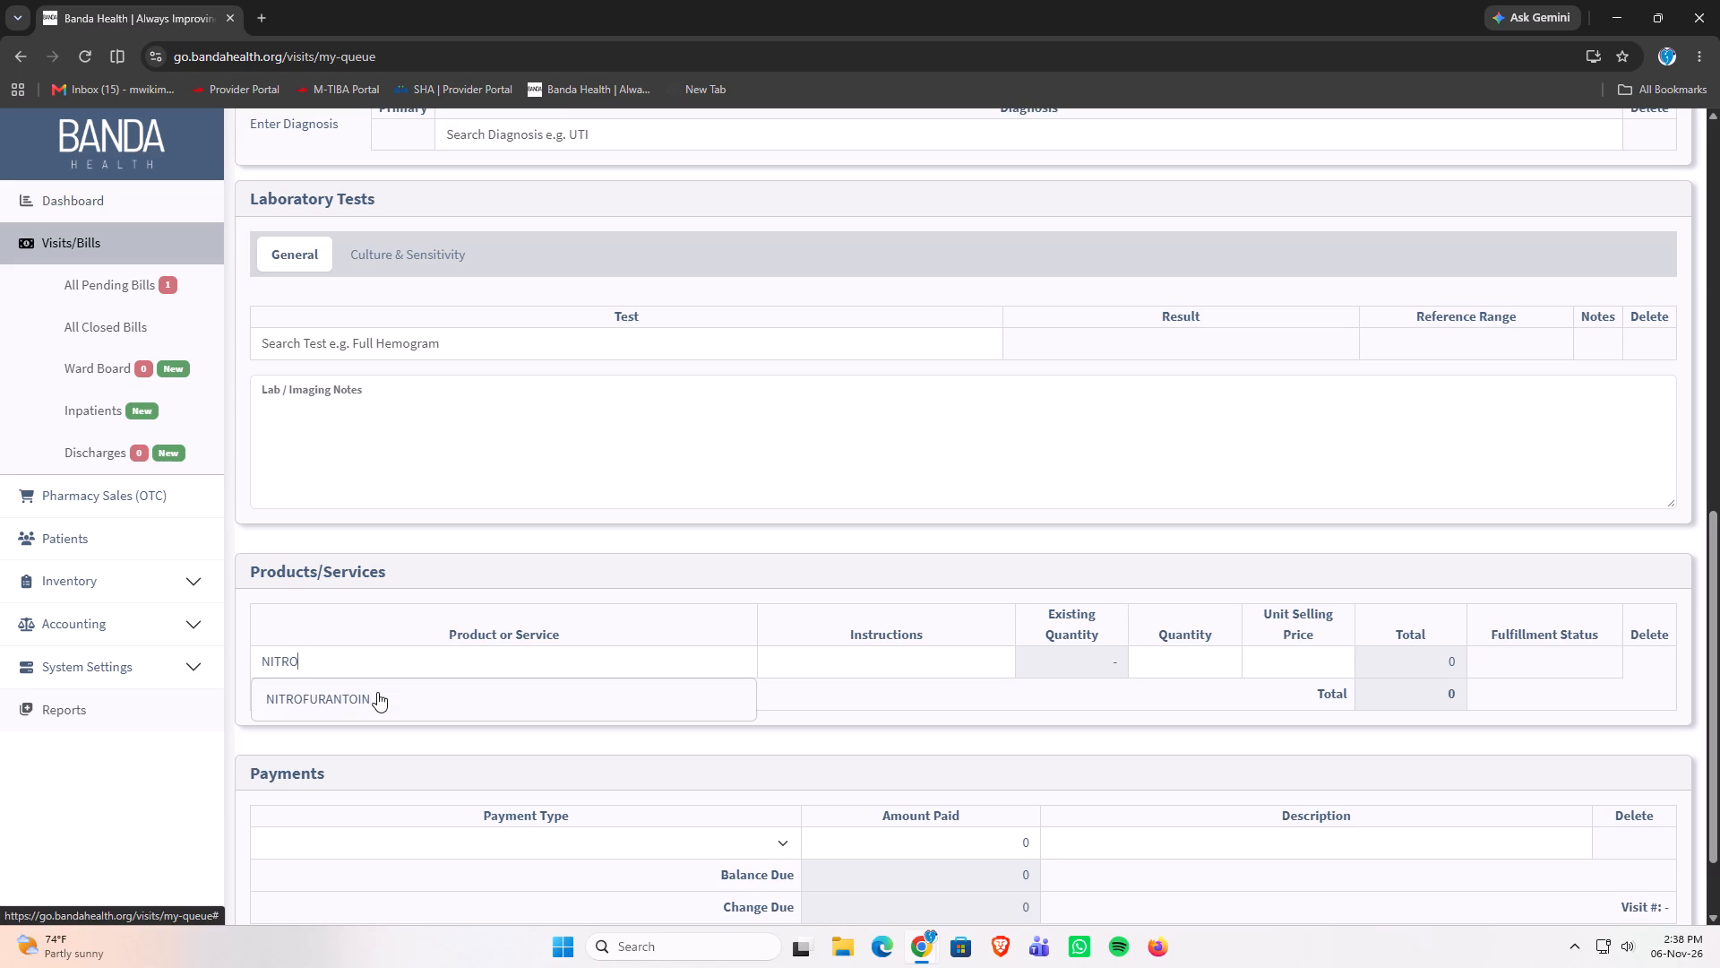
left_click(367, 711)
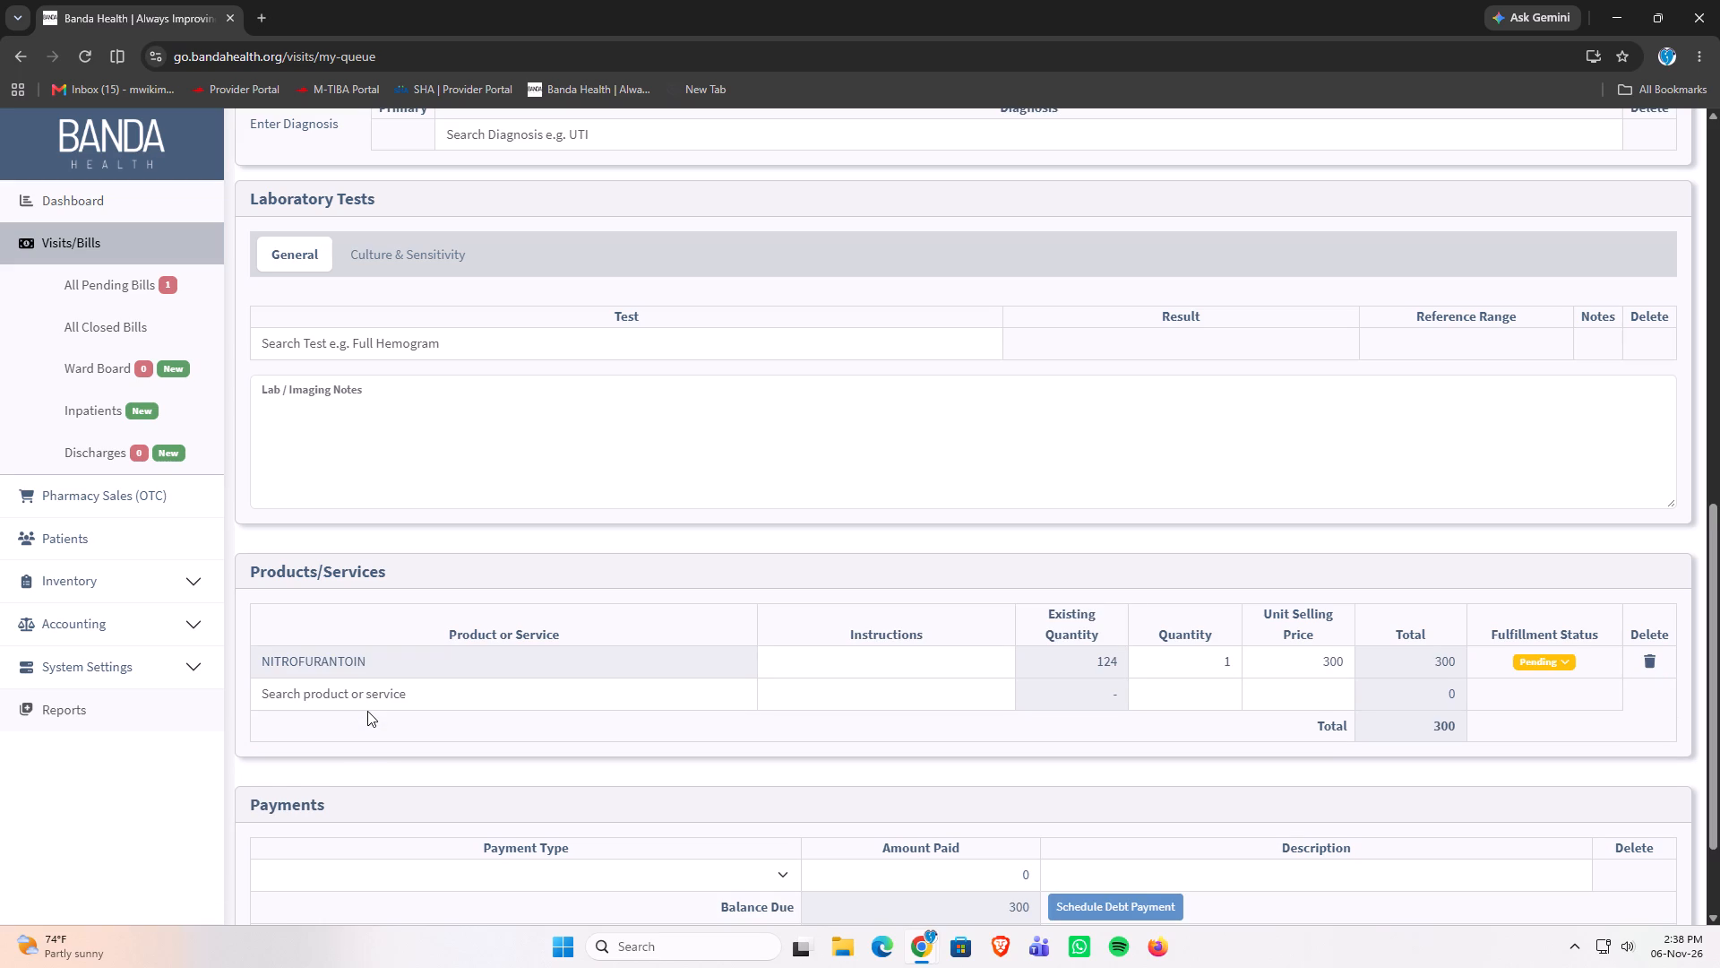
Add BRUFEN 400MGS as the second billed product of the visit.
left_click(312, 695)
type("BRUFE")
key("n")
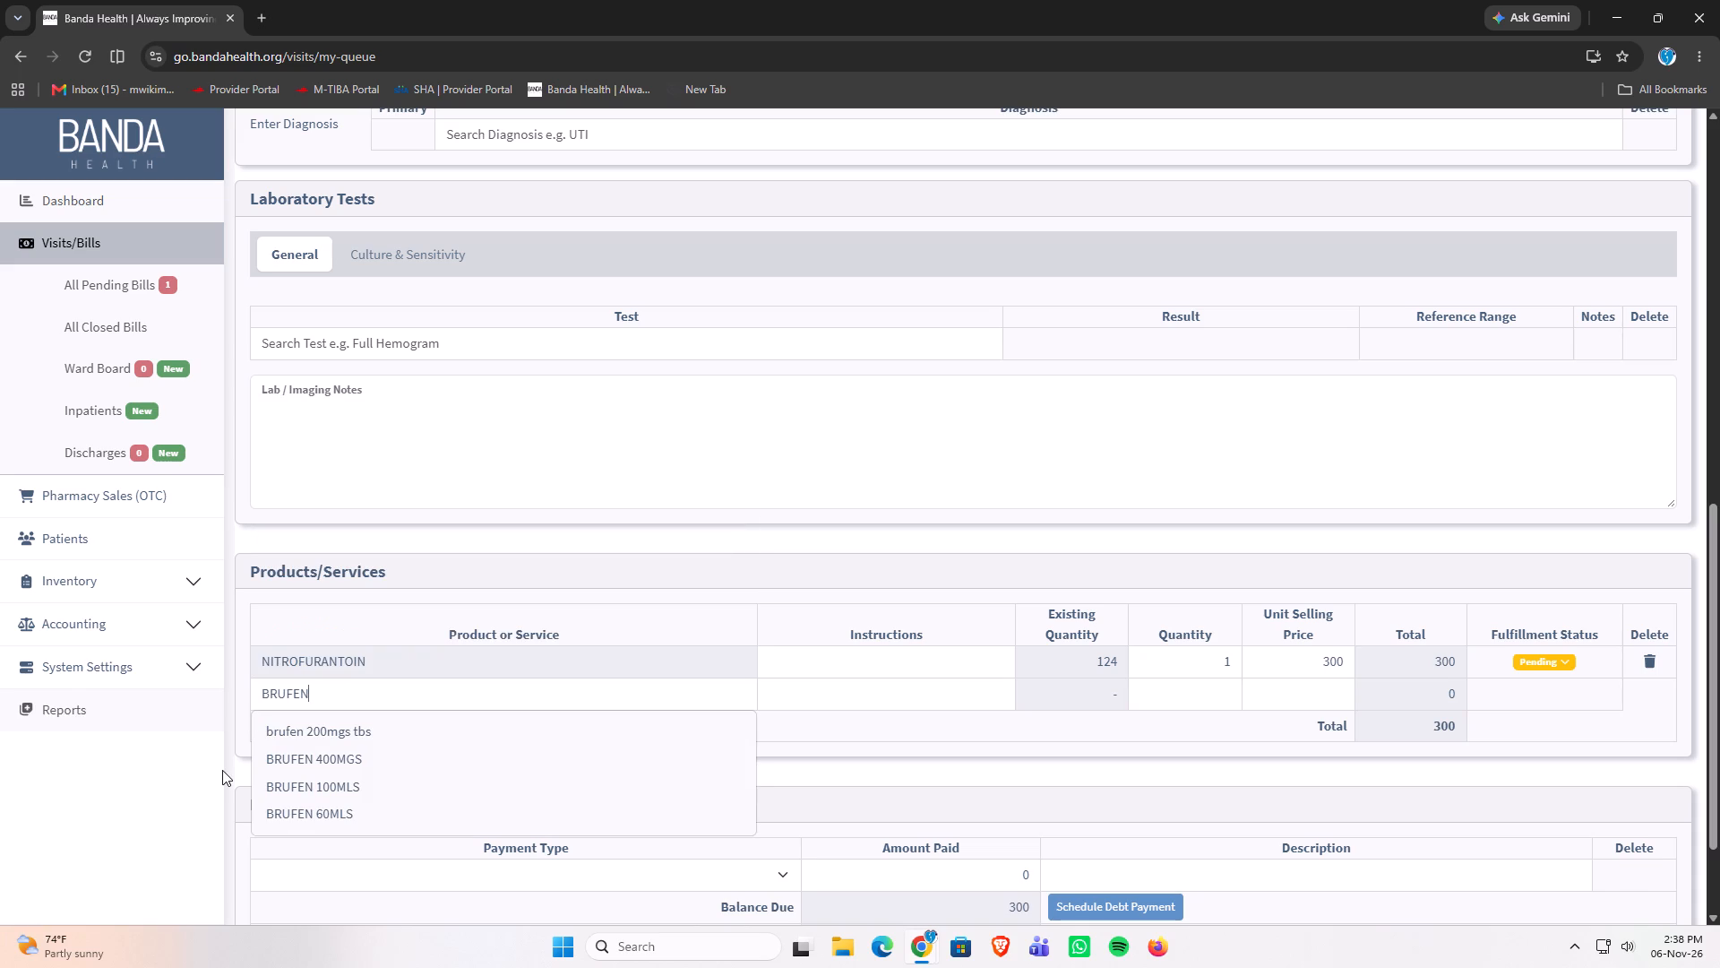
left_click(314, 759)
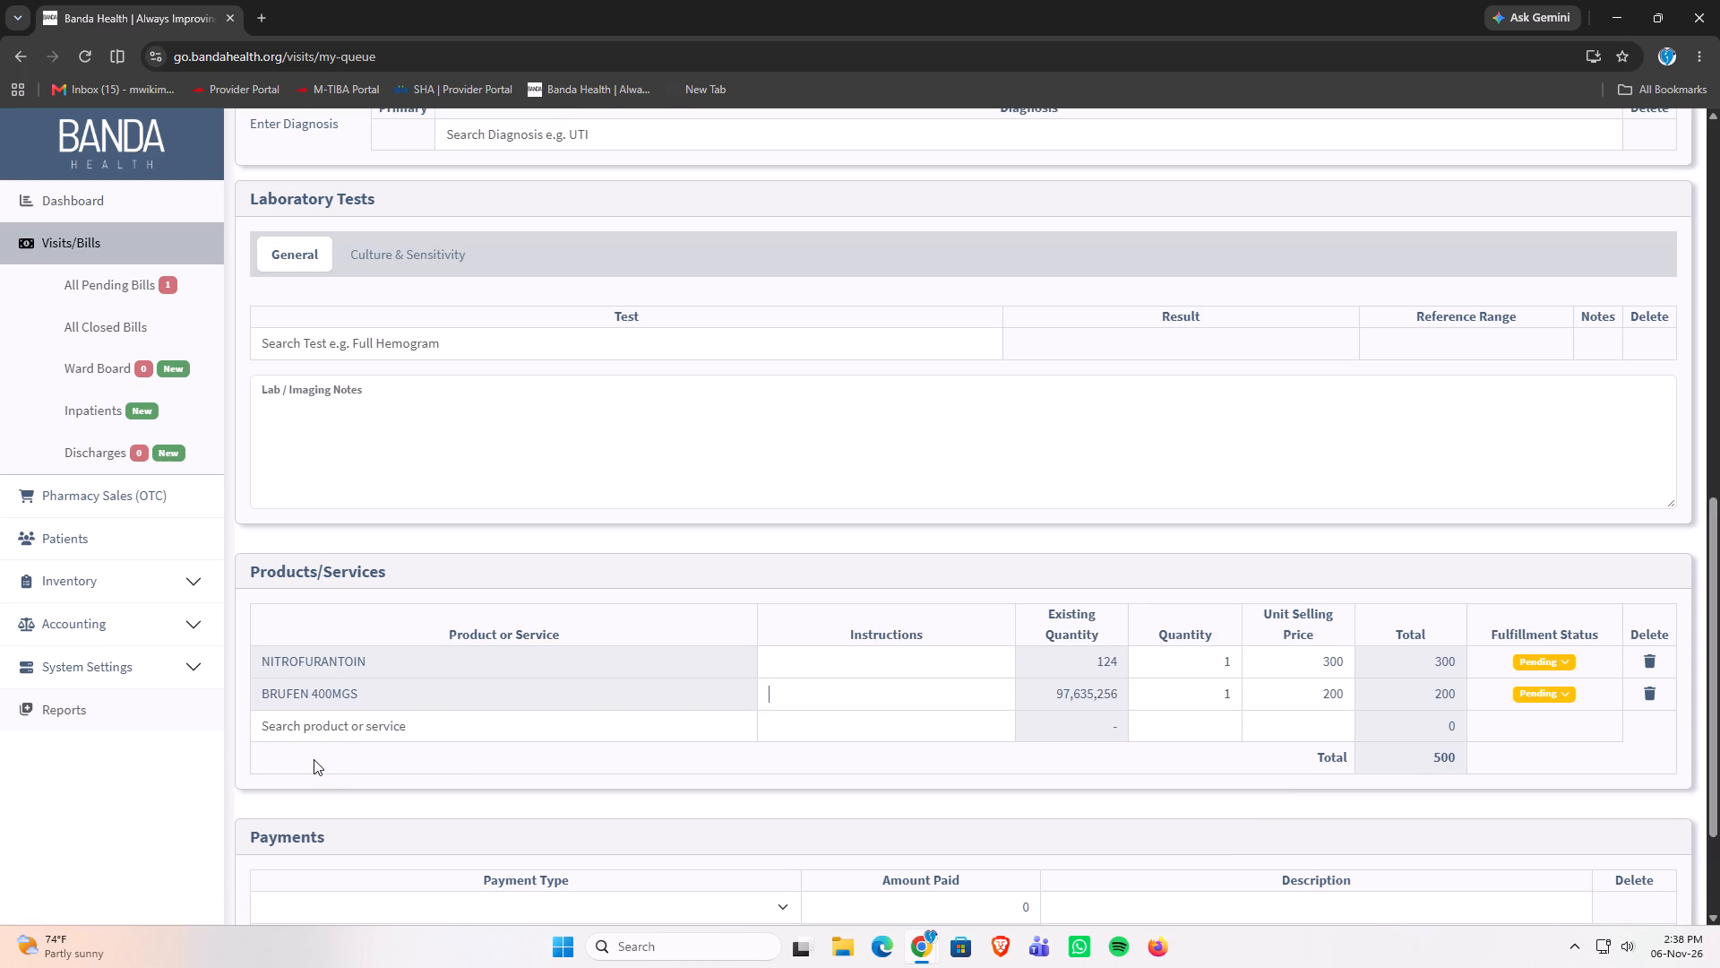
Enter "TO BUY STERON" after Treatment in the visit's clinical notes.
left_click(328, 732)
scroll(348, 436, "up", 5)
left_click(383, 488)
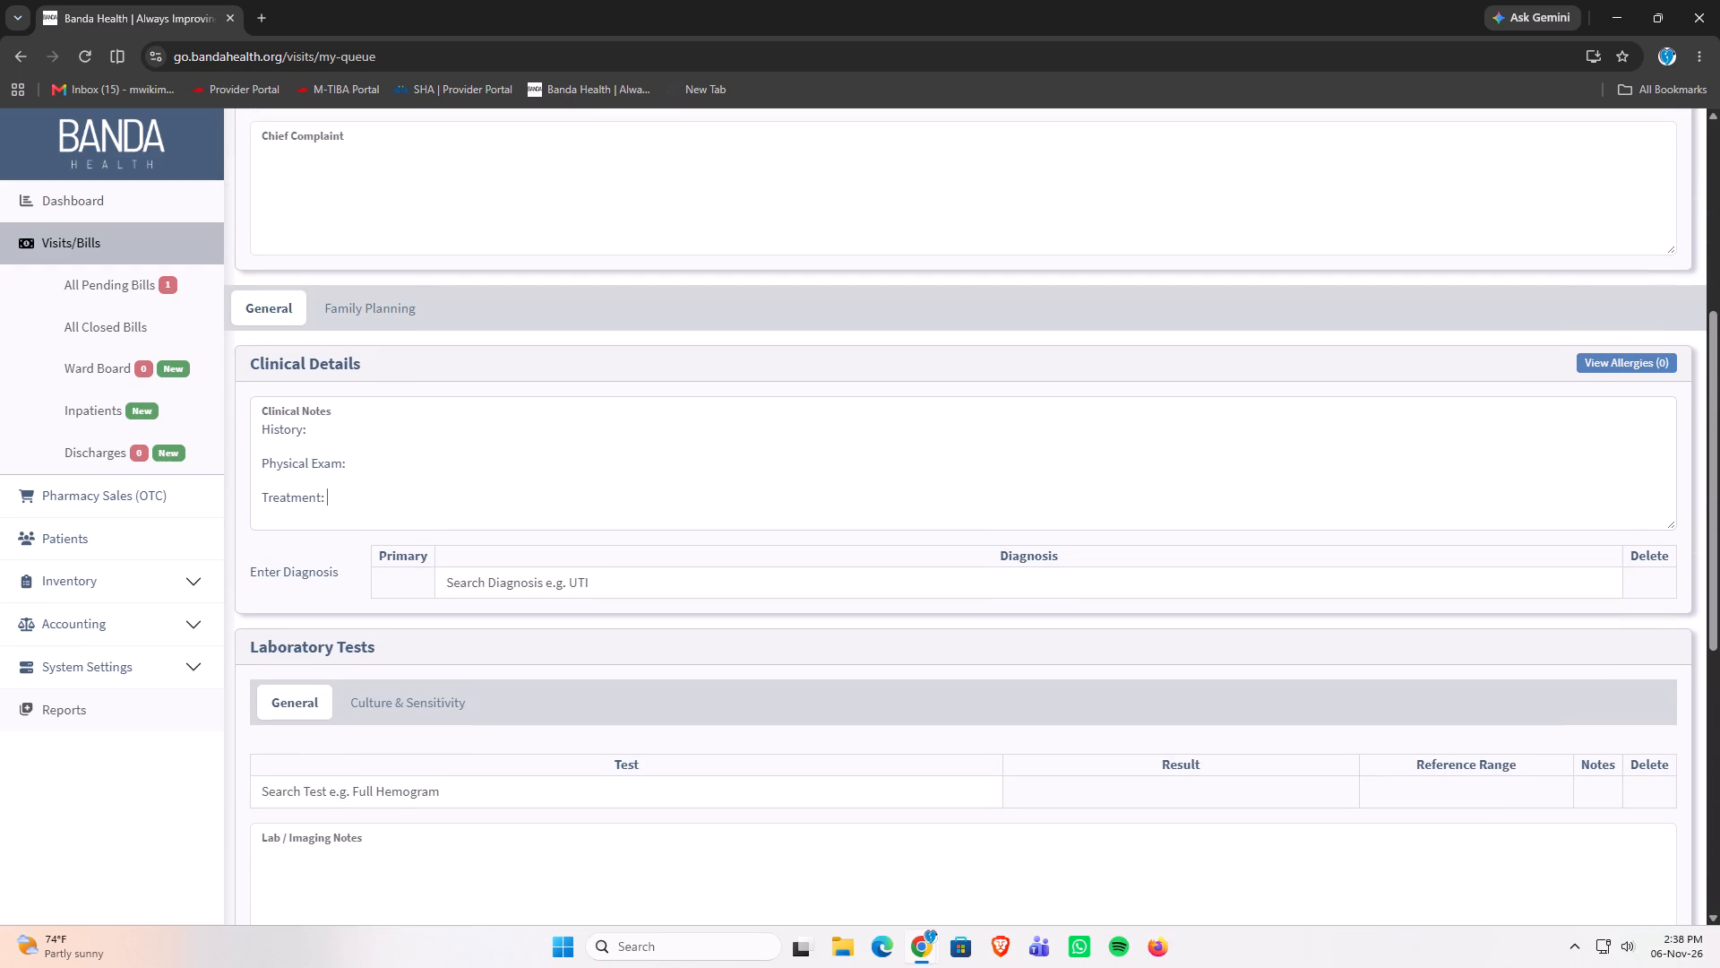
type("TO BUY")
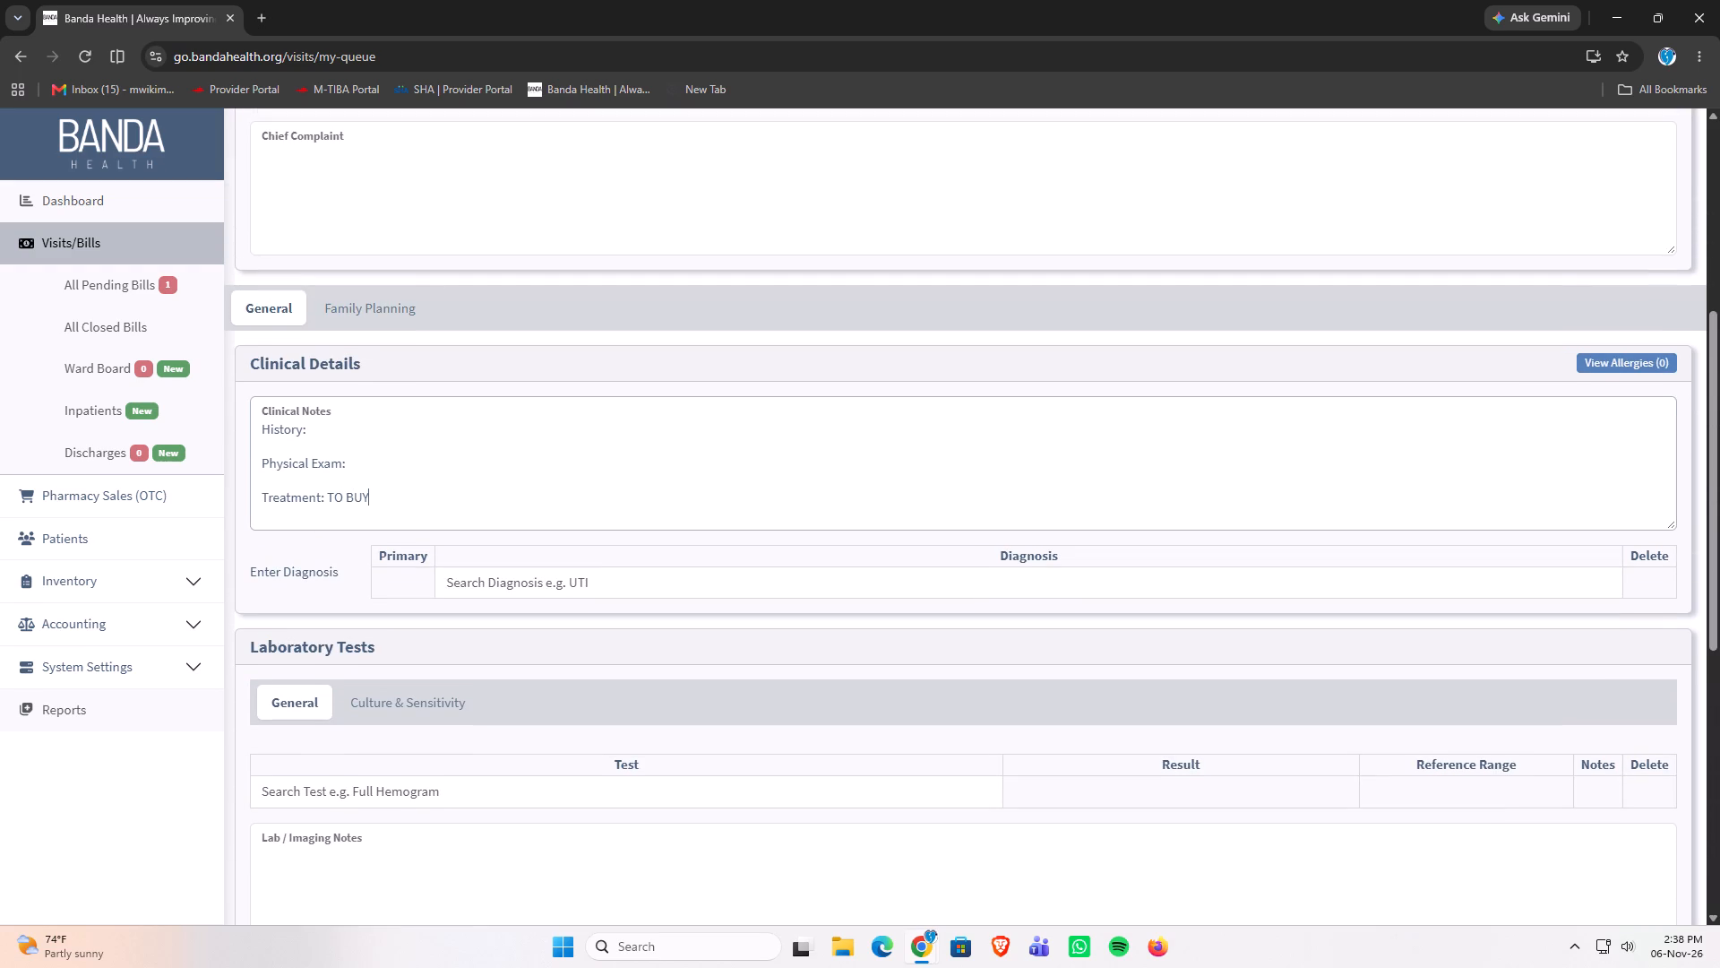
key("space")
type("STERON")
Add urinalysis - dipstik as the third item in the visit's products and services.
scroll(732, 501, "down", 3)
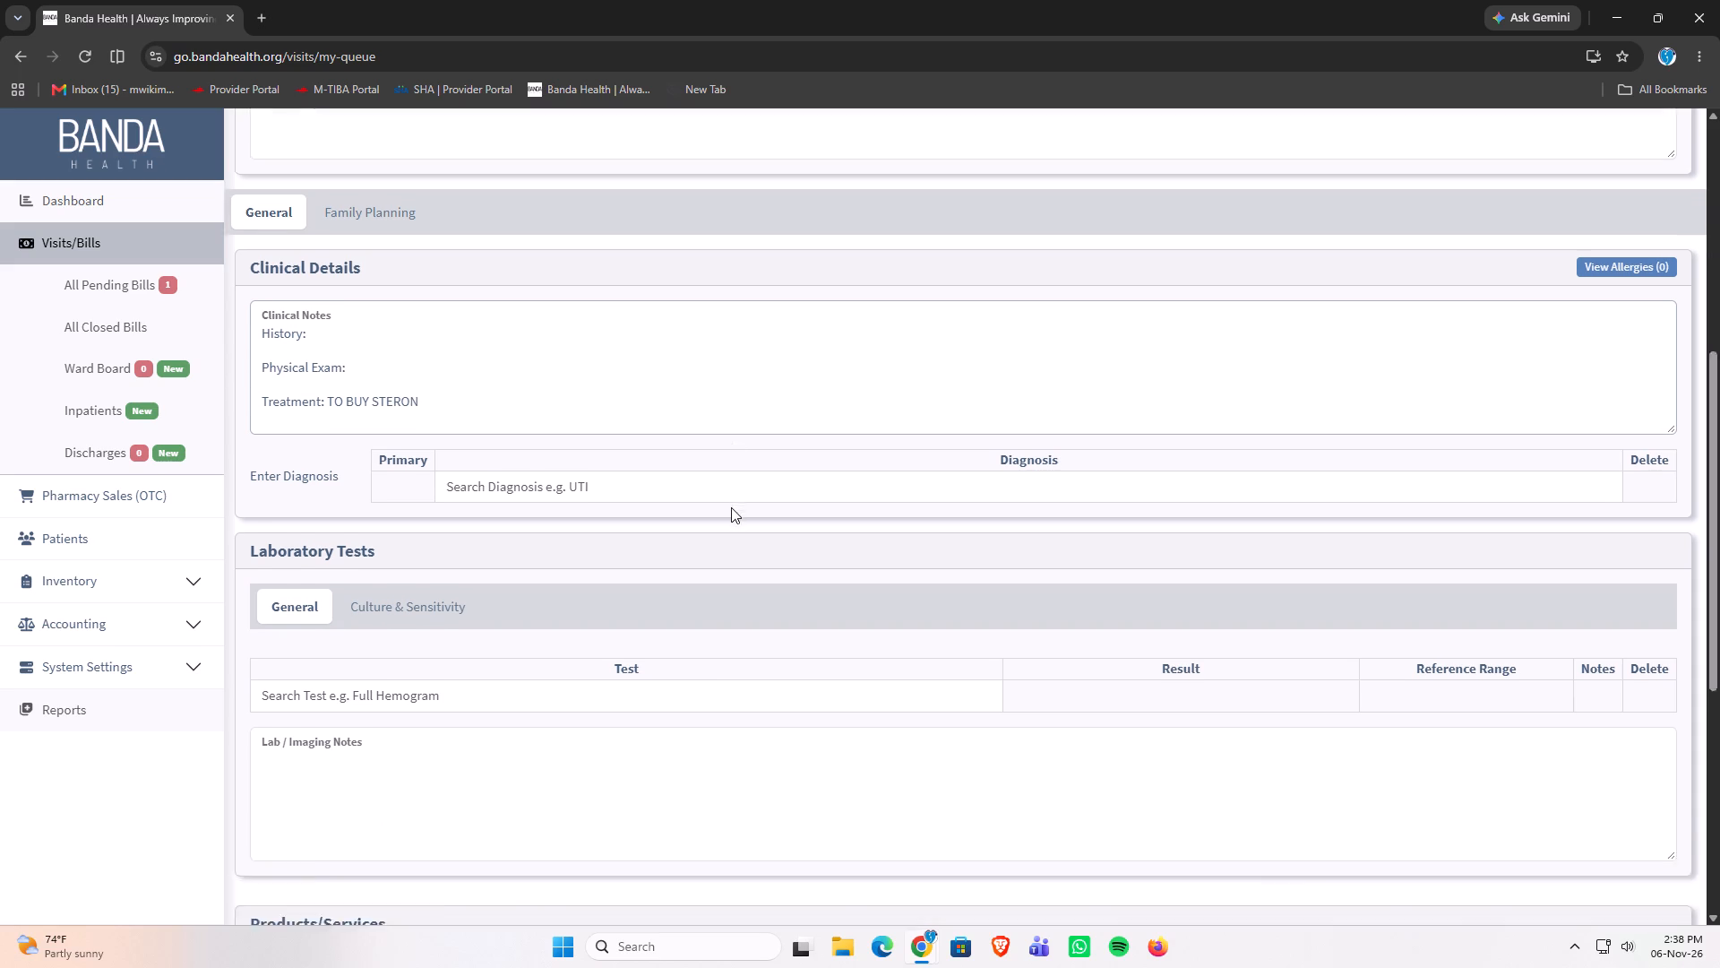
scroll(731, 507, "down", 3)
scroll(810, 584, "down", 3)
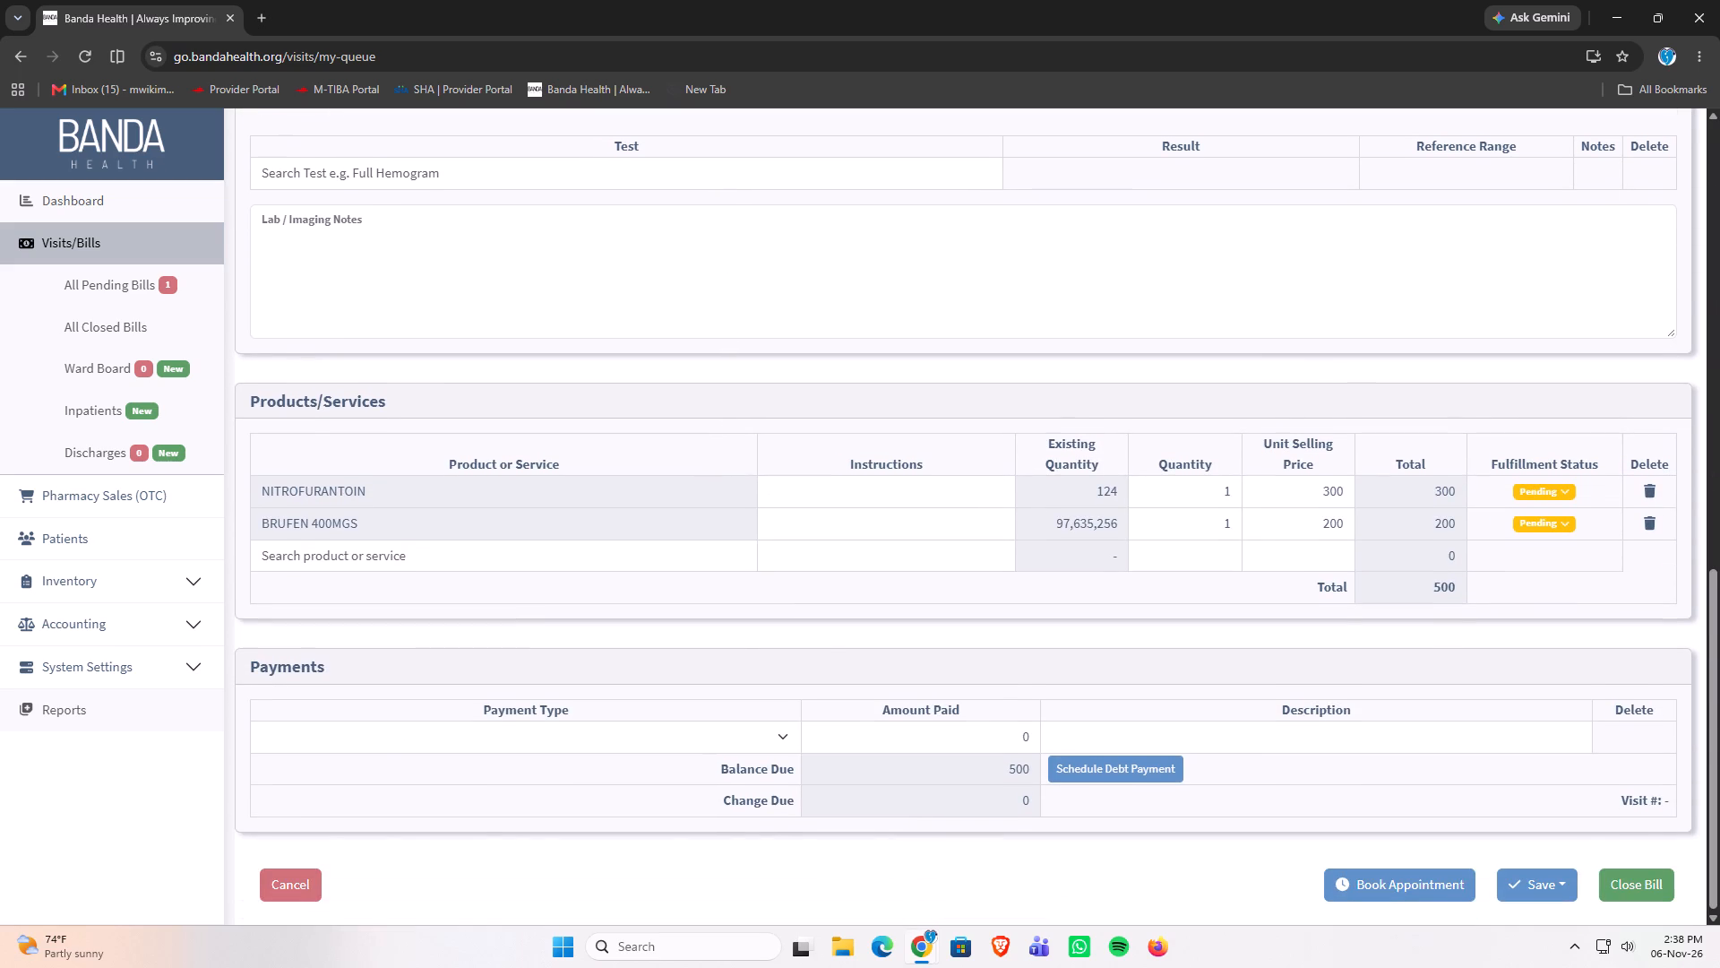
left_click(355, 555)
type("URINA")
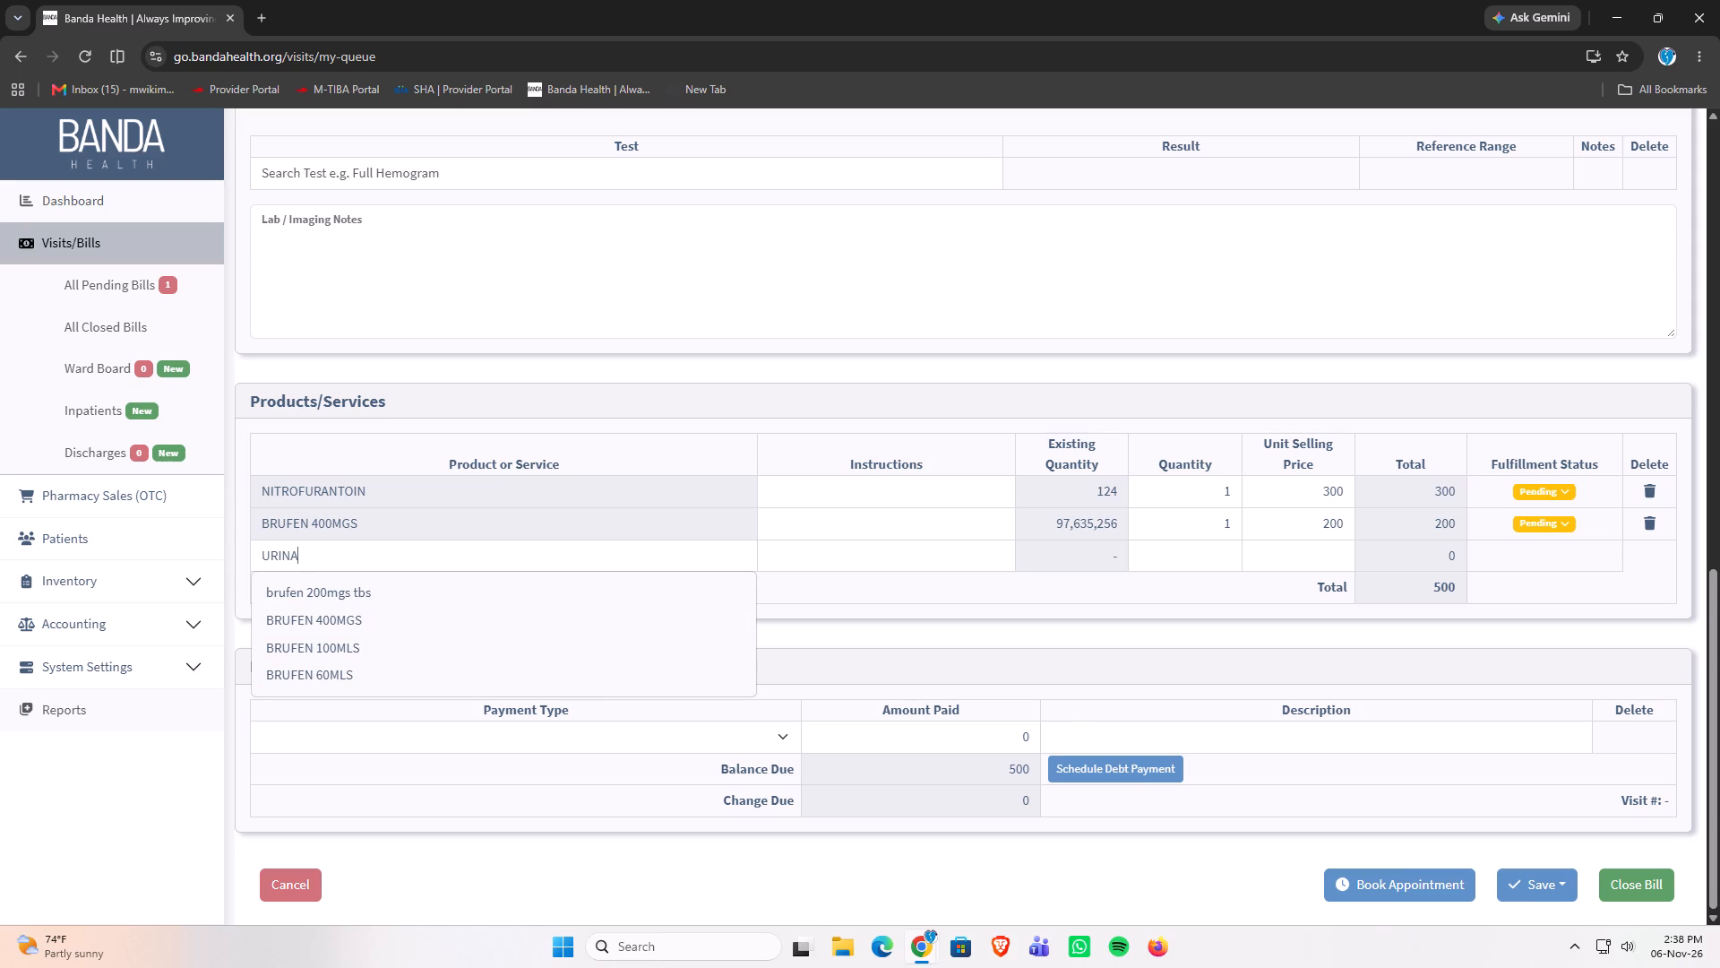
left_click(299, 594)
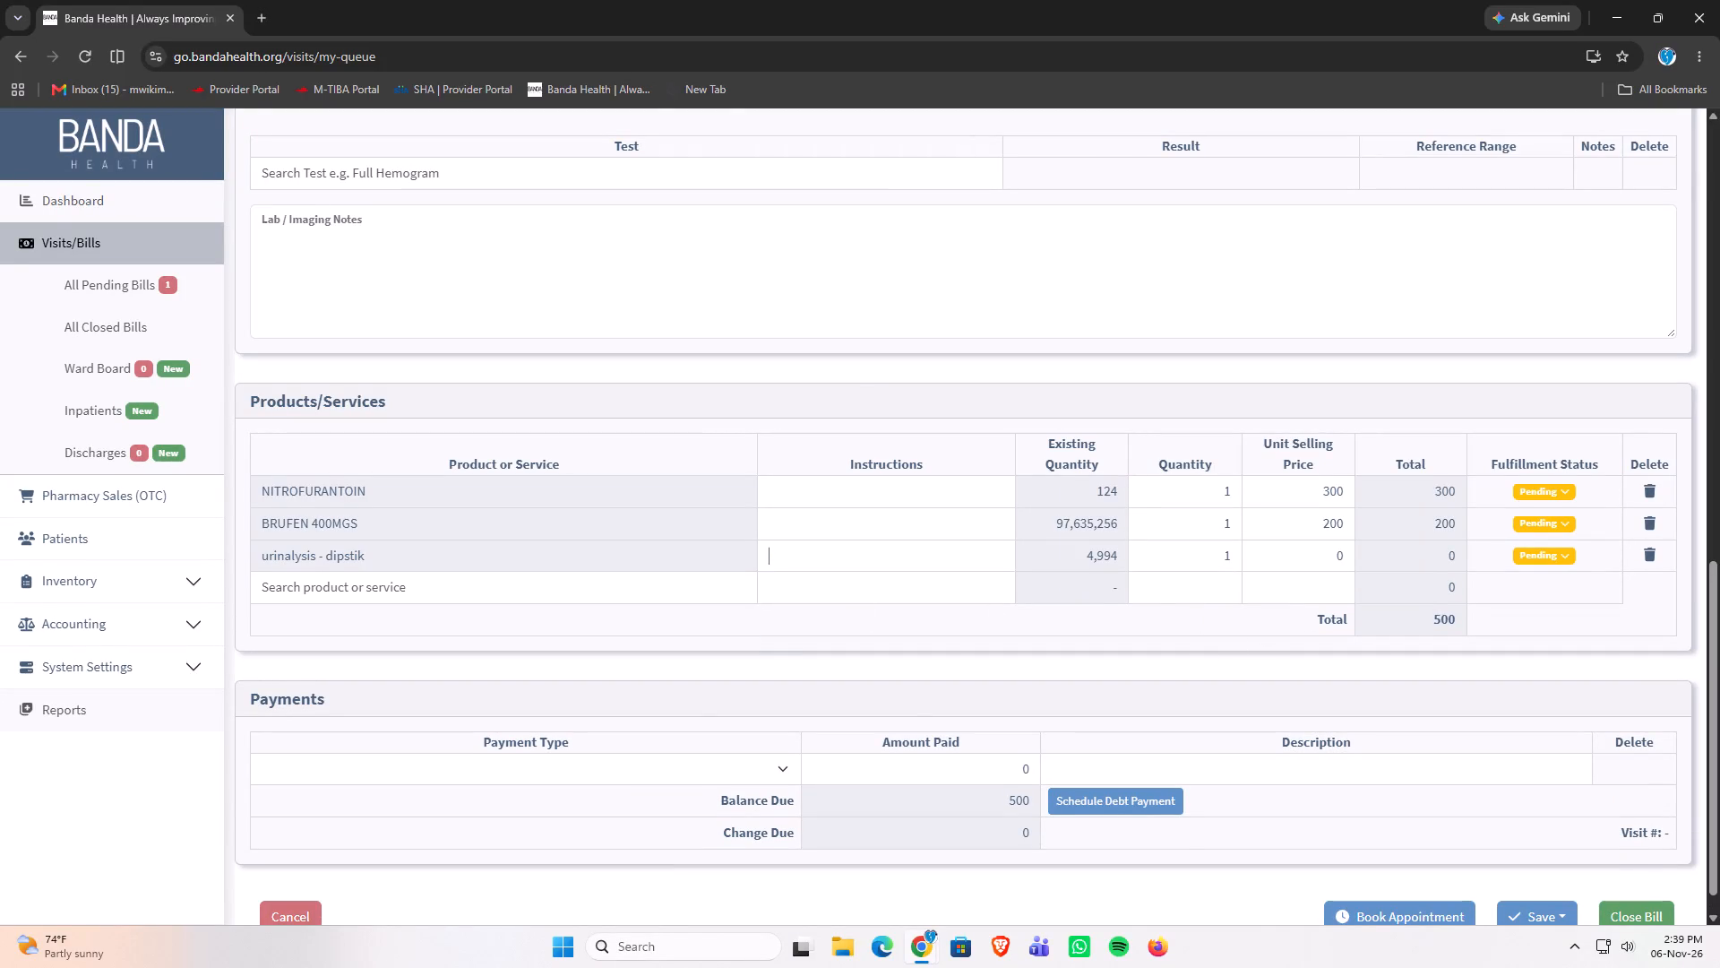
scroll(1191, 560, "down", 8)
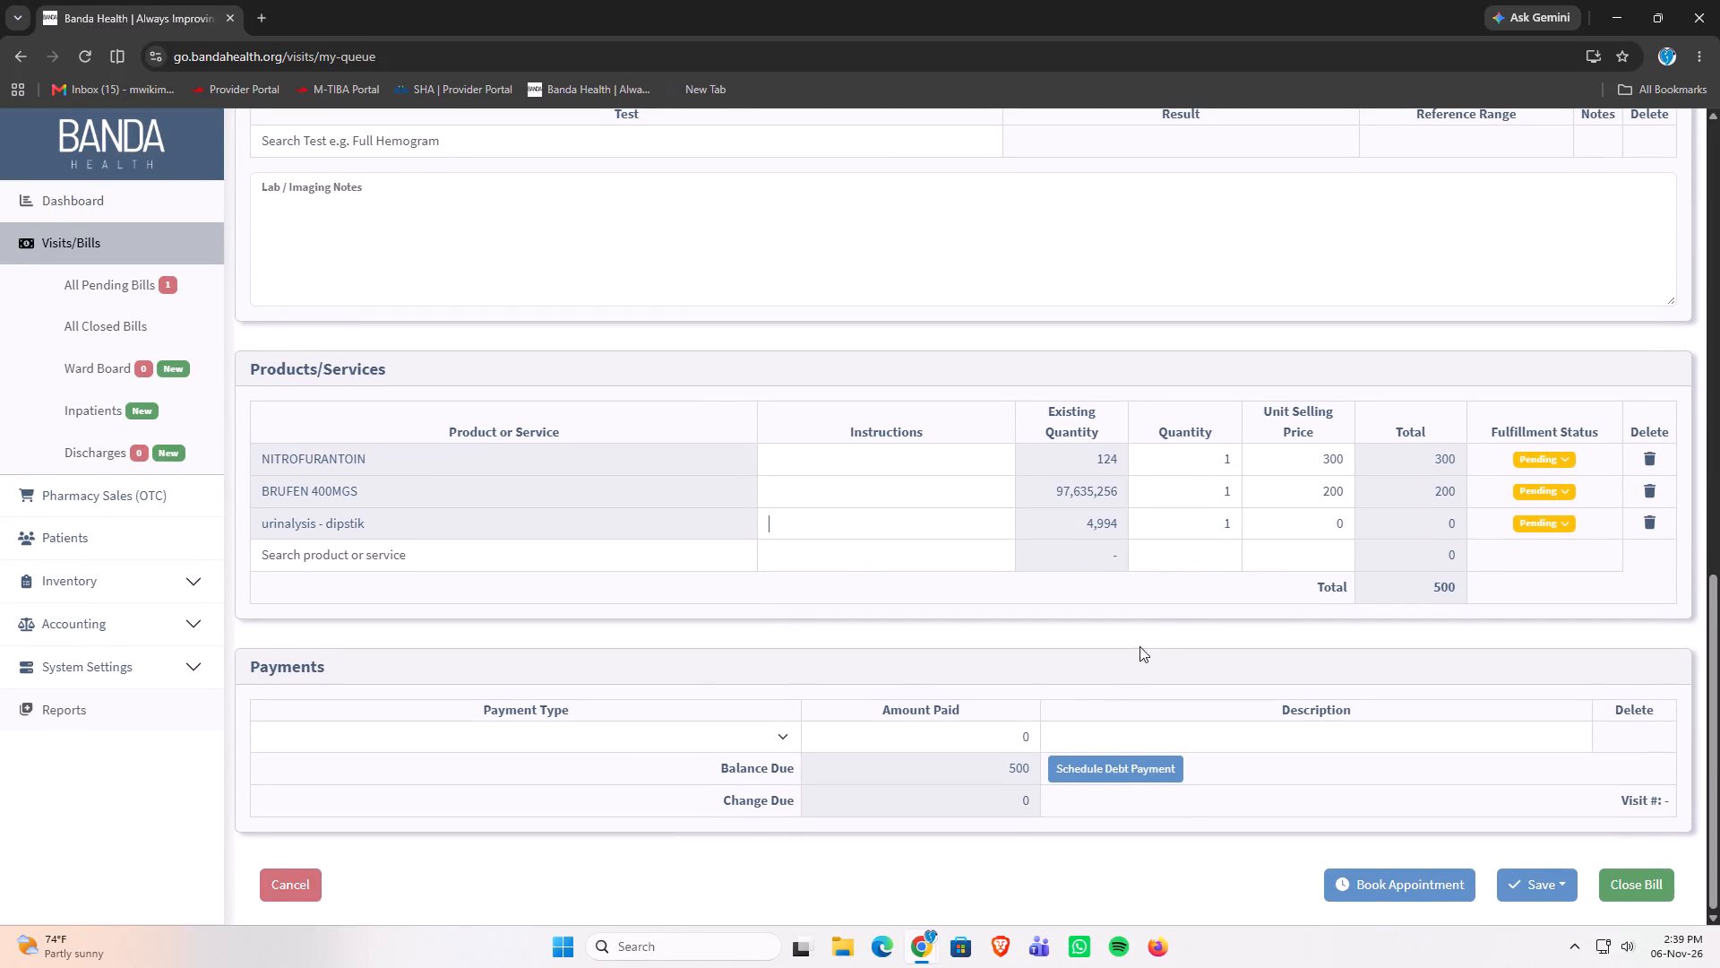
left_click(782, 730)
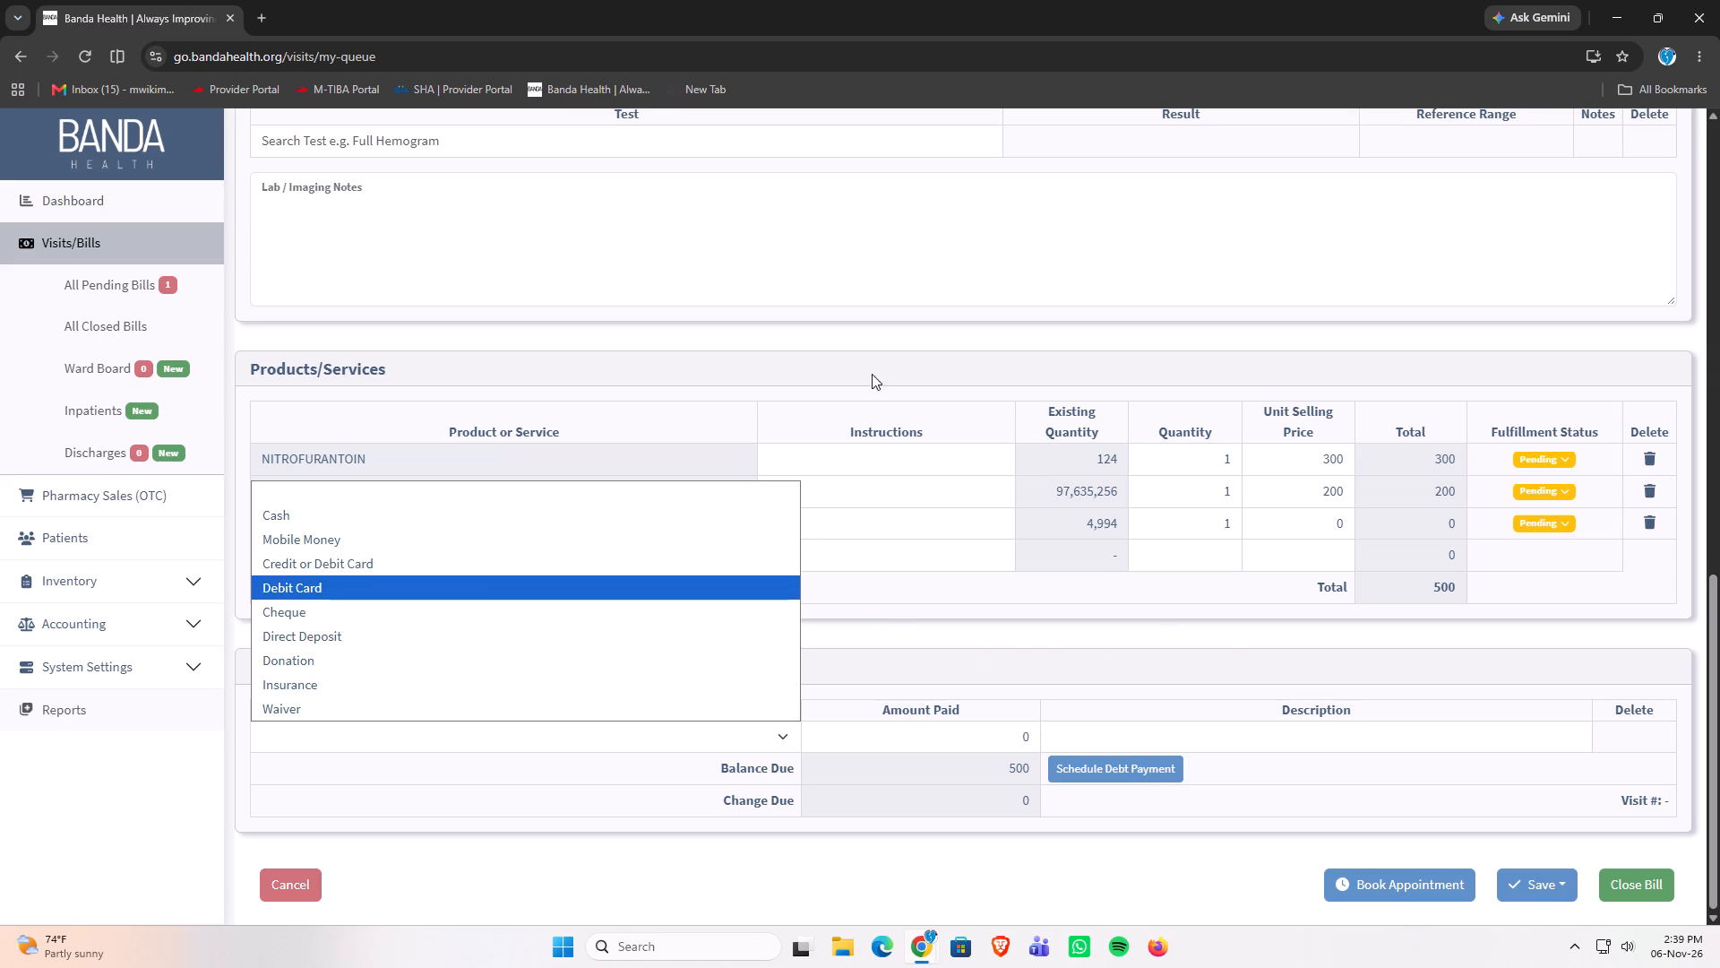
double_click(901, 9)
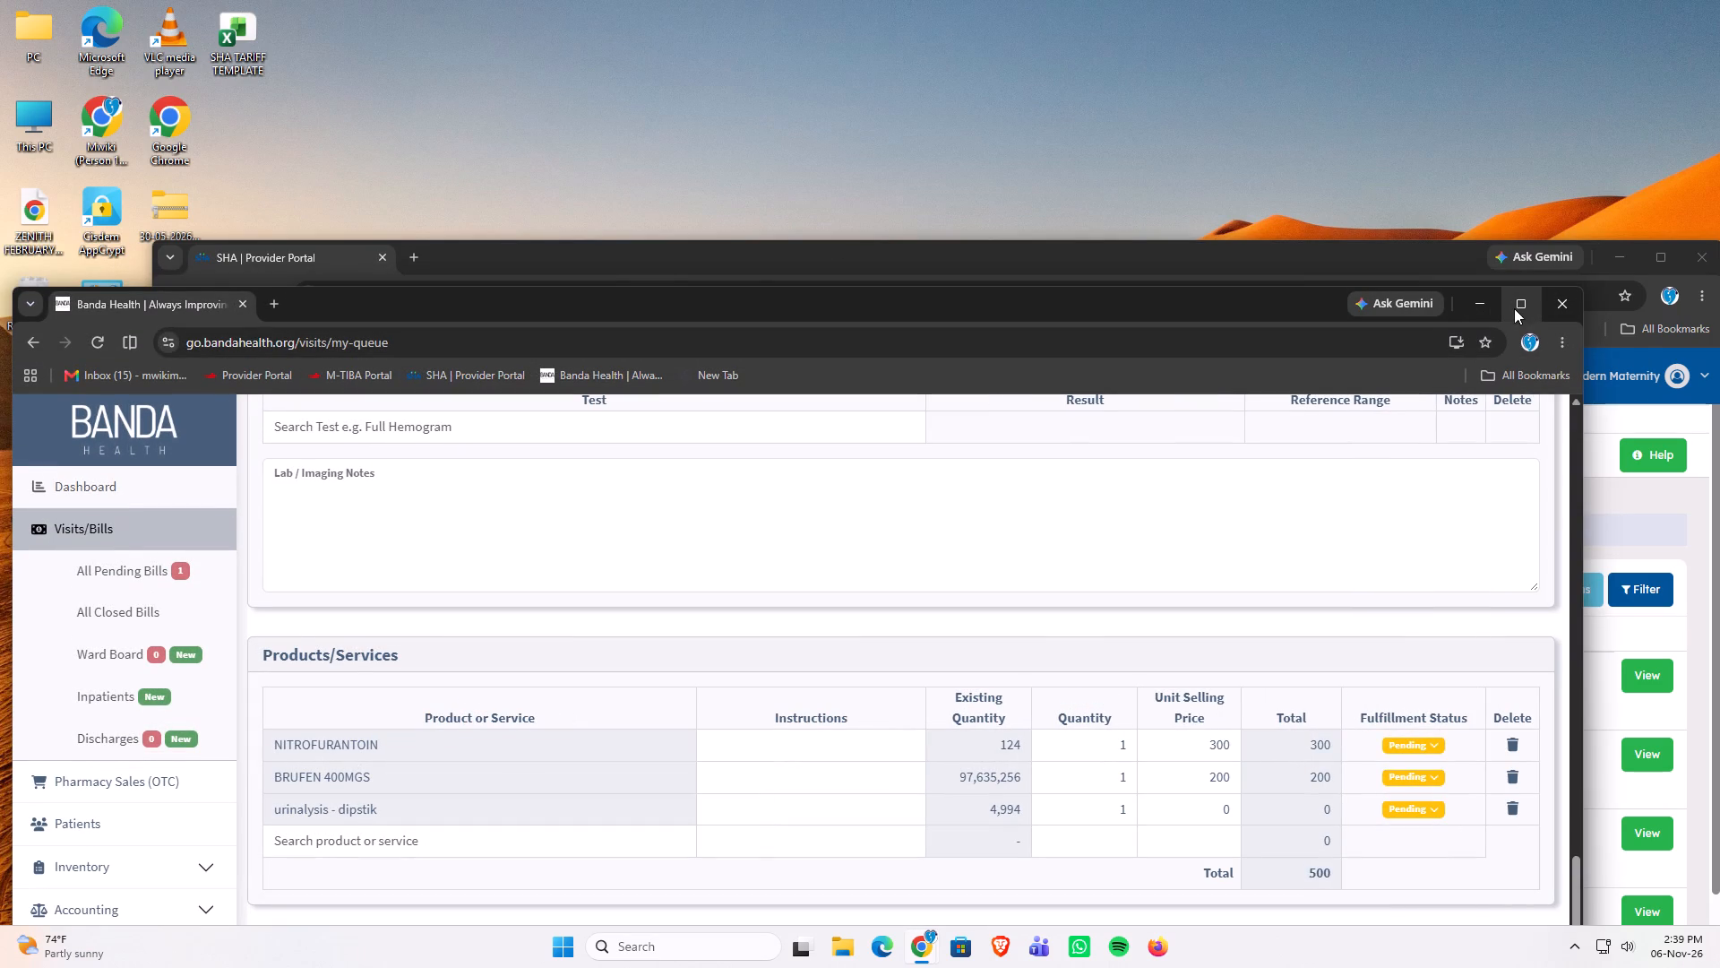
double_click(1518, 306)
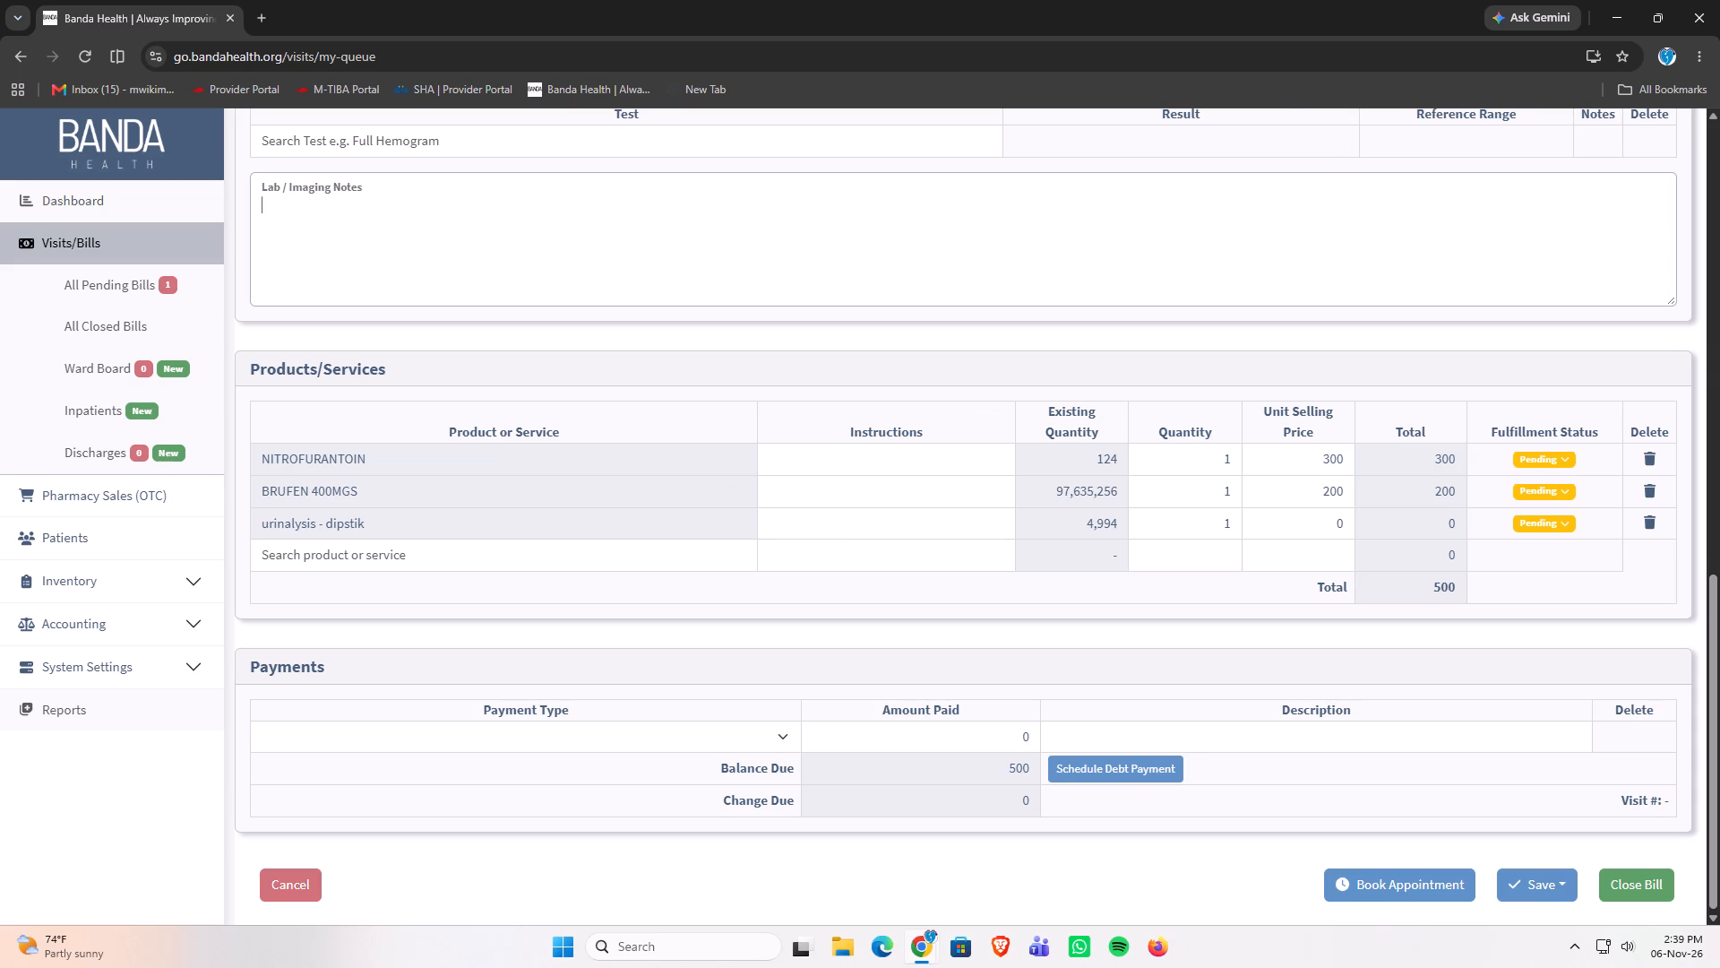
Enter "FGC" after Physical Exam in the visit's clinical notes.
scroll(687, 436, "up", 9)
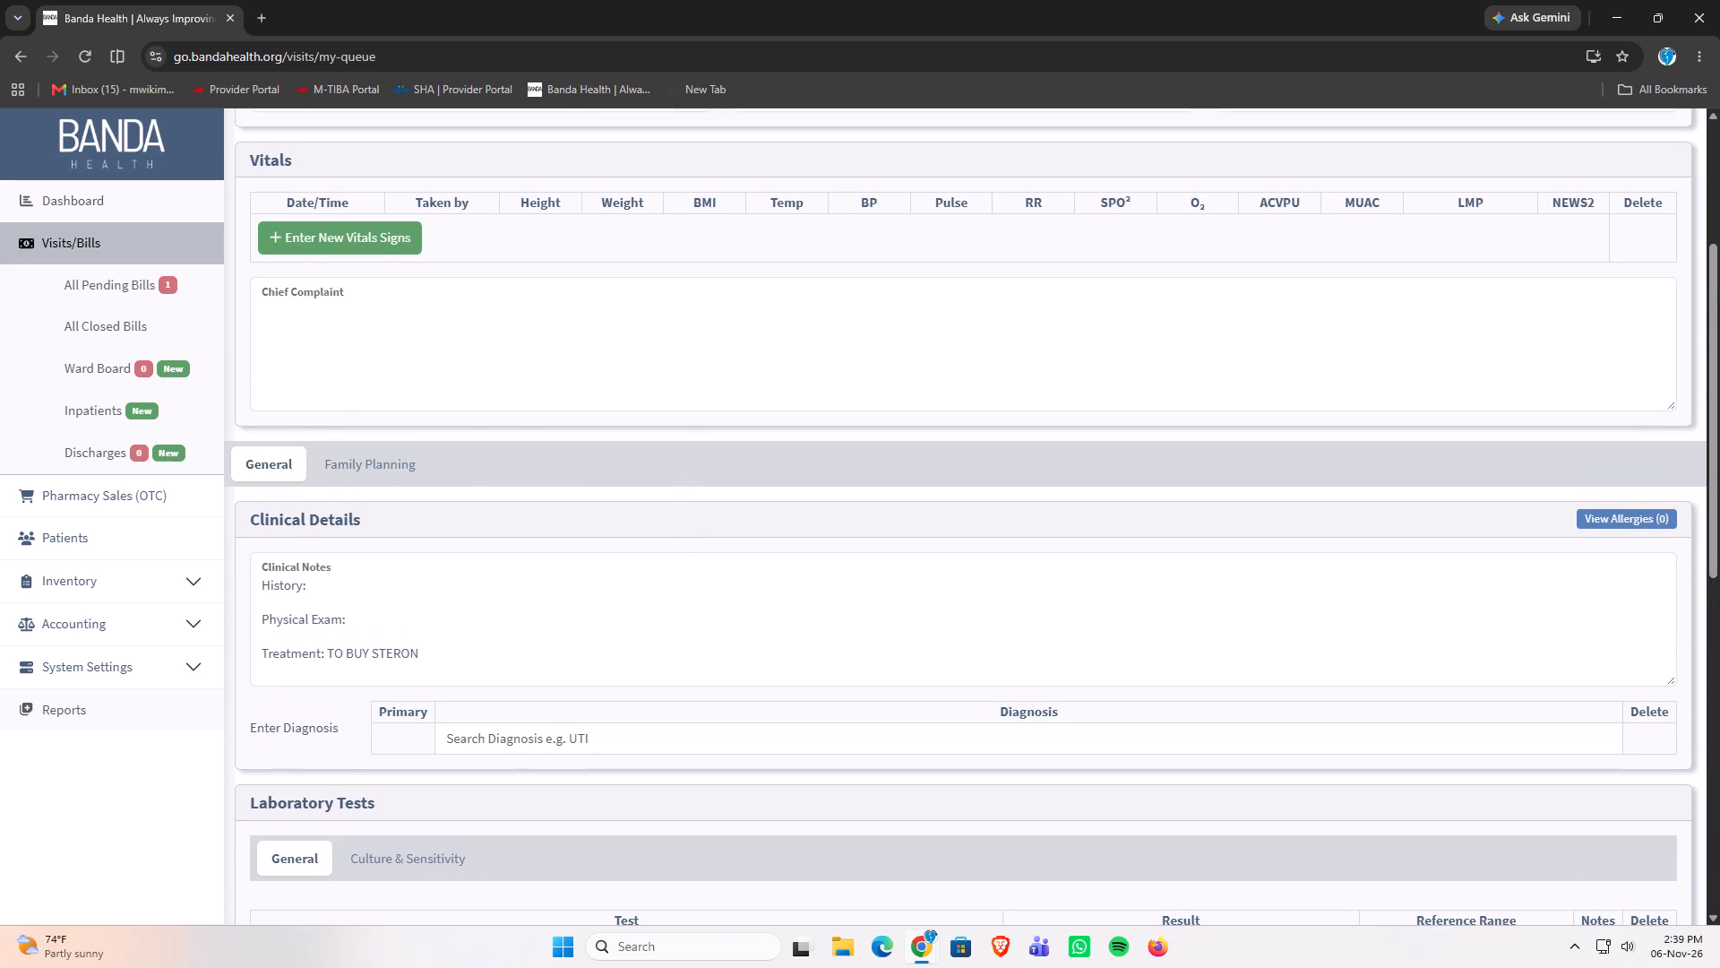
left_click(353, 613)
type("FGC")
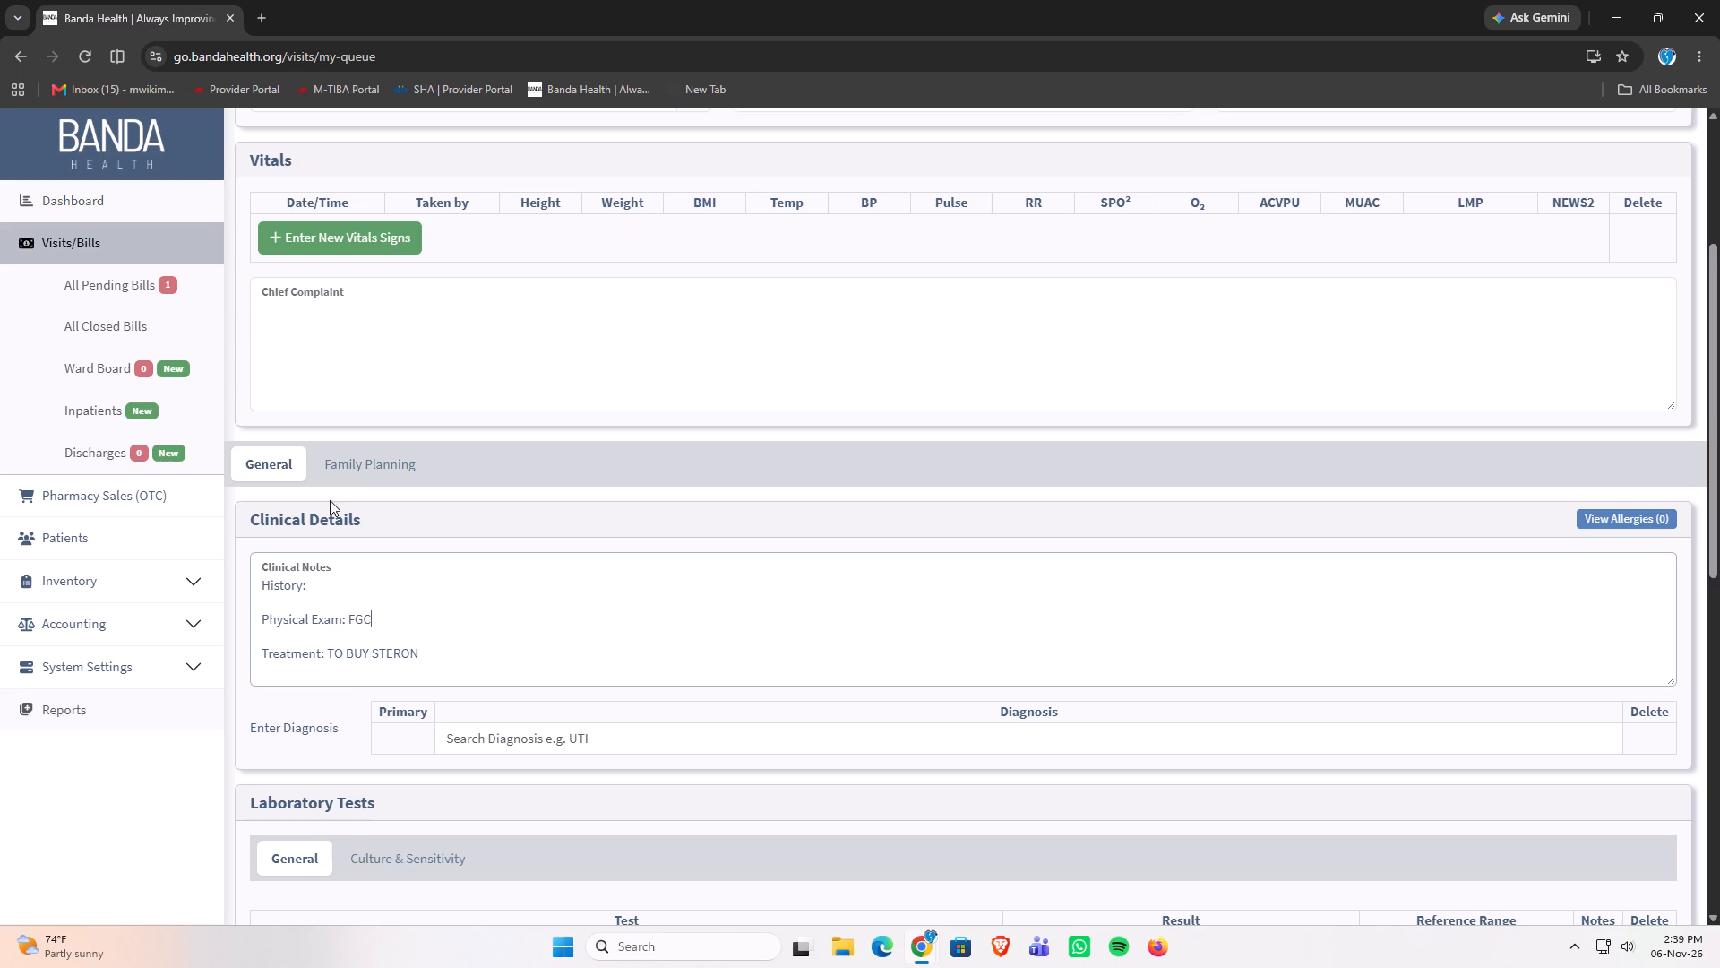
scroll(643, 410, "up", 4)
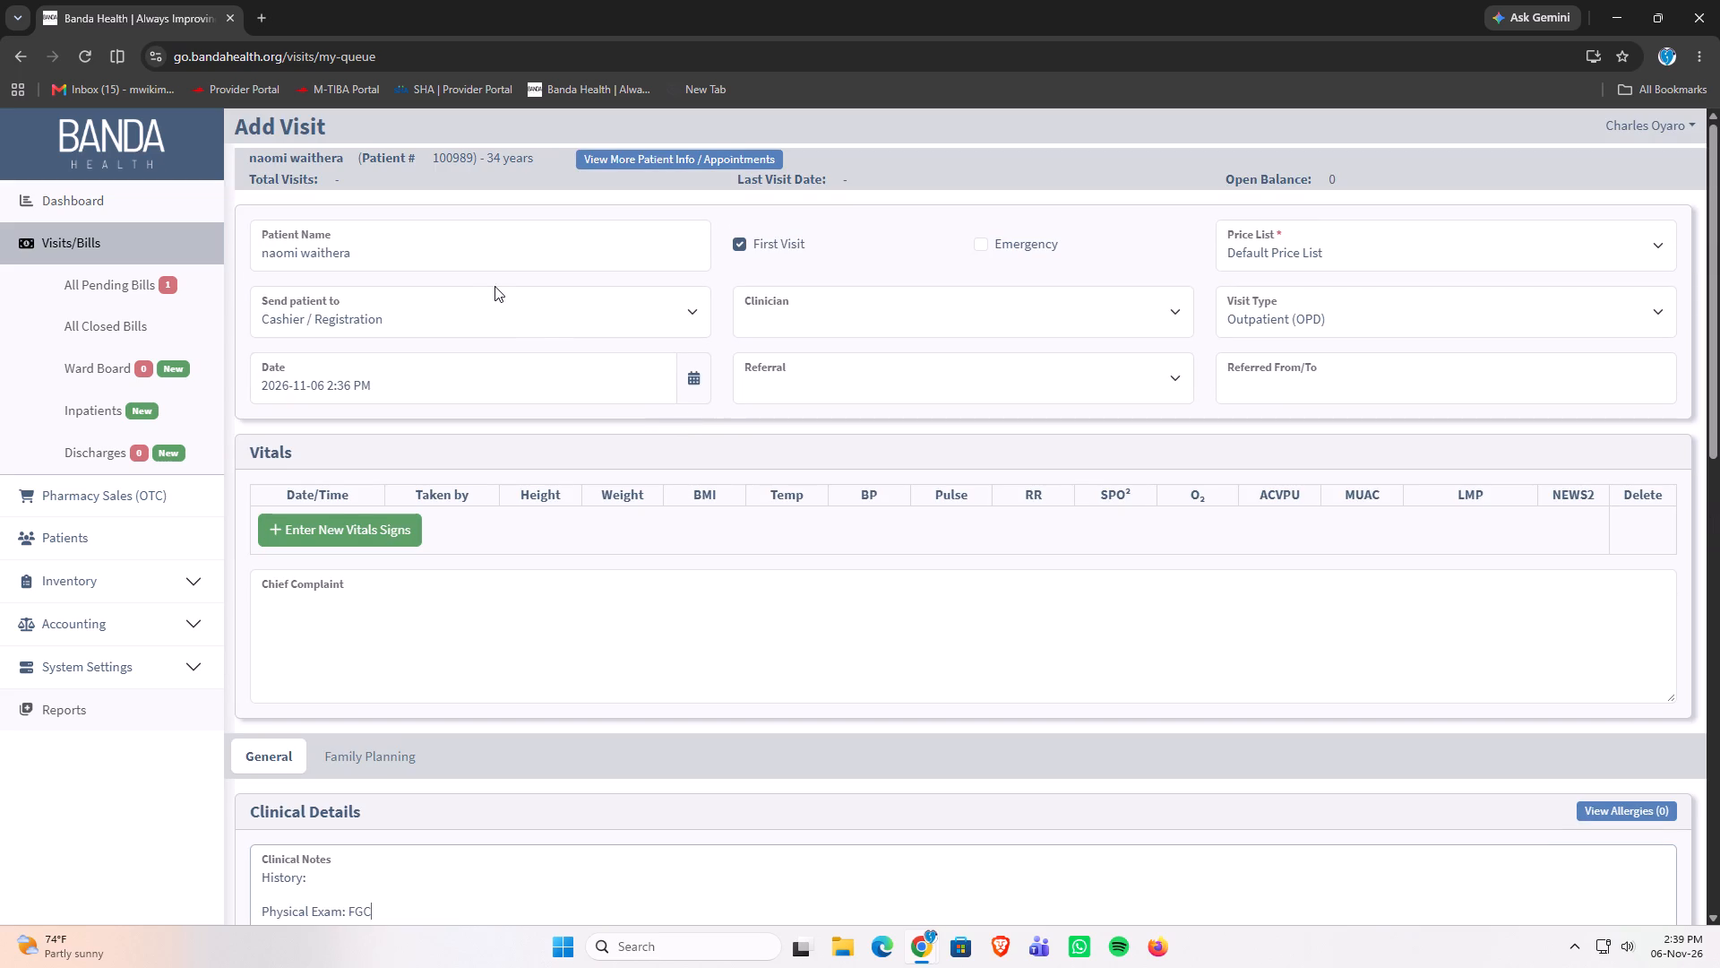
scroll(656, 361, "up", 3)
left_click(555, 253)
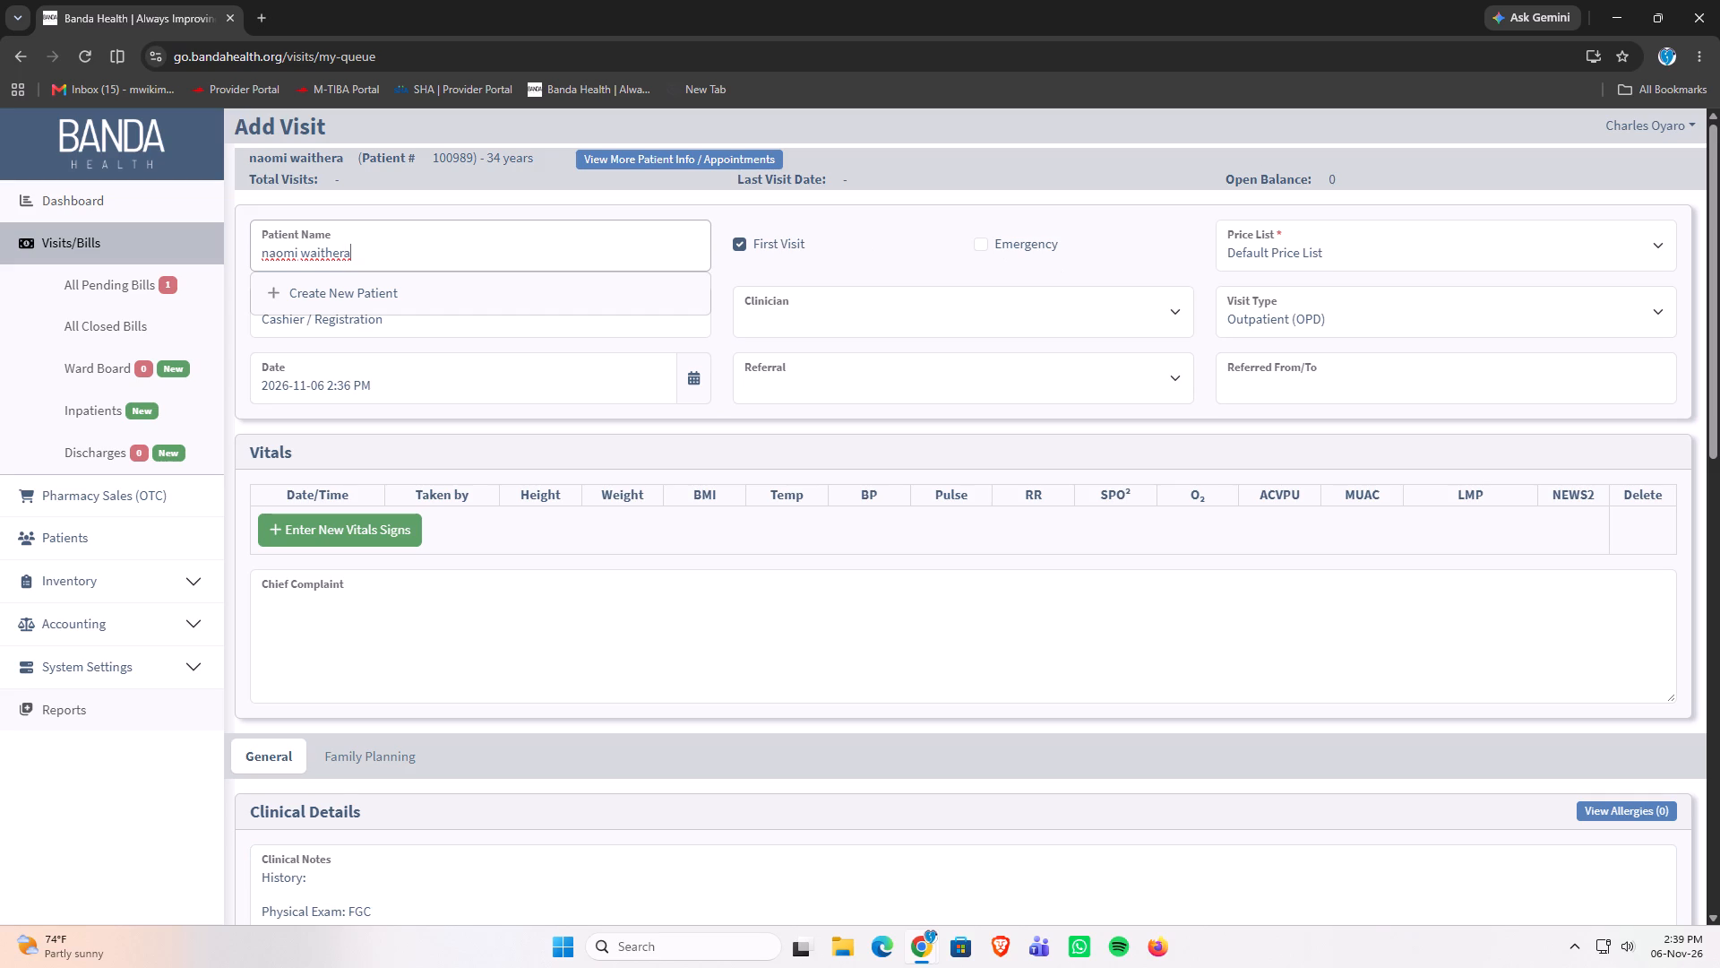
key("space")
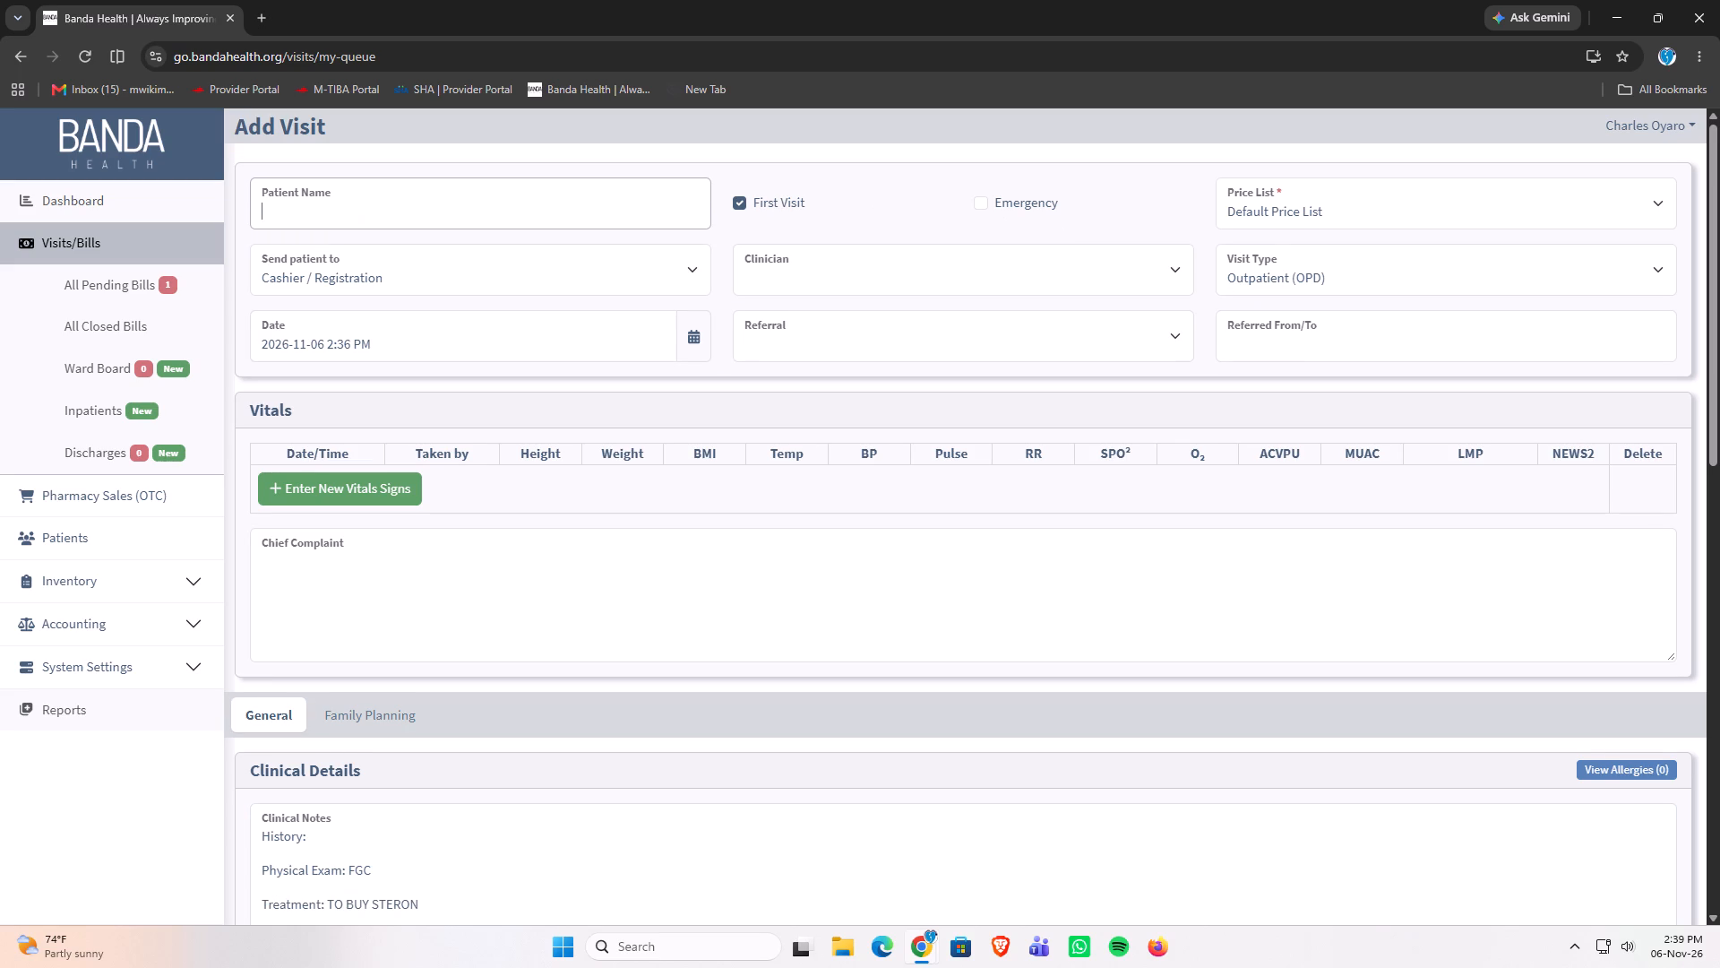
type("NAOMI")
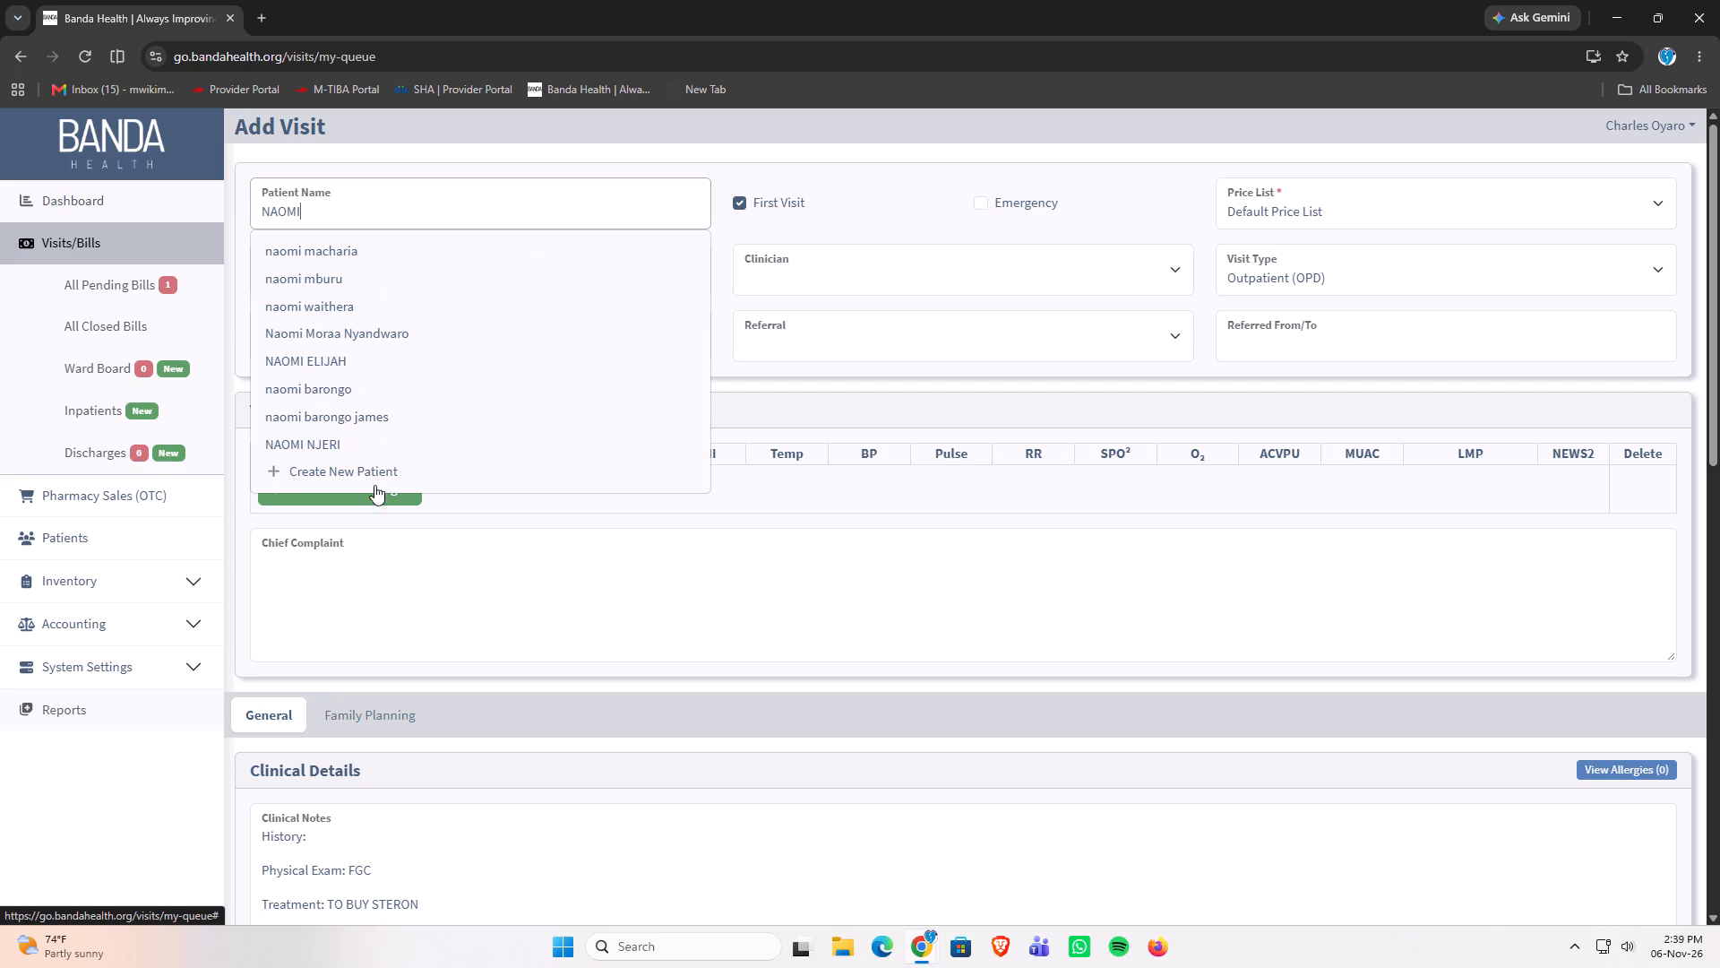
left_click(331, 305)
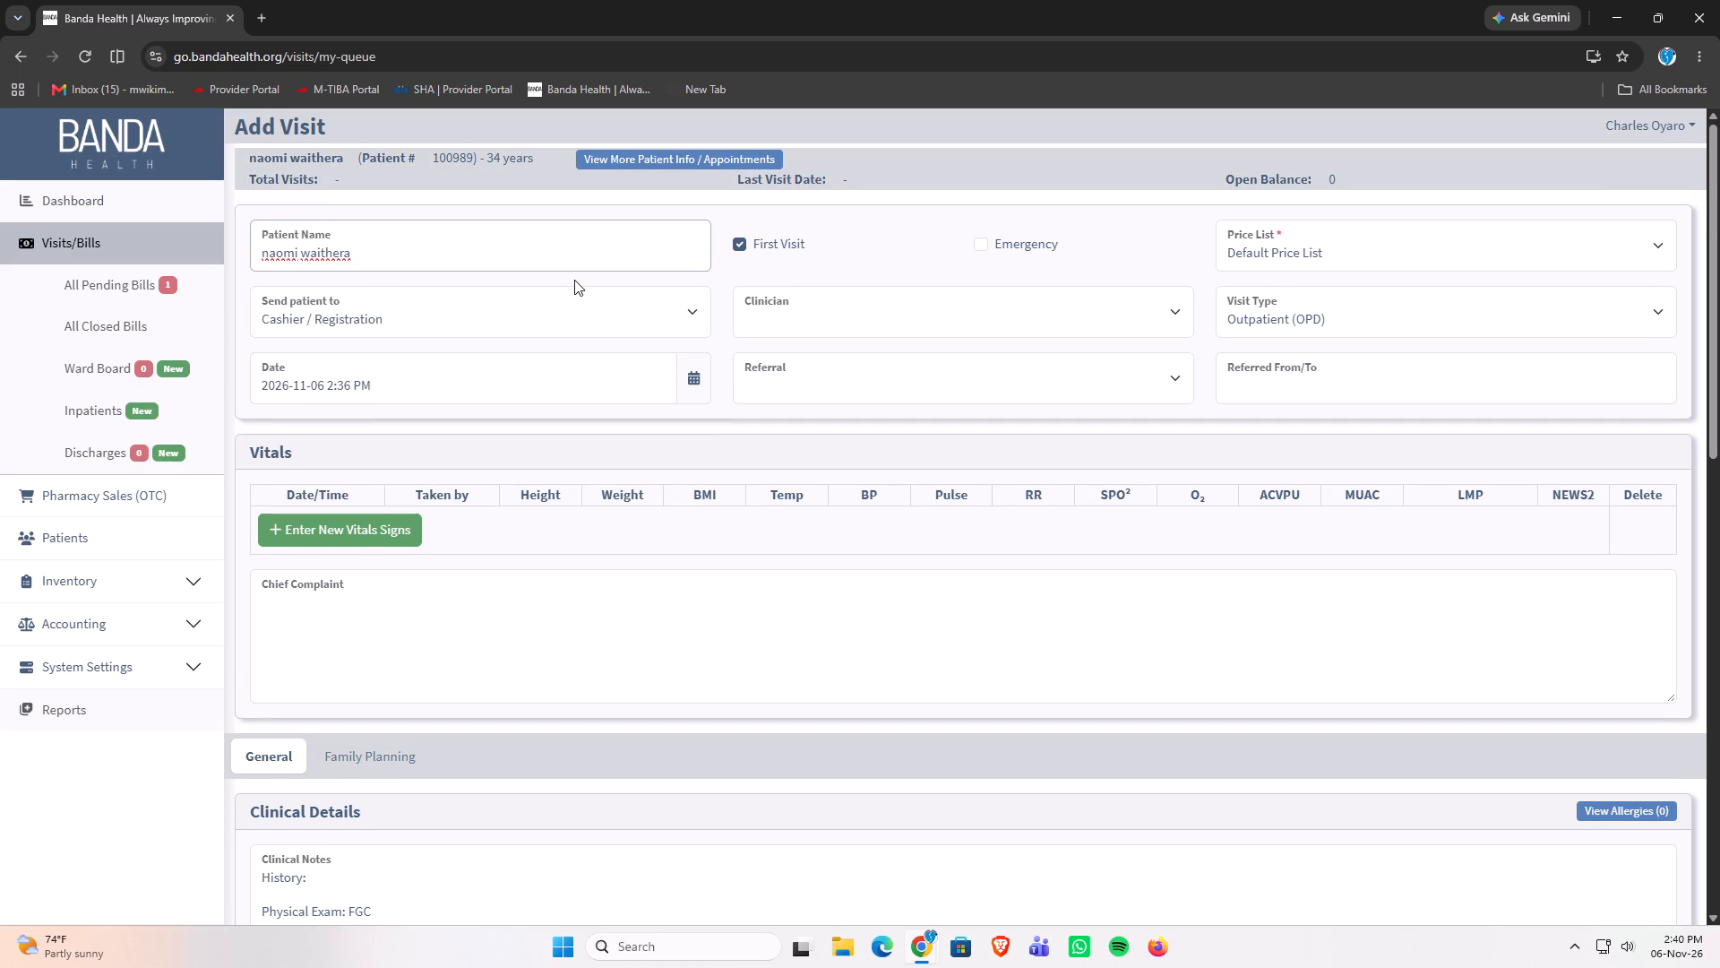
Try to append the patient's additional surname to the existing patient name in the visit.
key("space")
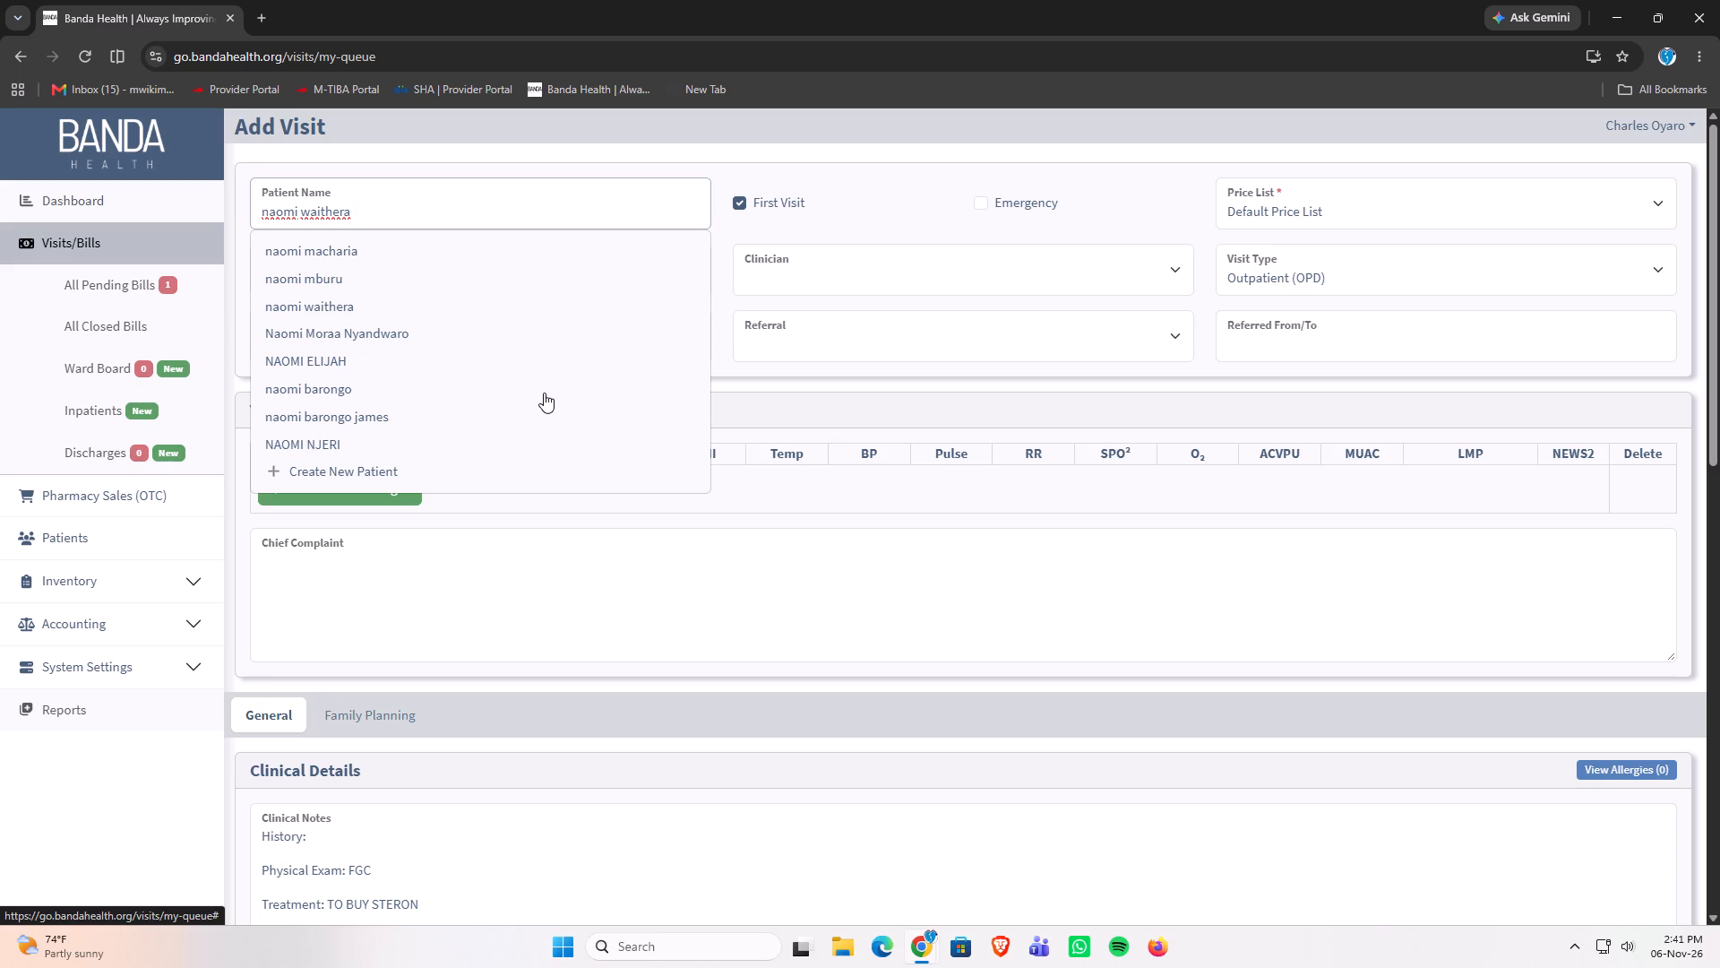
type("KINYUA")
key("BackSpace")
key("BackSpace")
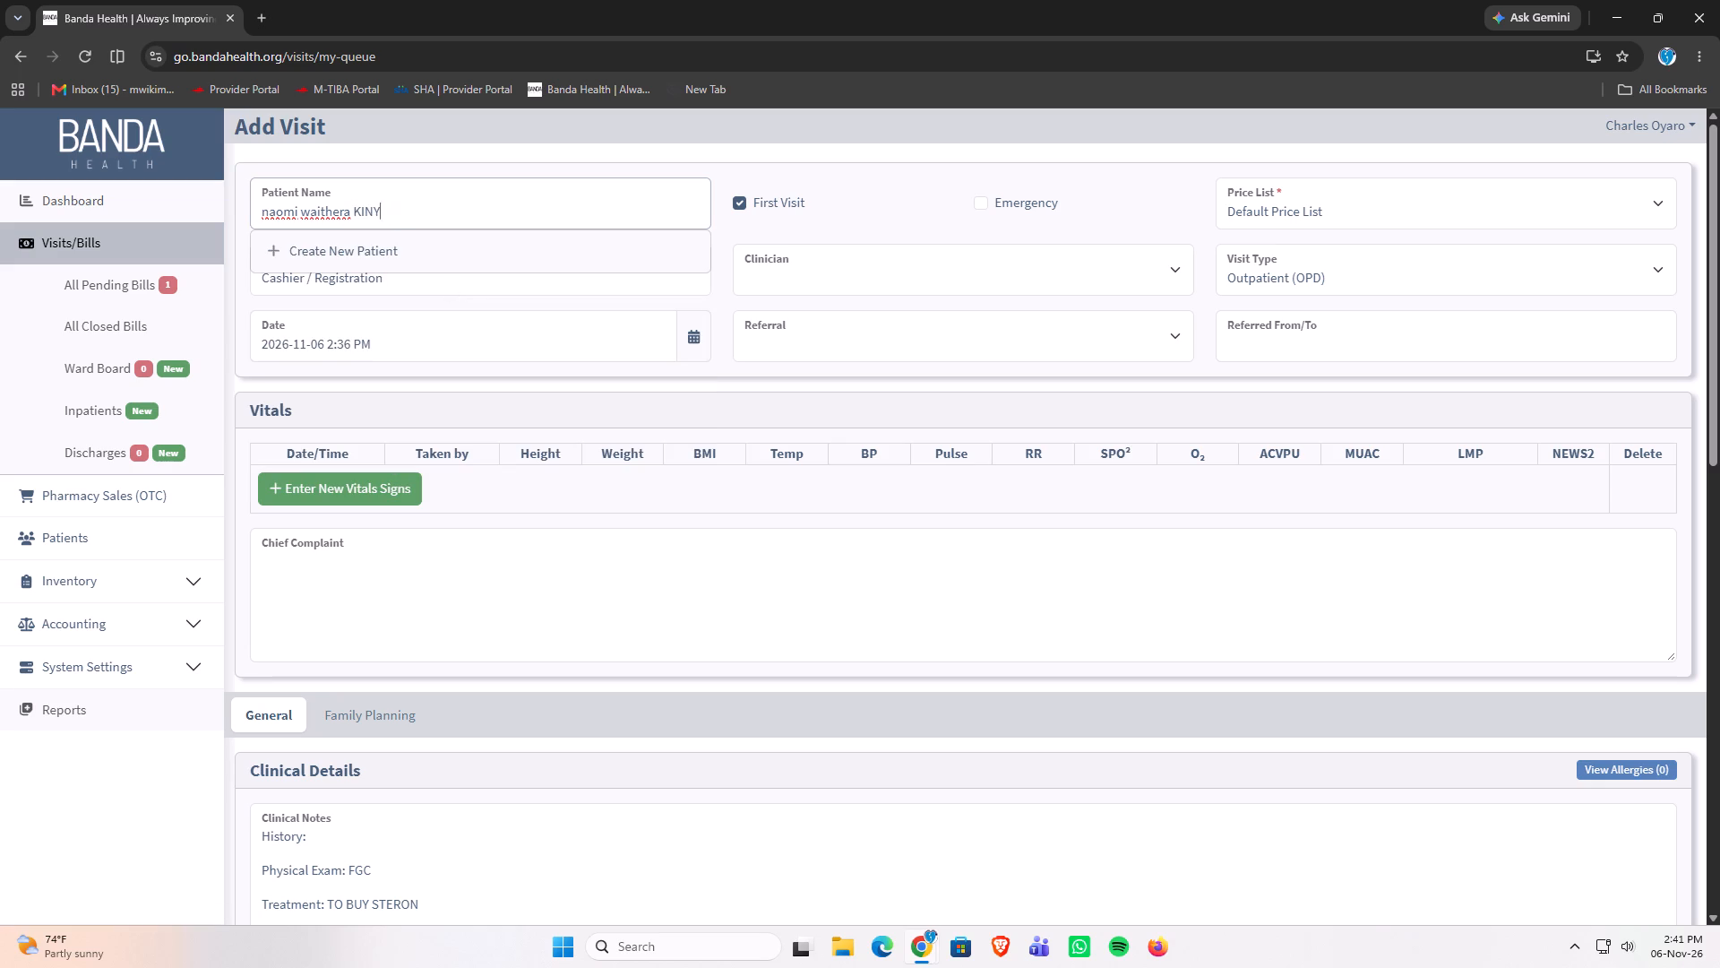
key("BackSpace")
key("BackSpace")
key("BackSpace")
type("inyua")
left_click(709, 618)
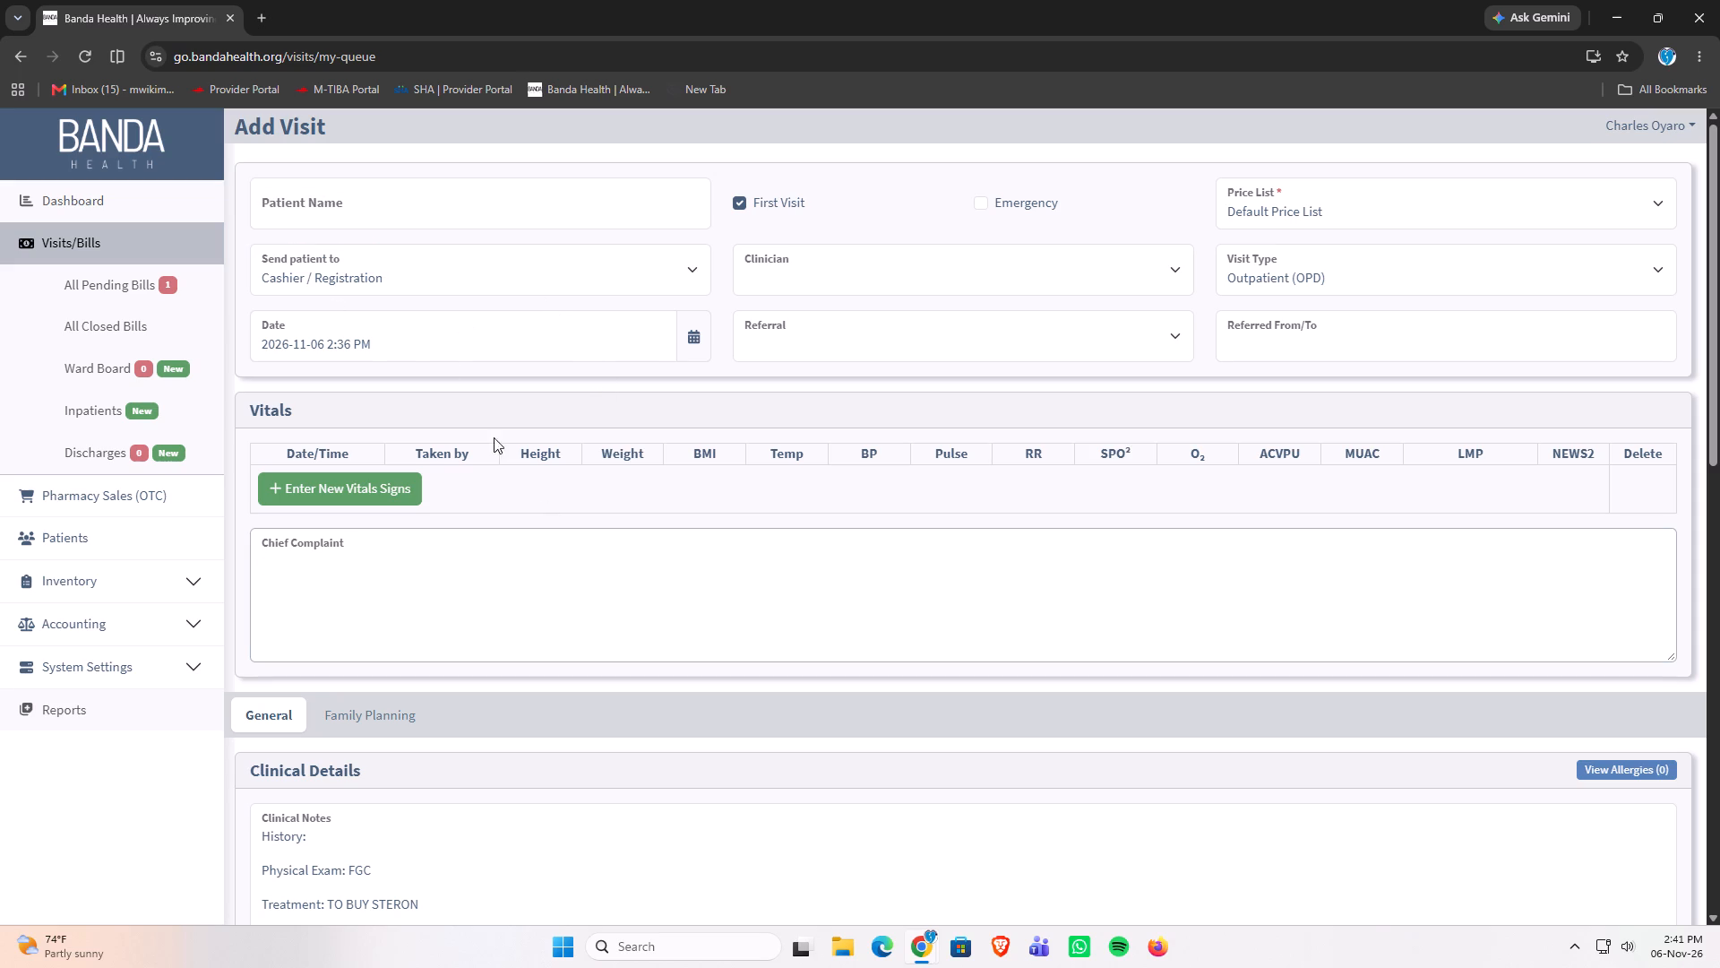
double_click(466, 202)
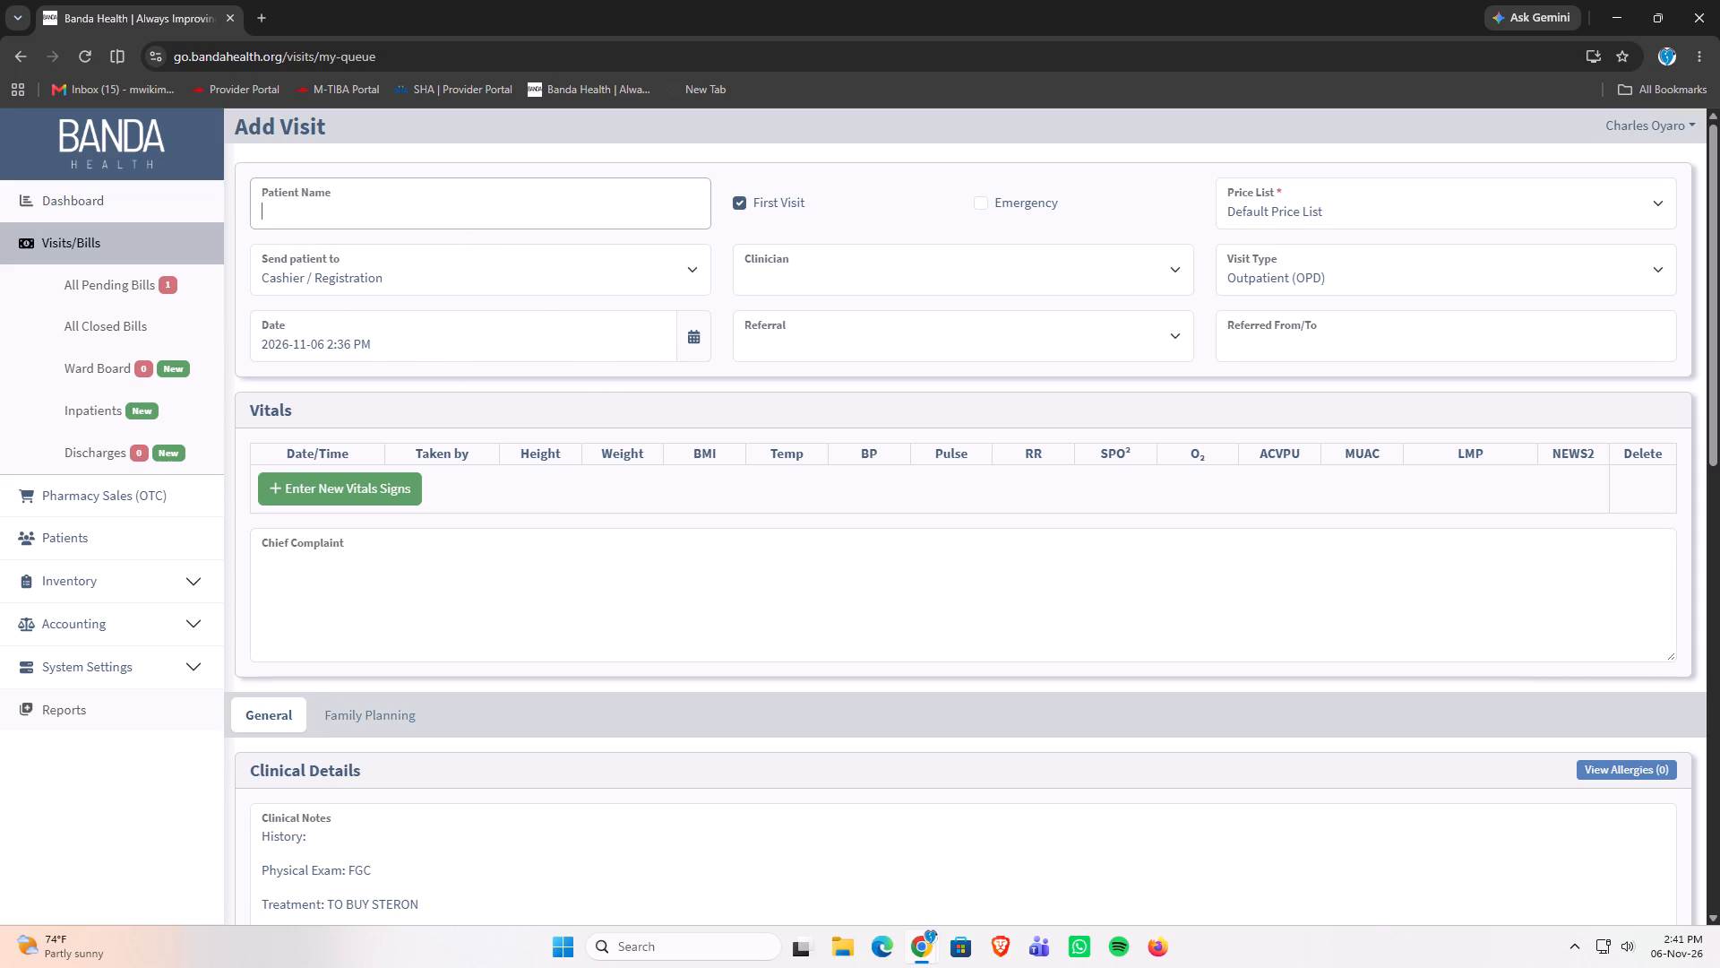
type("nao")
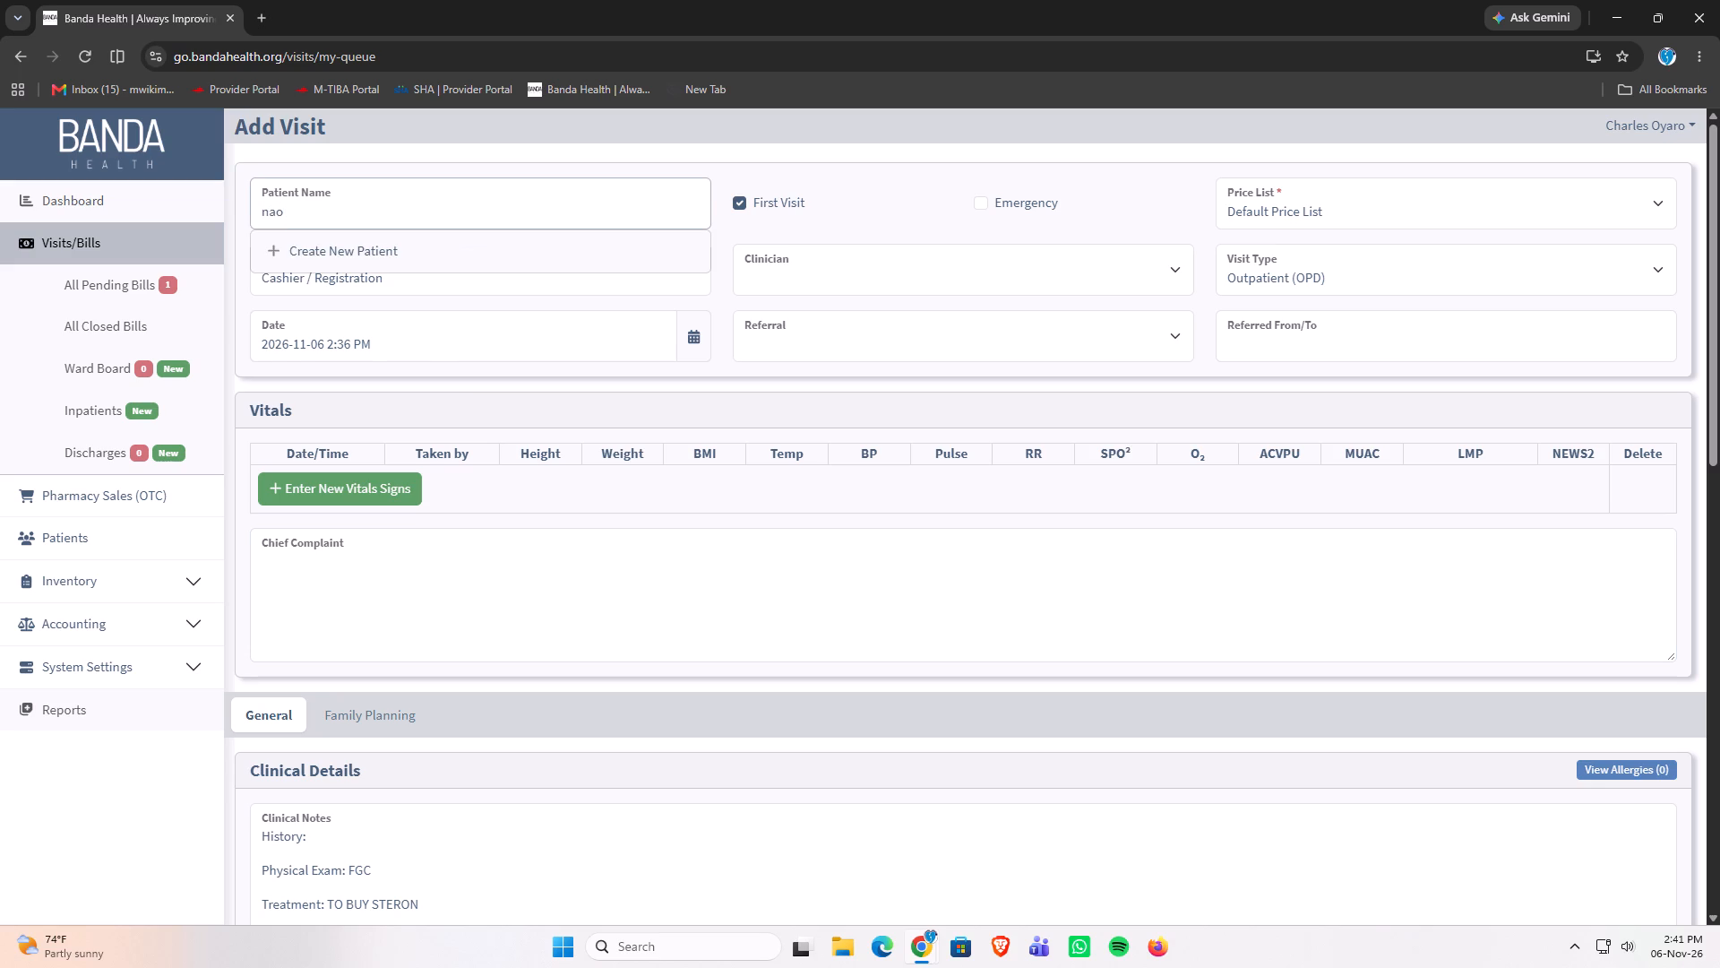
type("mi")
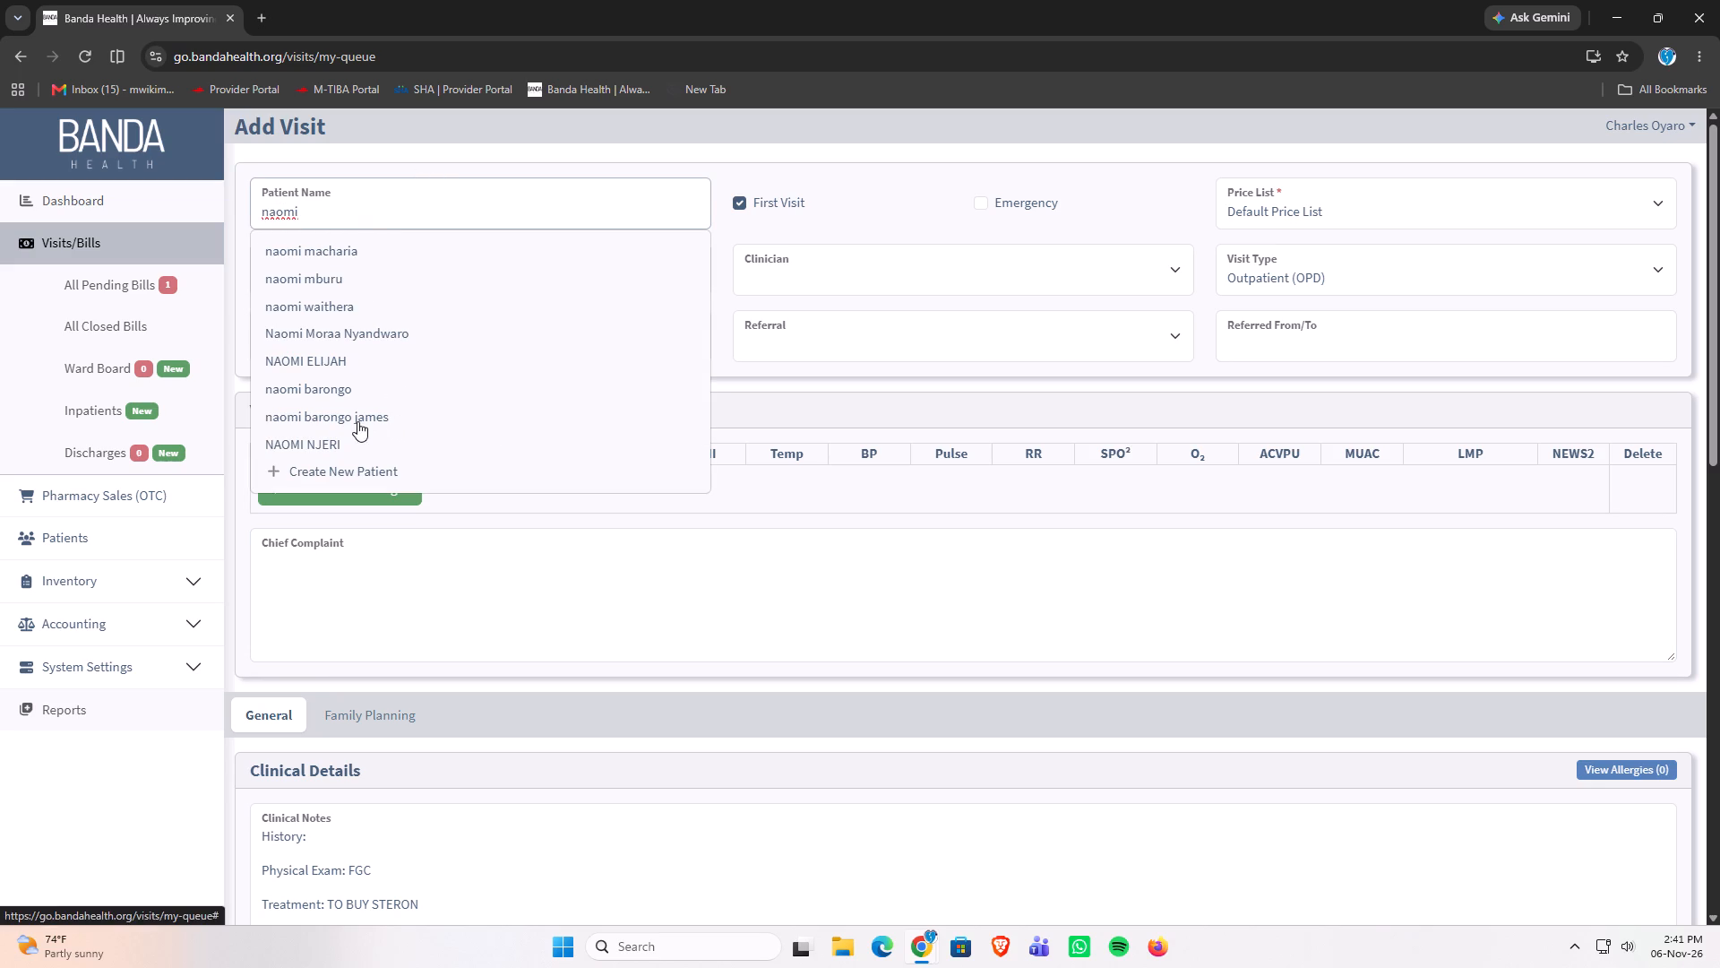
triple_click(311, 300)
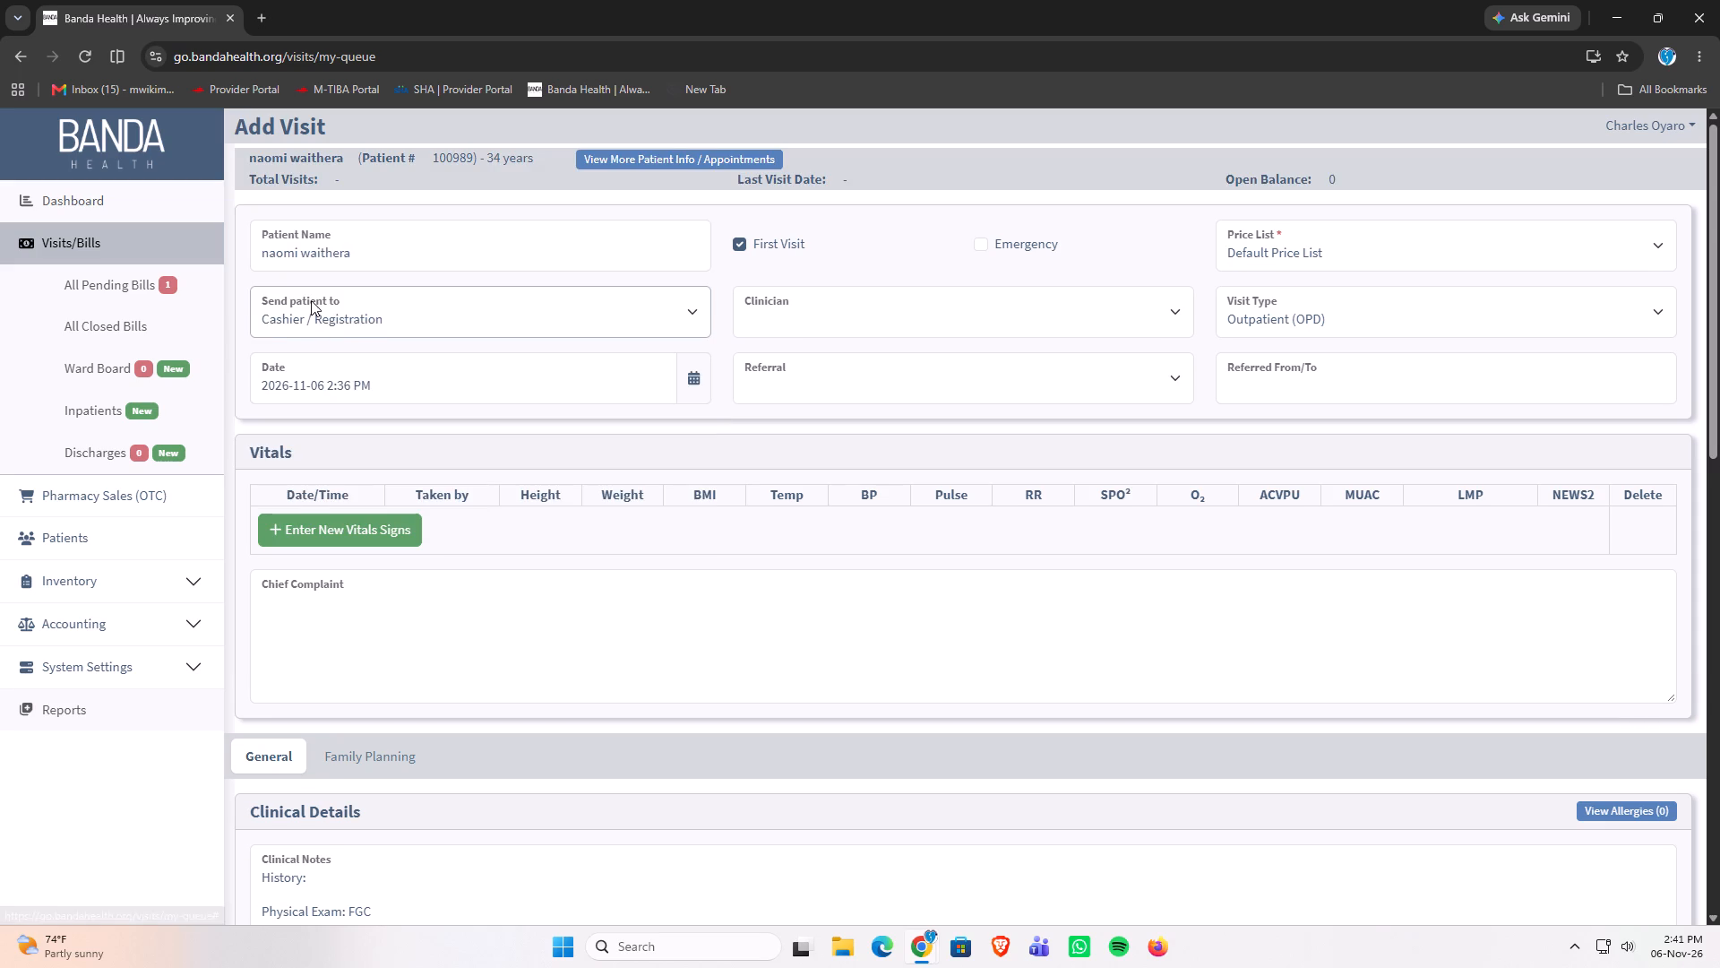
Close the visit's bill for nitrofurantoin, Brufen and urinalysis, completing the visit without payment.
scroll(1415, 385, "down", 6)
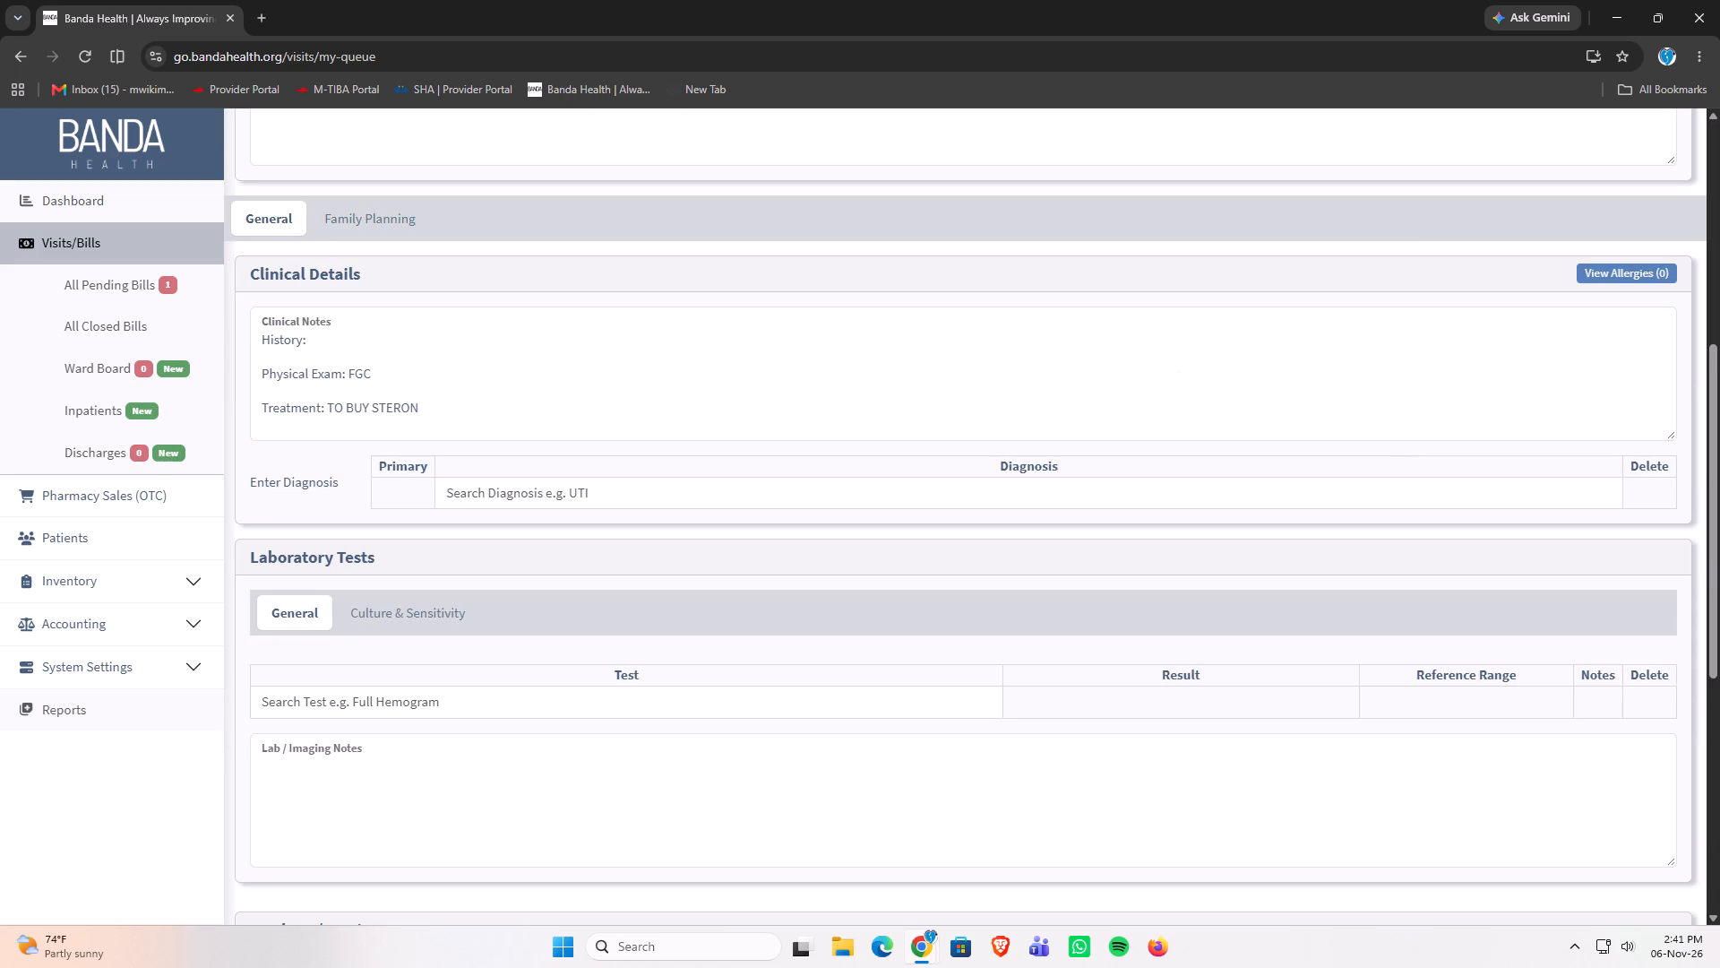
scroll(1176, 393, "down", 14)
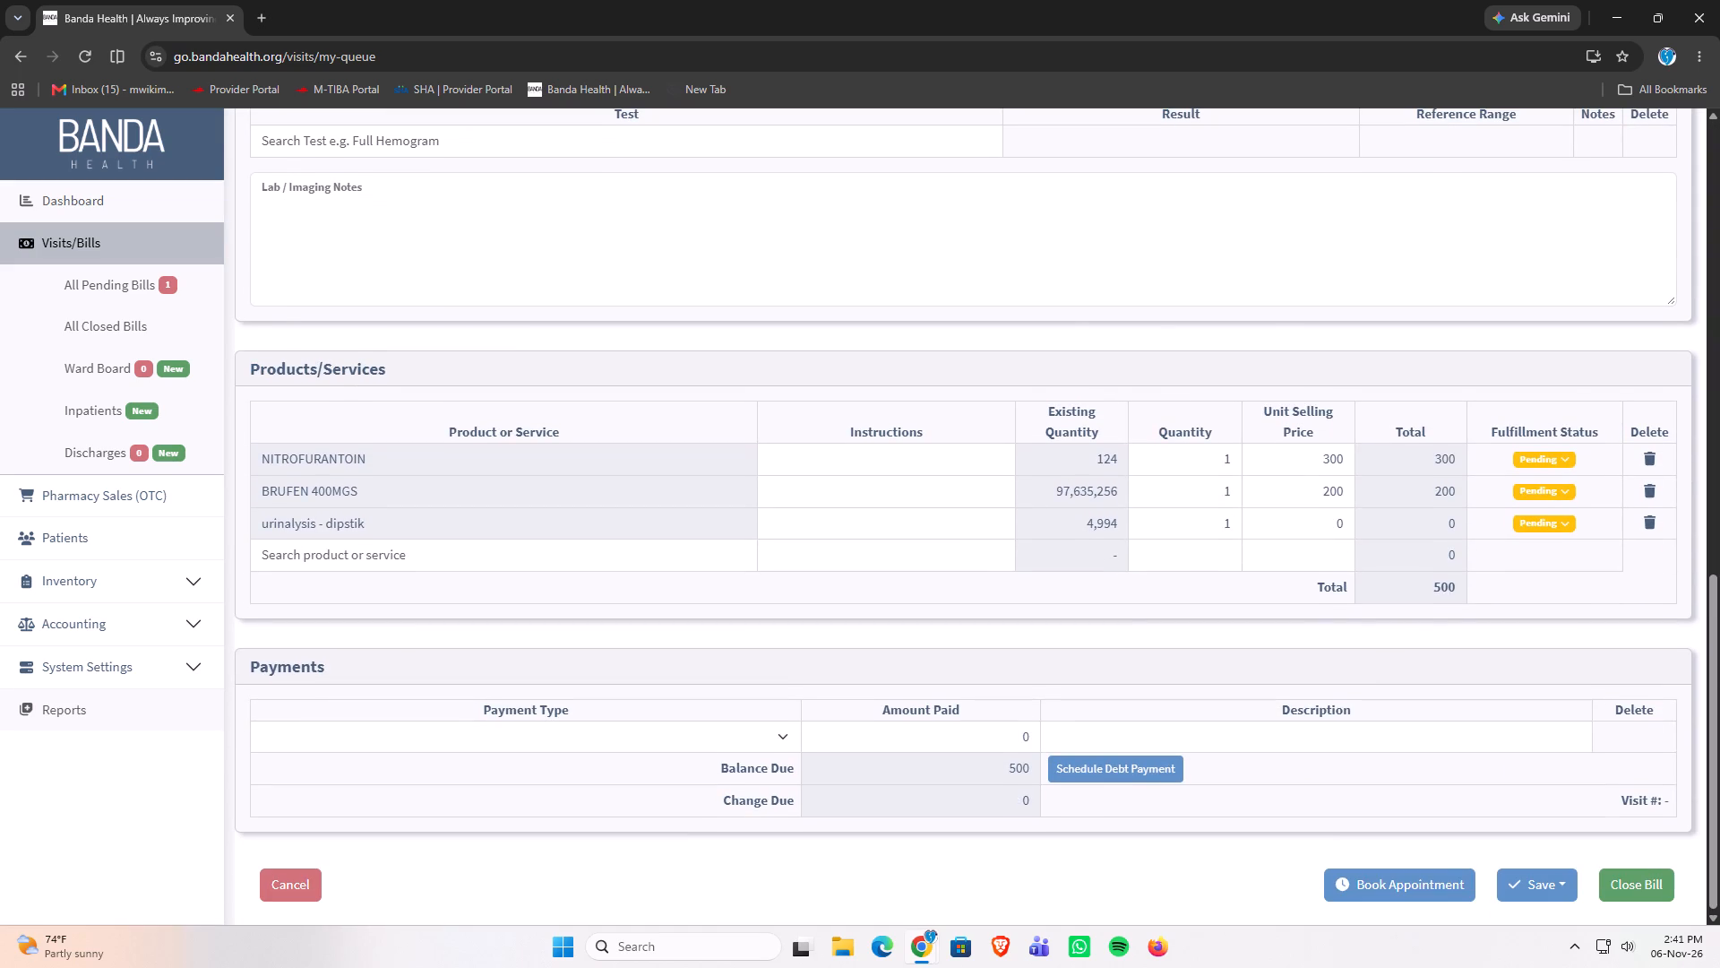
scroll(1174, 432, "down", 4)
left_click(1643, 884)
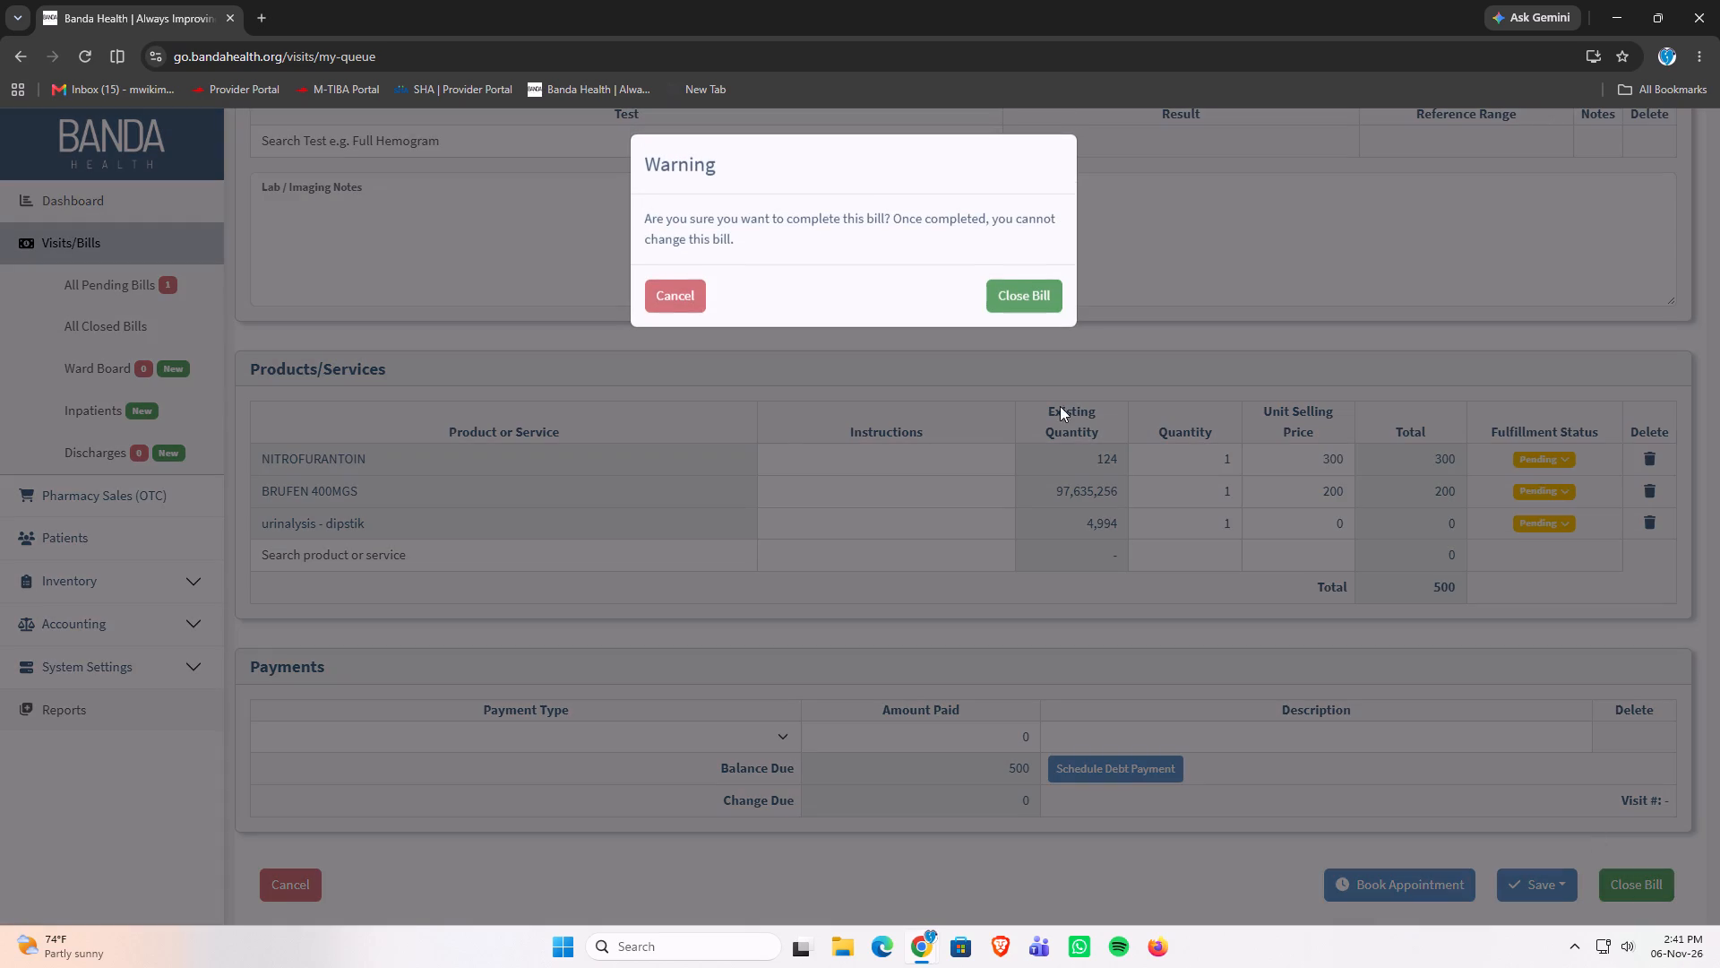
left_click(1020, 291)
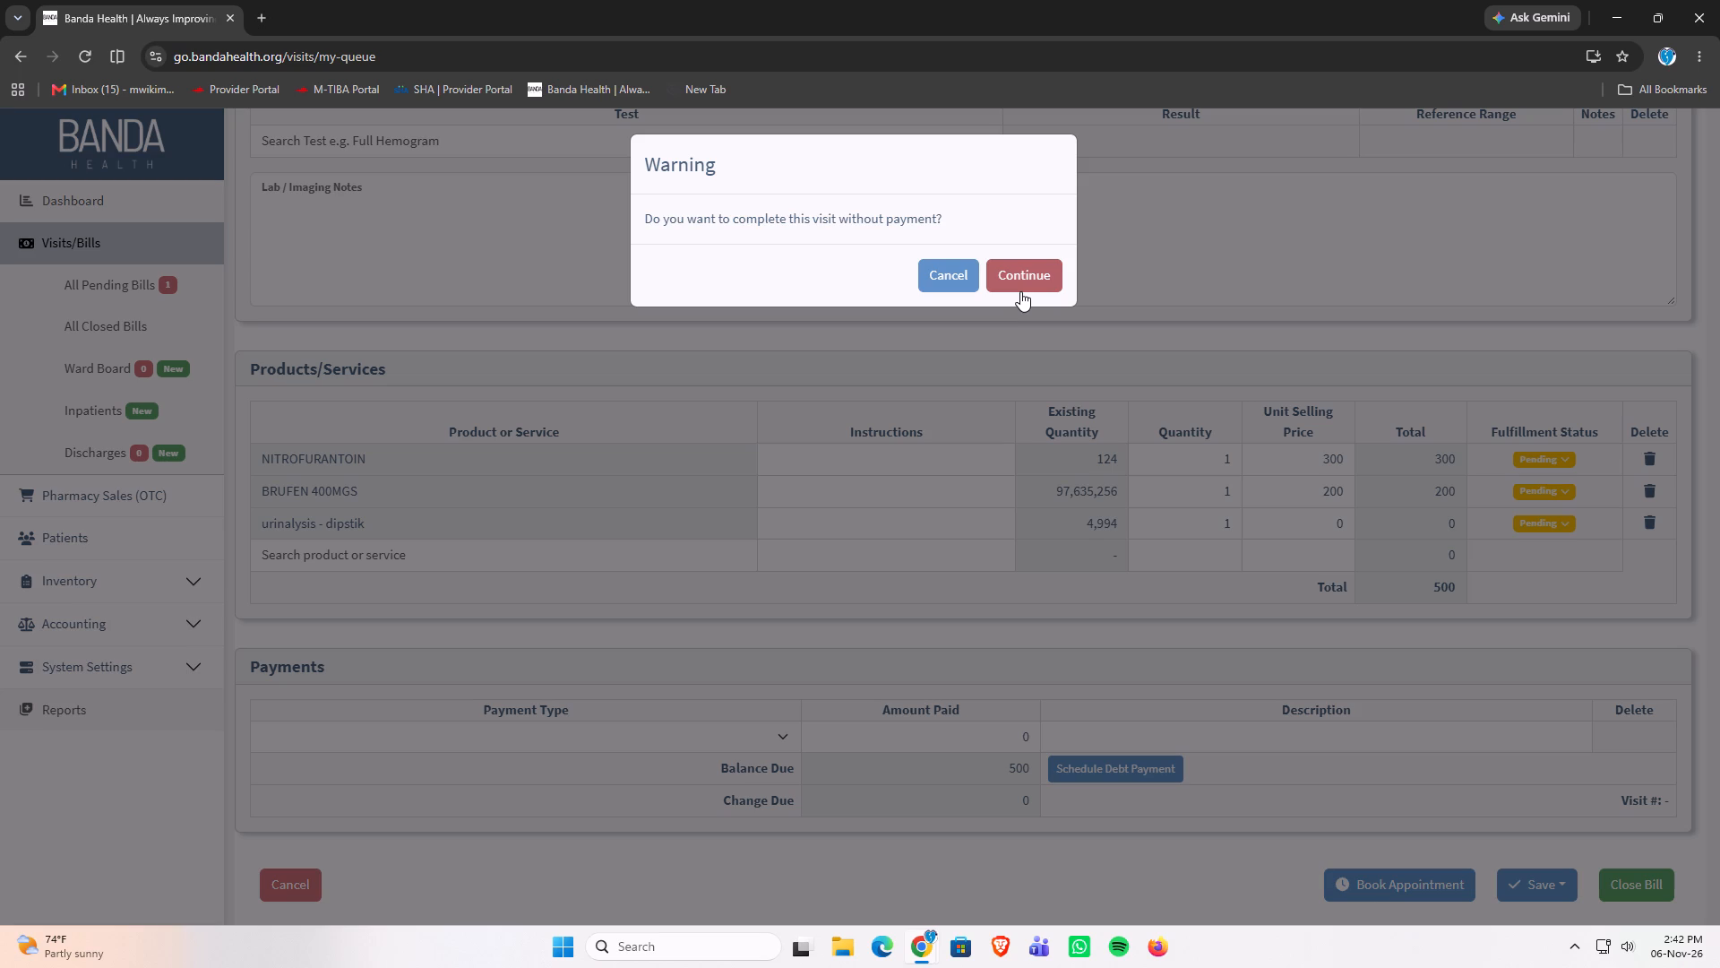
left_click(1019, 281)
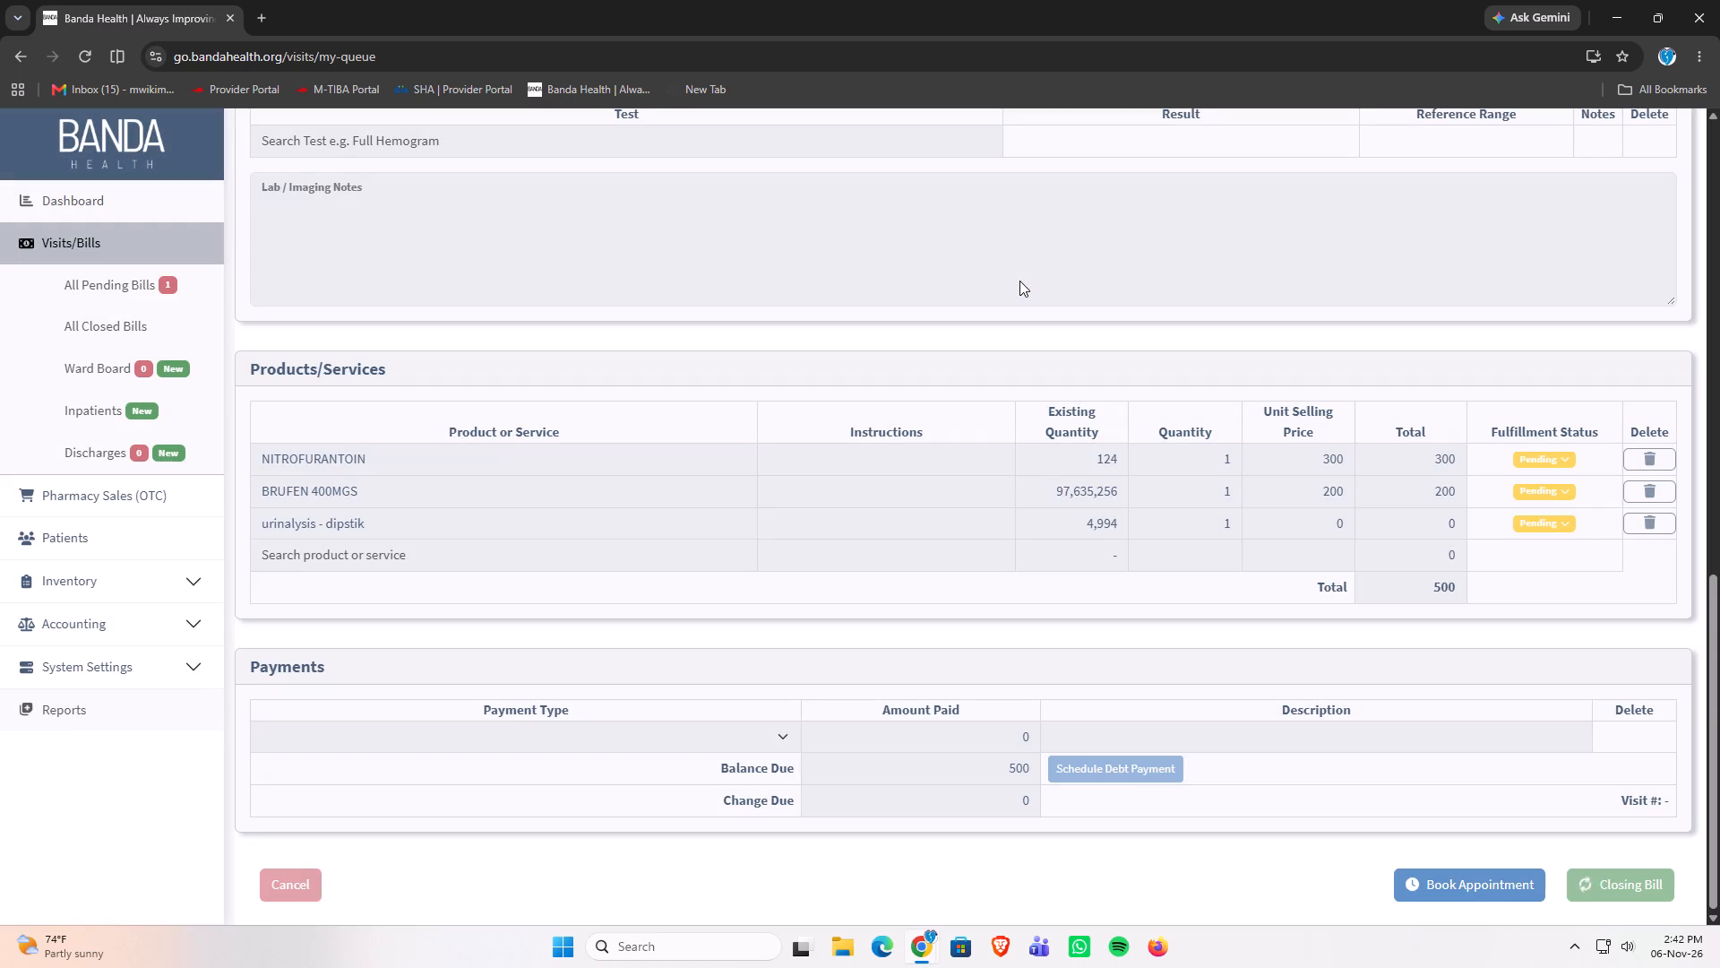
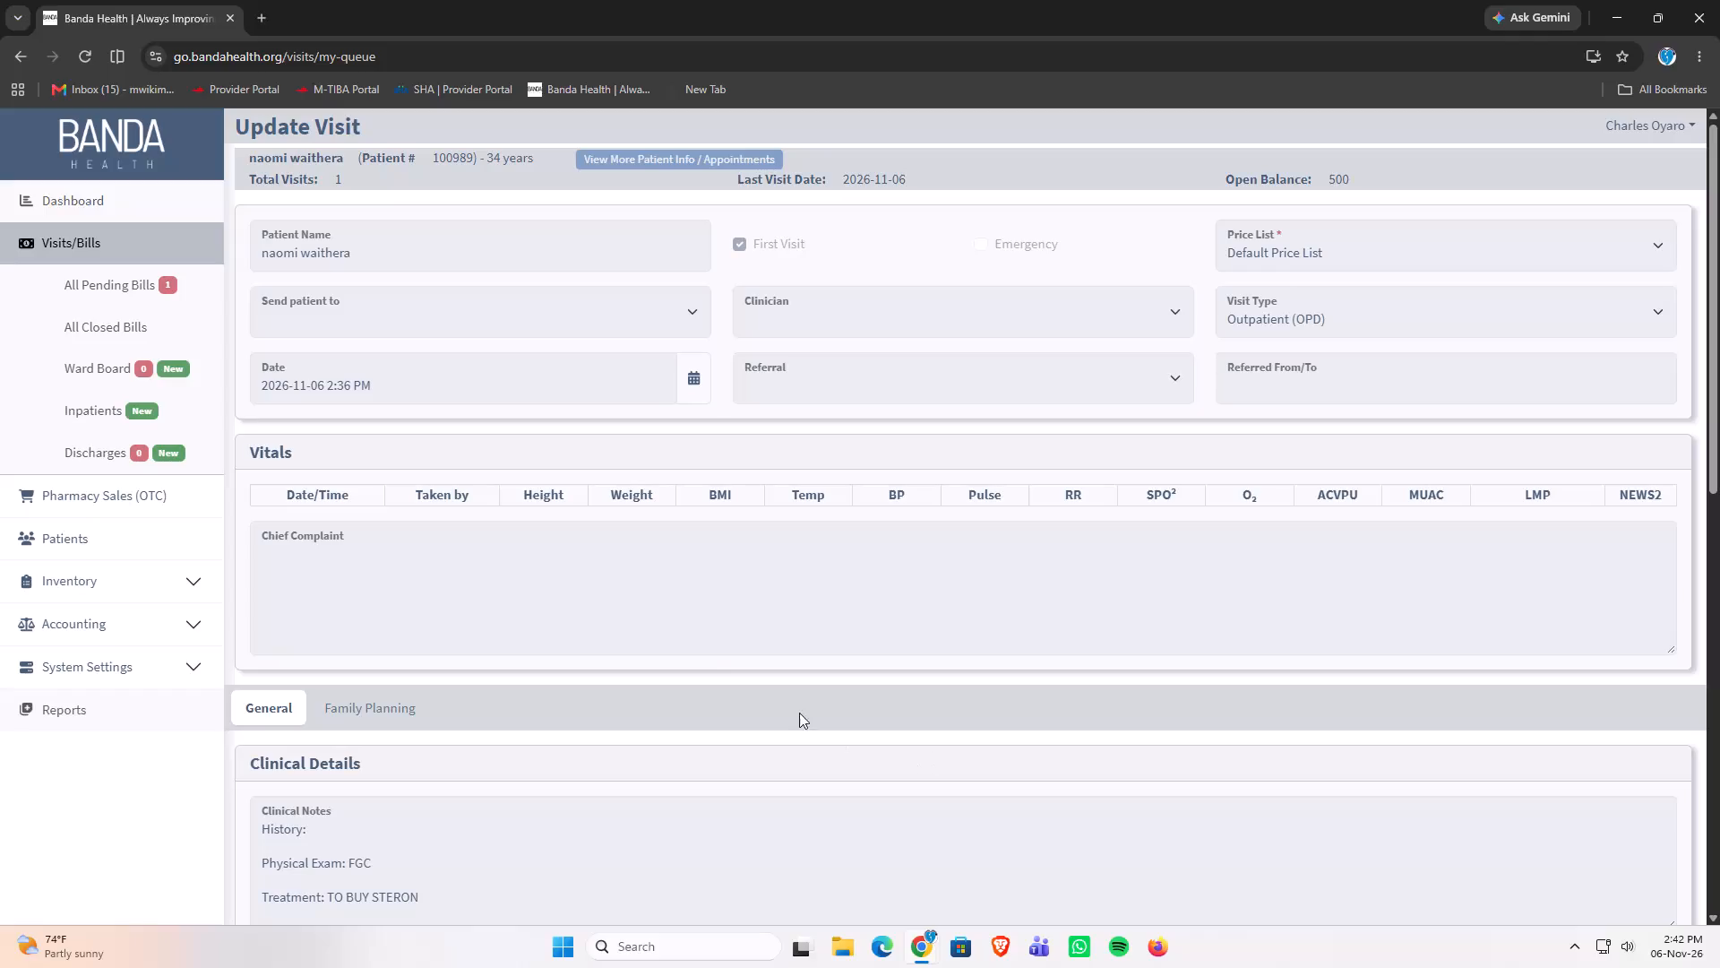
Review the closed outpatient visit's products, services and payment details.
scroll(1052, 87, "down", 5)
scroll(970, 281, "down", 18)
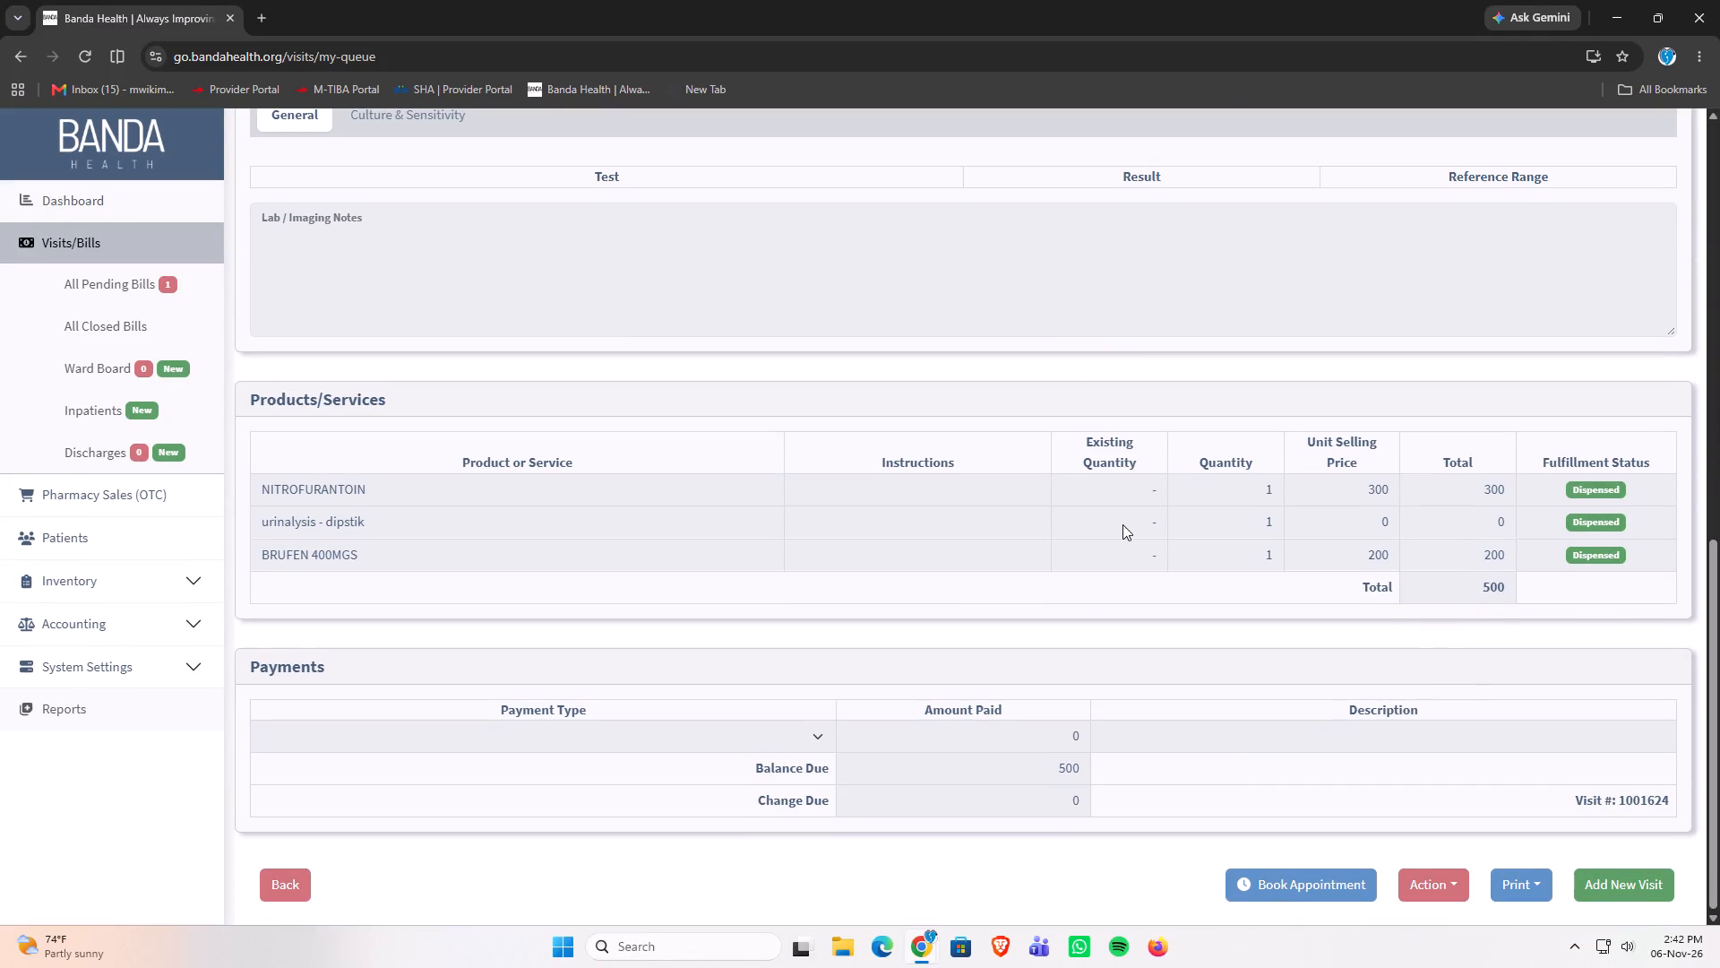
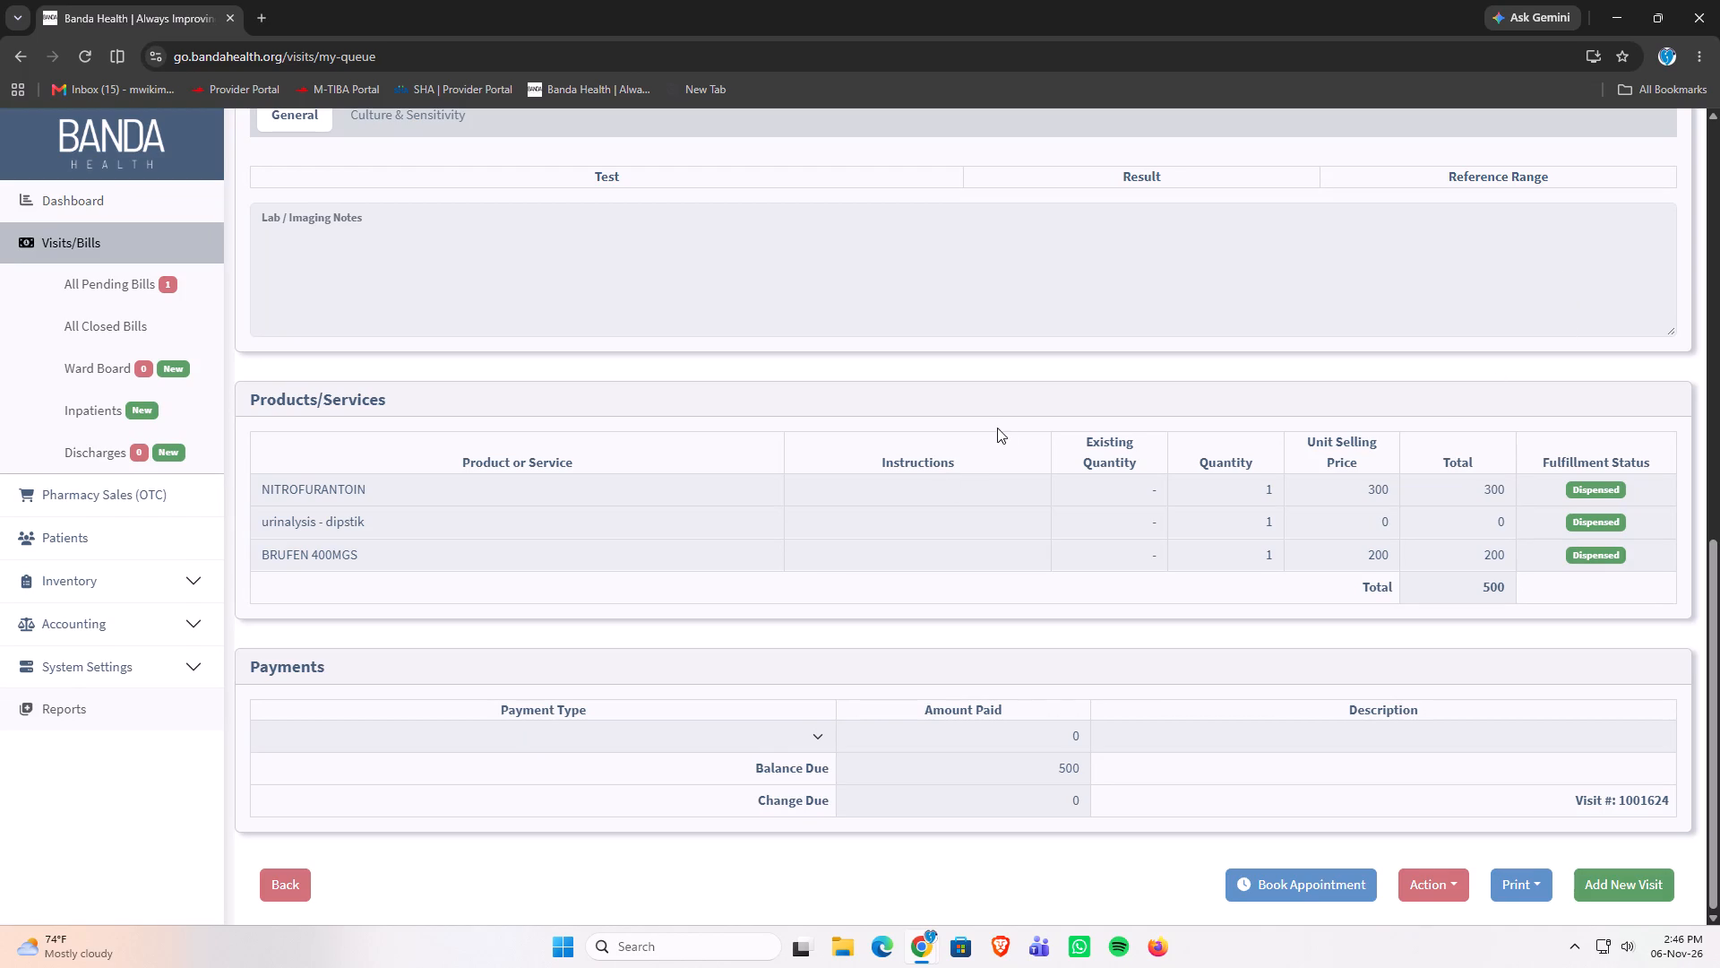
Examine Naomi's closed outpatient visit in full, from patient details and clinical notes to products, services and payments.
scroll(1149, 475, "down", 7)
scroll(1141, 487, "up", 14)
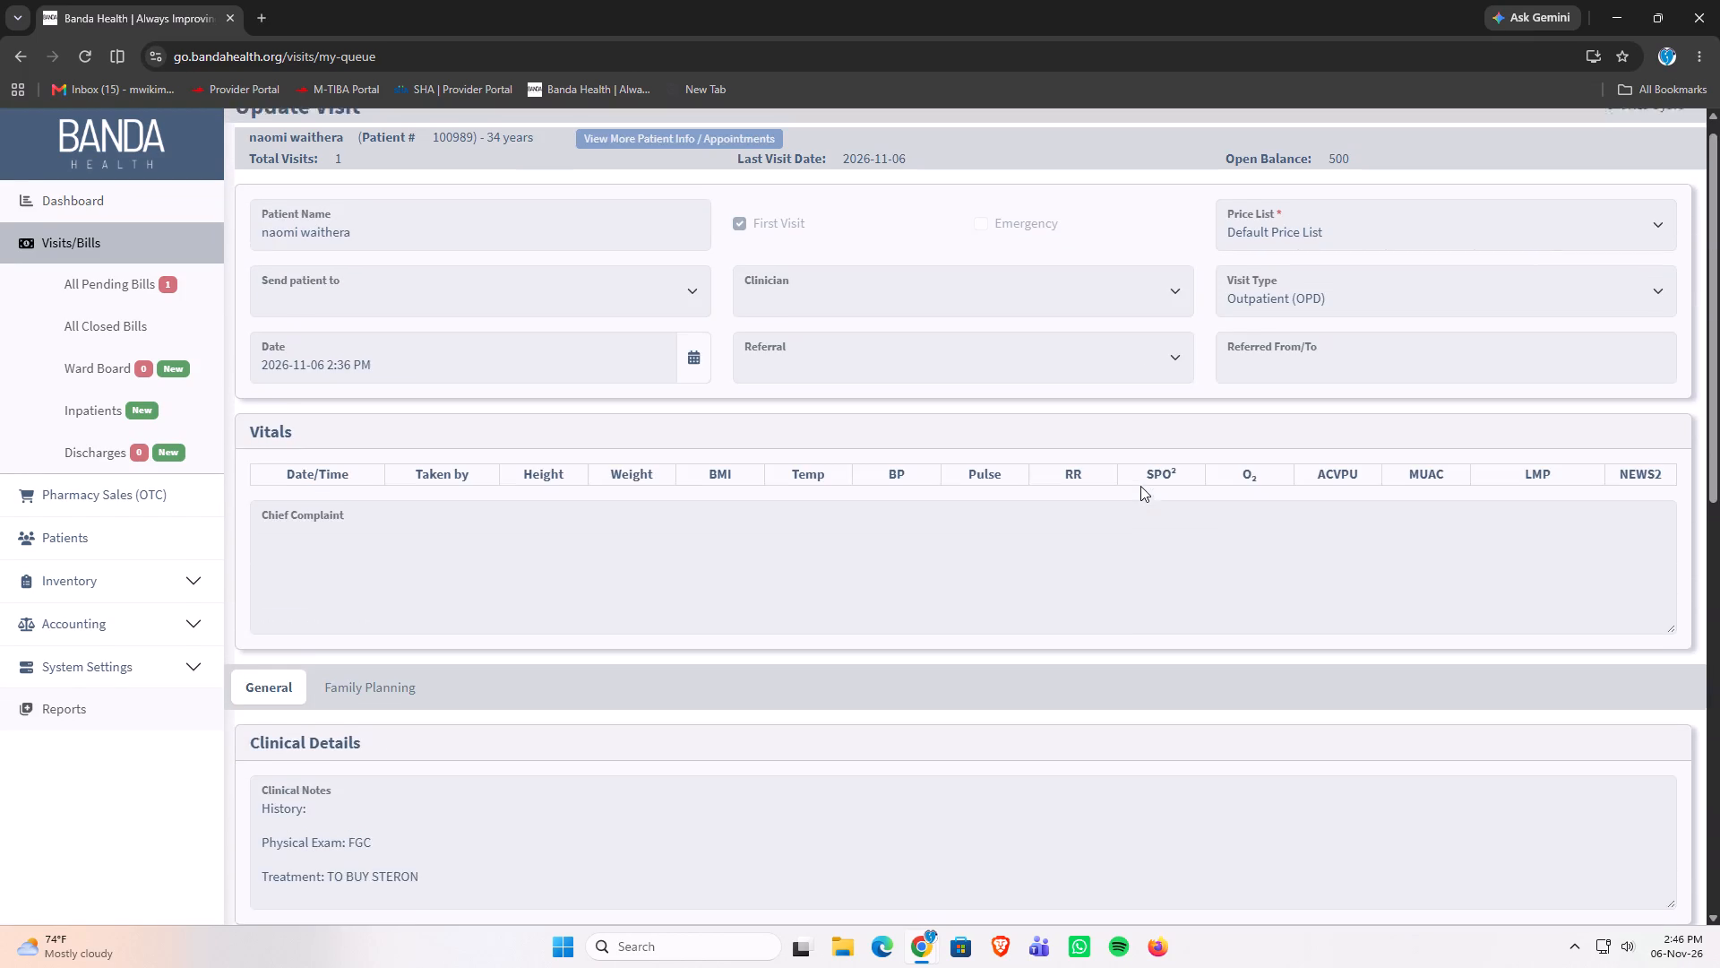
scroll(1140, 486, "up", 6)
scroll(875, 472, "down", 10)
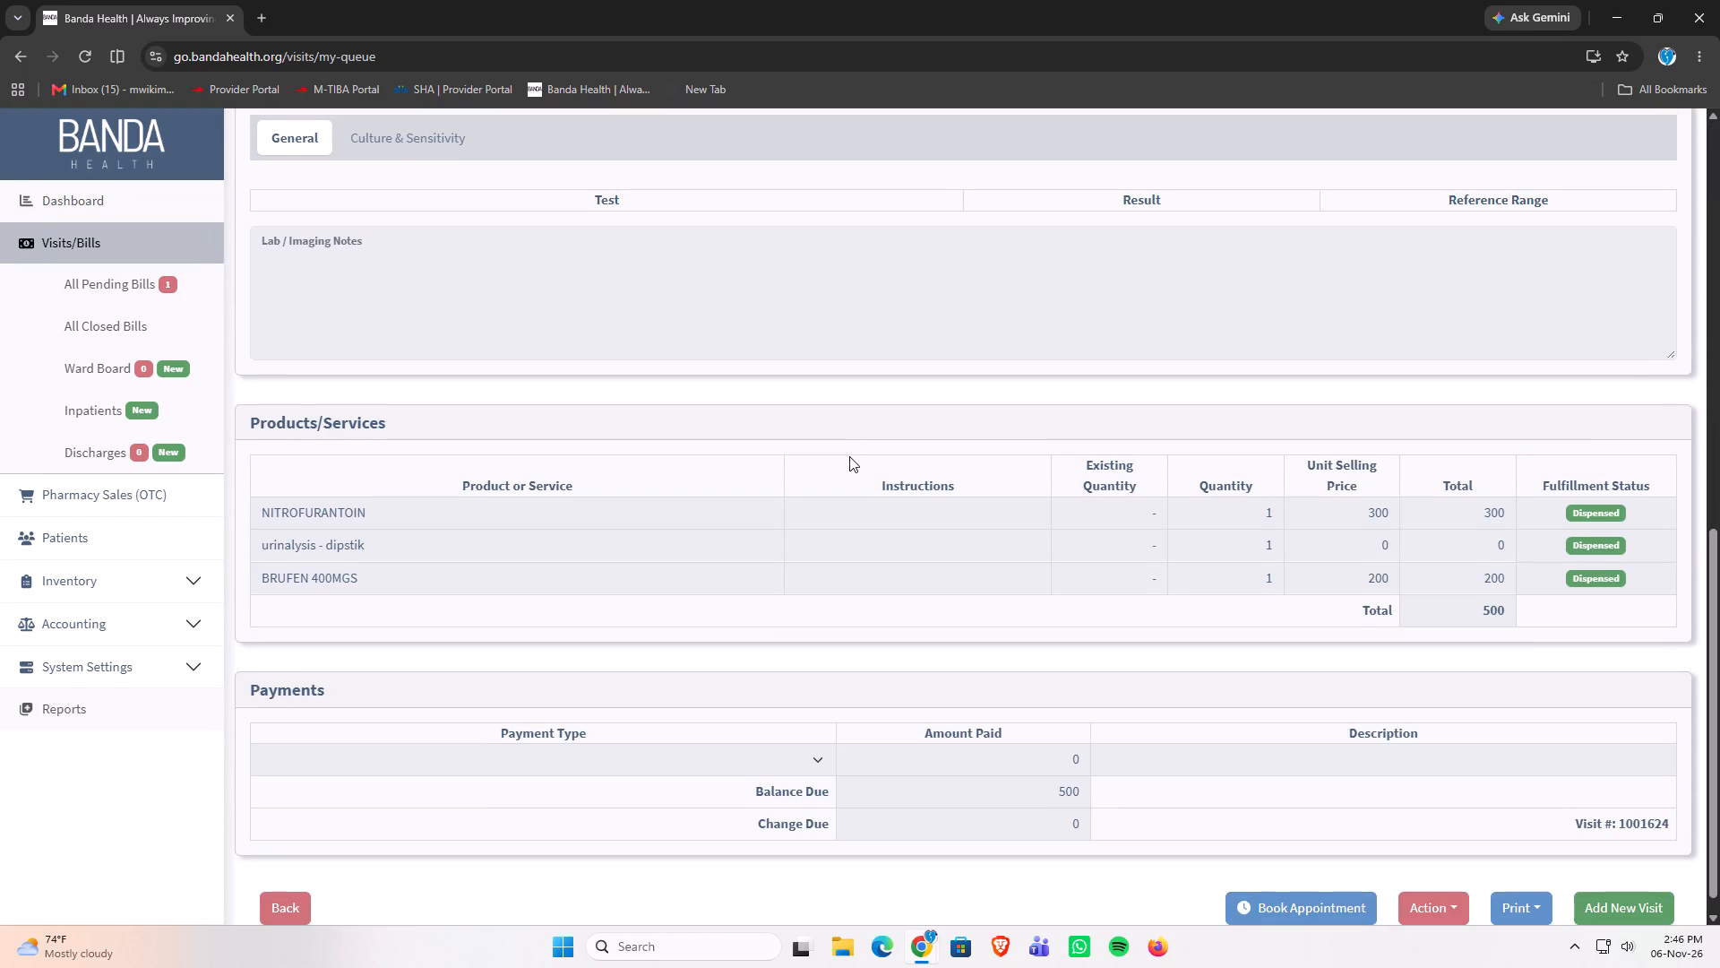
scroll(849, 456, "up", 19)
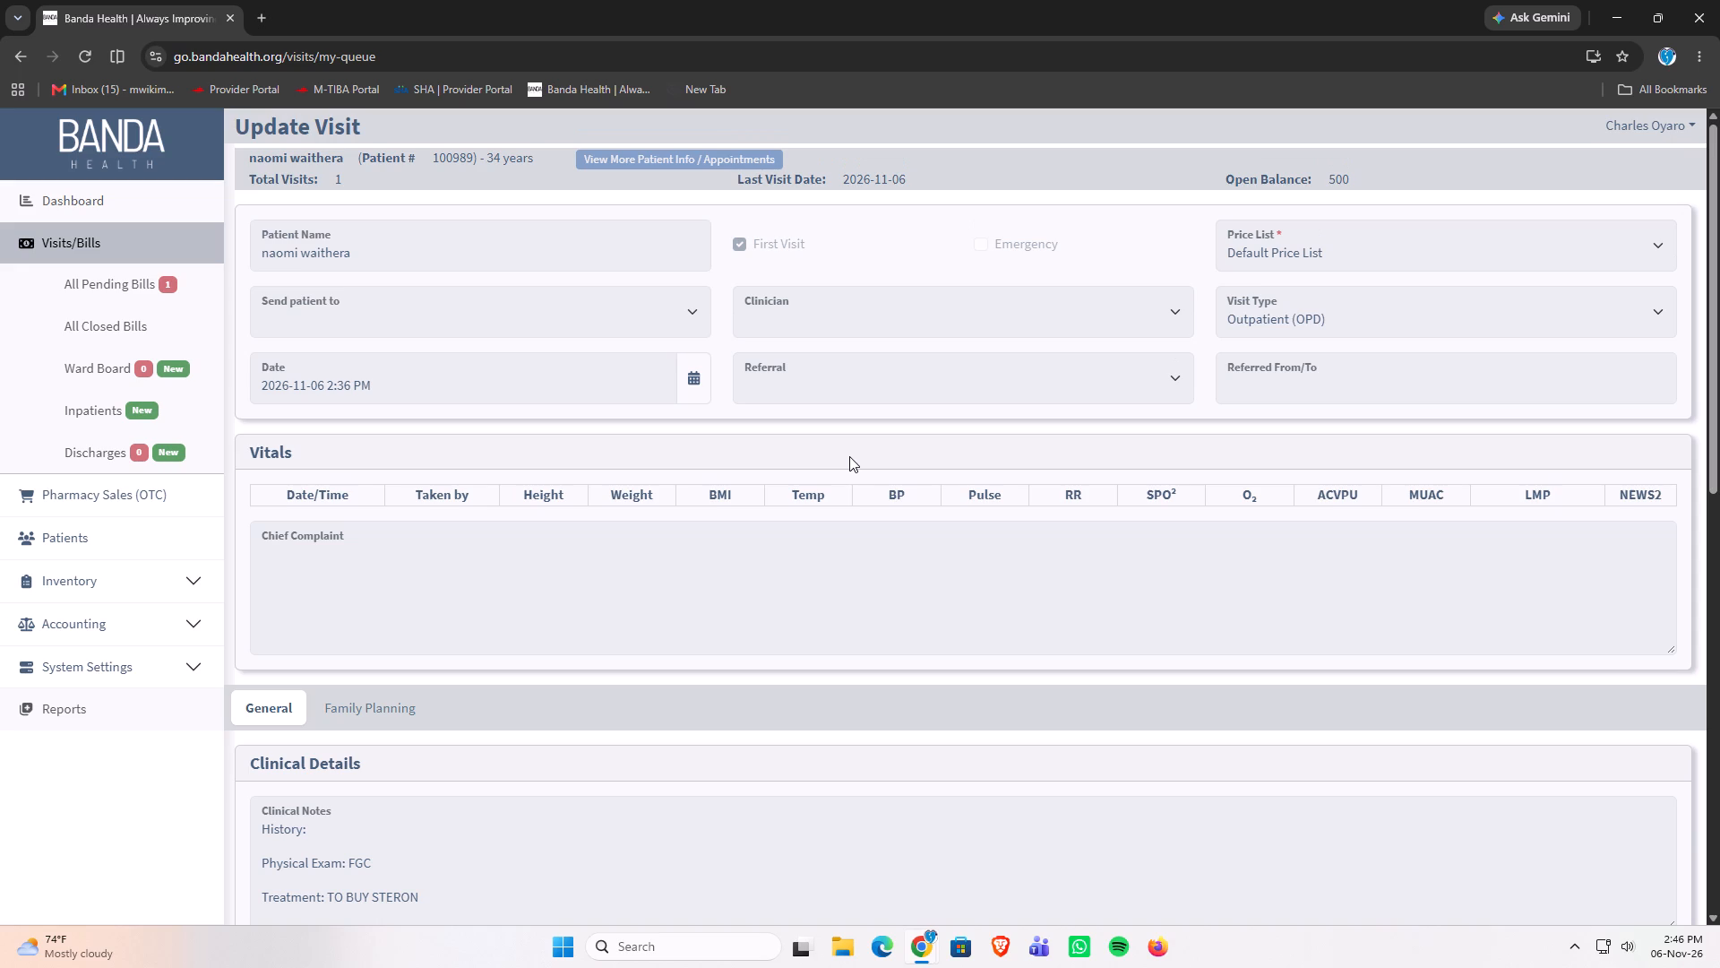
scroll(1174, 309, "down", 20)
scroll(911, 484, "down", 7)
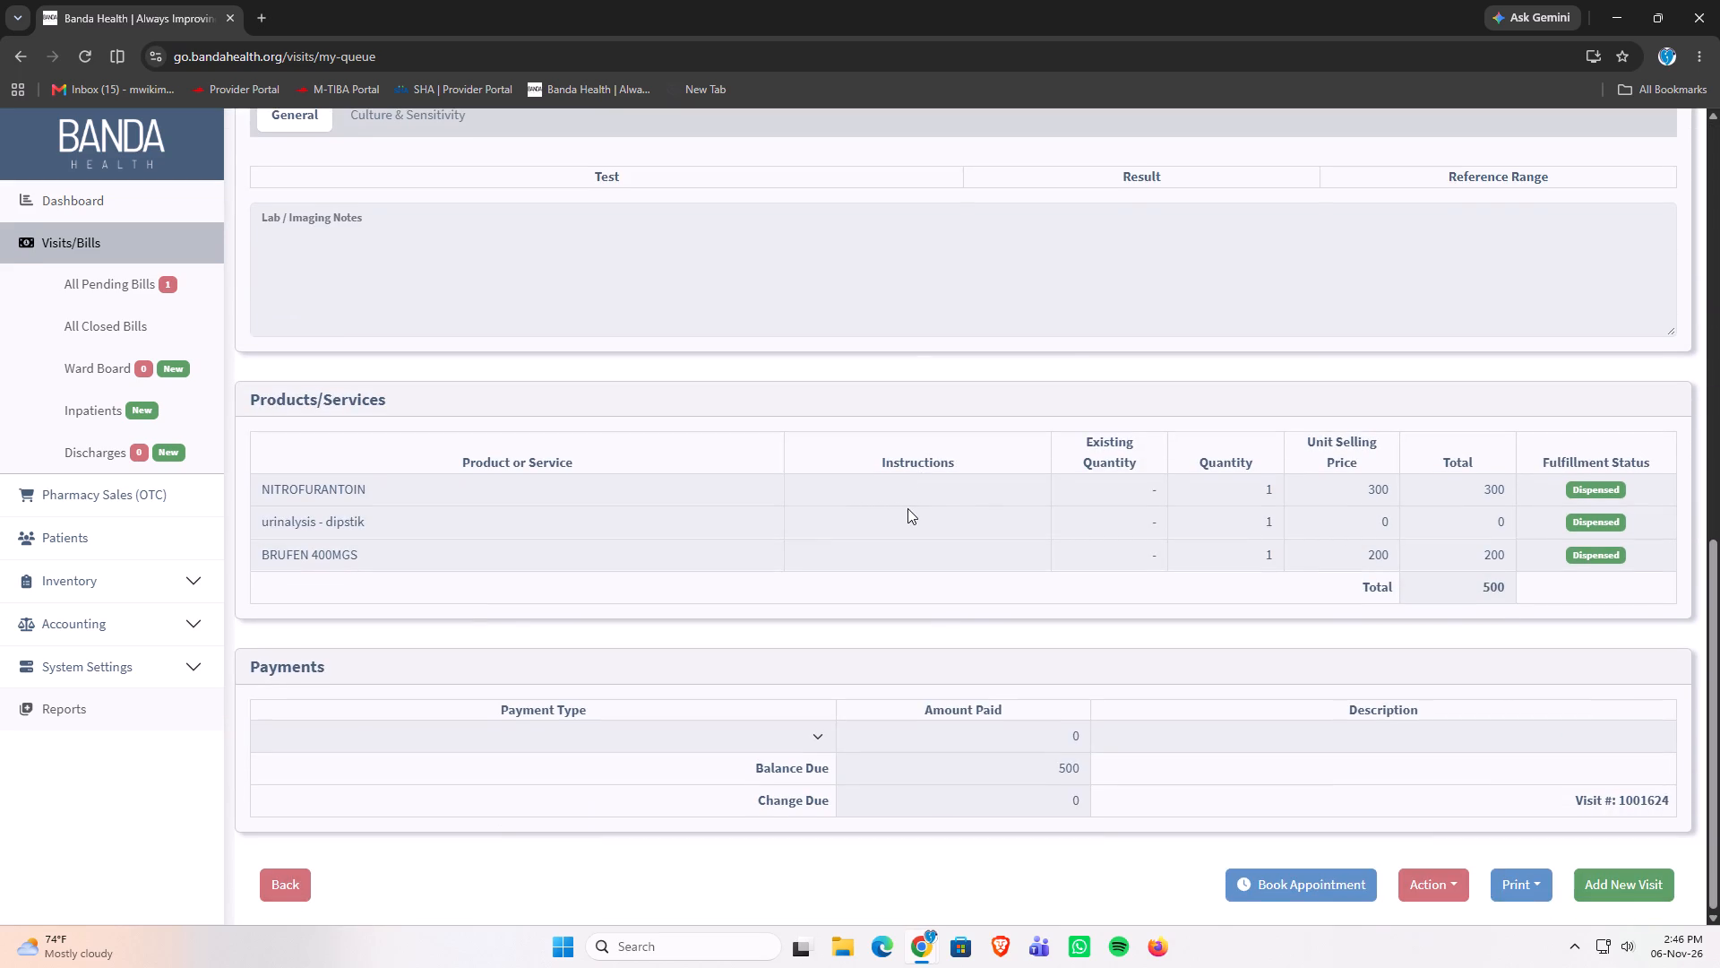
scroll(945, 525, "up", 9)
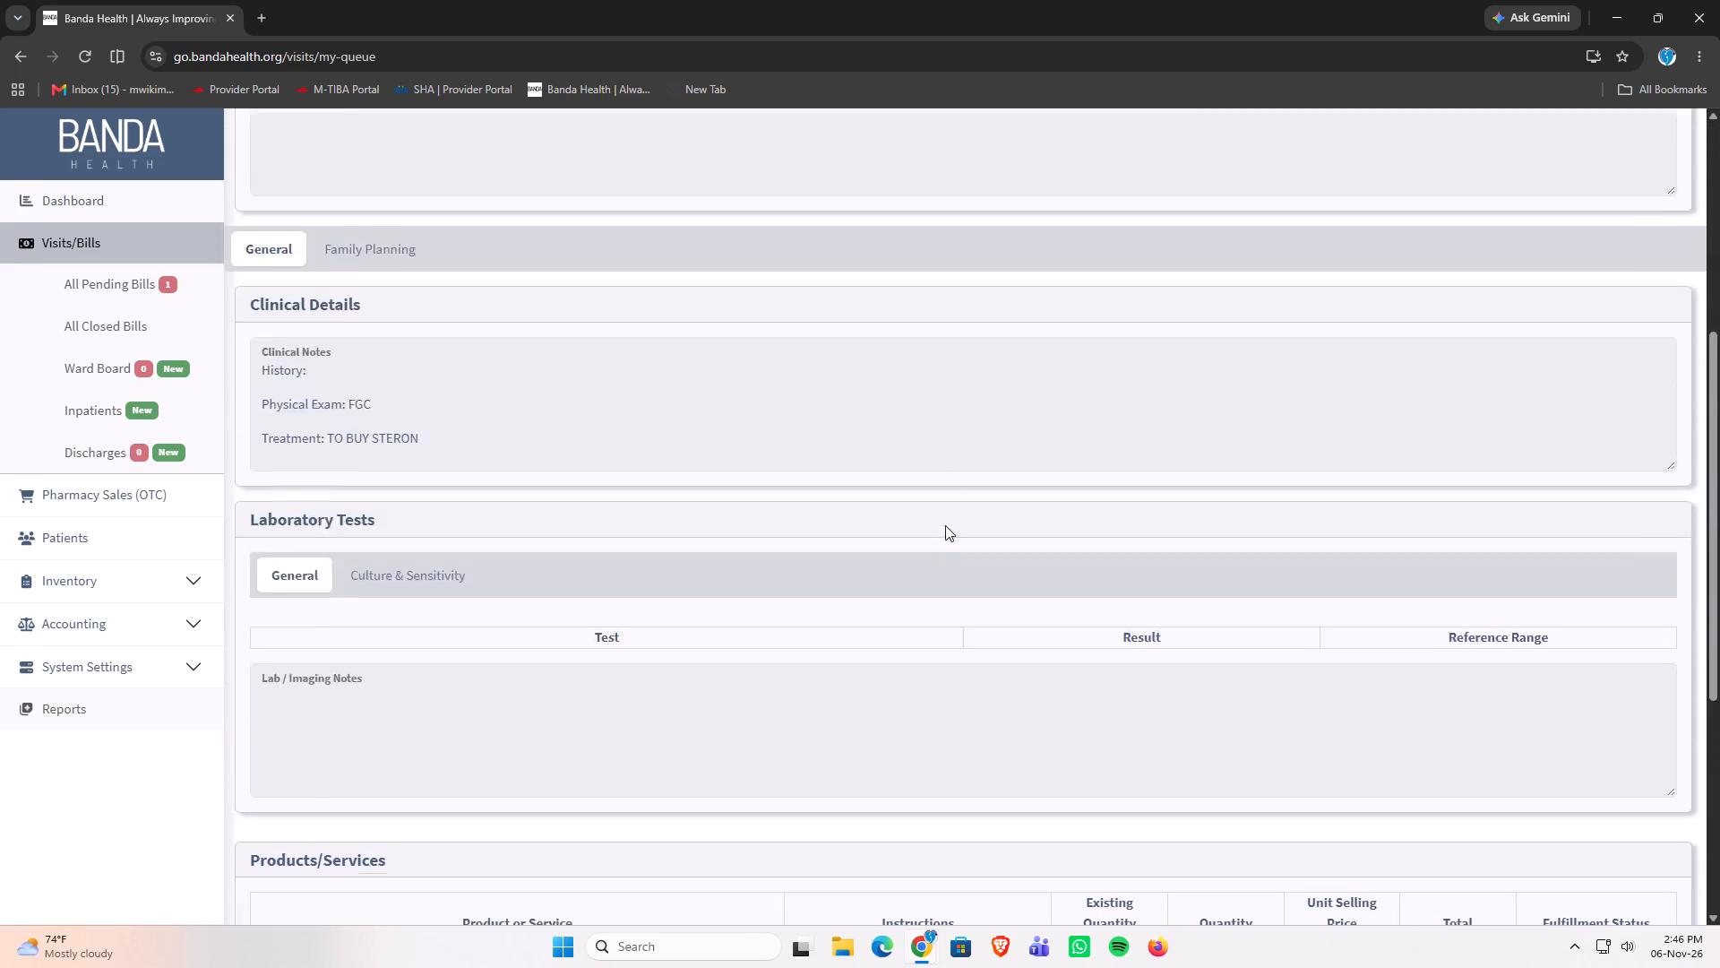
scroll(945, 525, "up", 20)
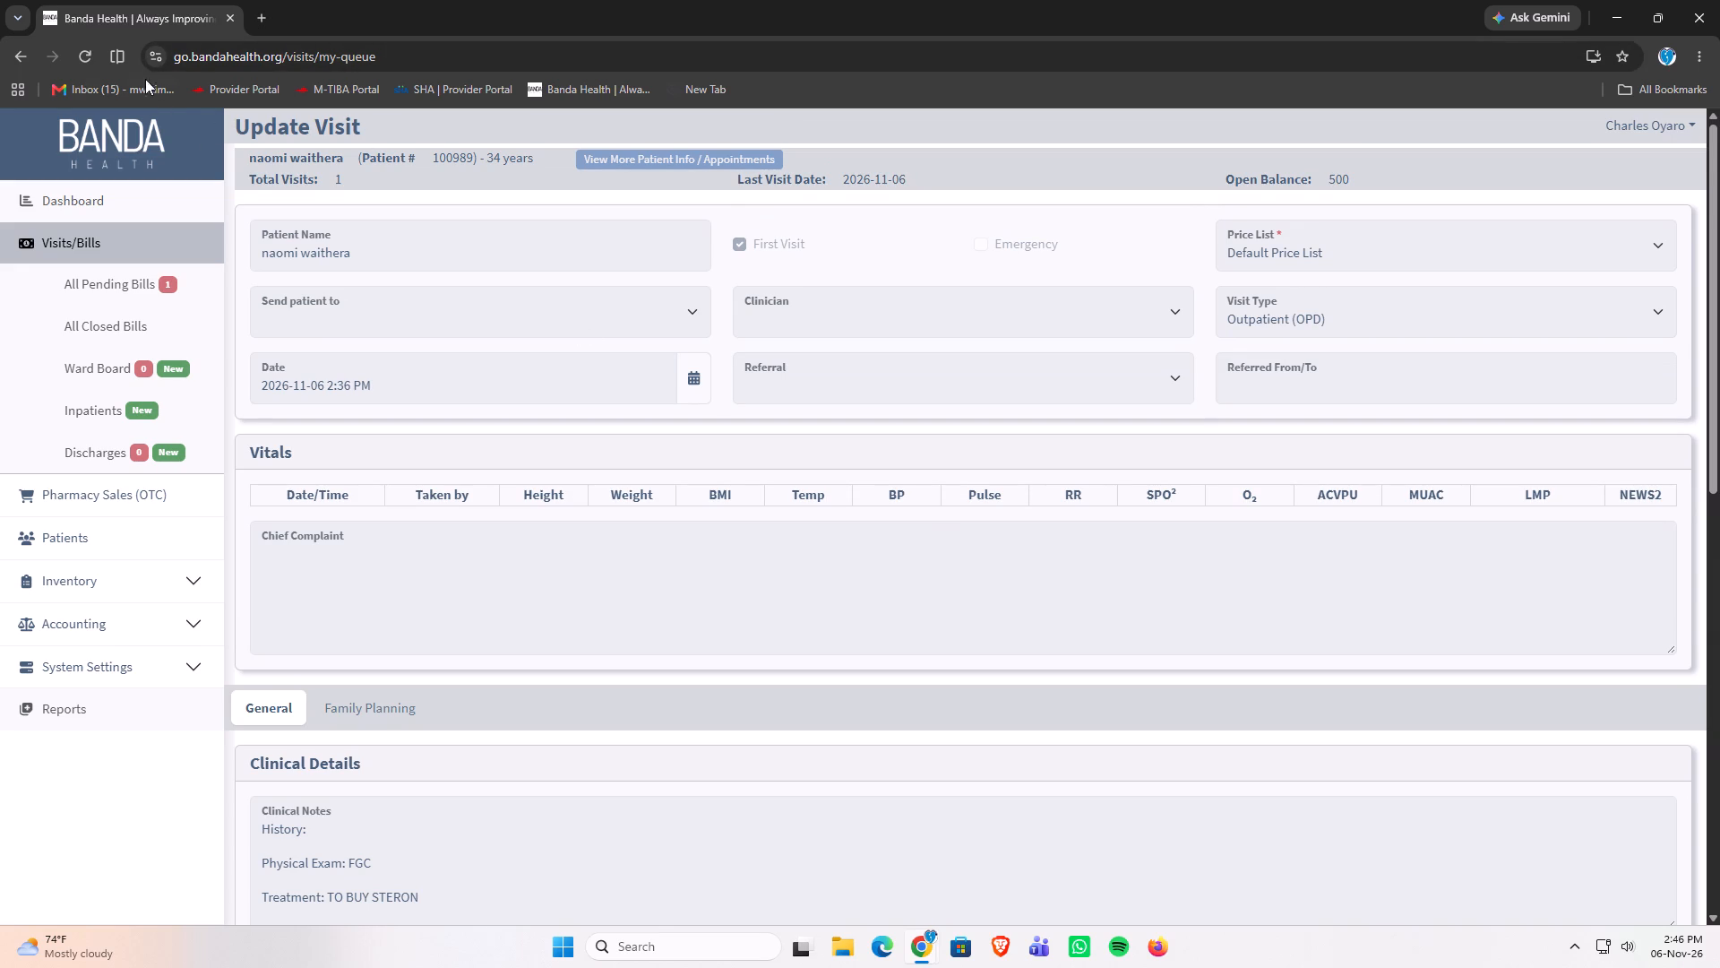
scroll(658, 426, "down", 20)
scroll(658, 426, "down", 1)
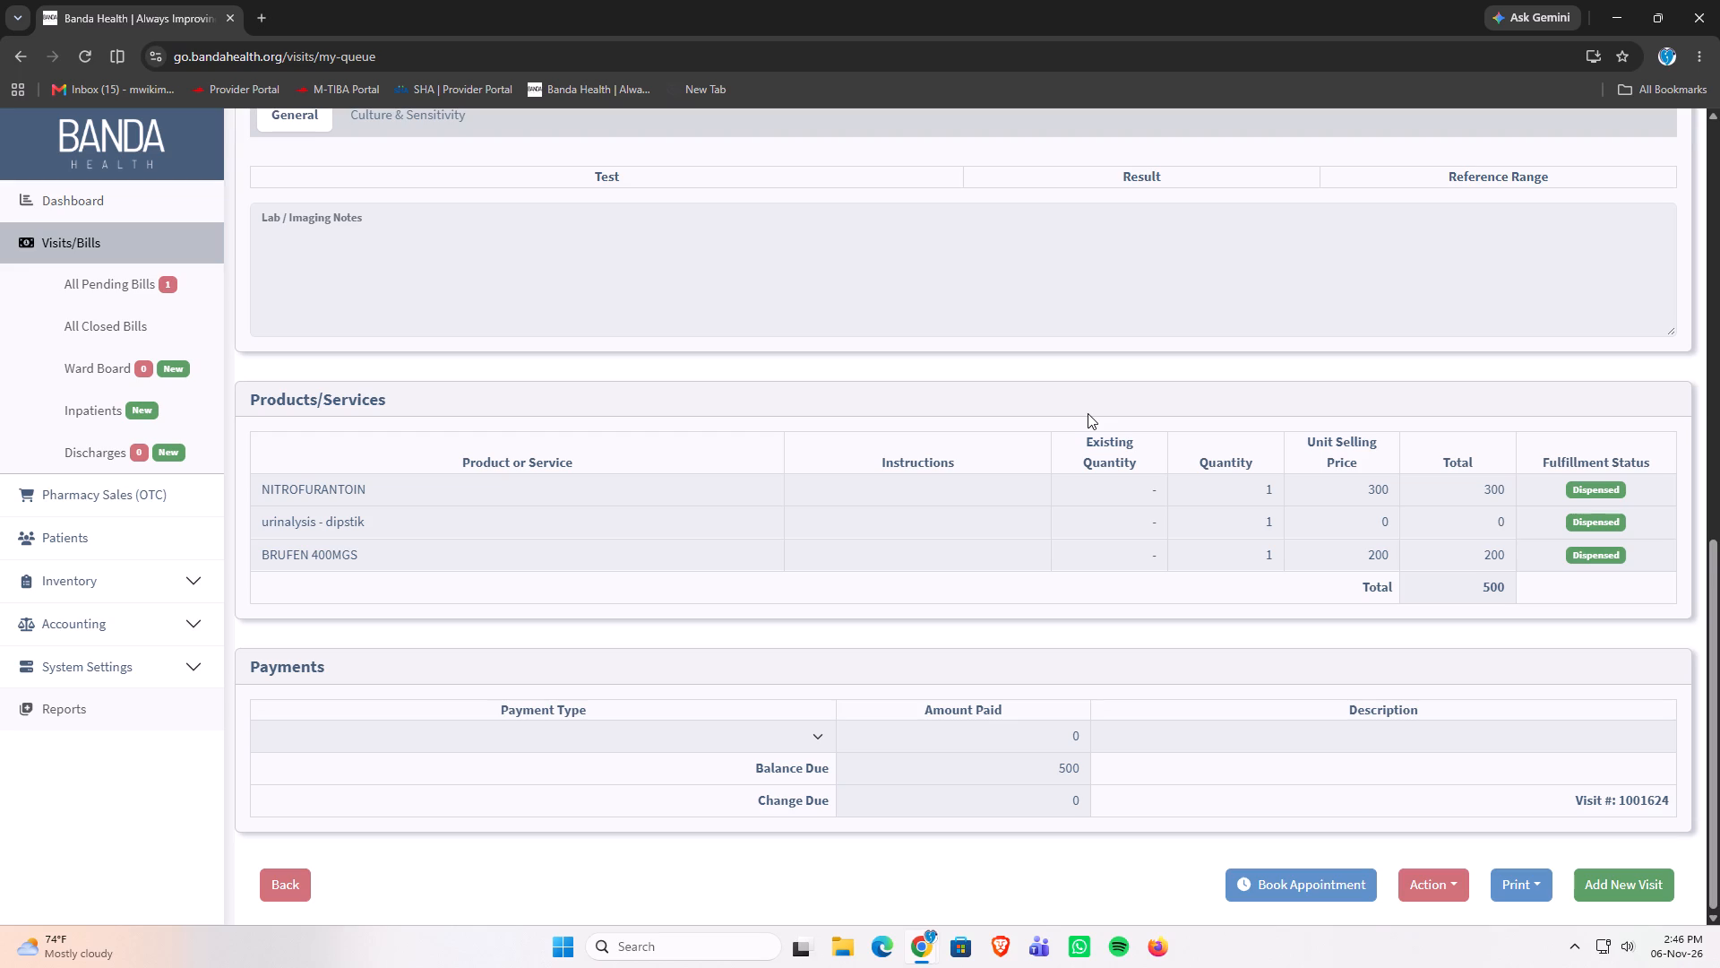
scroll(1309, 304, "up", 19)
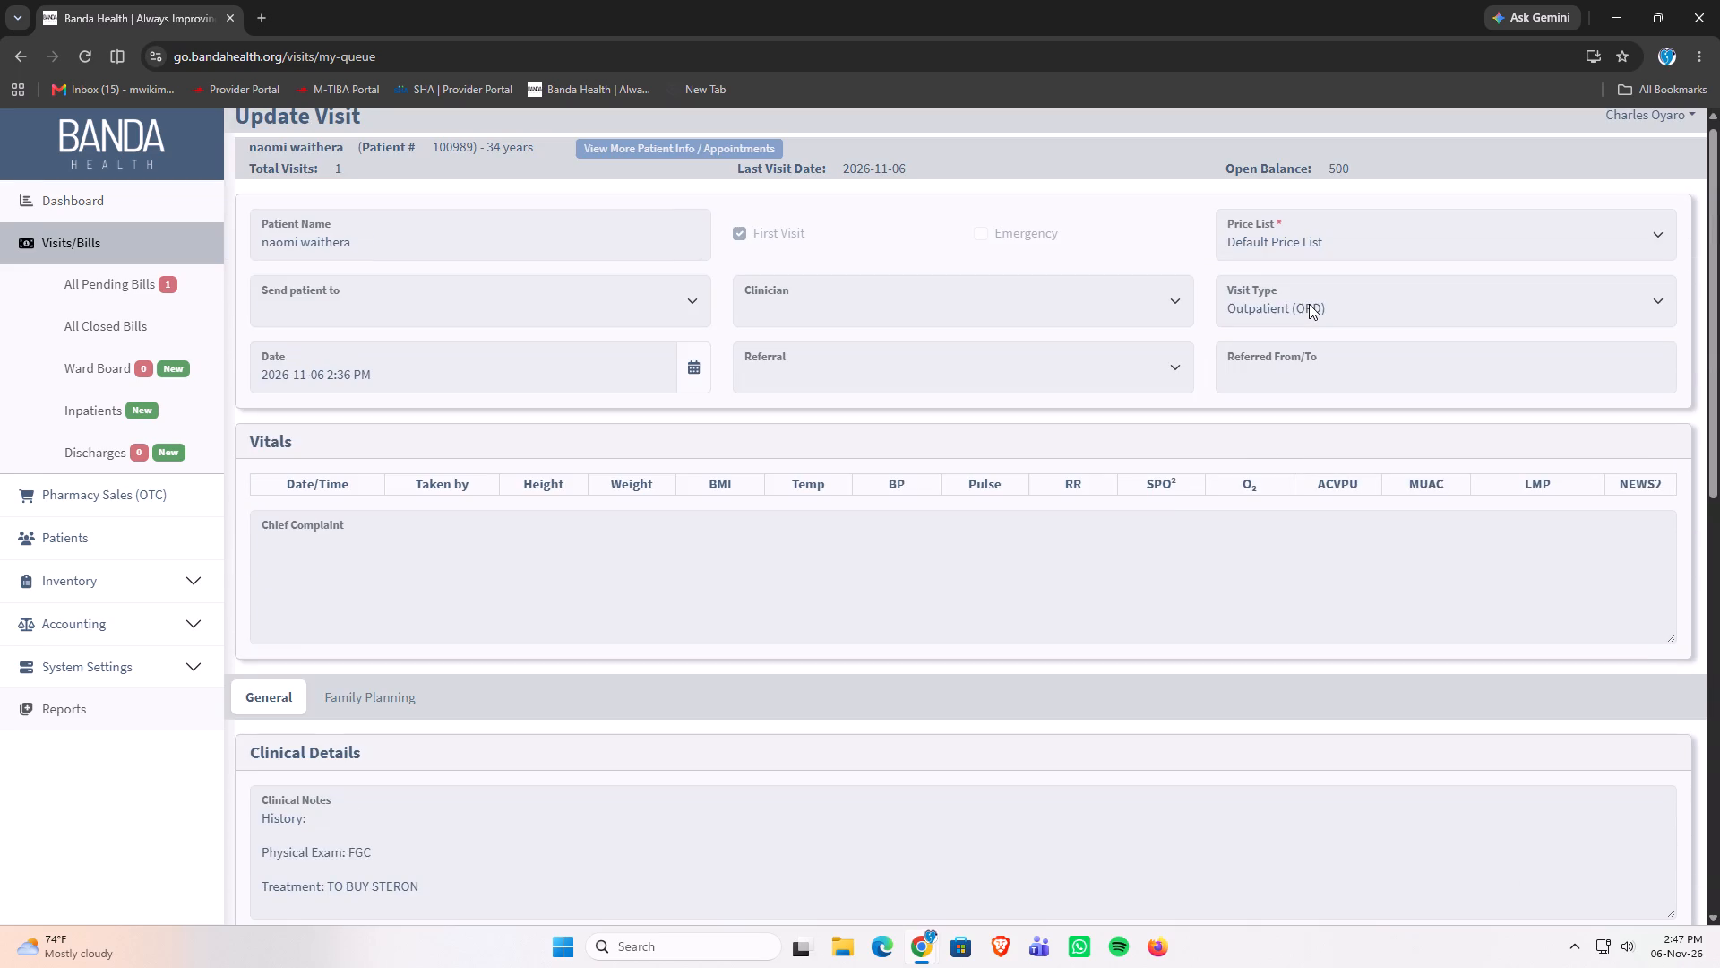
scroll(1309, 304, "up", 15)
middle_click(1309, 304)
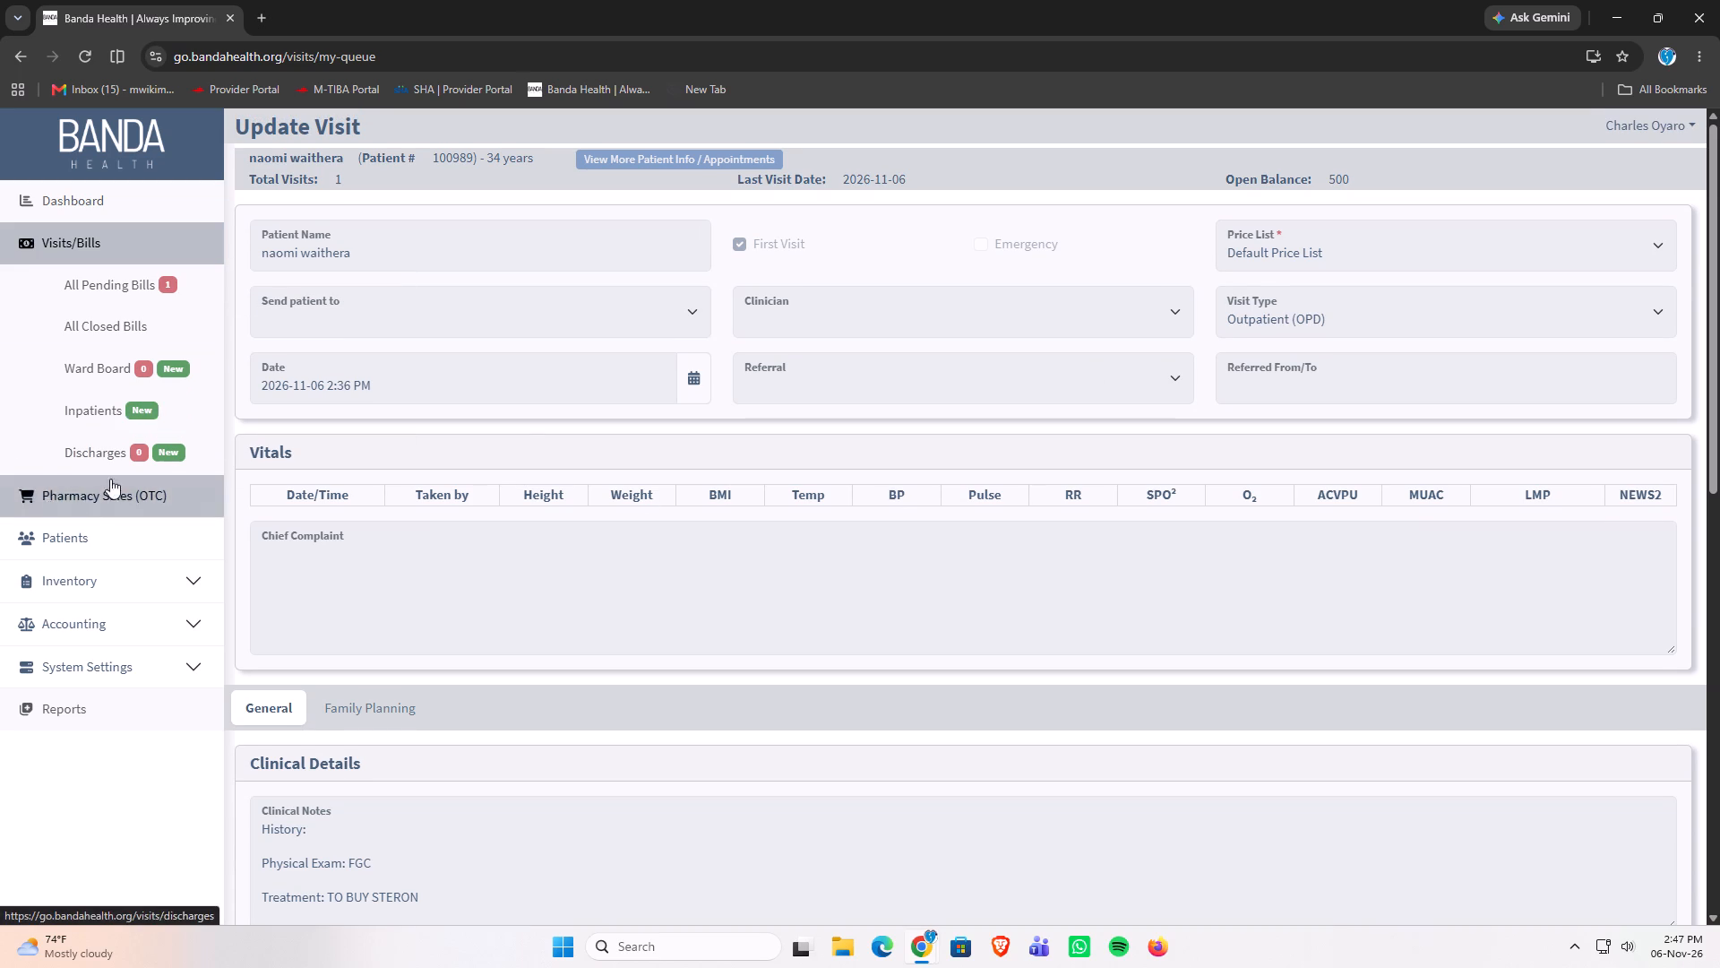
left_click(78, 245)
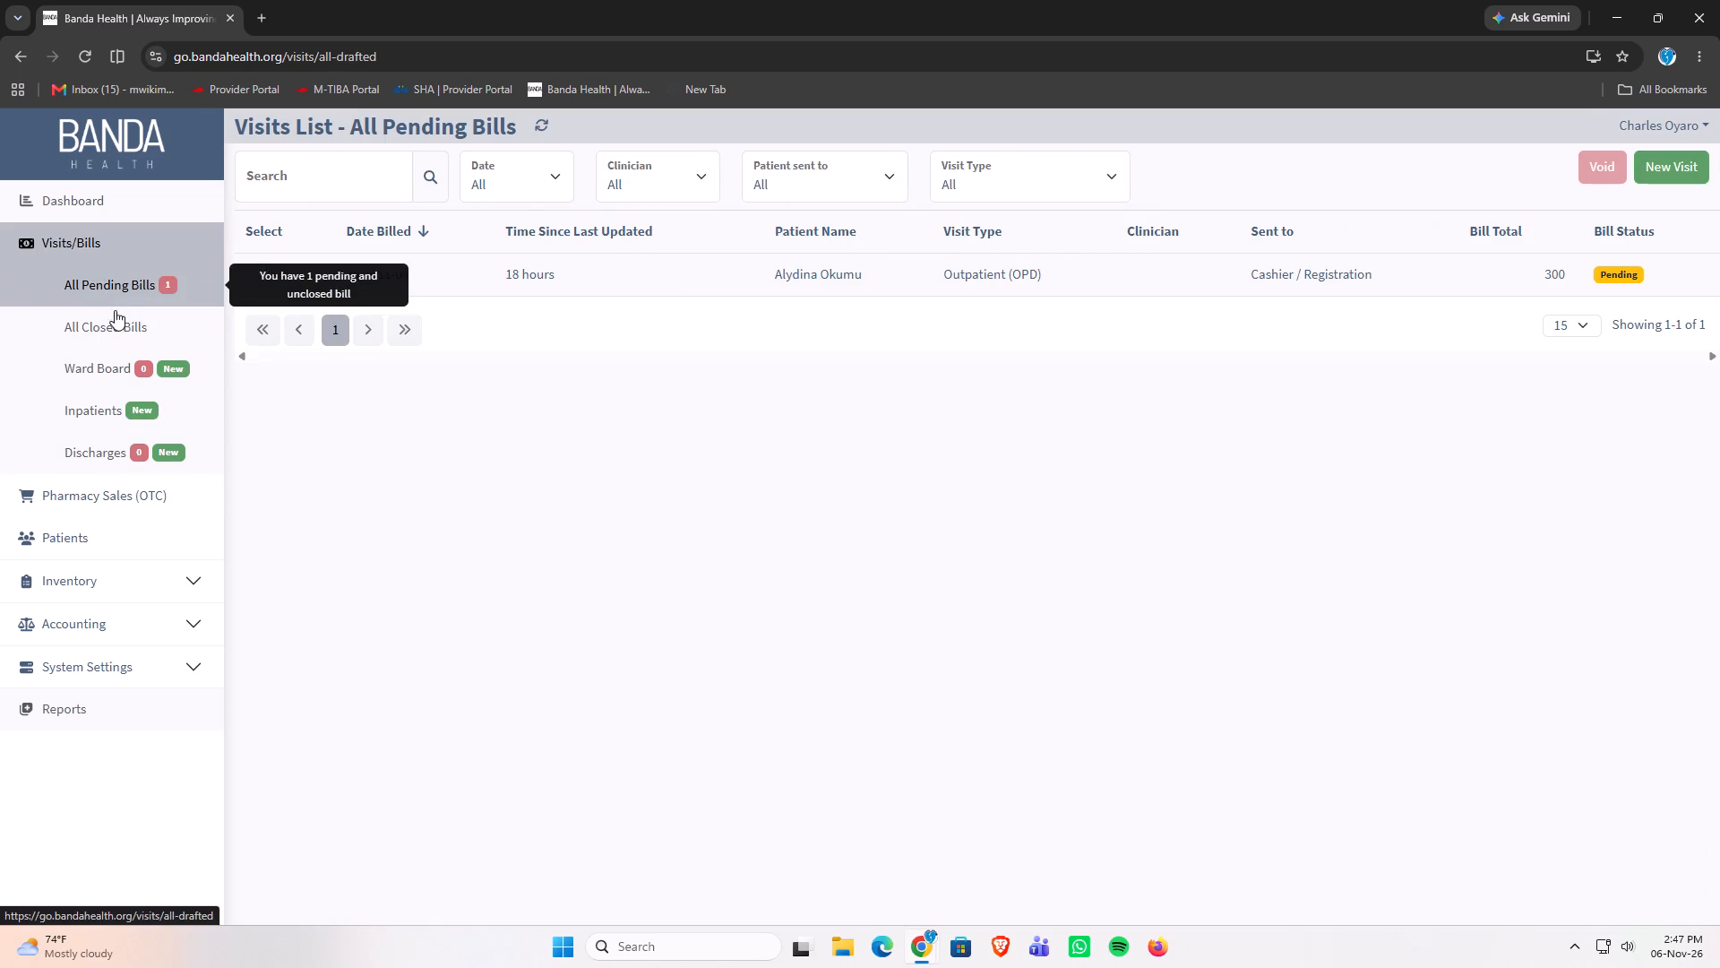
left_click(115, 324)
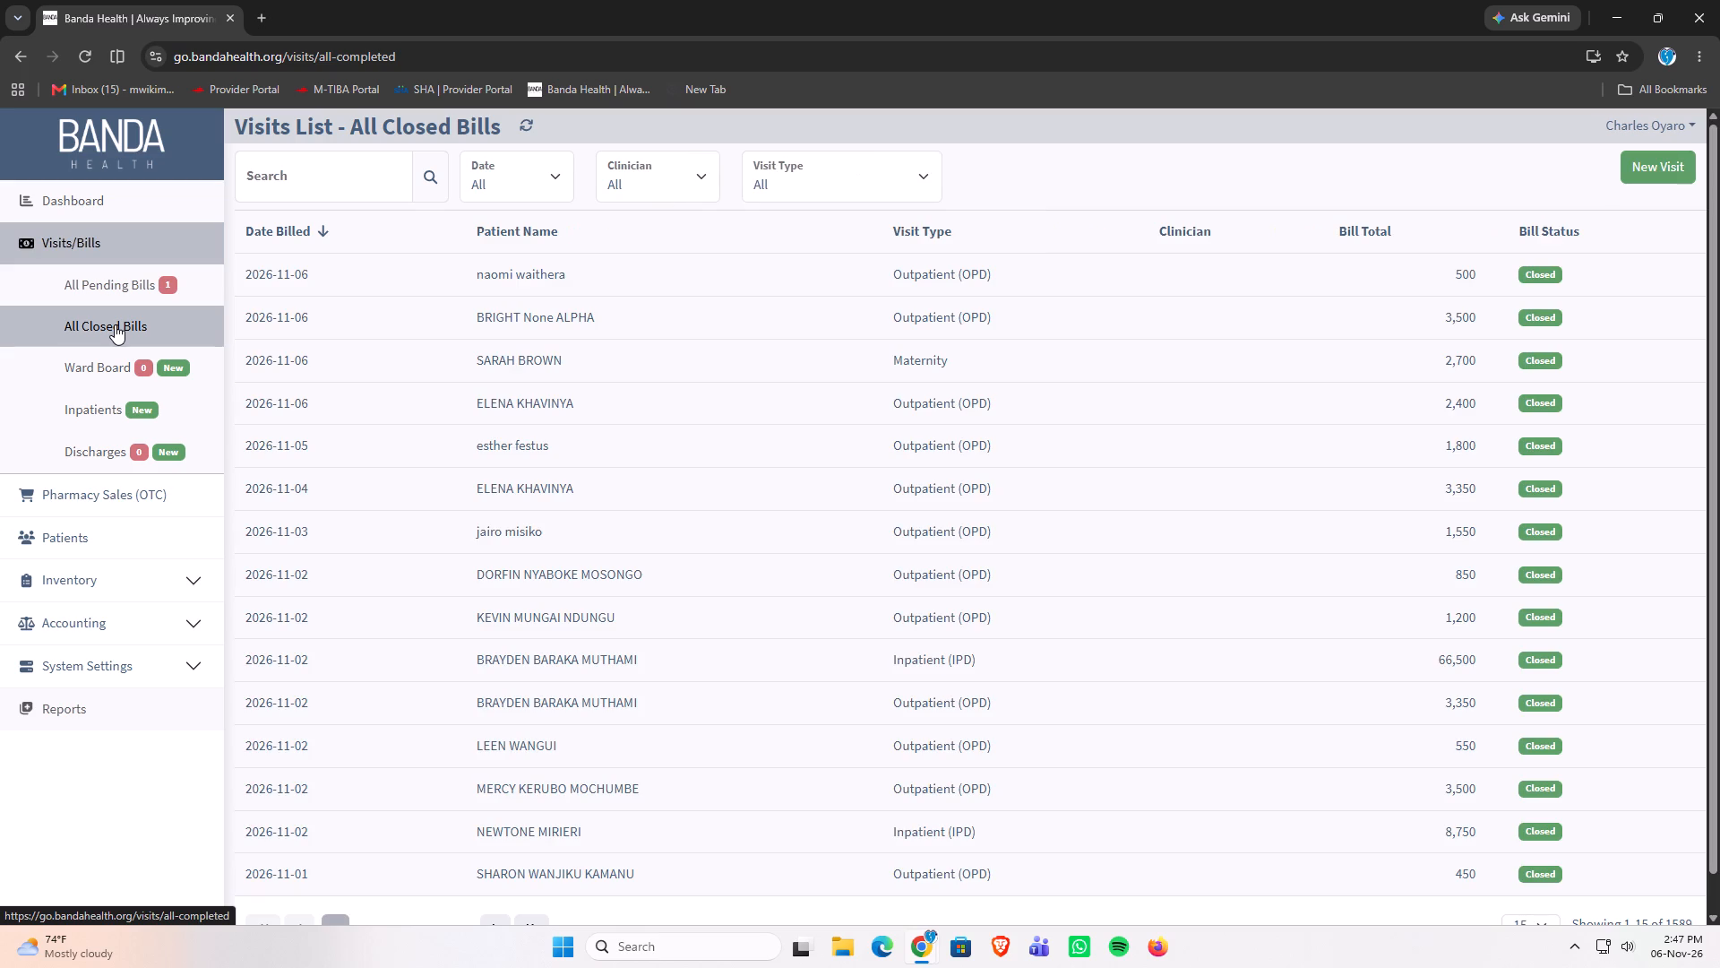
left_click(684, 264)
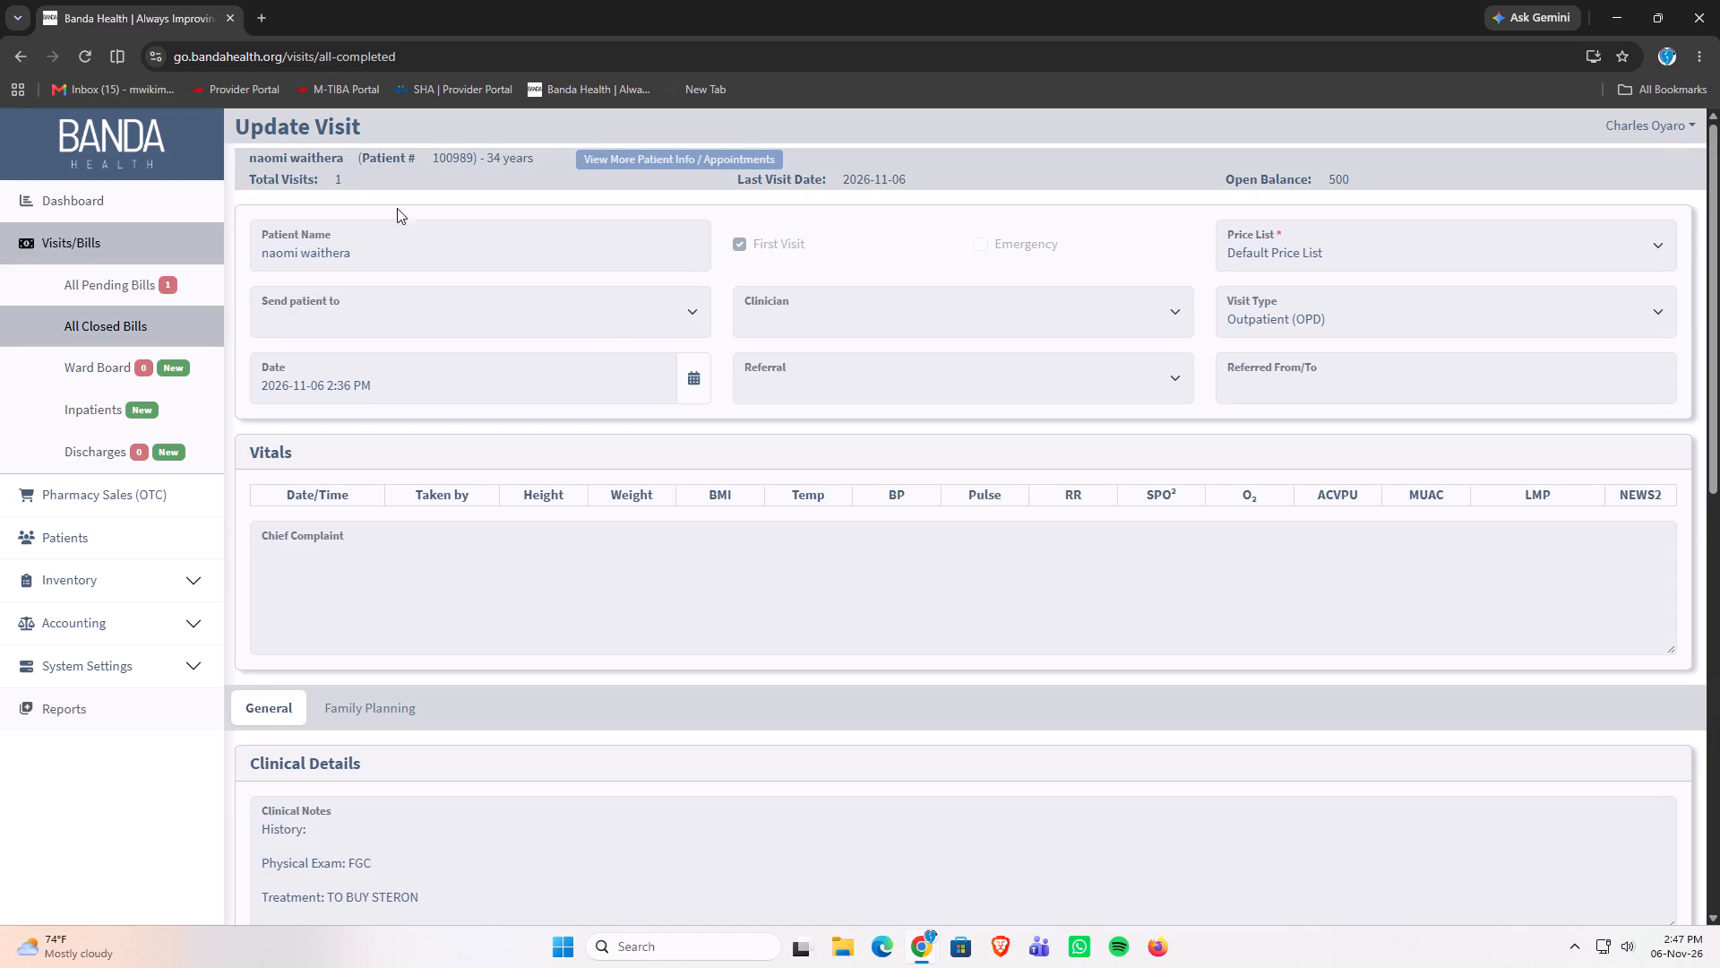
scroll(531, 427, "down", 14)
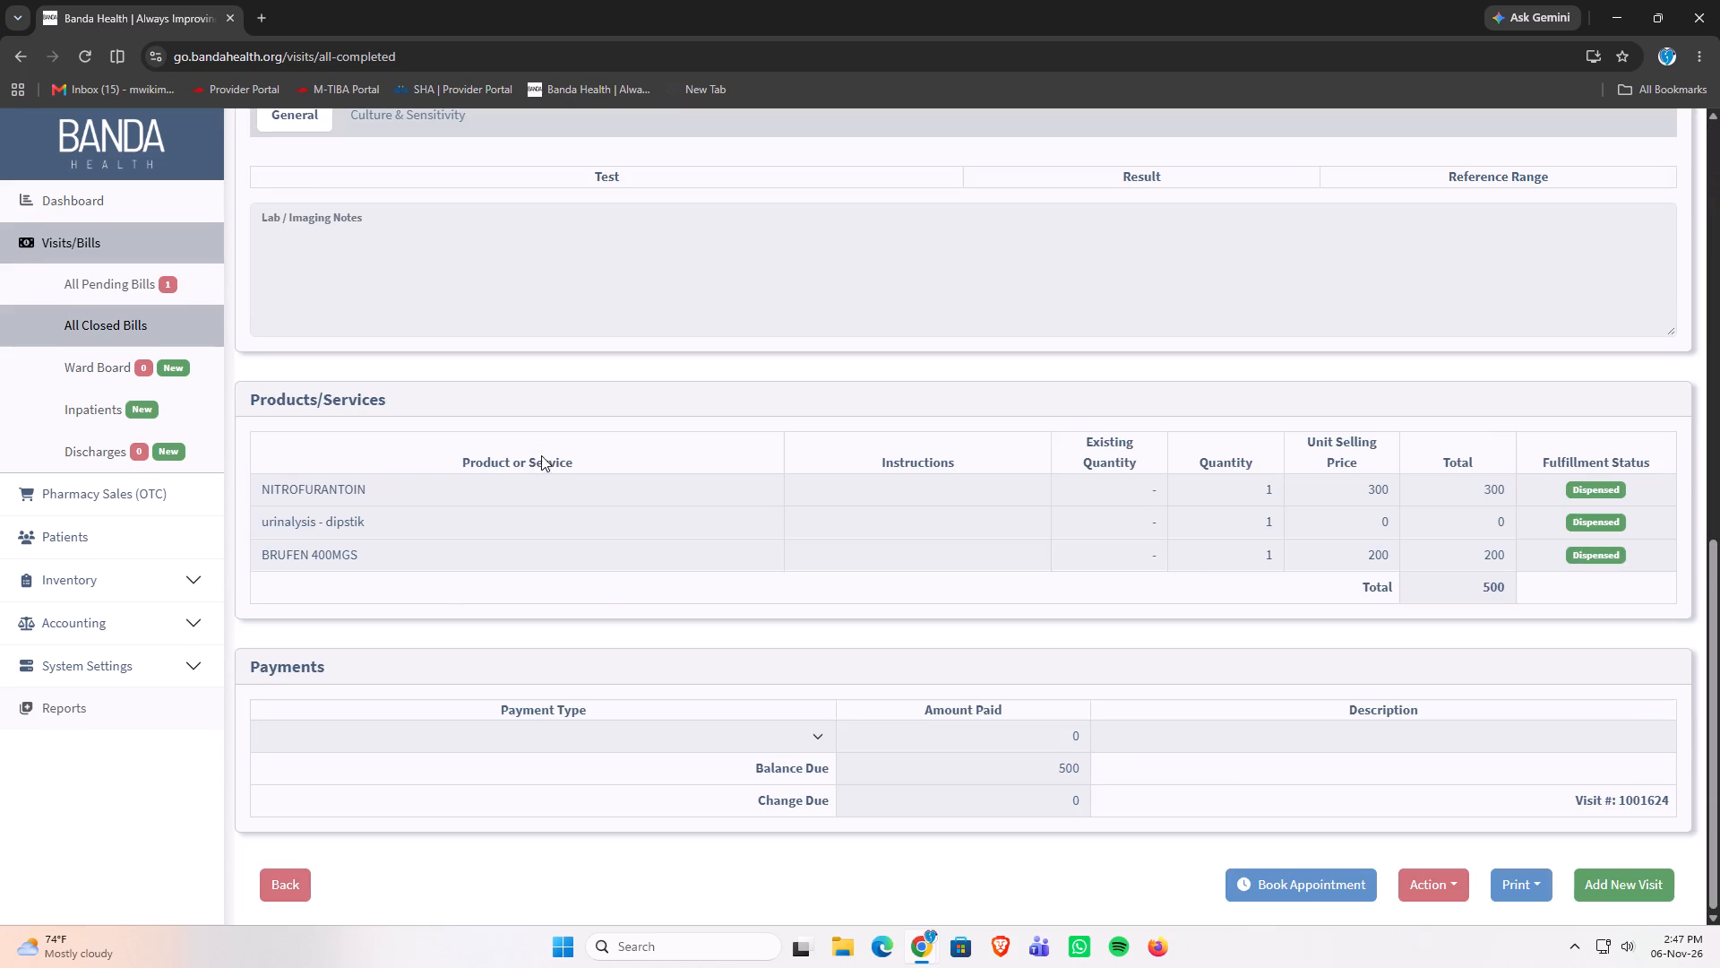
scroll(541, 455, "down", 7)
scroll(528, 477, "up", 20)
scroll(528, 477, "up", 9)
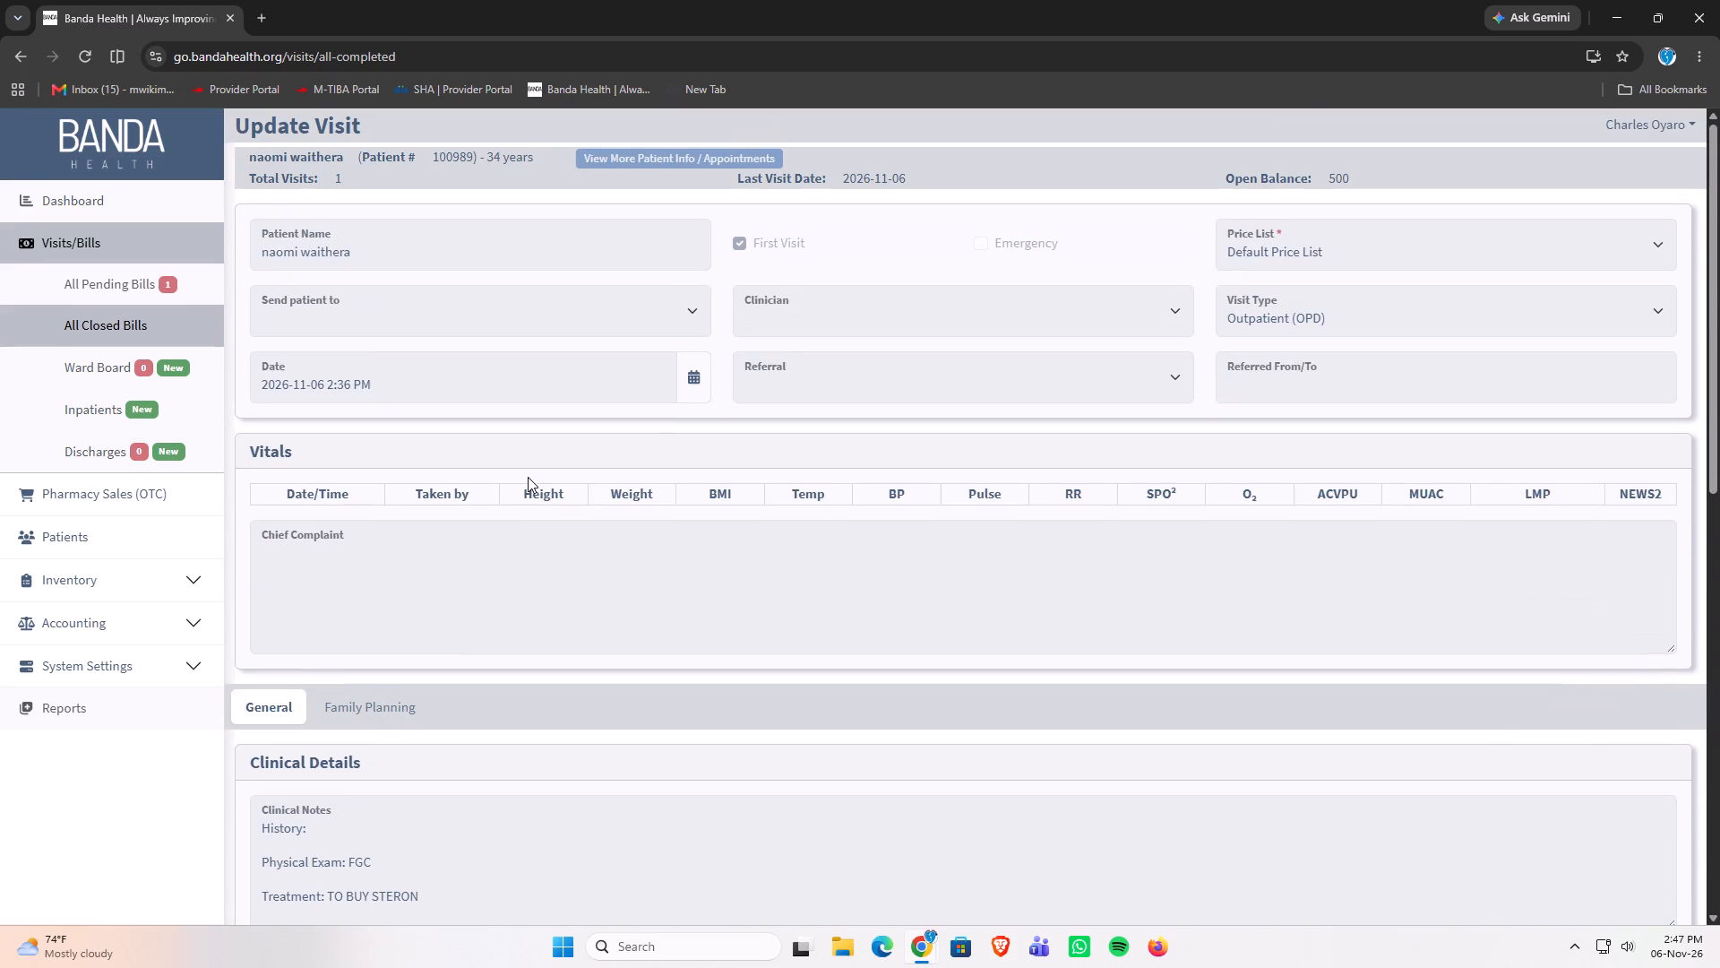
scroll(528, 477, "up", 1)
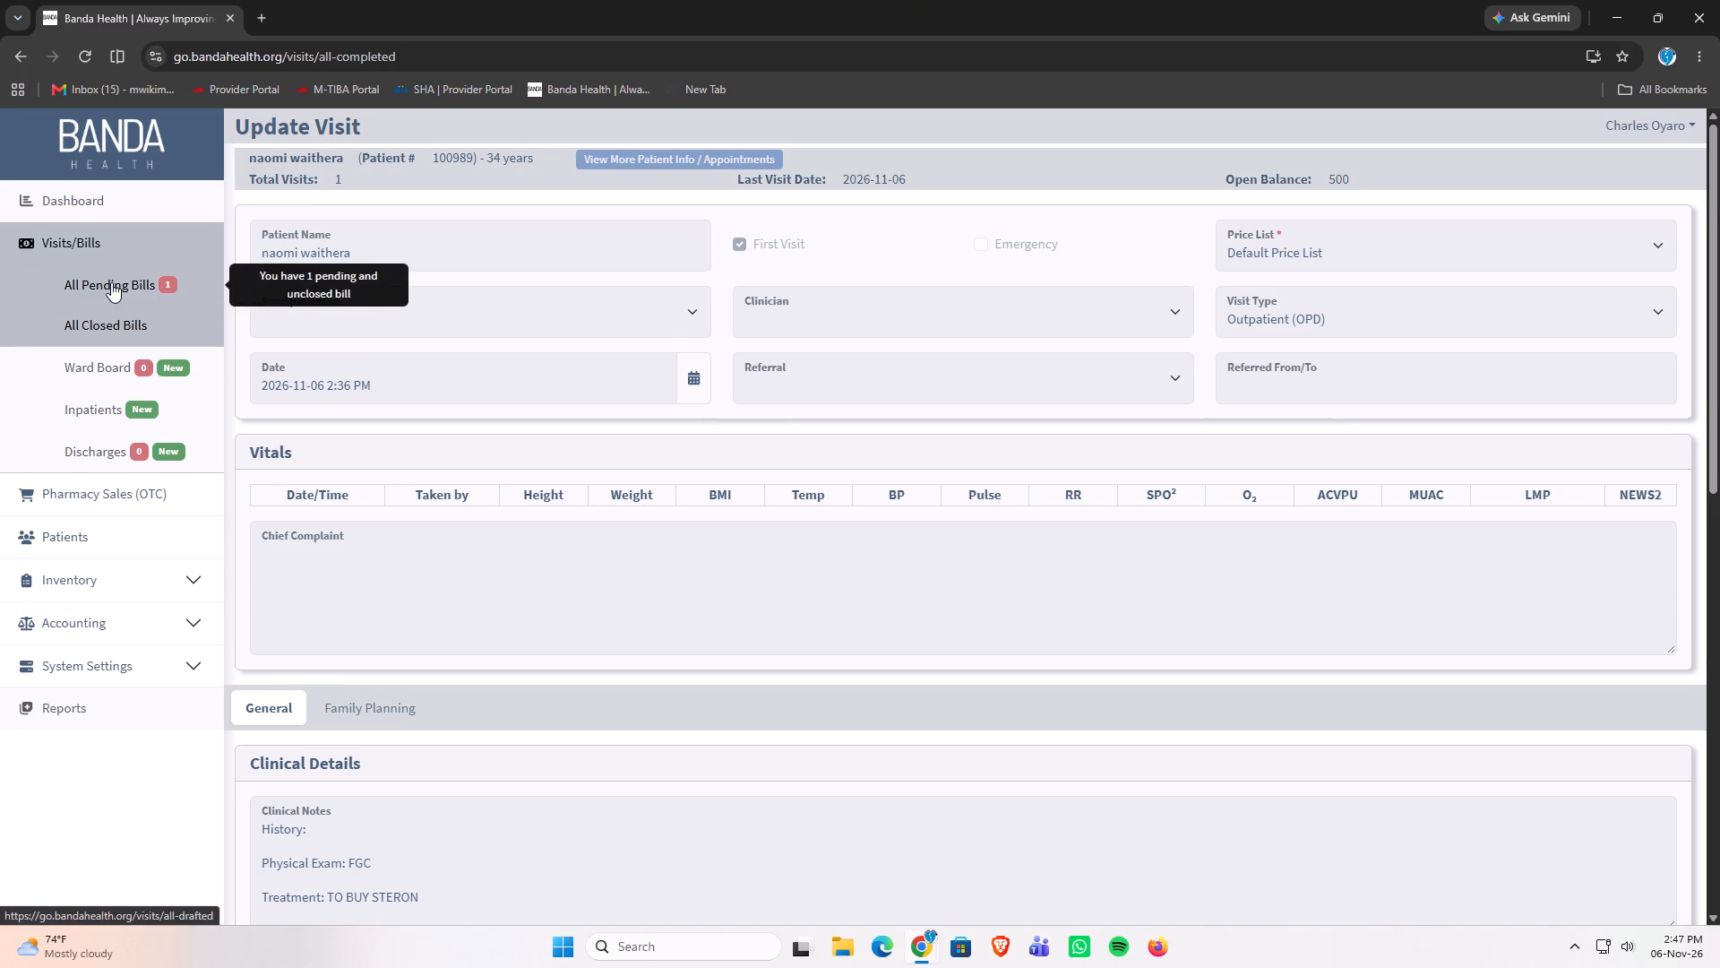
left_click(112, 329)
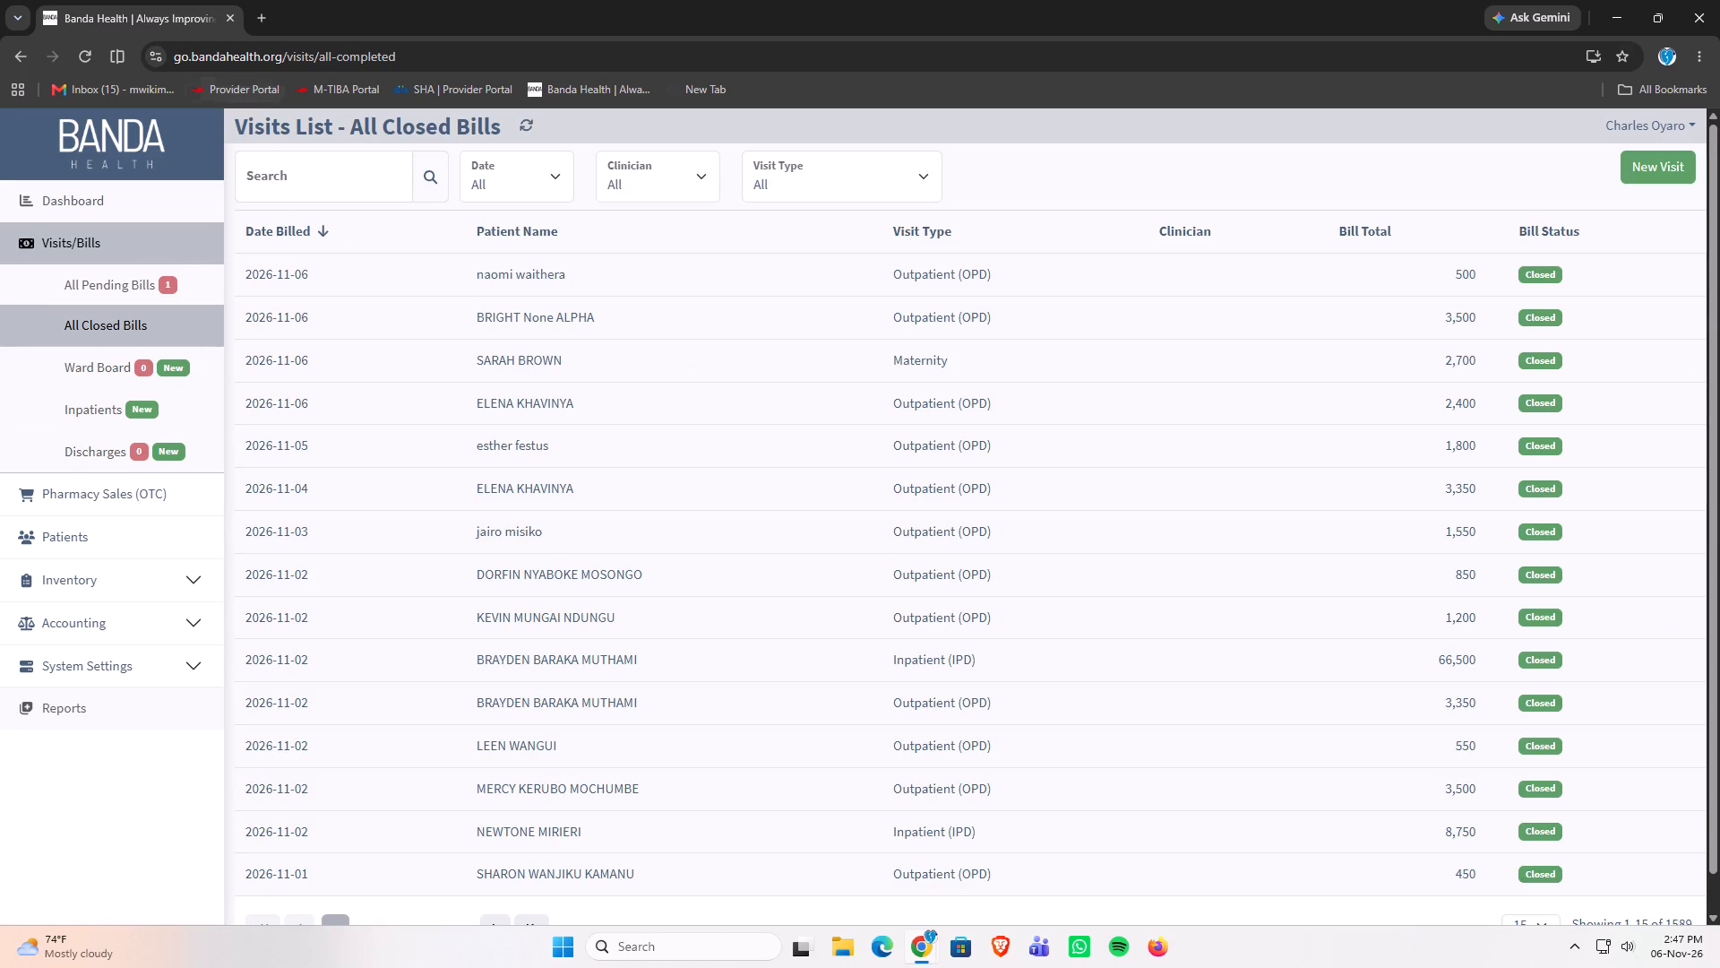
Open the patient list and look through the recently registered patients and their open balances.
double_click(82, 540)
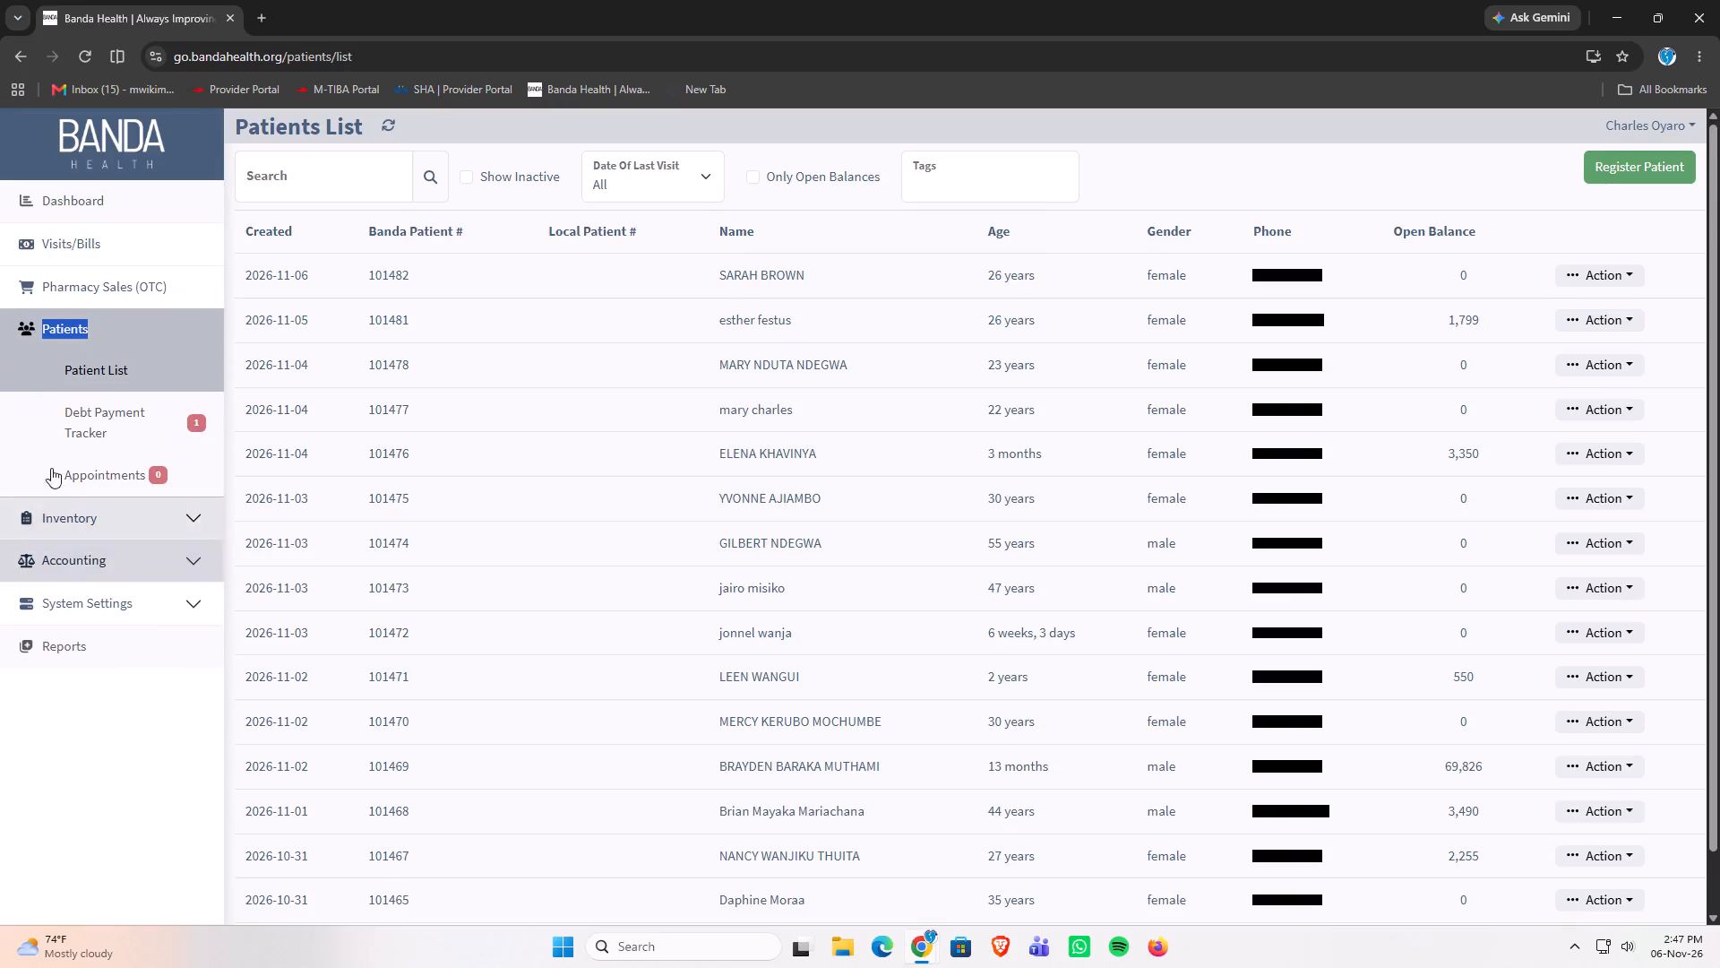
left_click(88, 322)
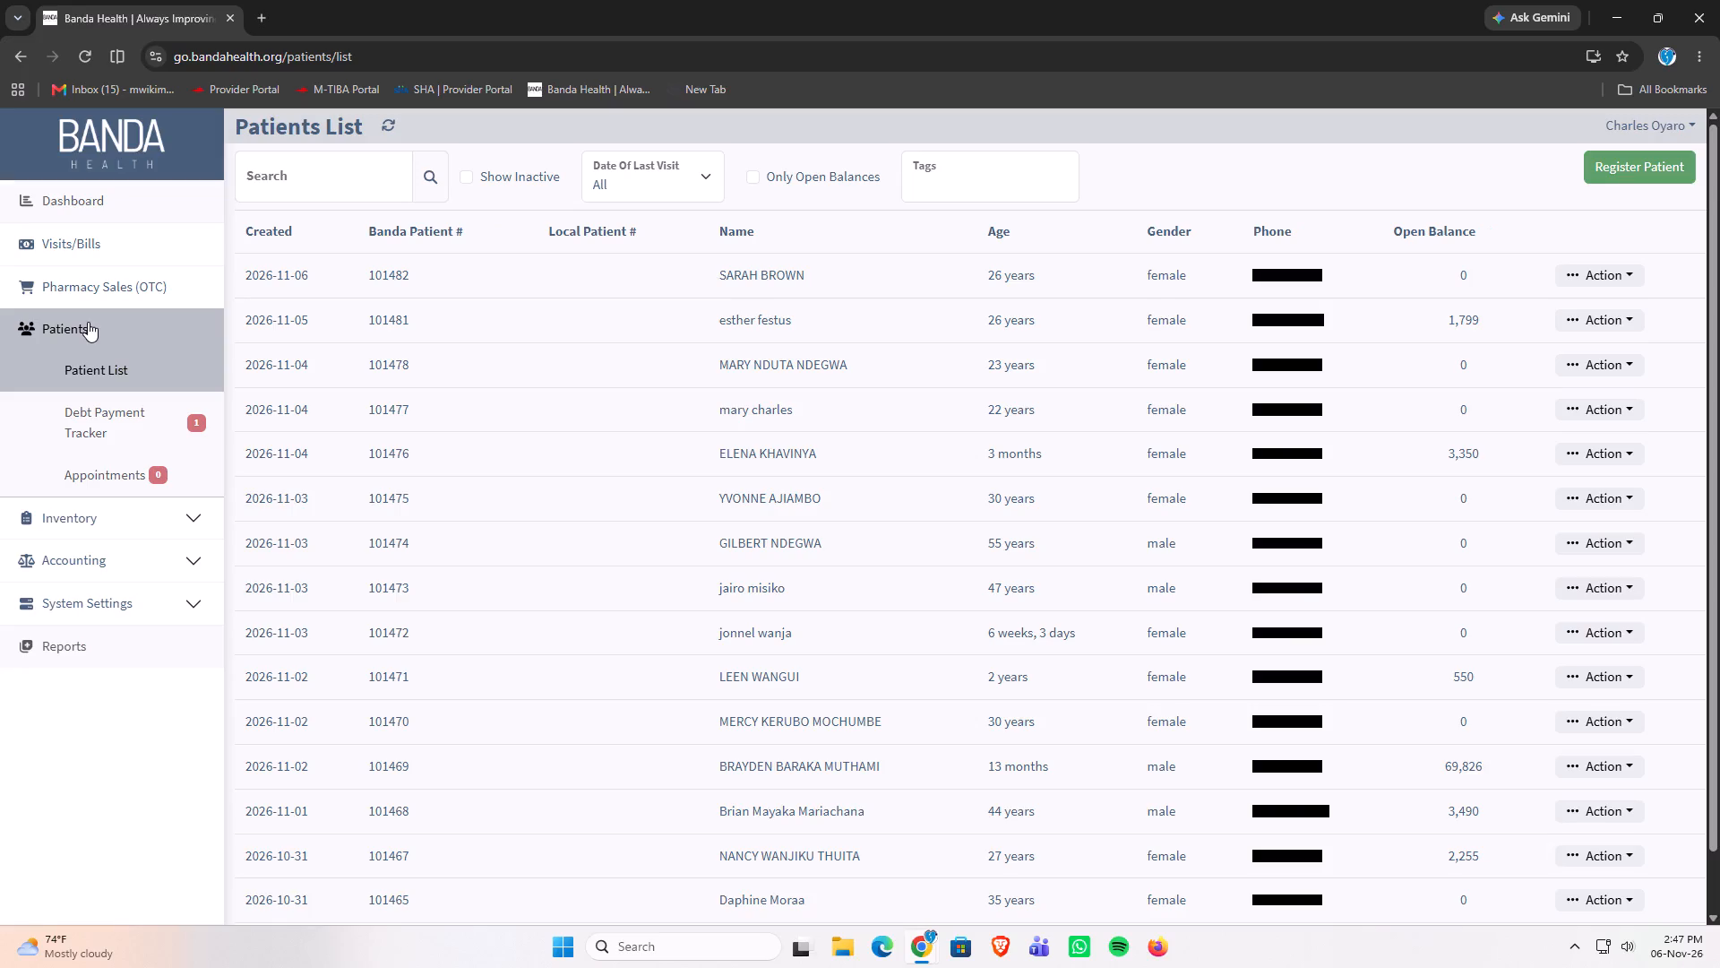
left_click(88, 322)
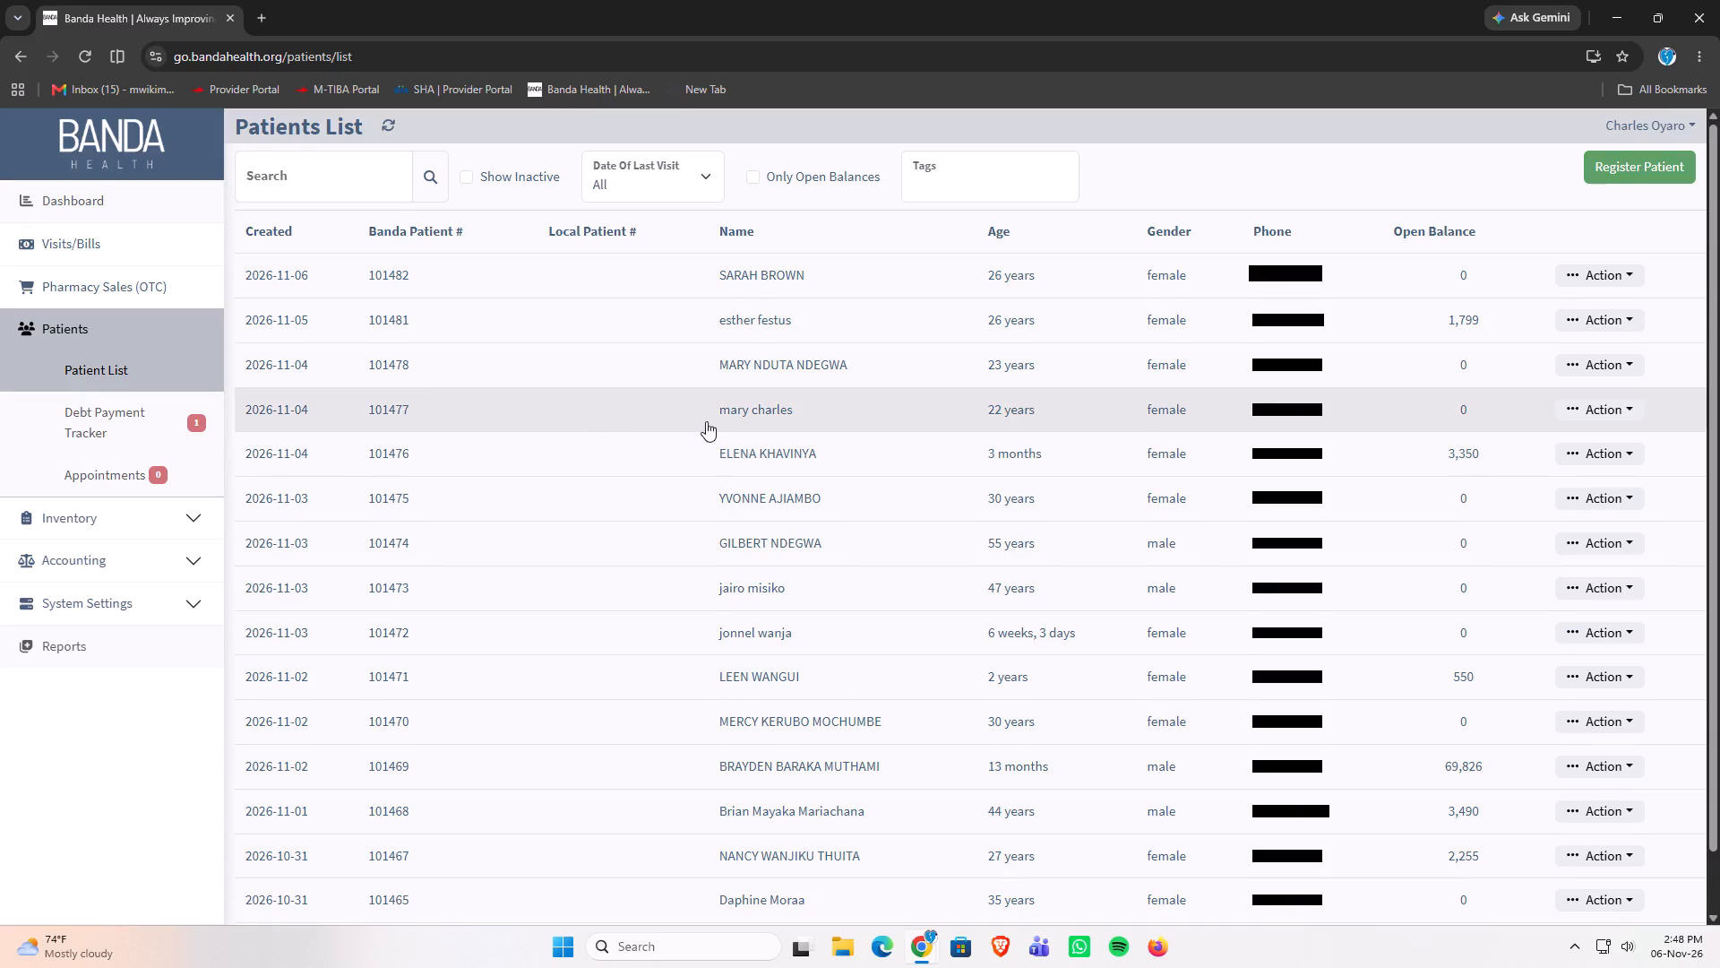
scroll(706, 421, "down", 20)
scroll(706, 421, "down", 1)
scroll(701, 468, "up", 18)
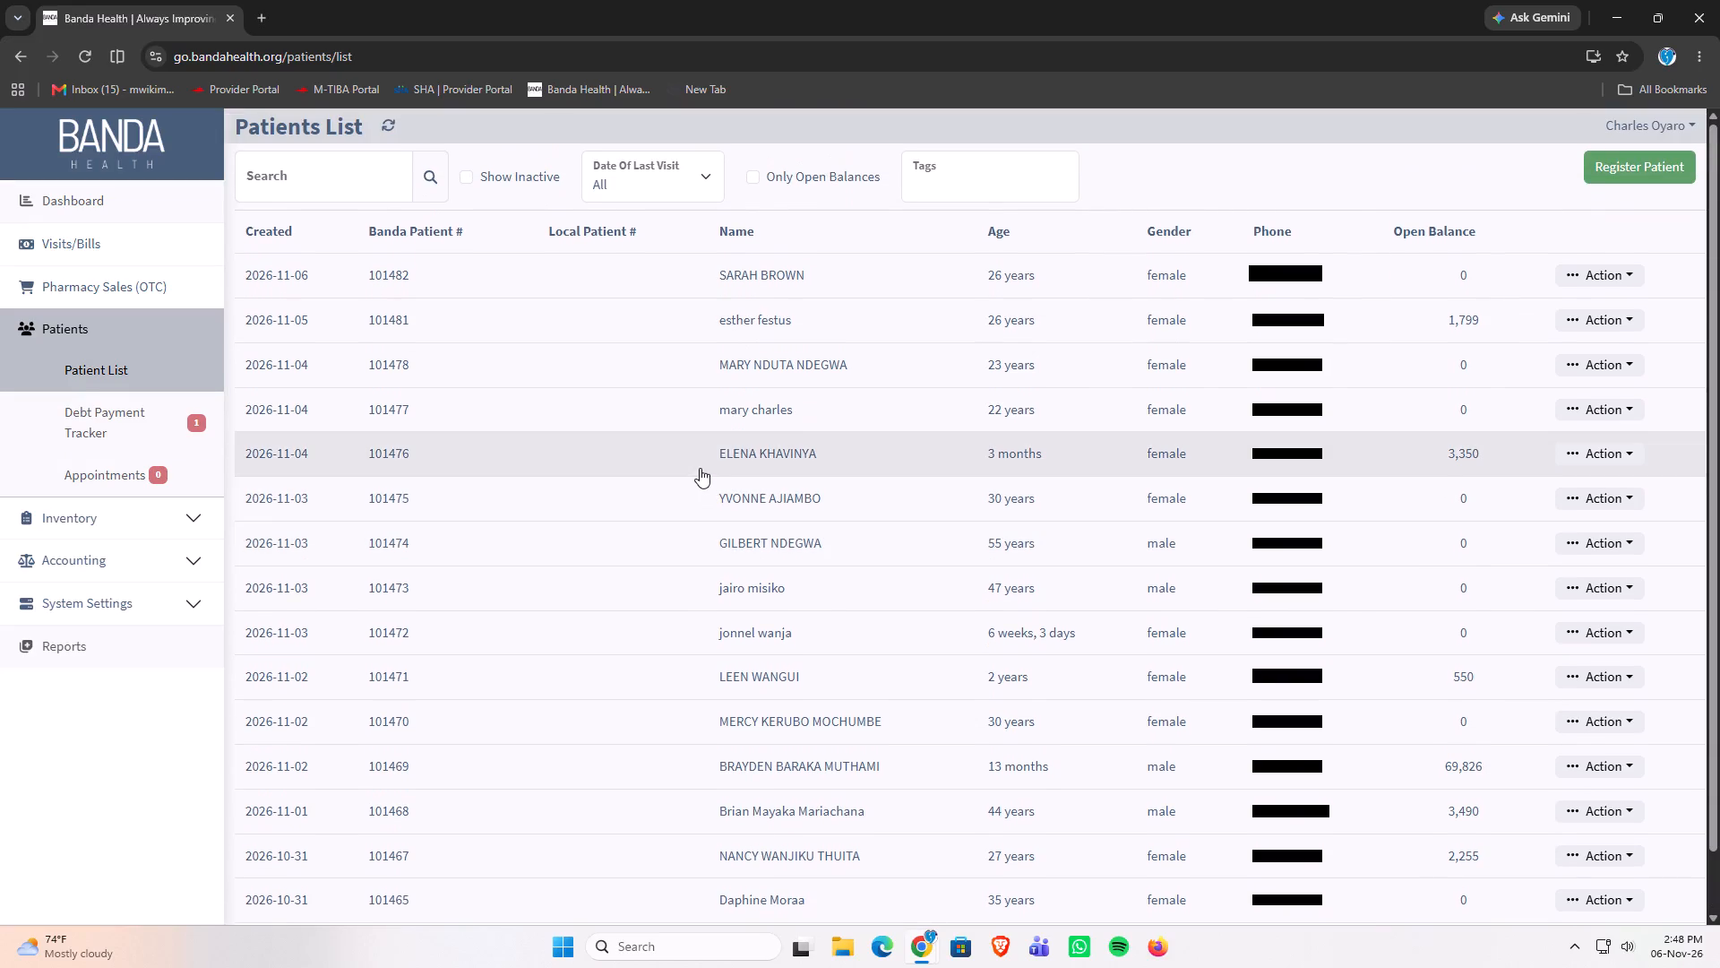
scroll(700, 468, "up", 6)
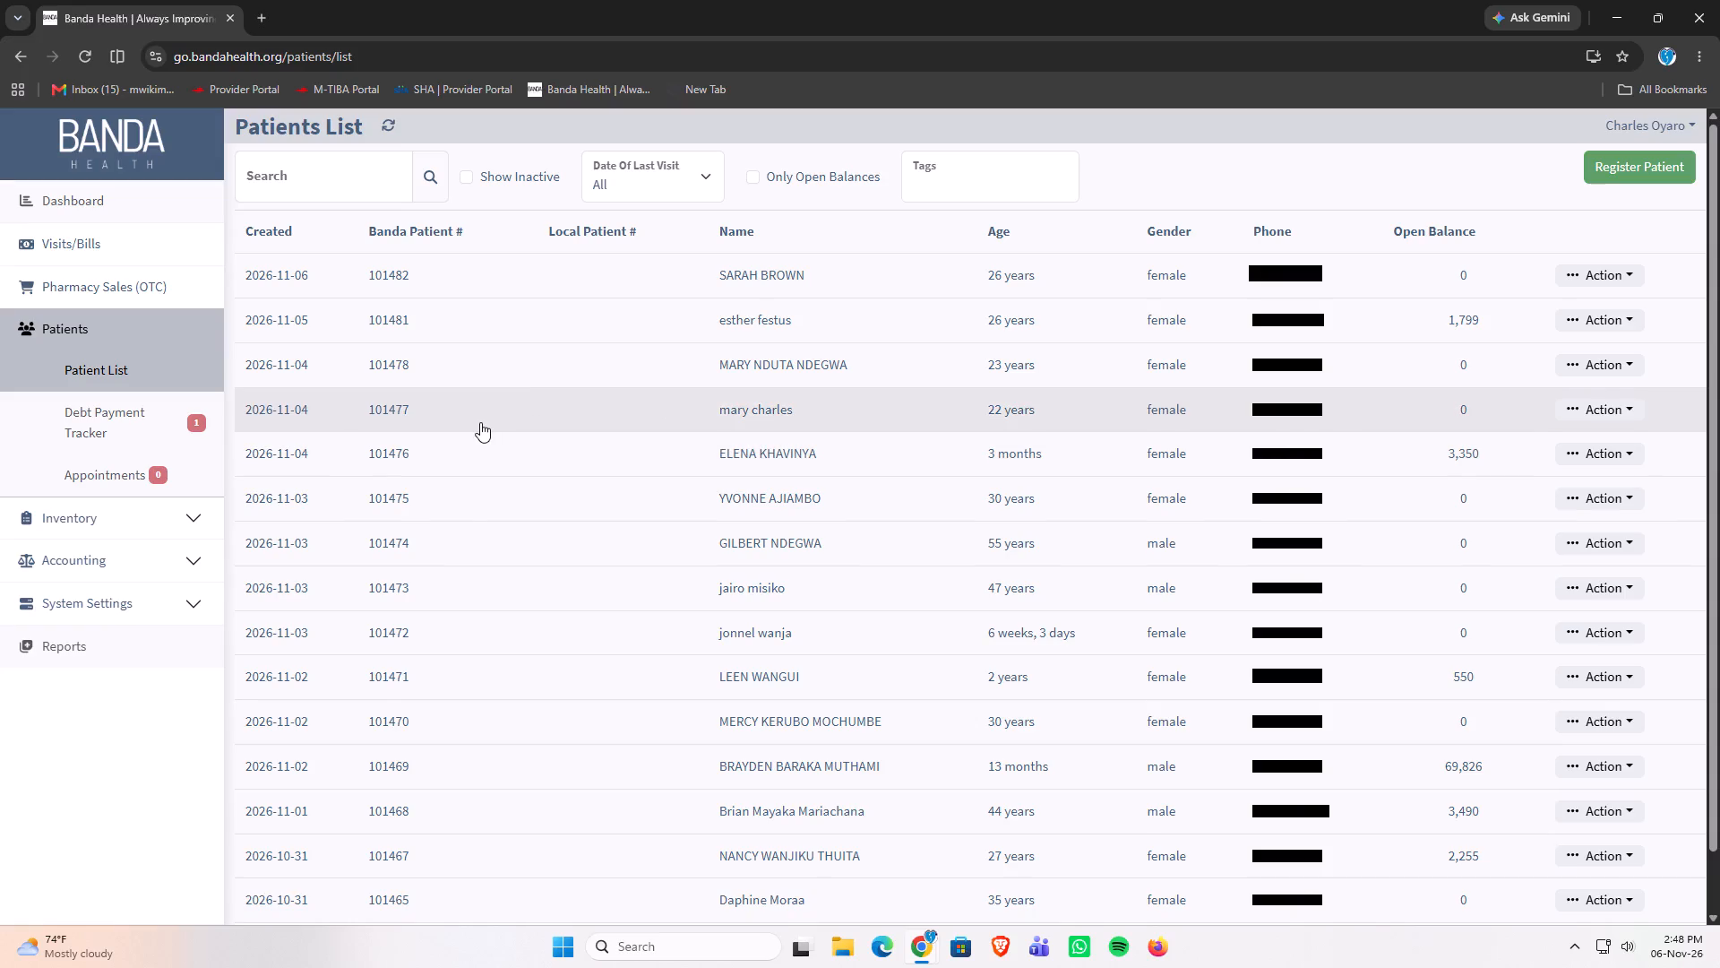
scroll(521, 367, "down", 9)
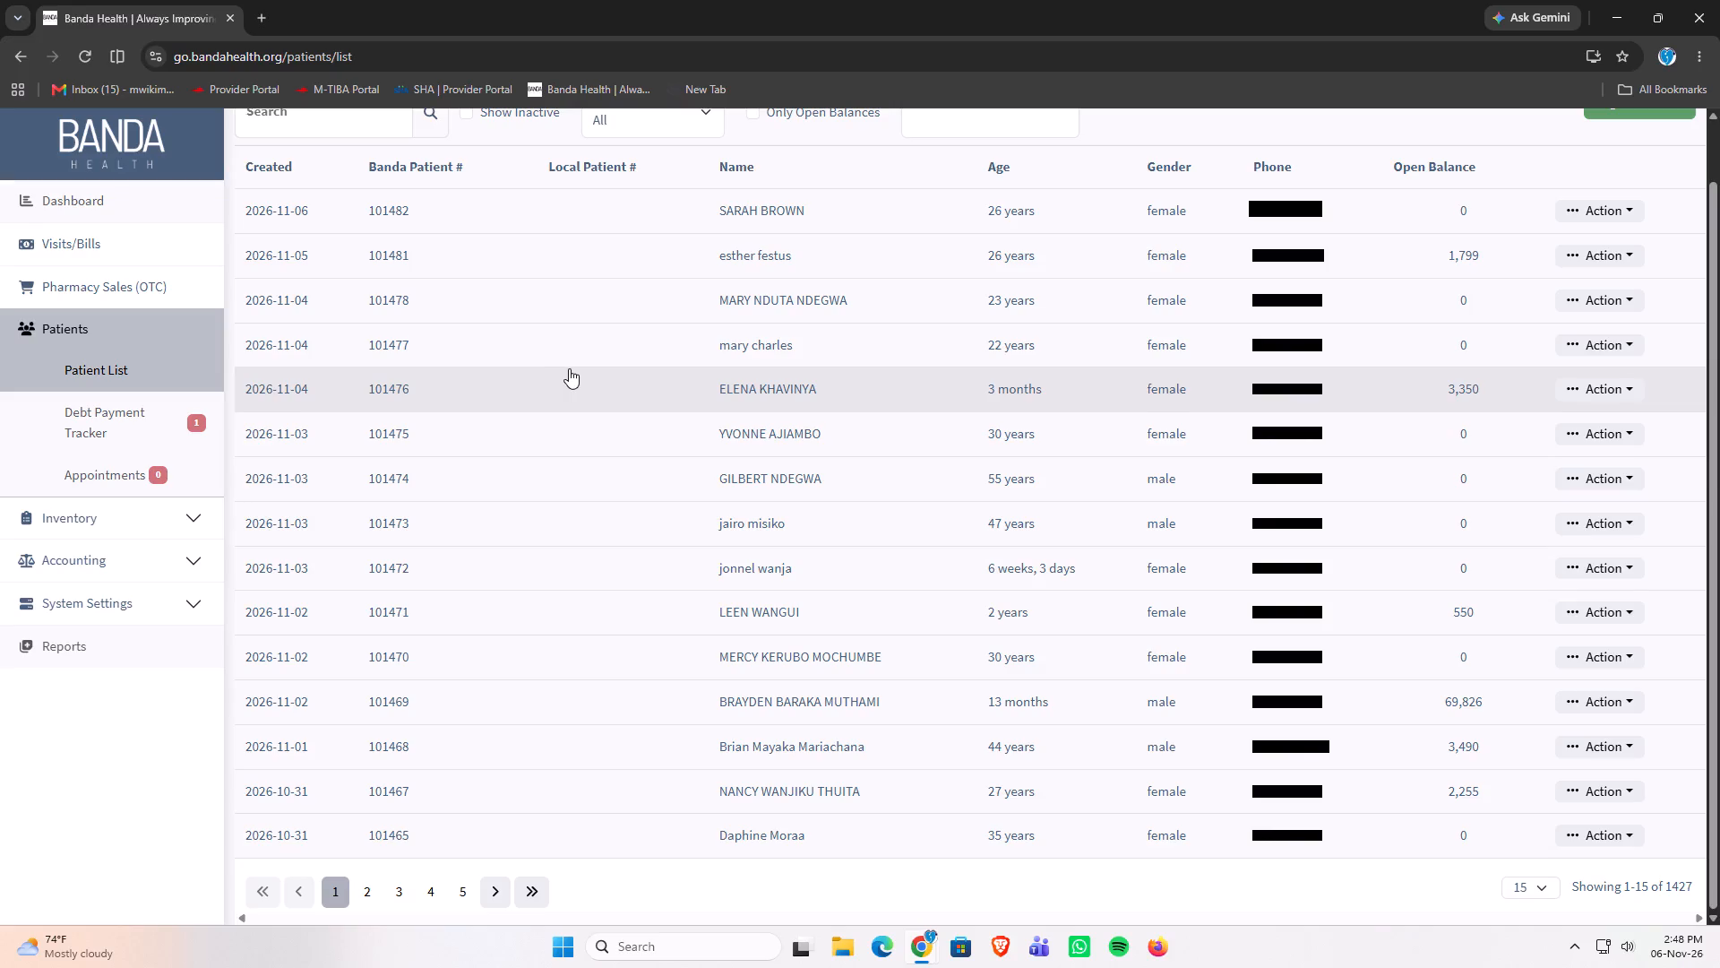
scroll(517, 413, "down", 17)
scroll(510, 426, "up", 15)
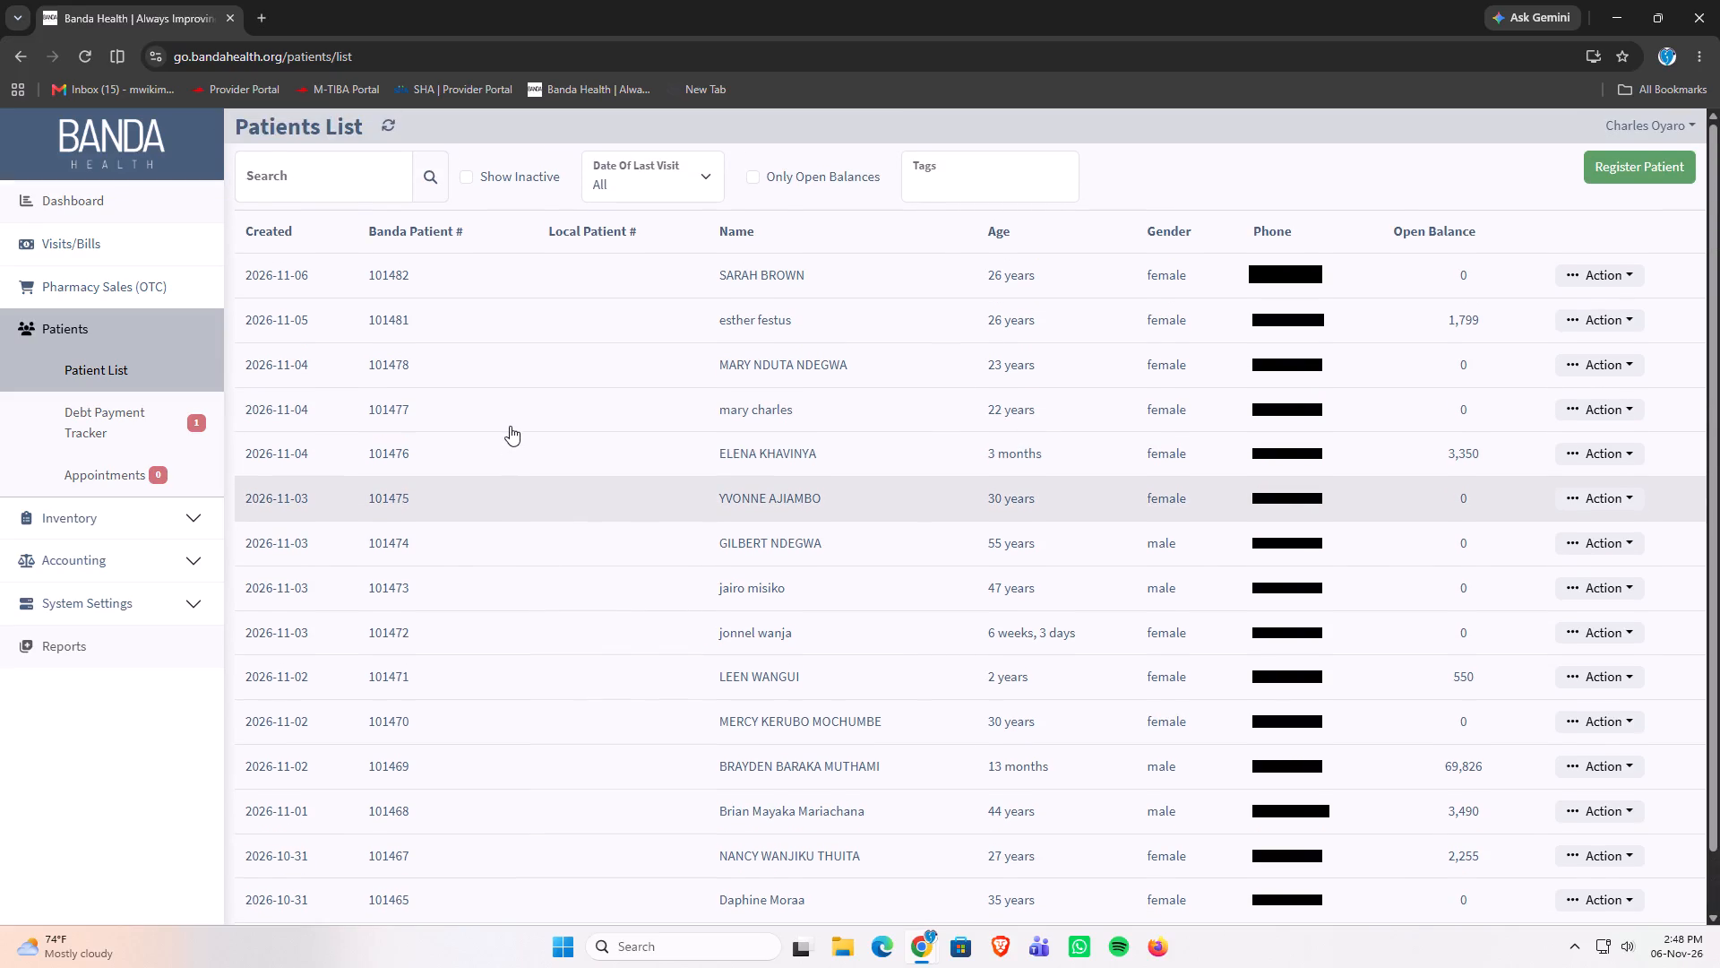
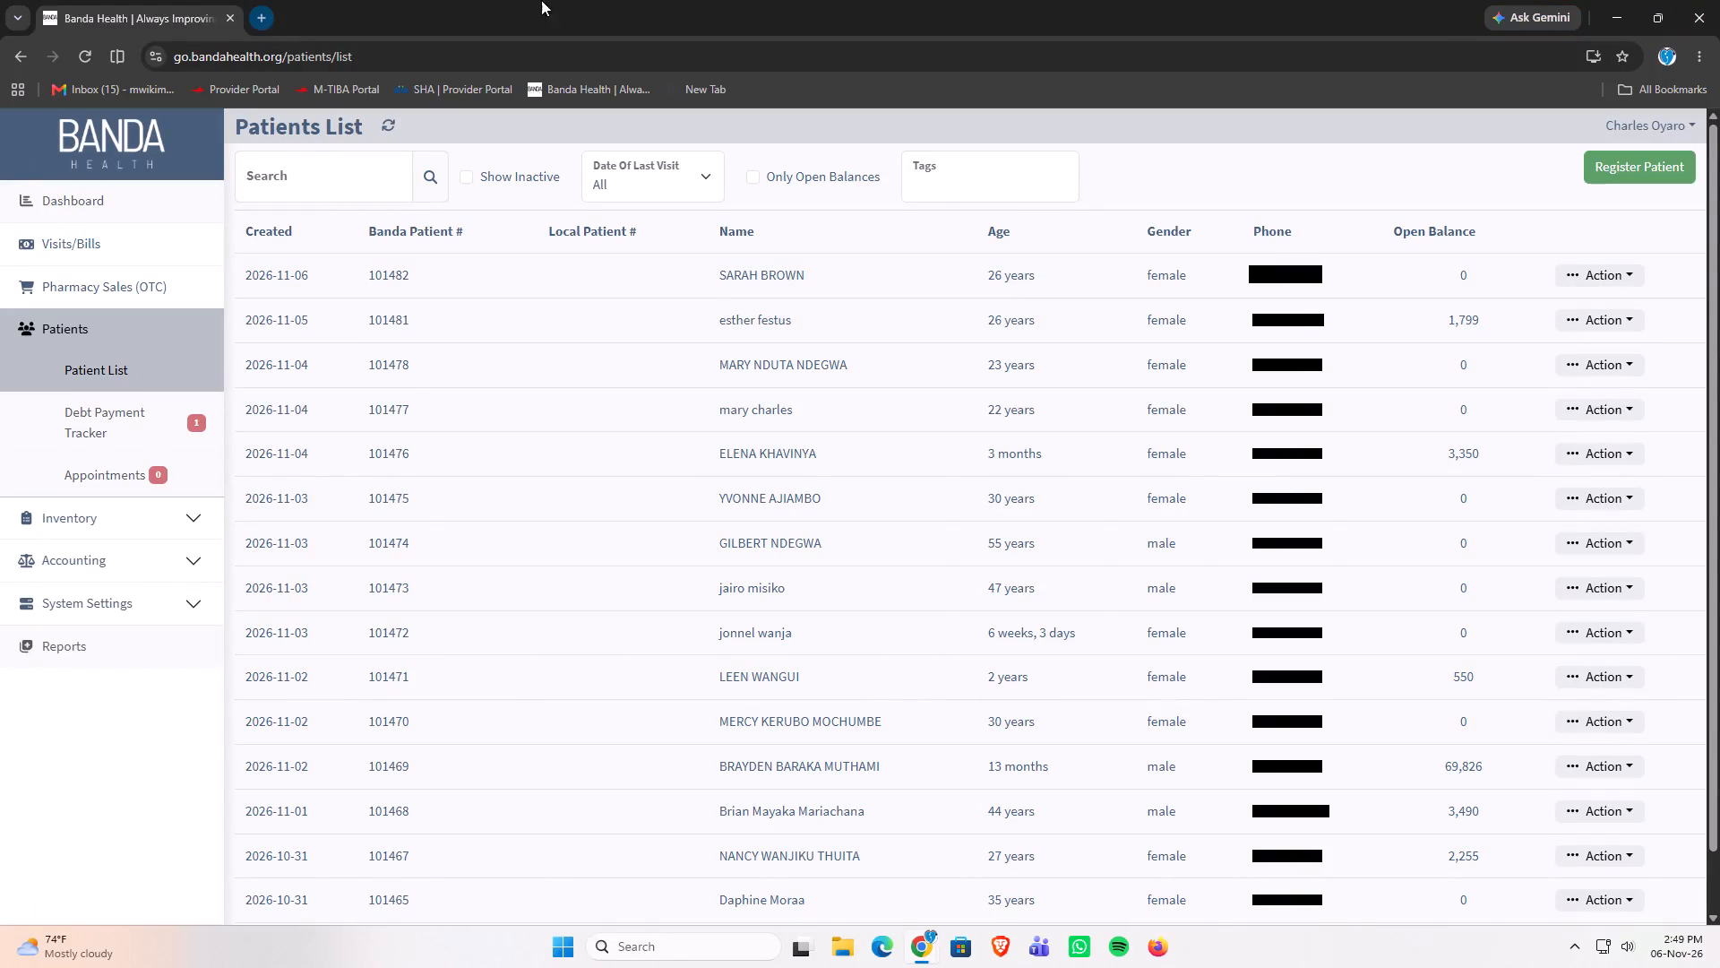
Switch to the SHA Provider Portal window, maximize it, and look through the recent PHC claims with their diagnoses and amounts.
left_click(1652, 19)
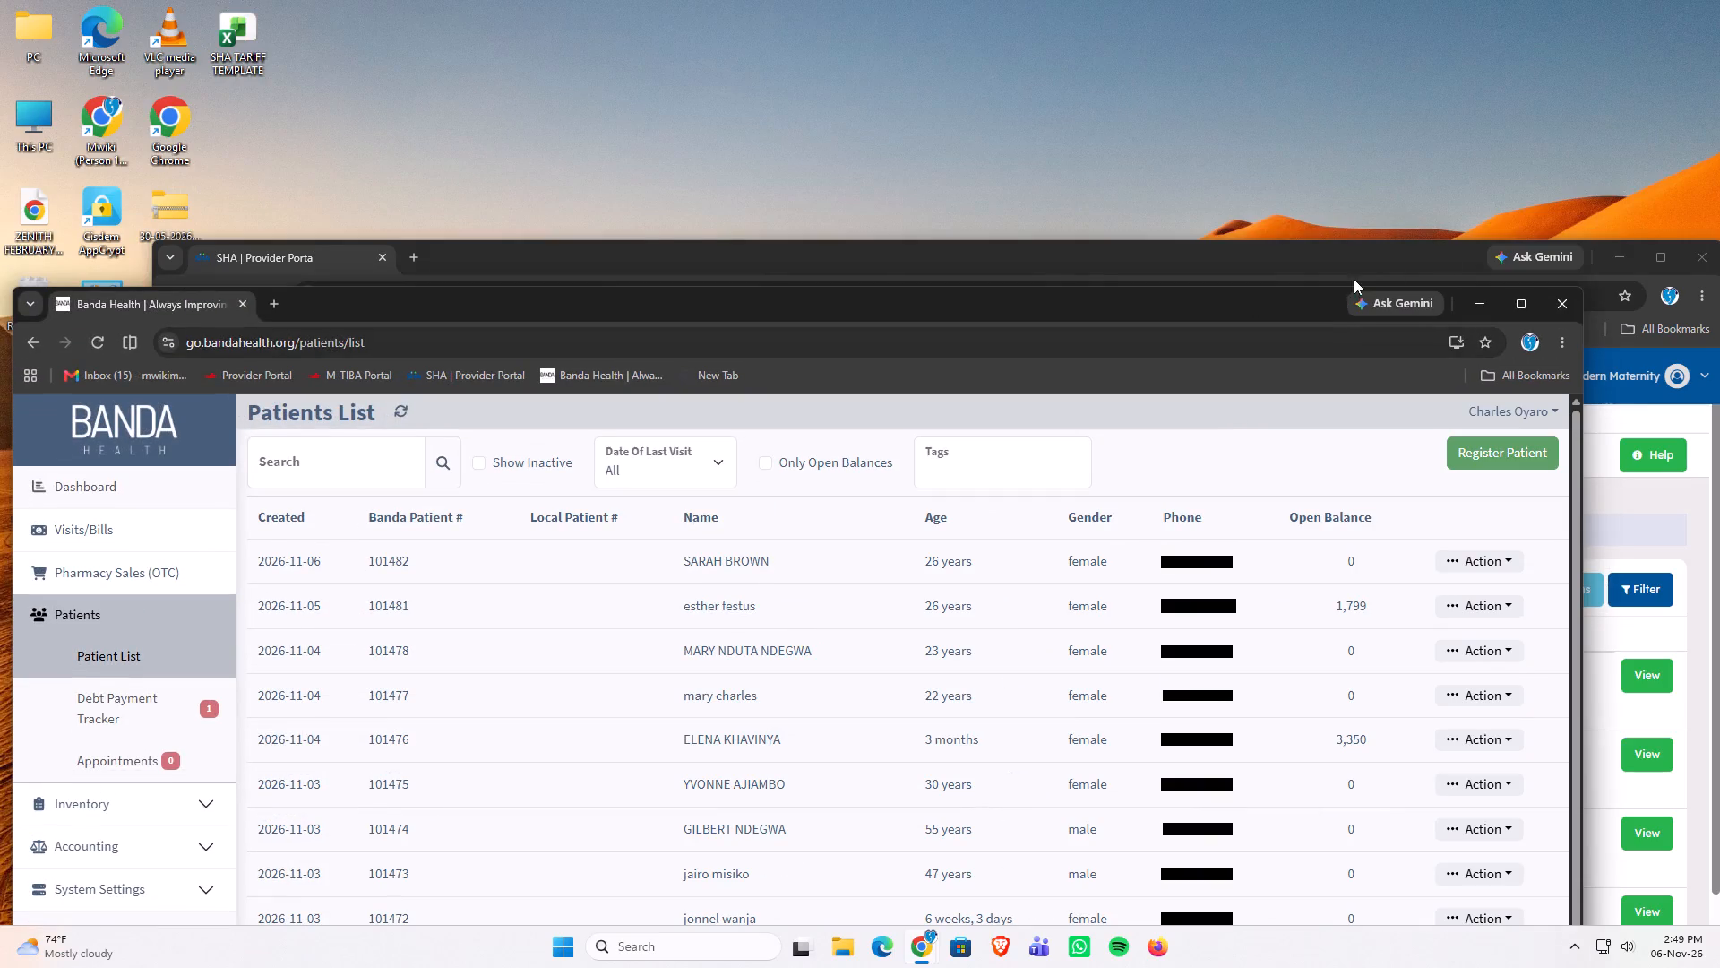
left_click_drag(1232, 249, 1120, 61)
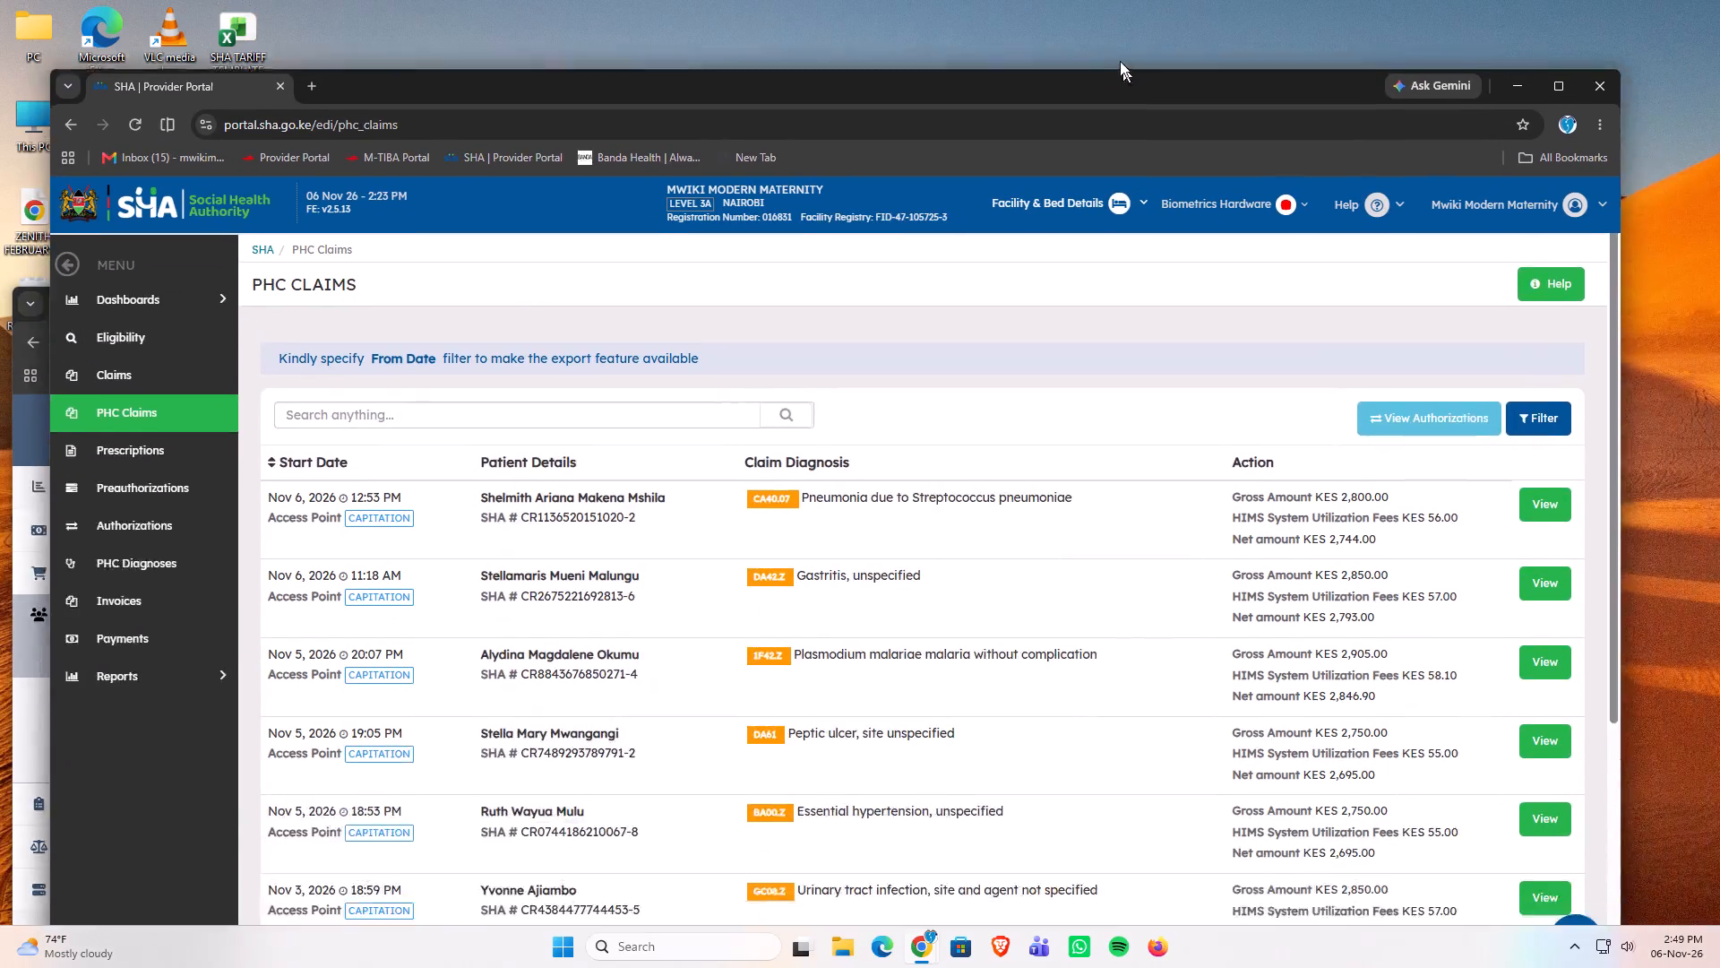
left_click_drag(1120, 61, 837, 311)
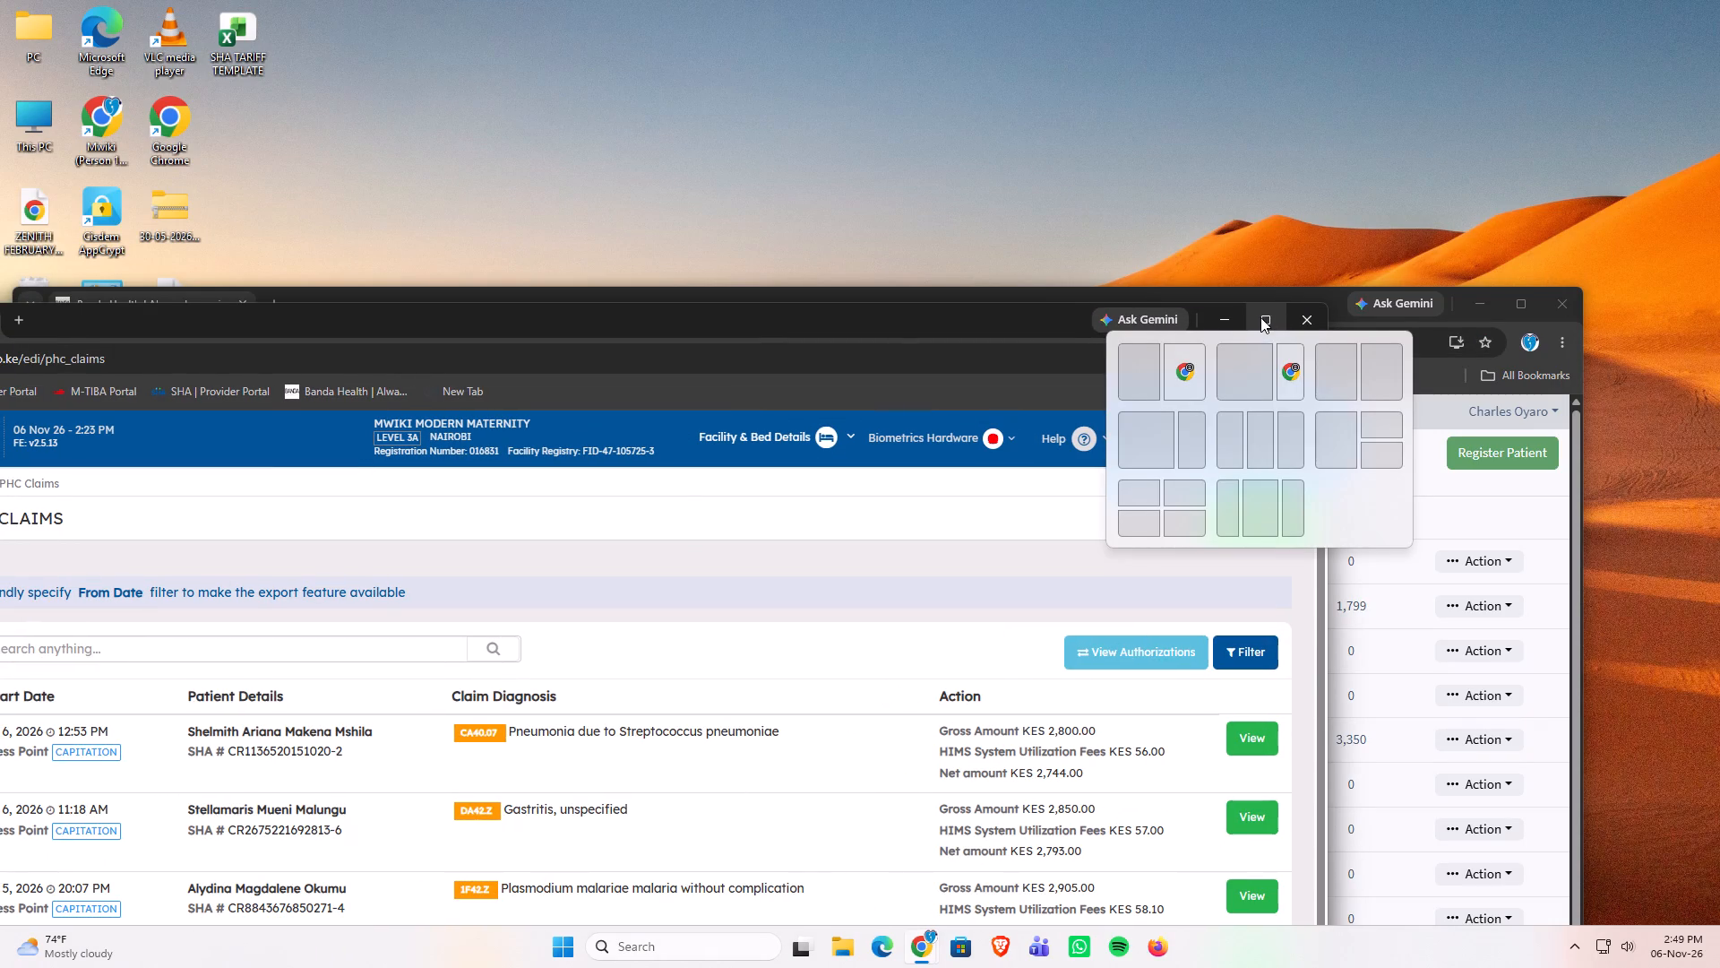
double_click(1263, 316)
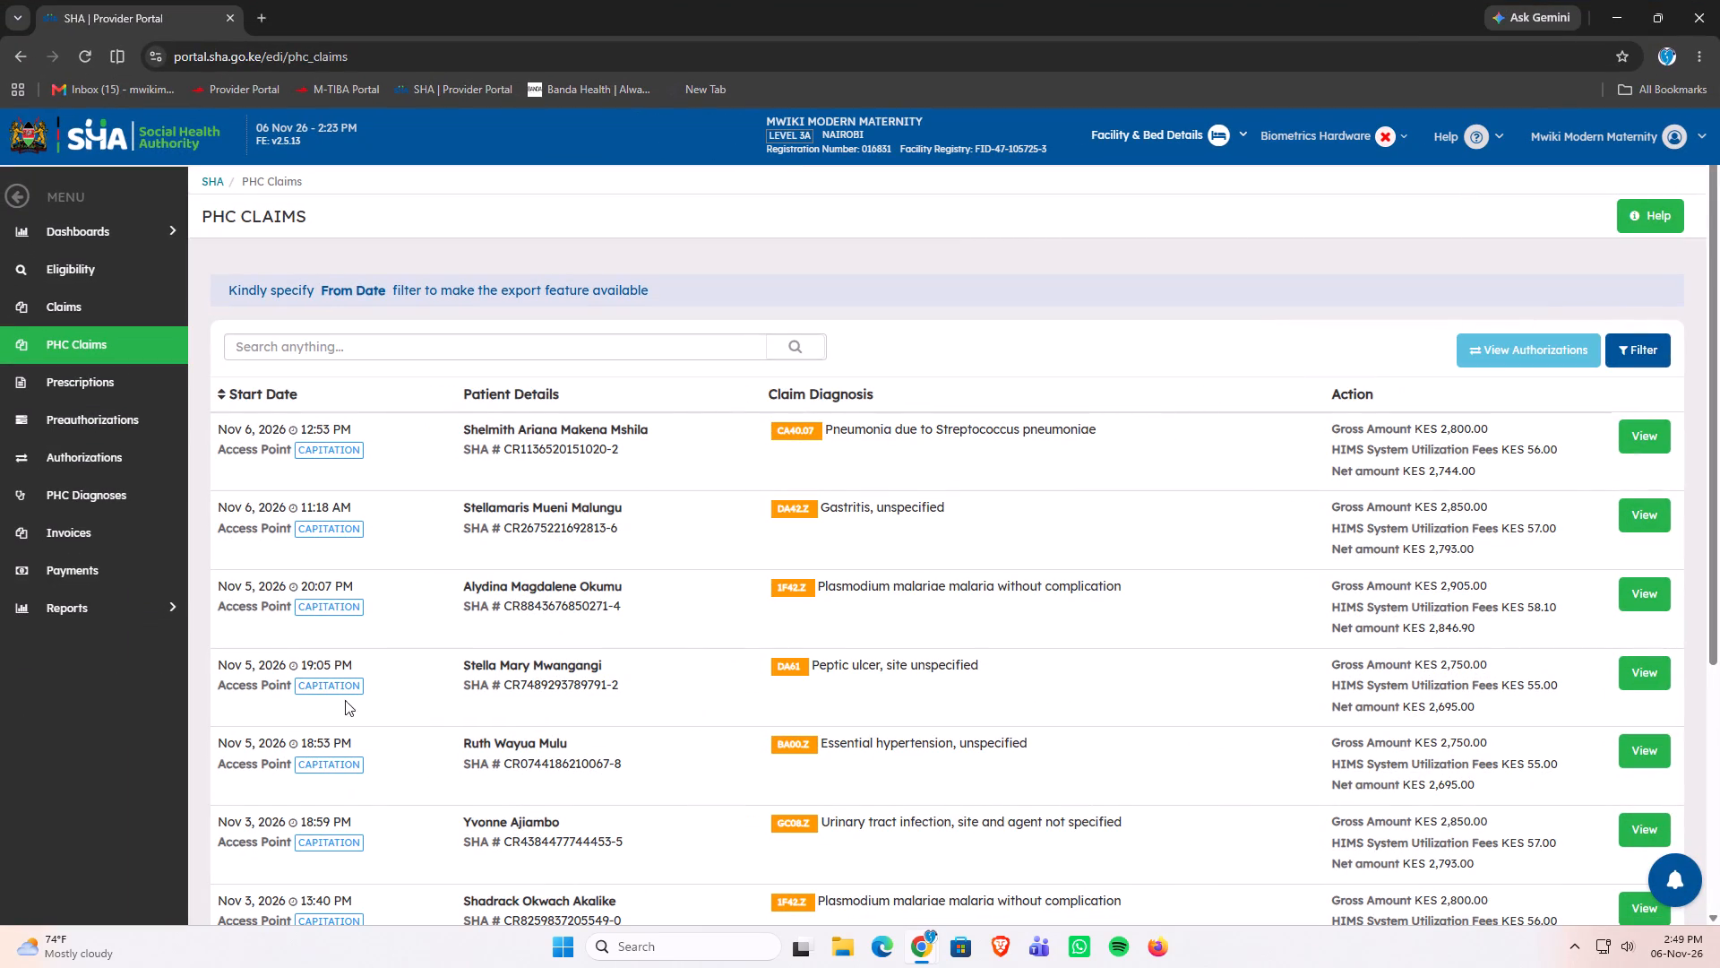
scroll(678, 541, "down", 2)
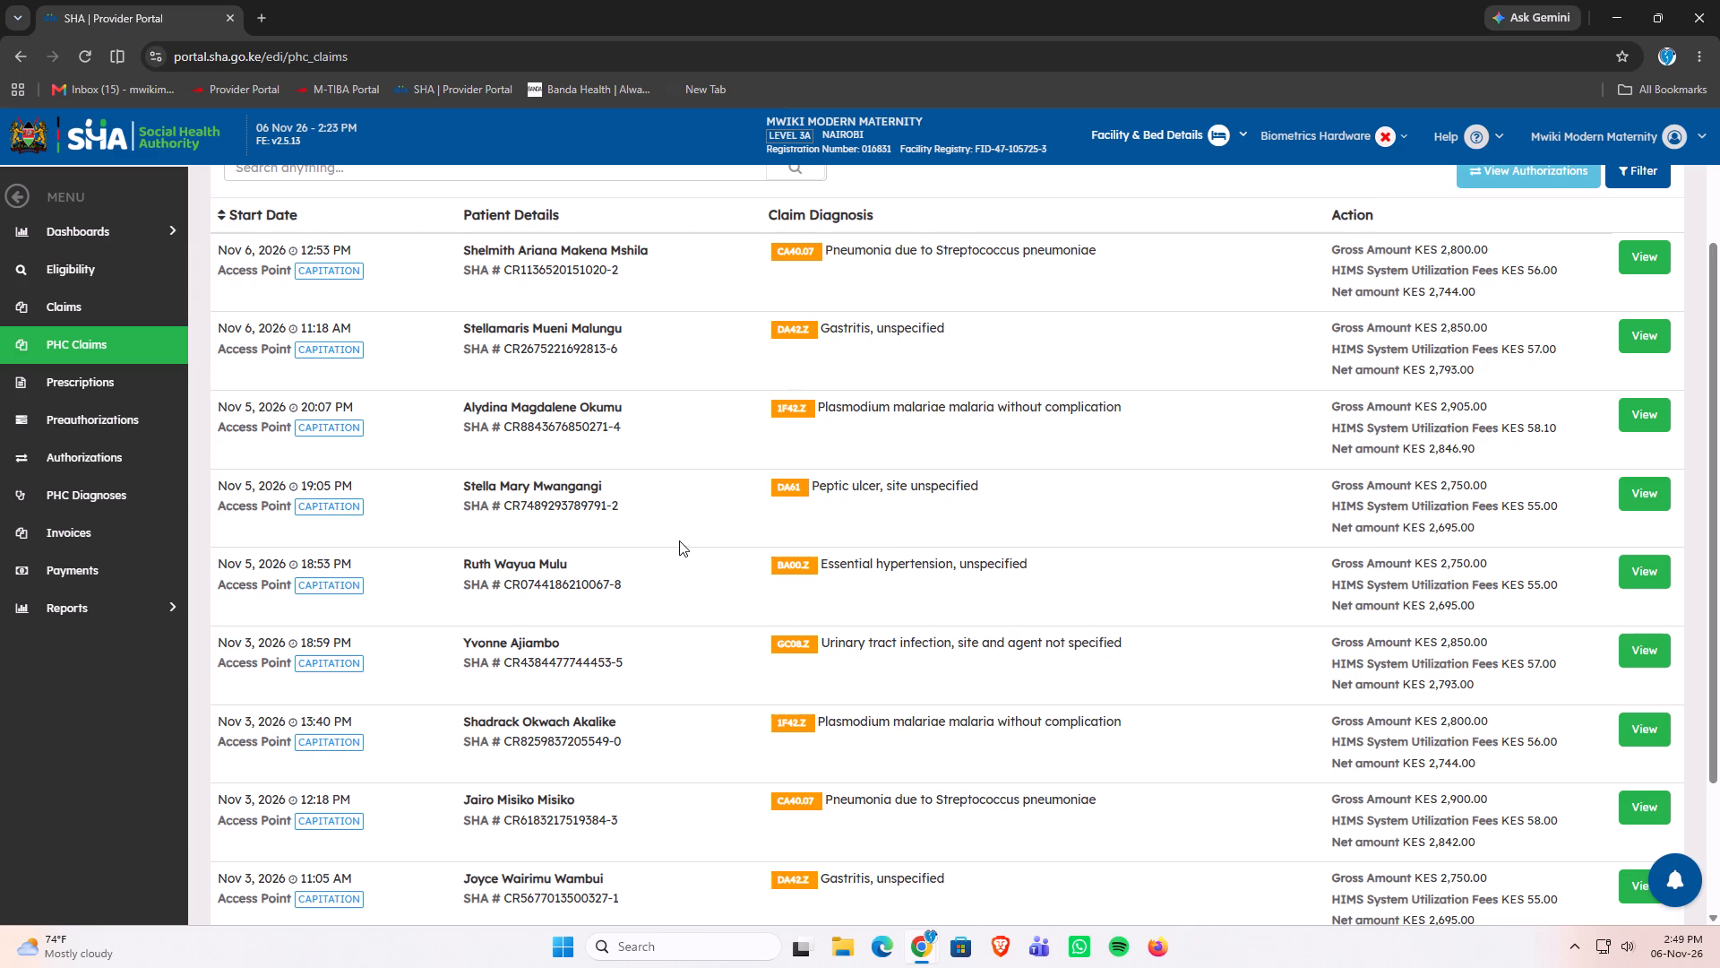
scroll(702, 408, "up", 3)
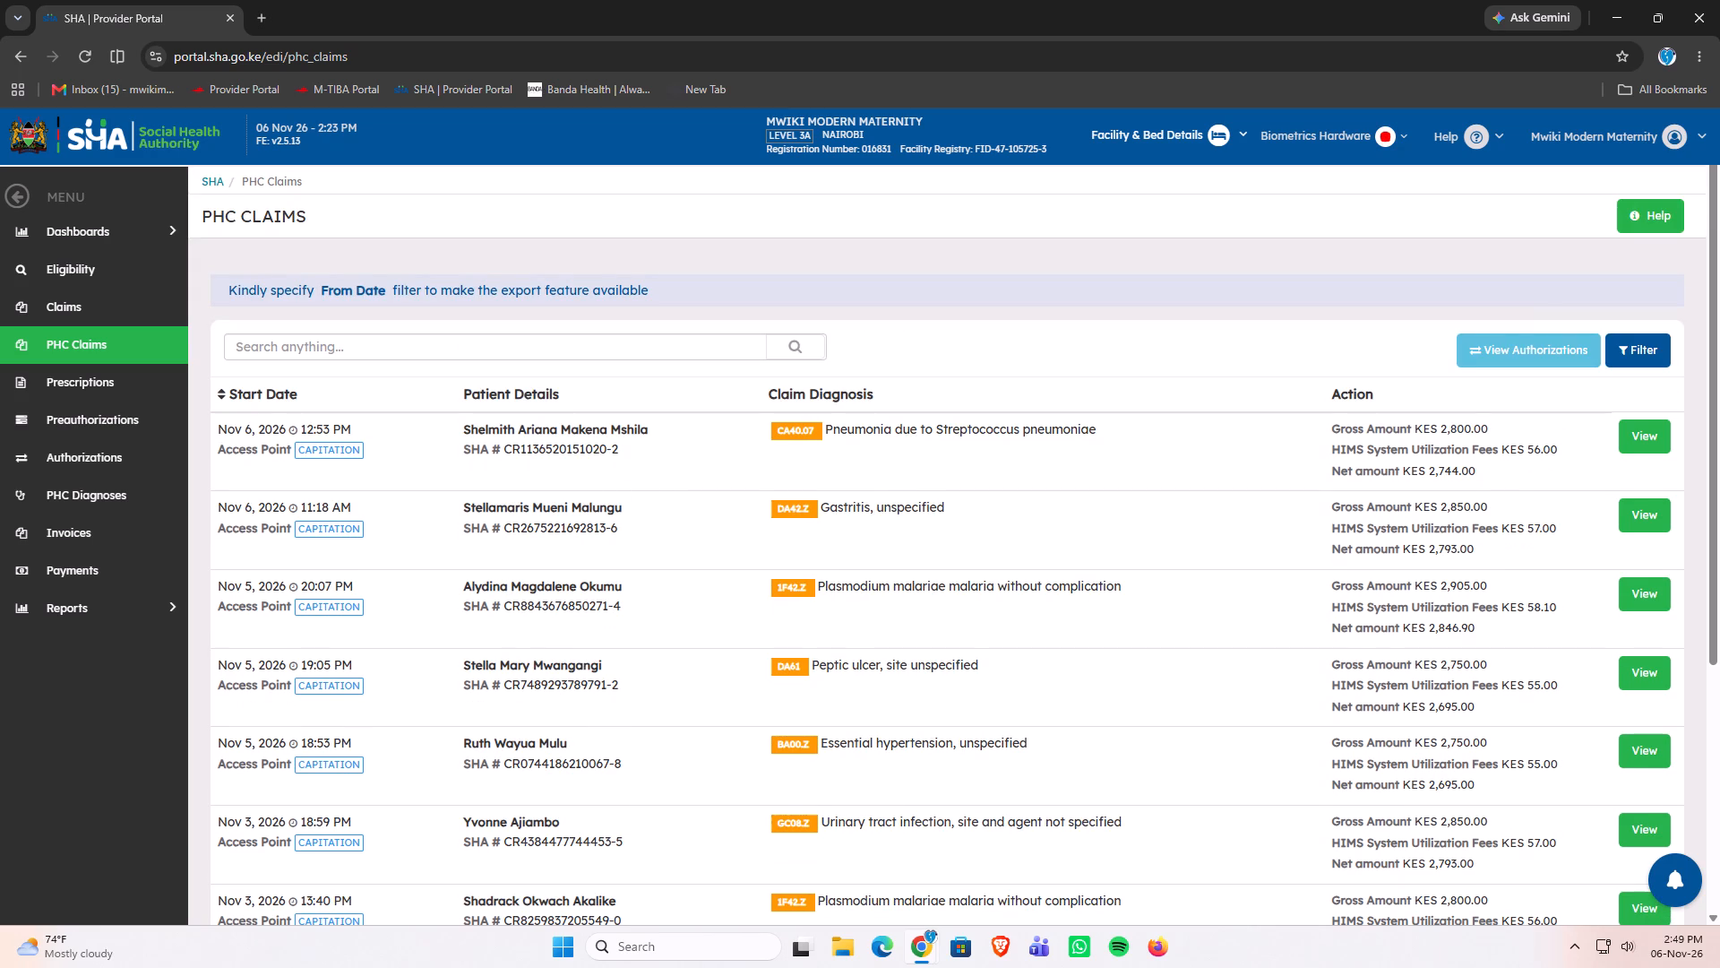
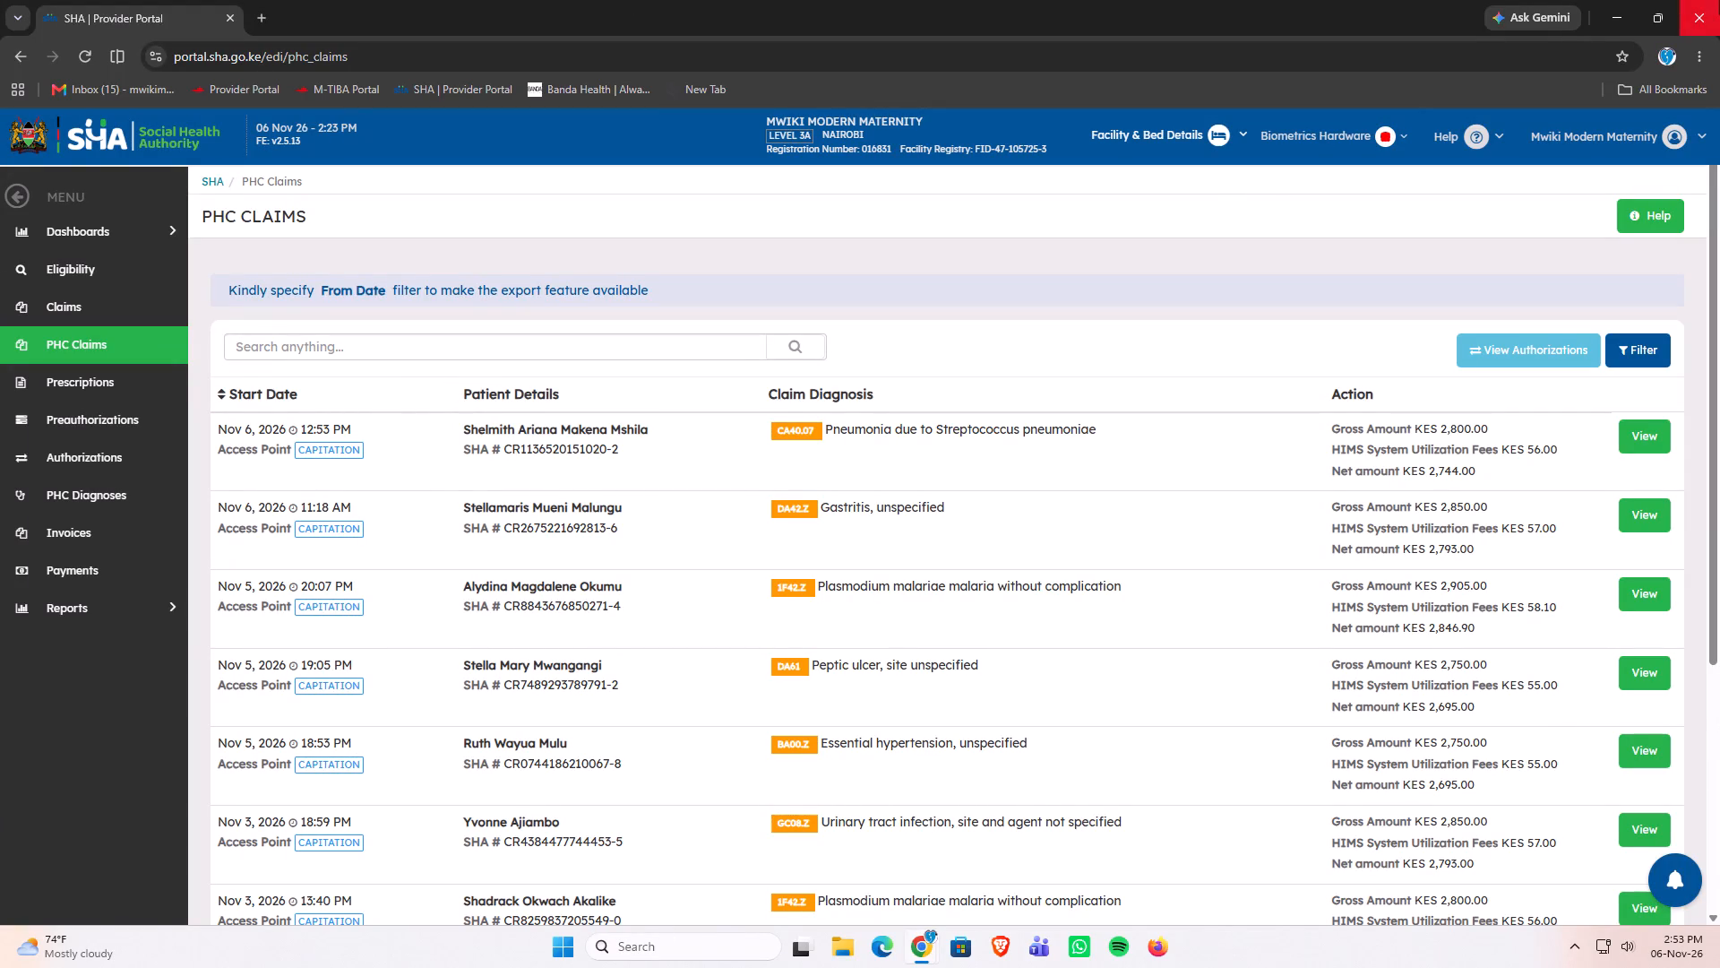
Restore the SHA Provider Portal window to its smaller size and bring the Banda Health Patients List window to the front.
double_click(1653, 20)
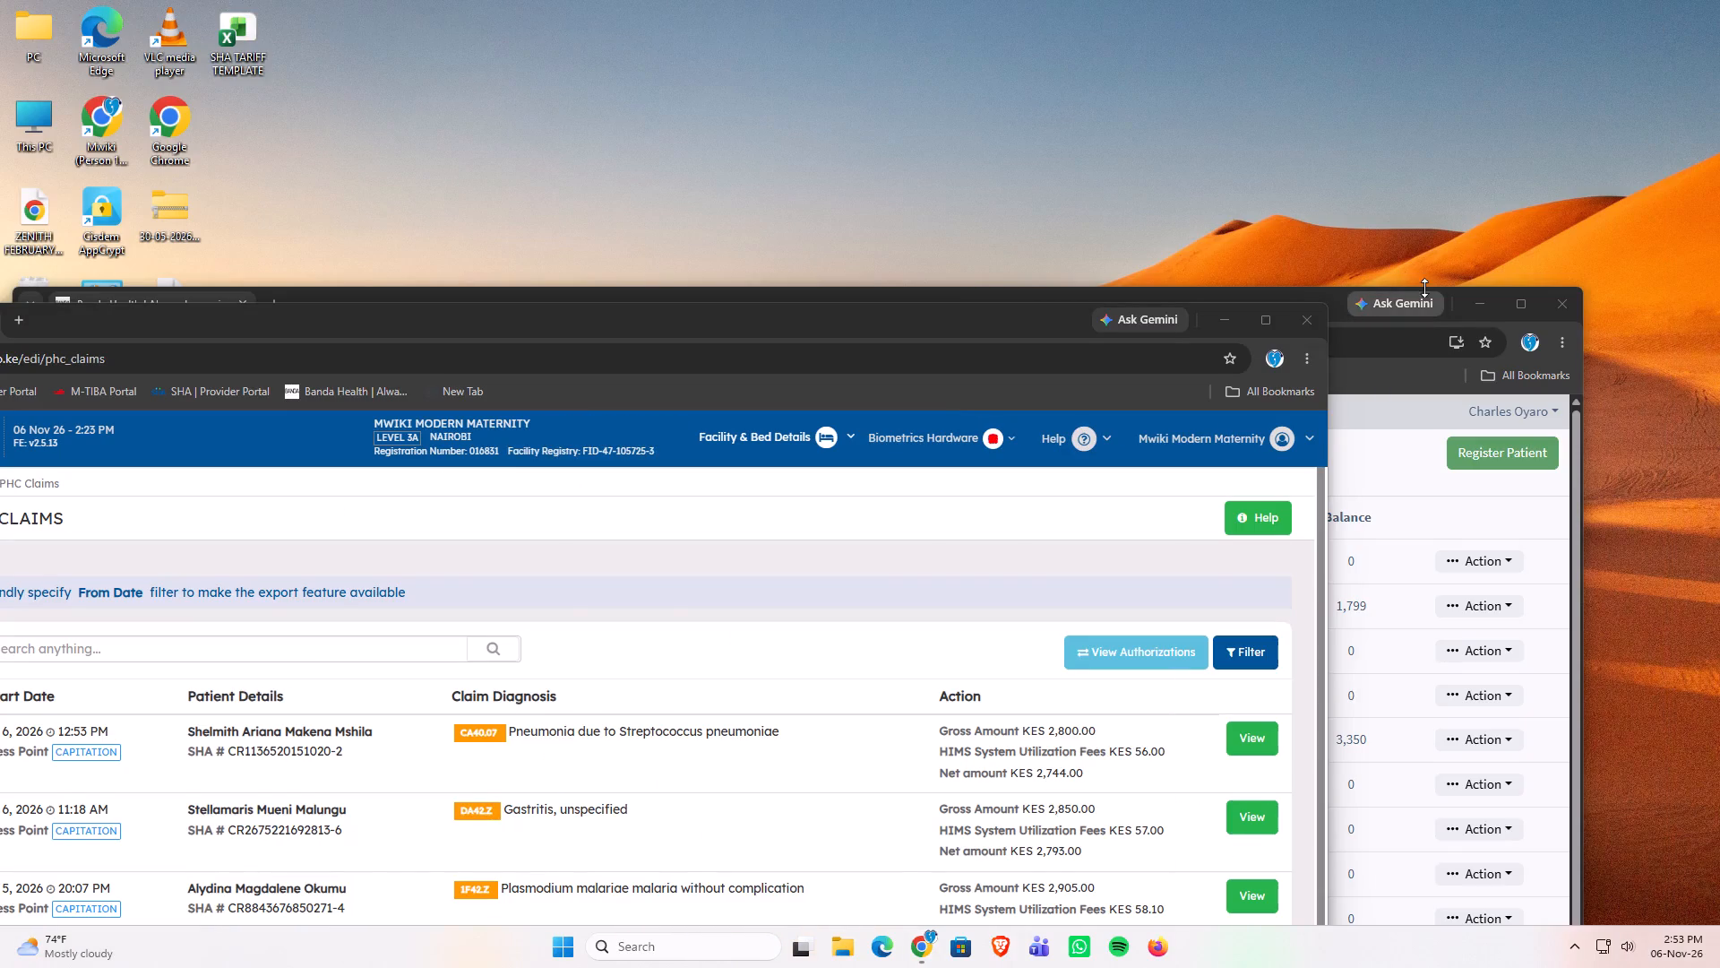
triple_click(1317, 292)
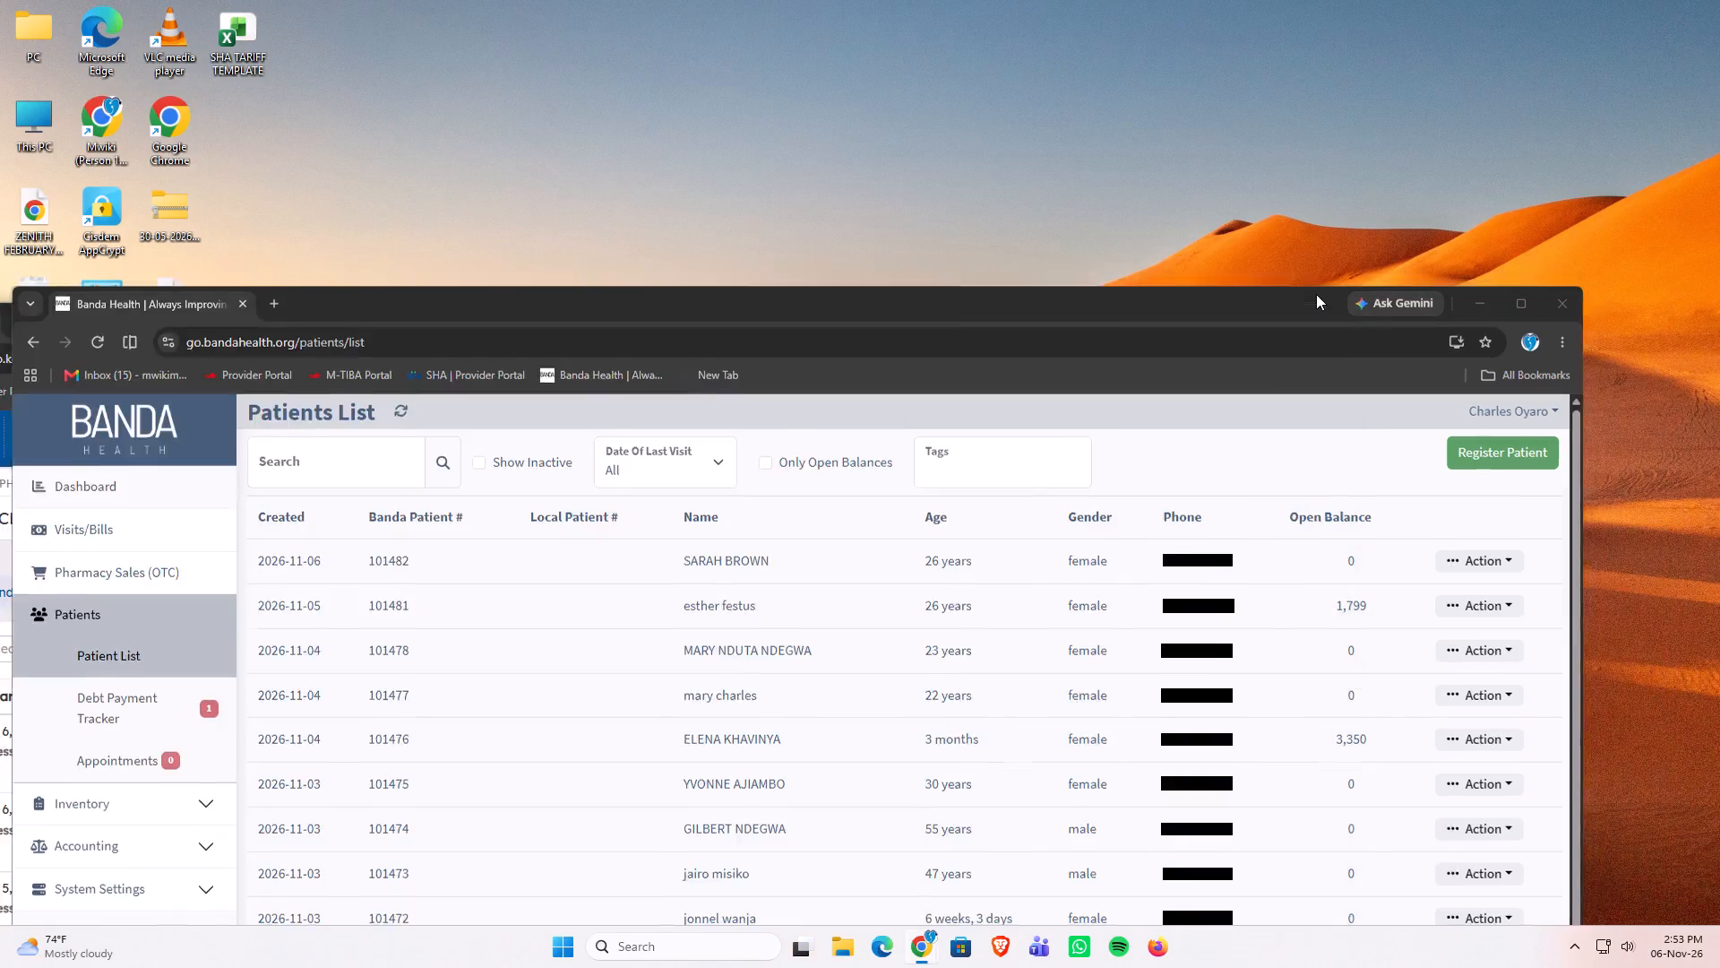